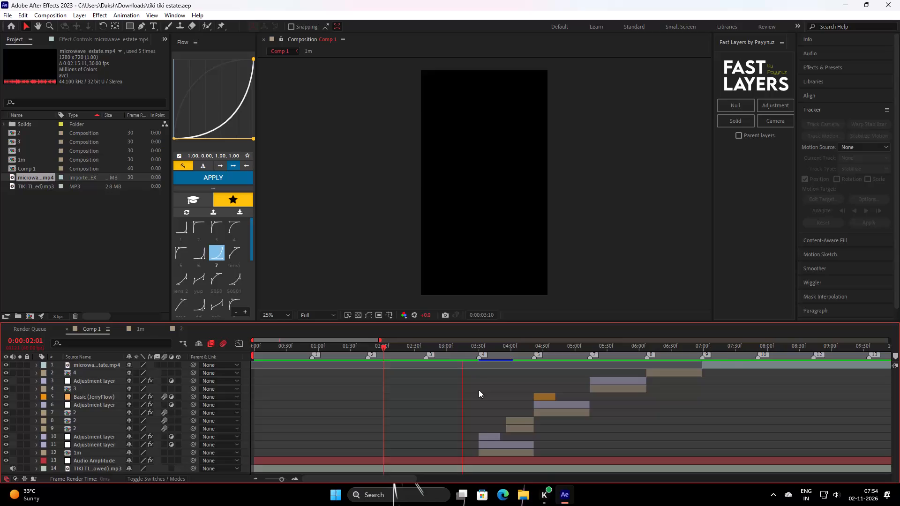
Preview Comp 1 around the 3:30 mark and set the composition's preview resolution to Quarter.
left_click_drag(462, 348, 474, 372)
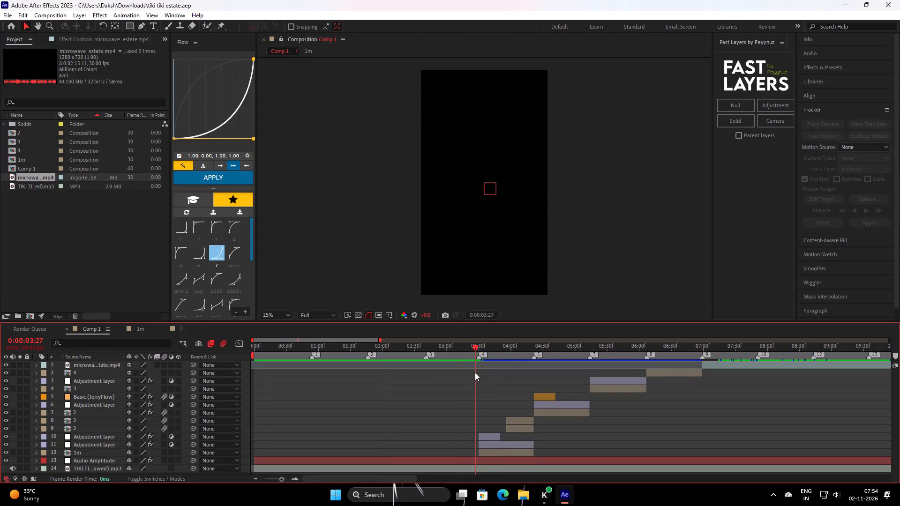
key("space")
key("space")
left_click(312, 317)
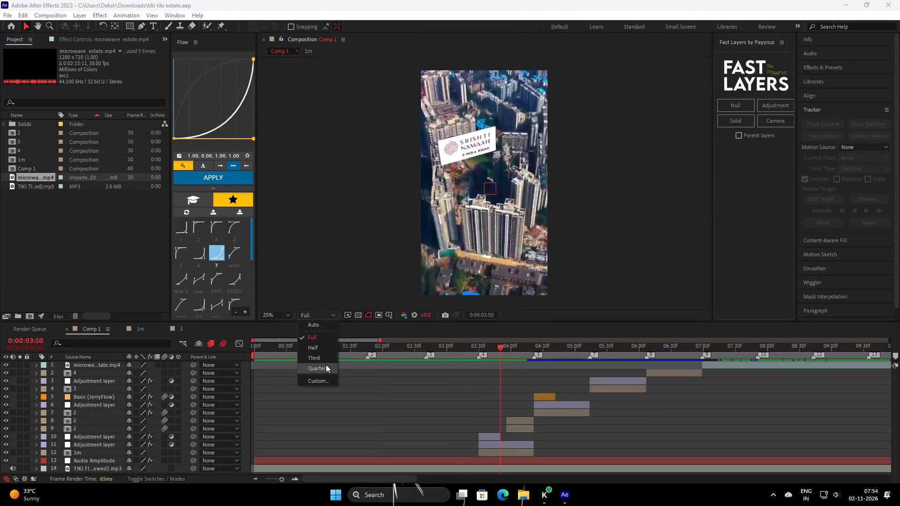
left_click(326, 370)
Scan the Comp 1 footage for the start of the aerial tower shot and place the playhead at 0:00:14:02.
left_click_drag(494, 351, 412, 380)
key("space")
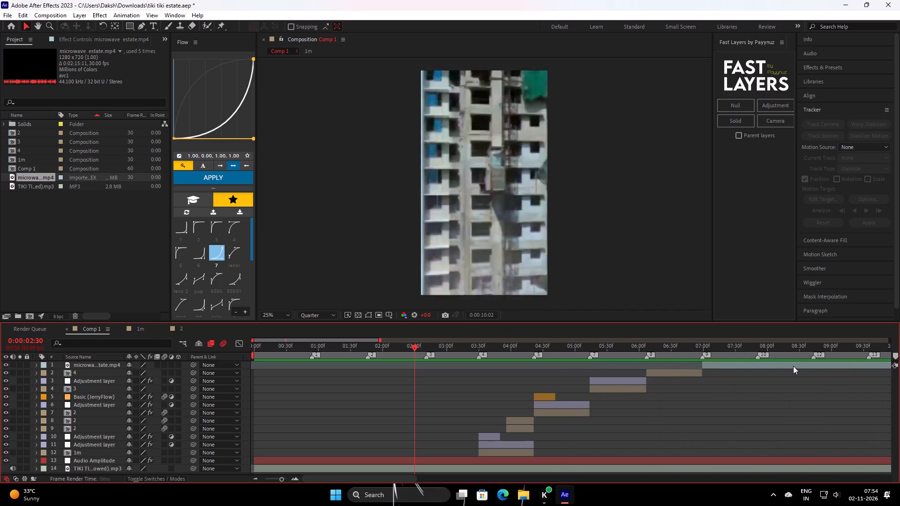
key("space")
left_click_drag(572, 349, 592, 347)
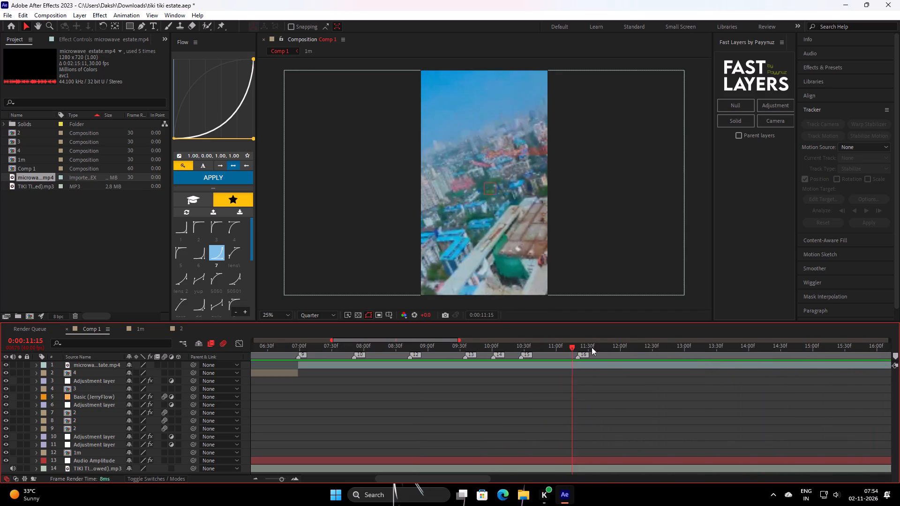
left_click_drag(592, 347, 772, 362)
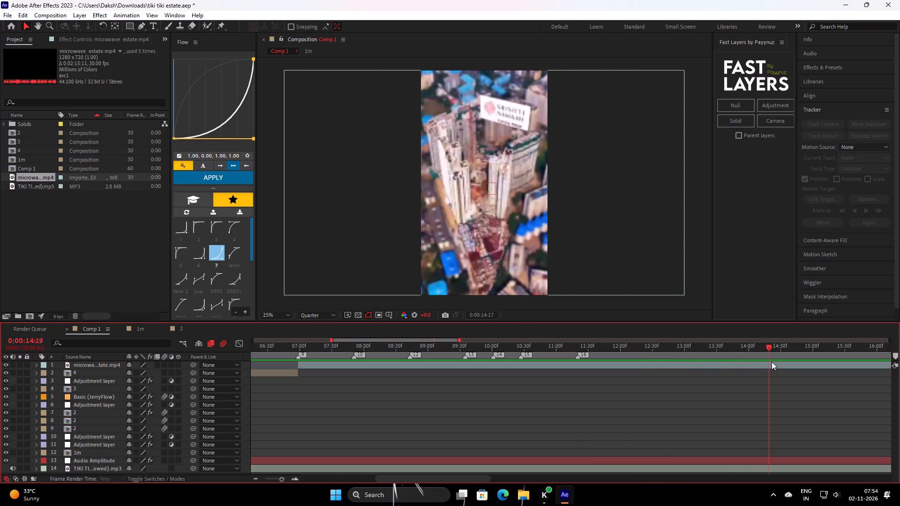
left_click_drag(772, 362, 899, 363)
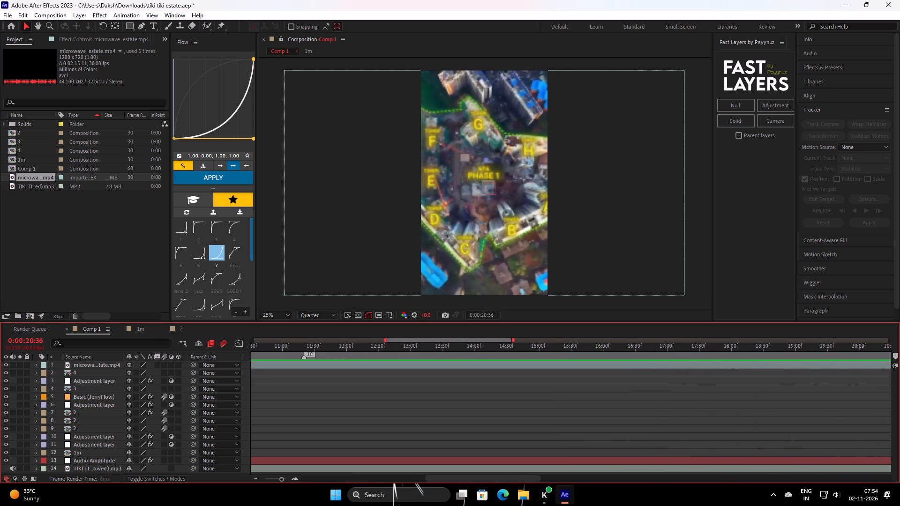
left_click_drag(899, 363, 847, 380)
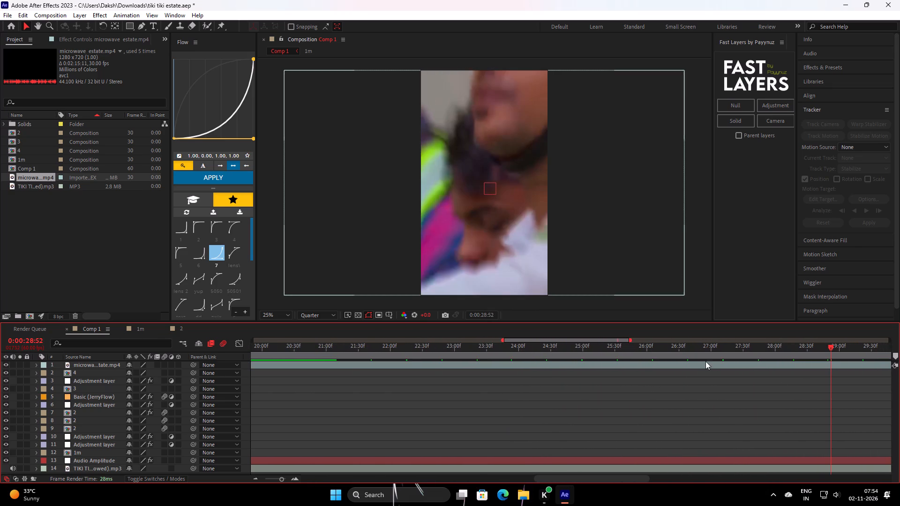
left_click_drag(711, 353, 336, 382)
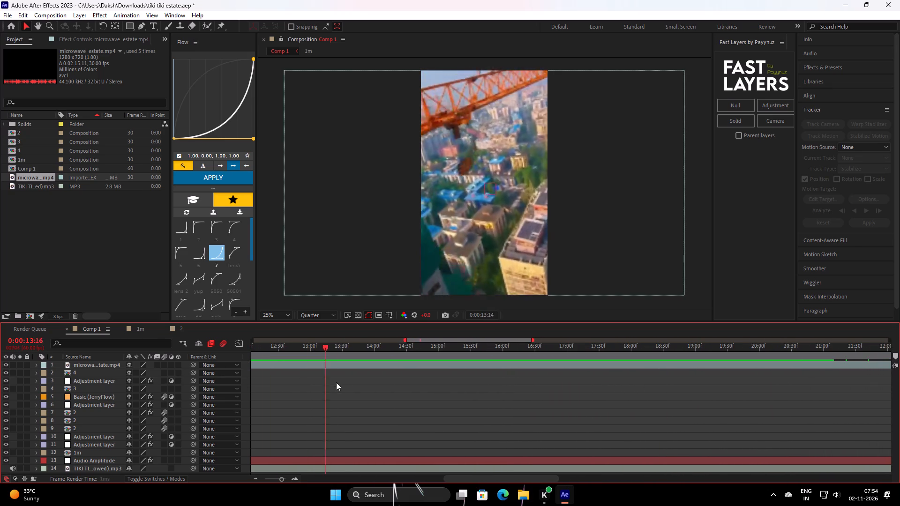
left_click_drag(336, 382, 380, 372)
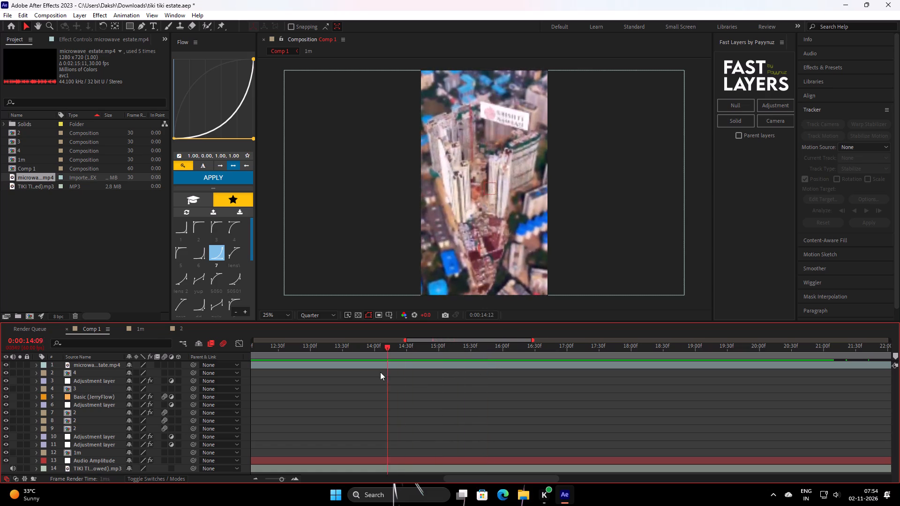
left_click_drag(380, 372, 337, 381)
left_click_drag(337, 381, 429, 372)
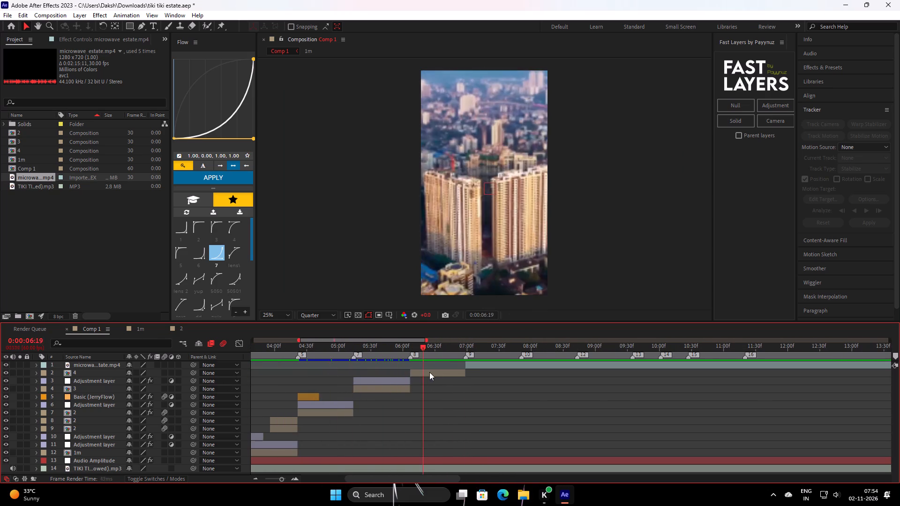
left_click_drag(429, 372, 528, 359)
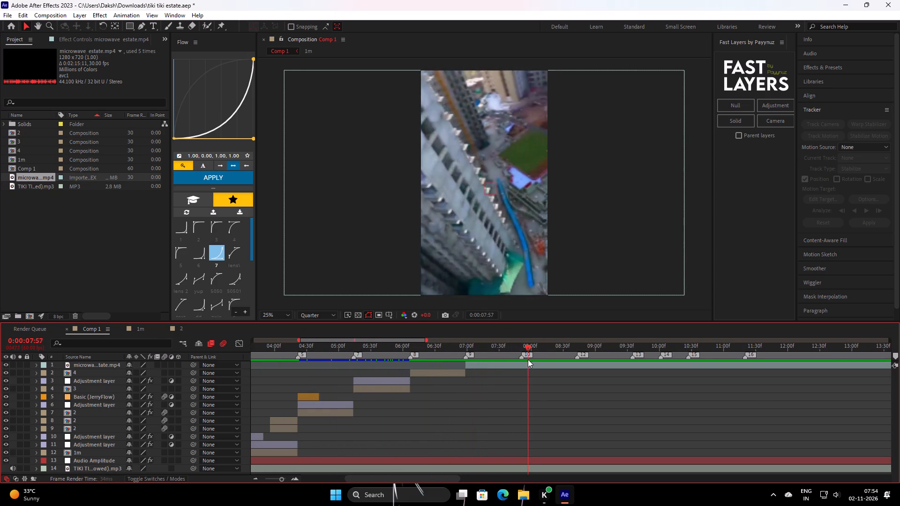
left_click_drag(528, 359, 677, 371)
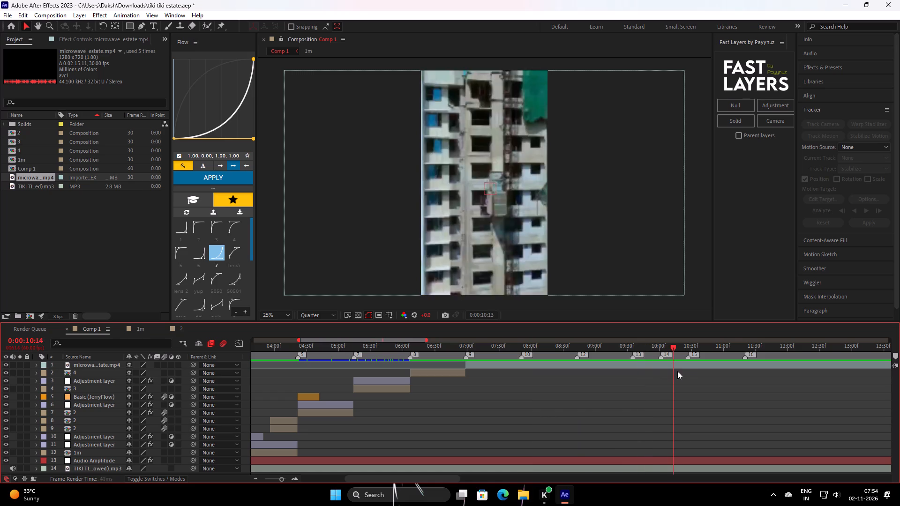
left_click_drag(677, 371, 899, 391)
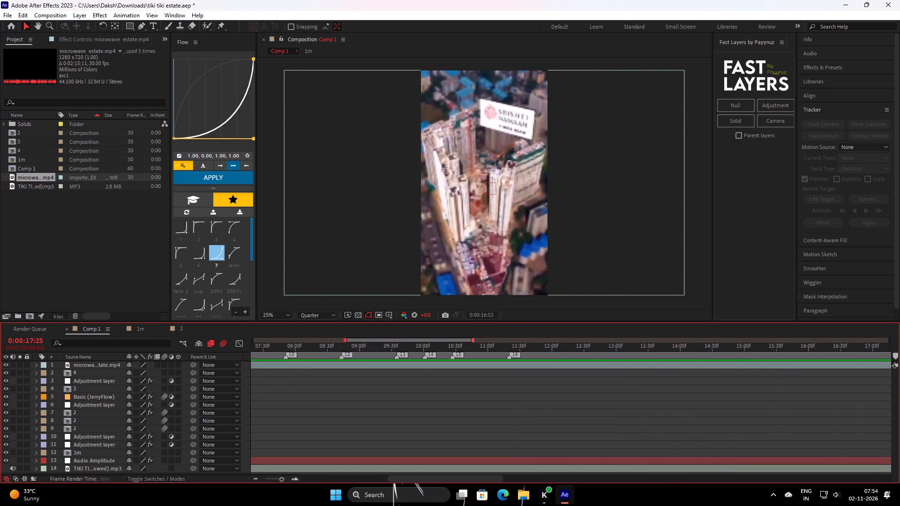
left_click_drag(899, 391, 607, 395)
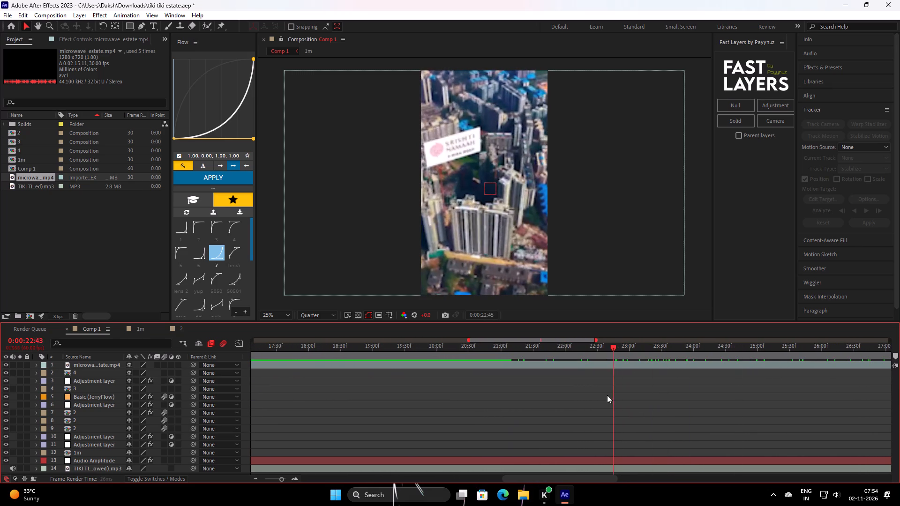
left_click_drag(607, 395, 285, 378)
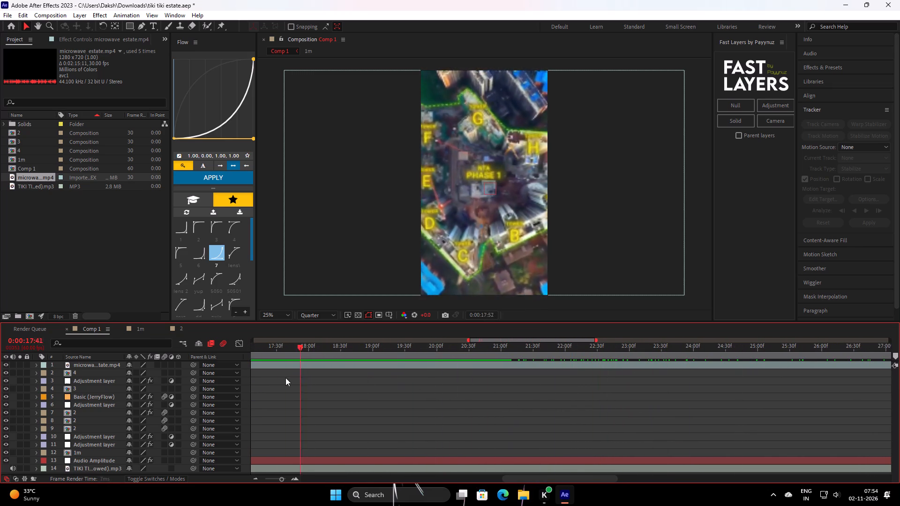
left_click_drag(285, 378, 335, 383)
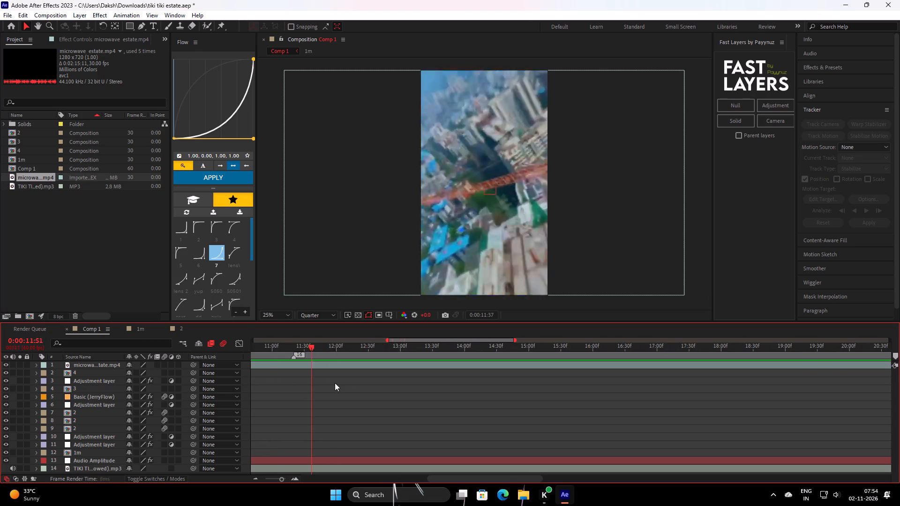
left_click_drag(335, 383, 340, 401)
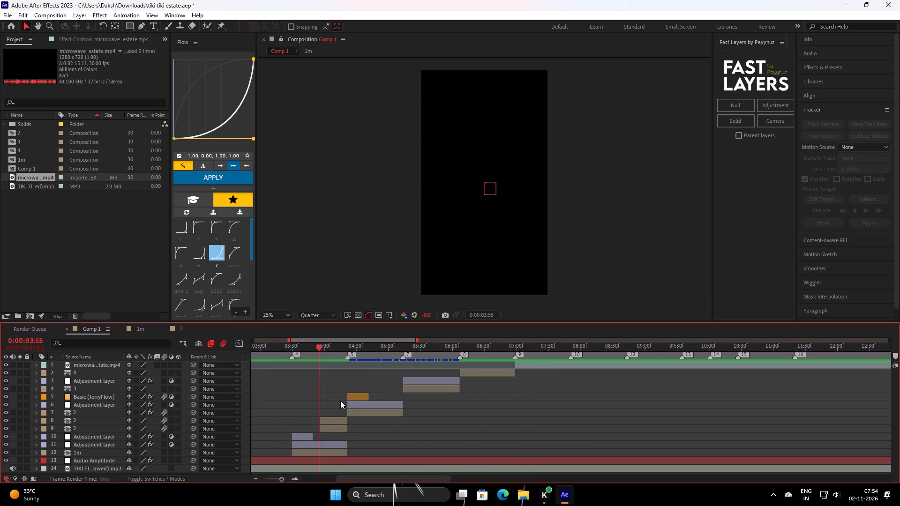
left_click_drag(340, 401, 858, 416)
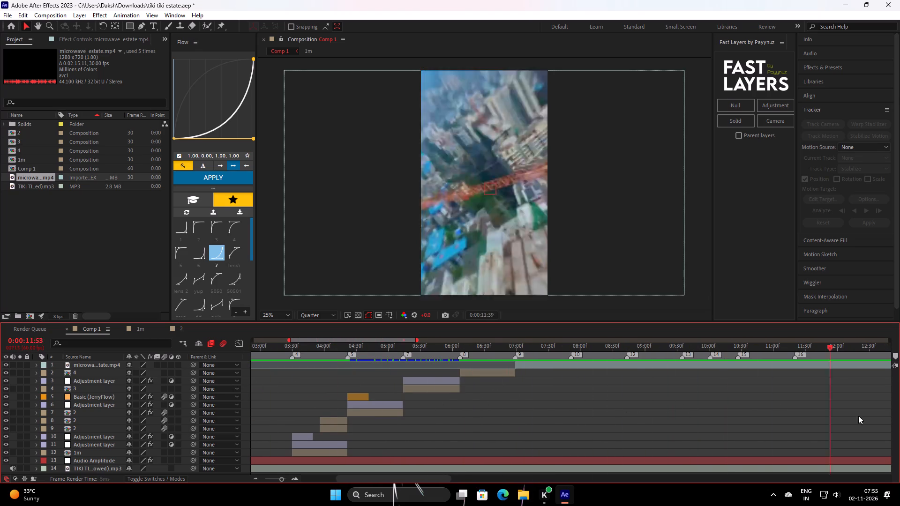
left_click_drag(858, 416, 682, 389)
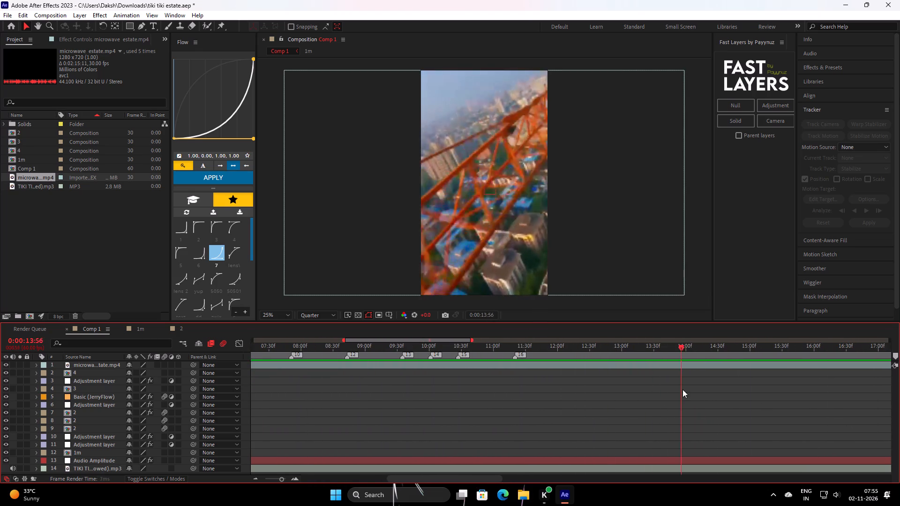
left_click_drag(682, 389, 685, 400)
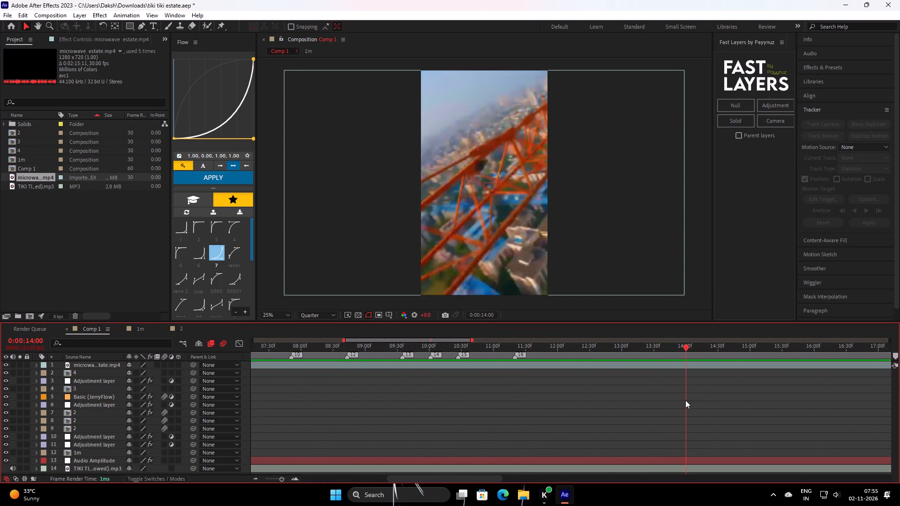
left_click_drag(685, 400, 687, 399)
Set the composition's preview resolution to Full.
left_click(312, 316)
left_click(315, 332)
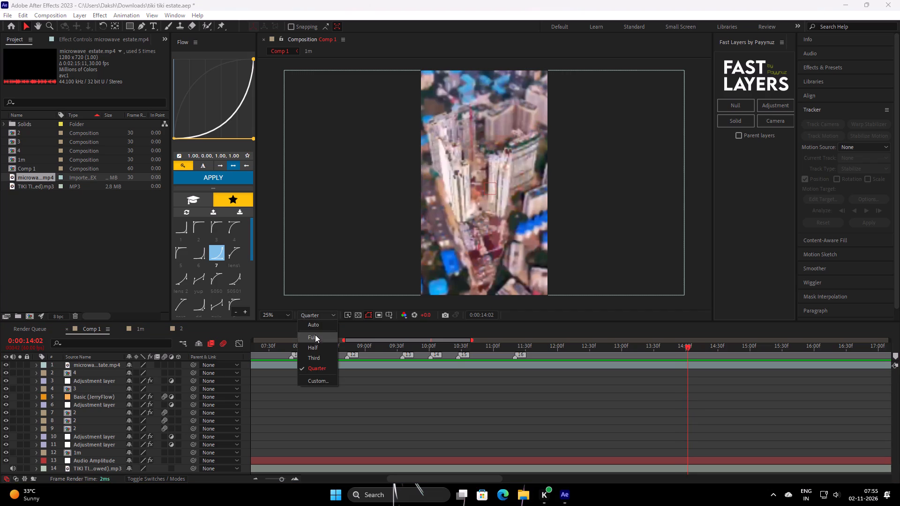
left_click(315, 337)
Enable frame blending on the top microwave estate footage layer.
left_click(717, 402)
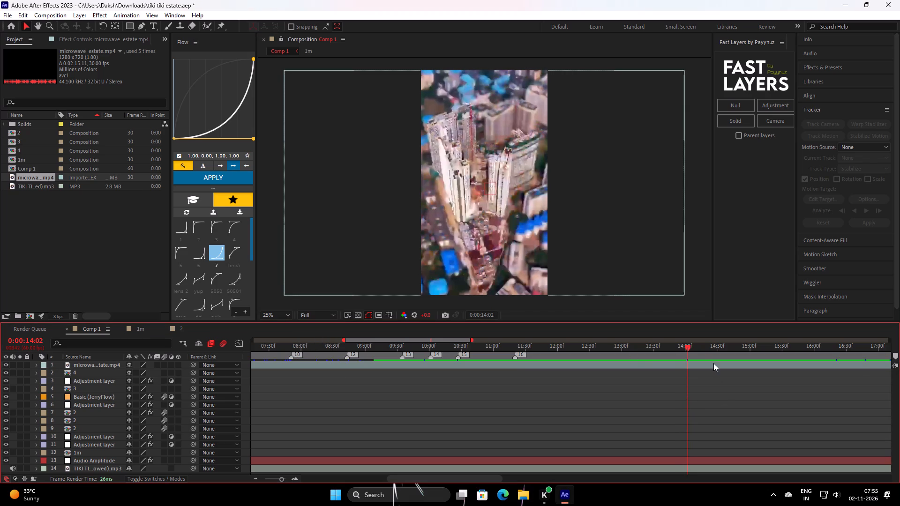
left_click(713, 363)
double_click(153, 362)
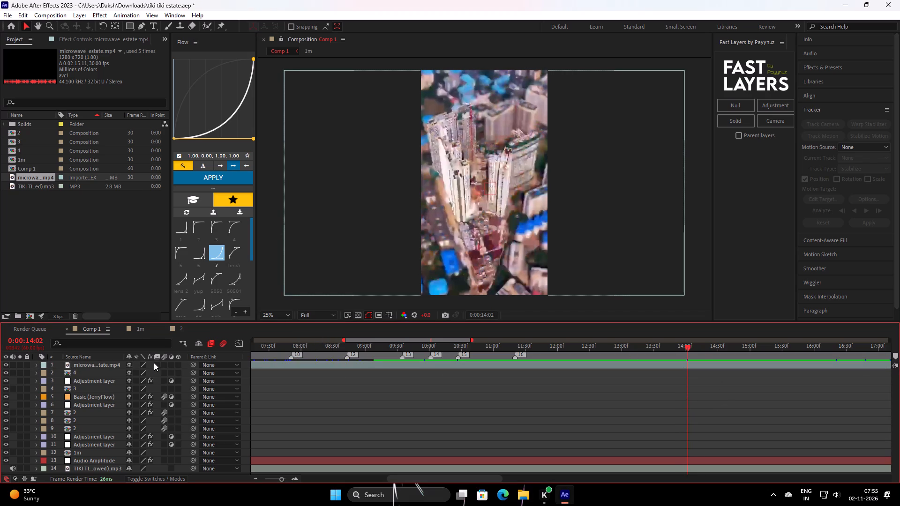
double_click(157, 367)
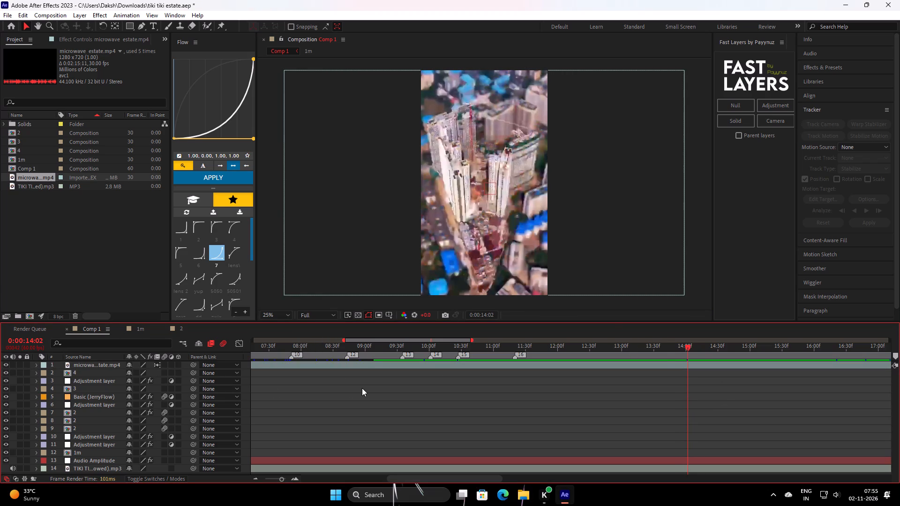
Split the top microwave estate layer at 0:00:14:02, where the aerial tower shot begins.
left_click(722, 363)
key("ctrl+shift+d")
left_click(679, 372)
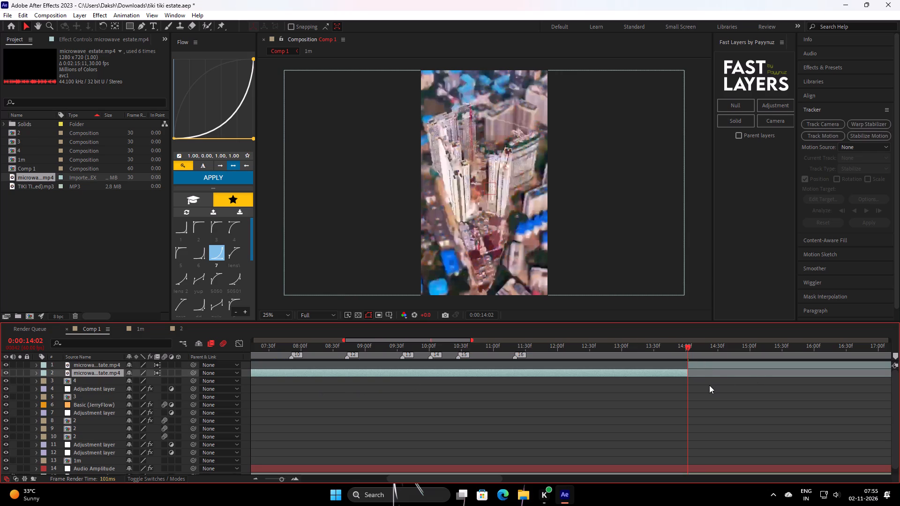
Find the end of the aerial tower shot with the sign and split the top footage layer at 0:00:17:09.
left_click_drag(689, 350, 702, 359)
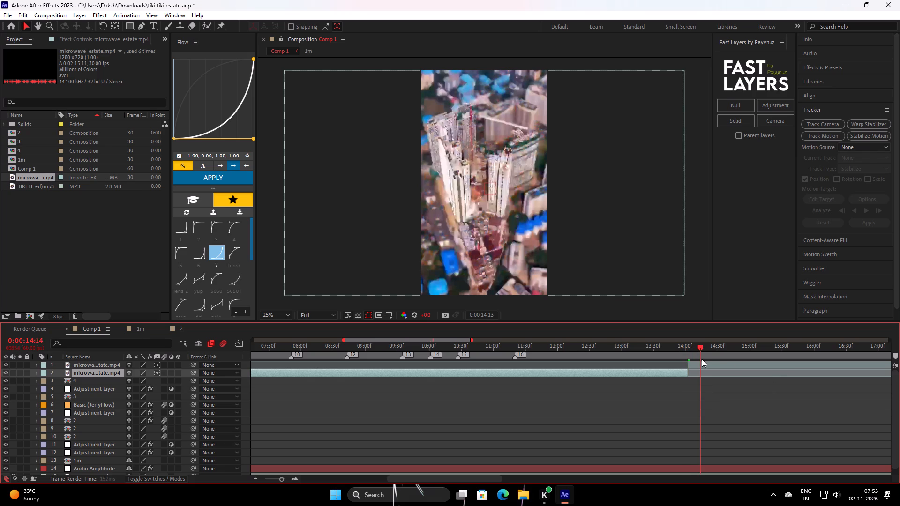
left_click_drag(702, 359, 873, 372)
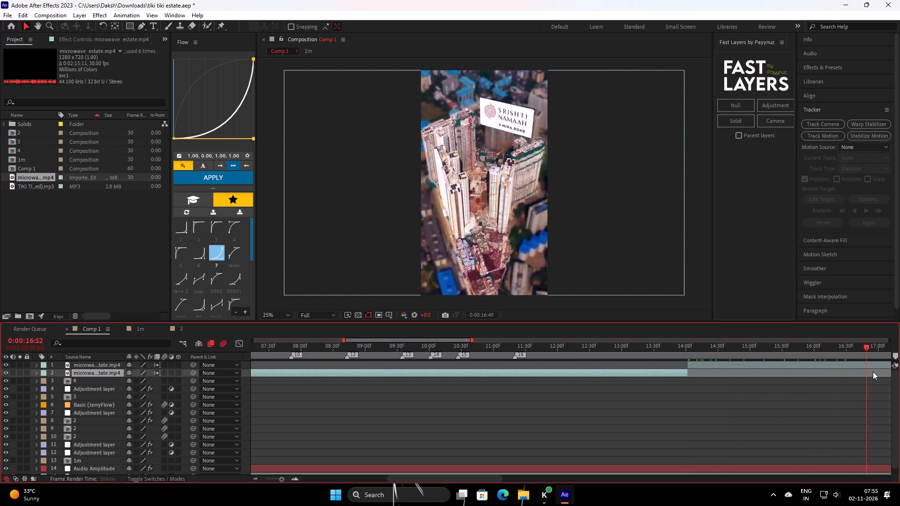
left_click_drag(873, 372, 713, 386)
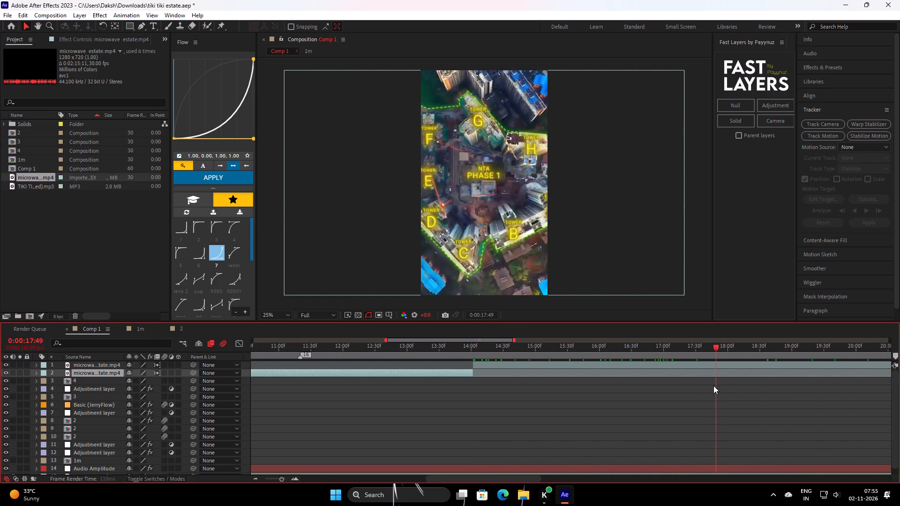
left_click_drag(713, 386, 678, 394)
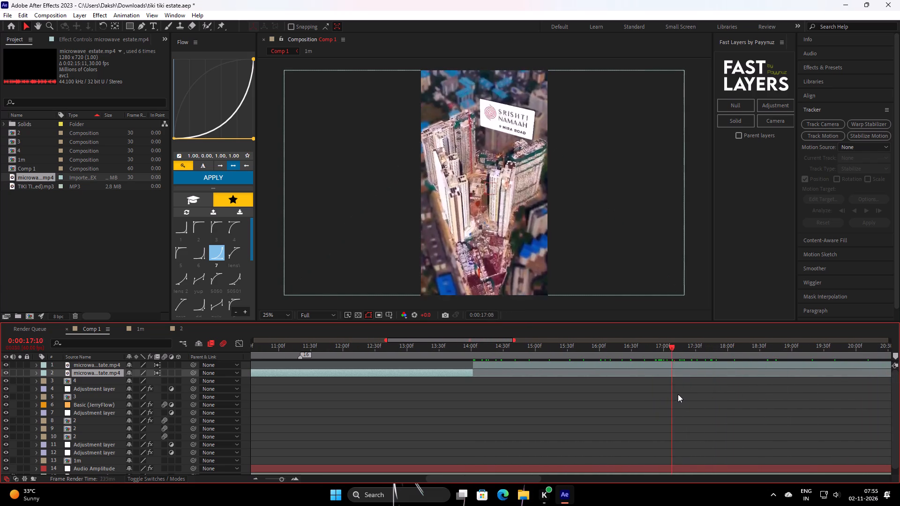
left_click_drag(678, 394, 674, 399)
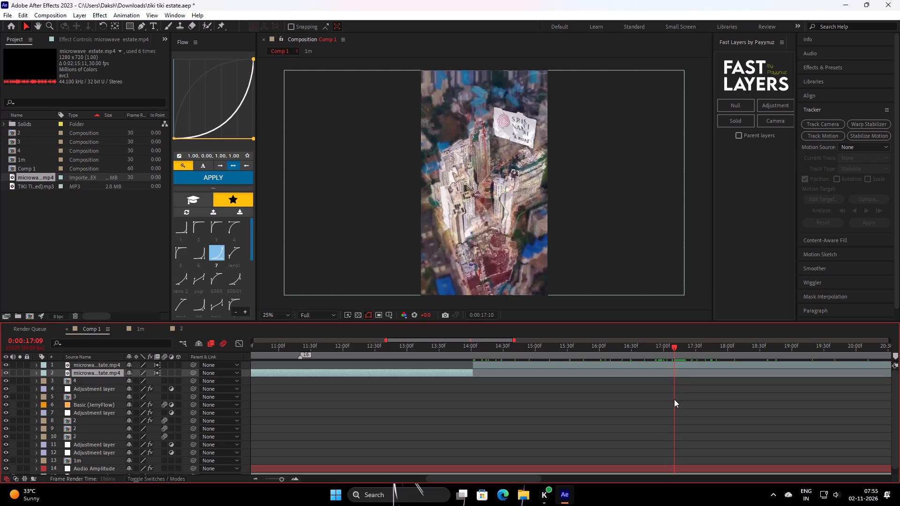
left_click_drag(674, 399, 674, 400)
left_click(683, 366)
key("ctrl+shift+d")
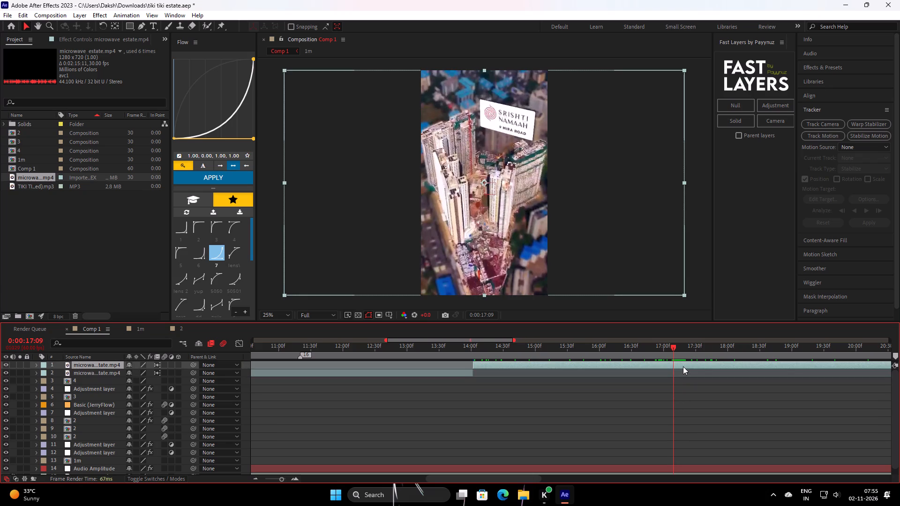
Move the aerial tower sign shot segment earlier so it starts at marker 9, about 0:00:07:00, where layer 4 ends.
left_click_drag(672, 350, 459, 395)
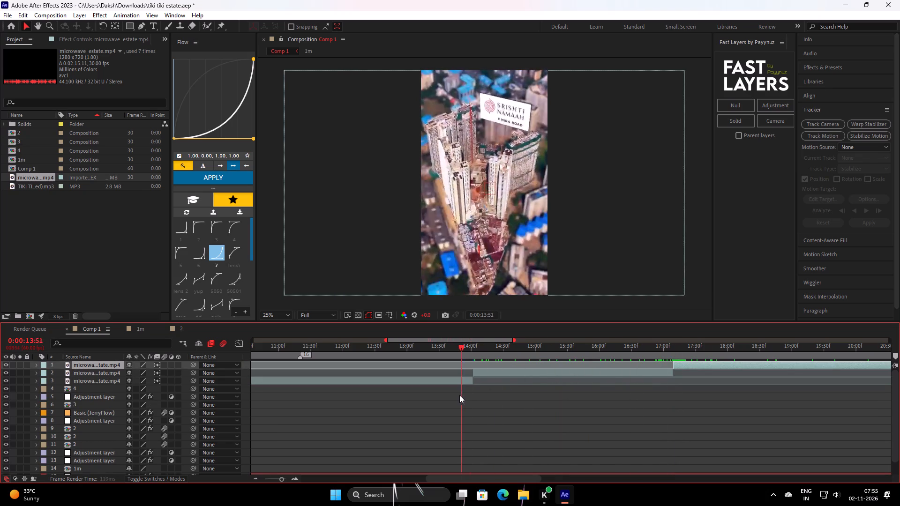
left_click_drag(459, 395, 563, 368)
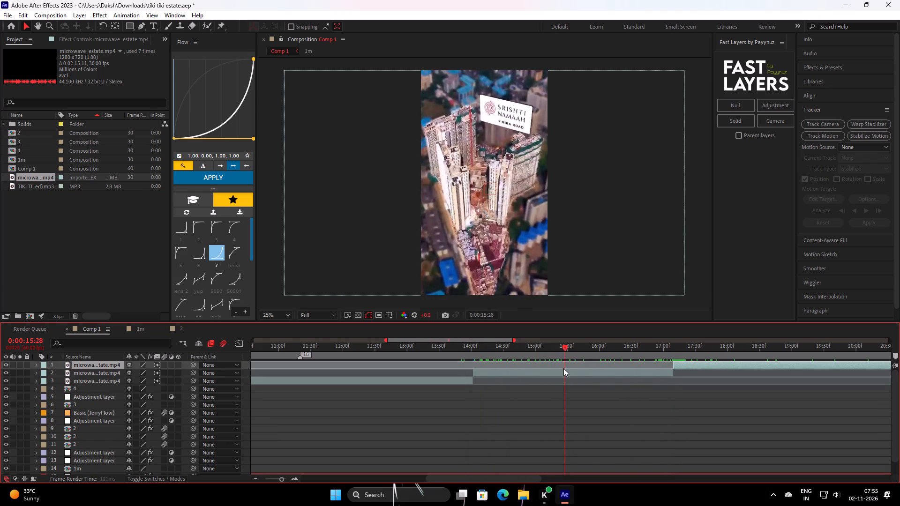
left_click_drag(563, 368, 419, 386)
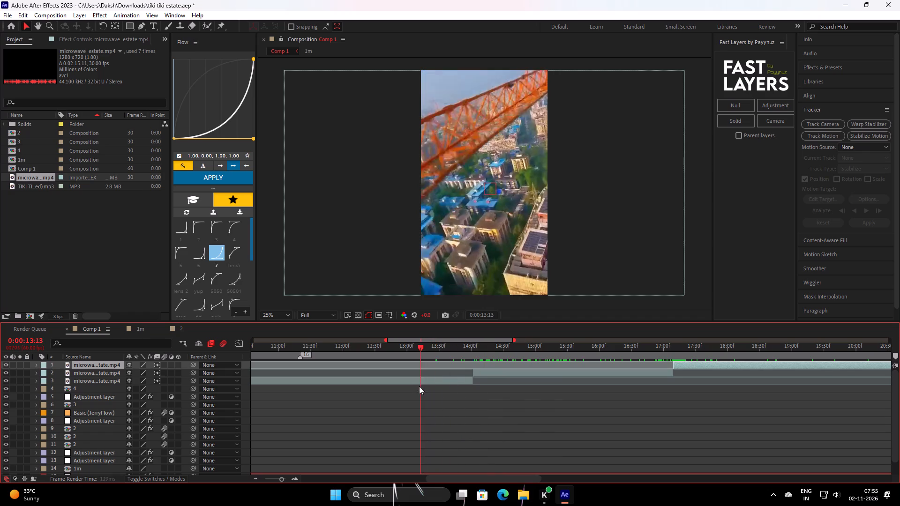
left_click_drag(419, 386, 563, 373)
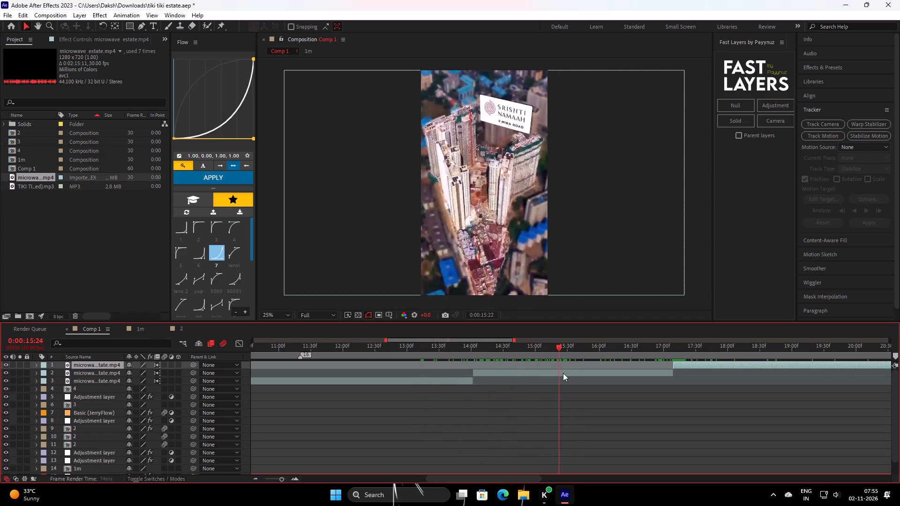
left_click_drag(563, 373, 560, 371)
left_click_drag(570, 373, 609, 386)
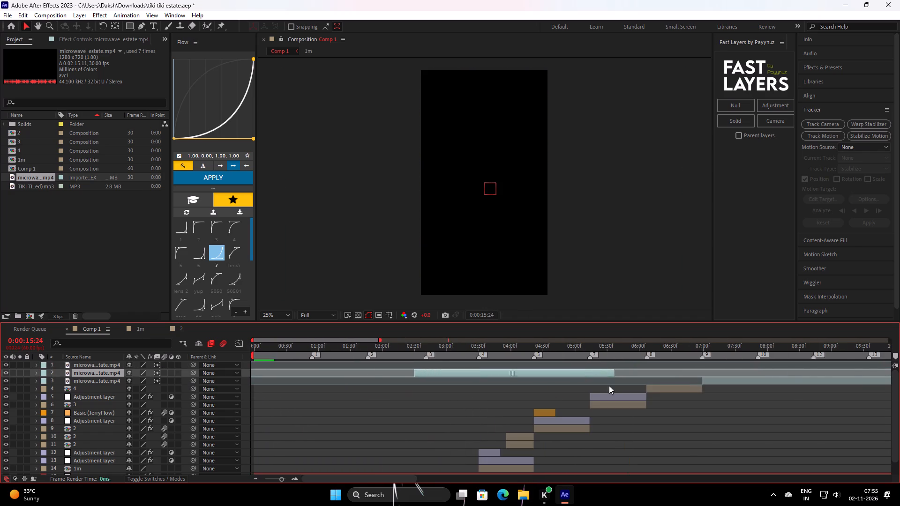
left_click_drag(609, 386, 799, 407)
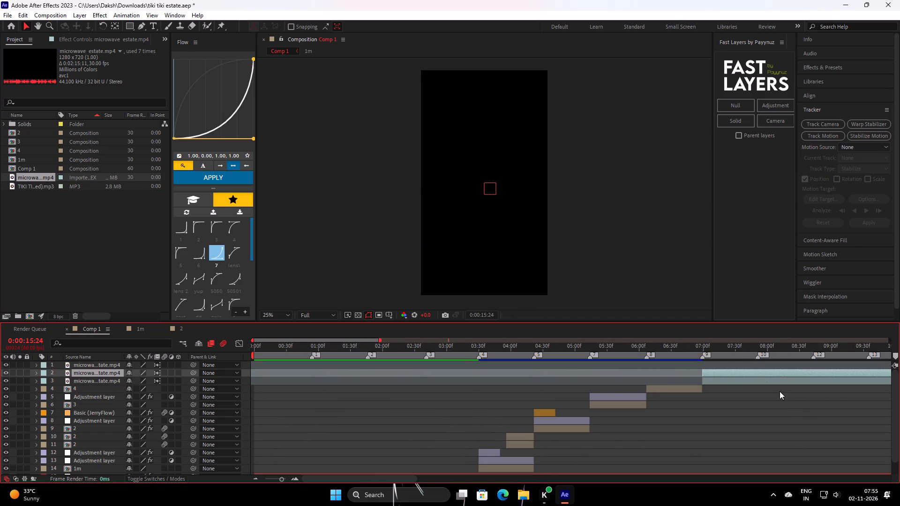
Play back the sequence from about 0:00:02:43 and the footage after 0:00:08:13 to check how the moved tower shot follows the earlier clips.
left_click_drag(720, 348, 442, 392)
key("space")
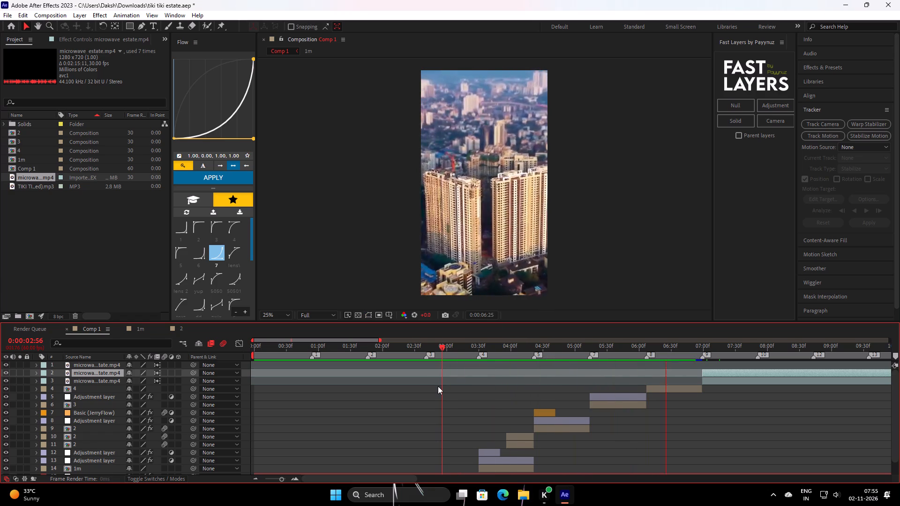
key("space")
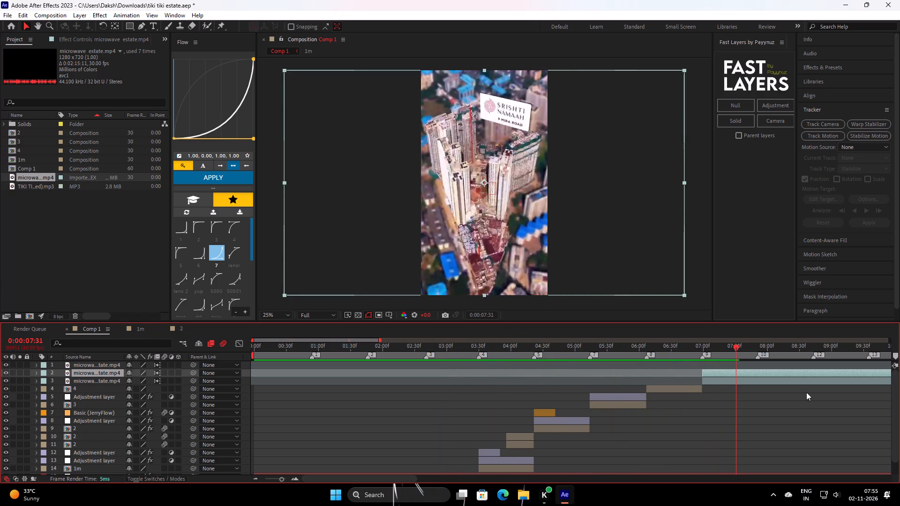
left_click_drag(726, 352, 428, 413)
key("space")
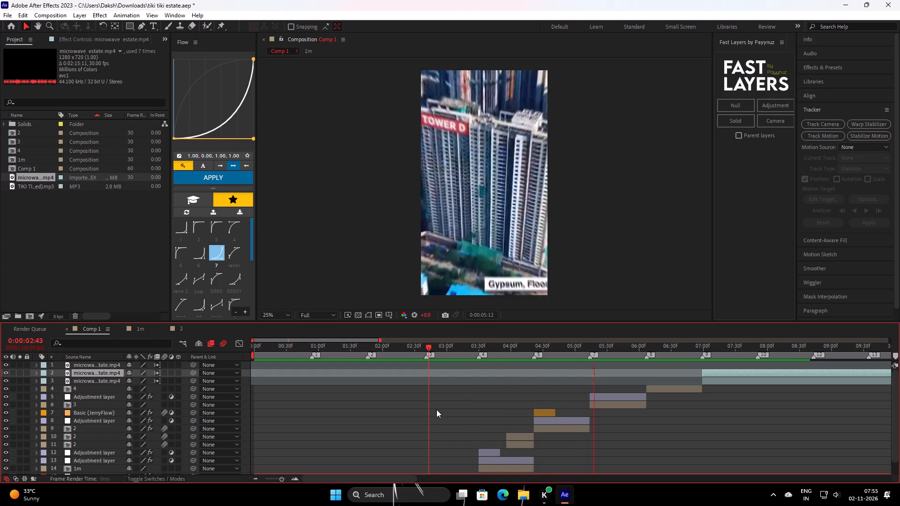
key("space")
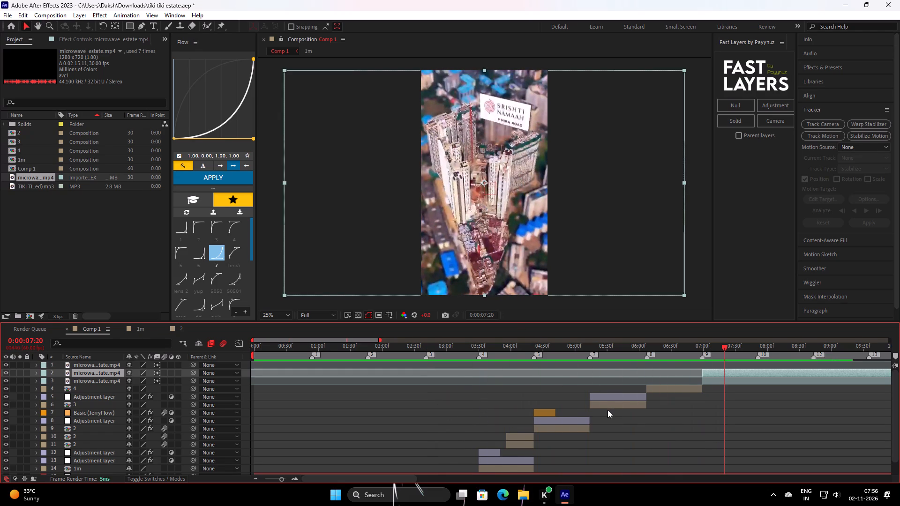
left_click_drag(717, 350, 479, 424)
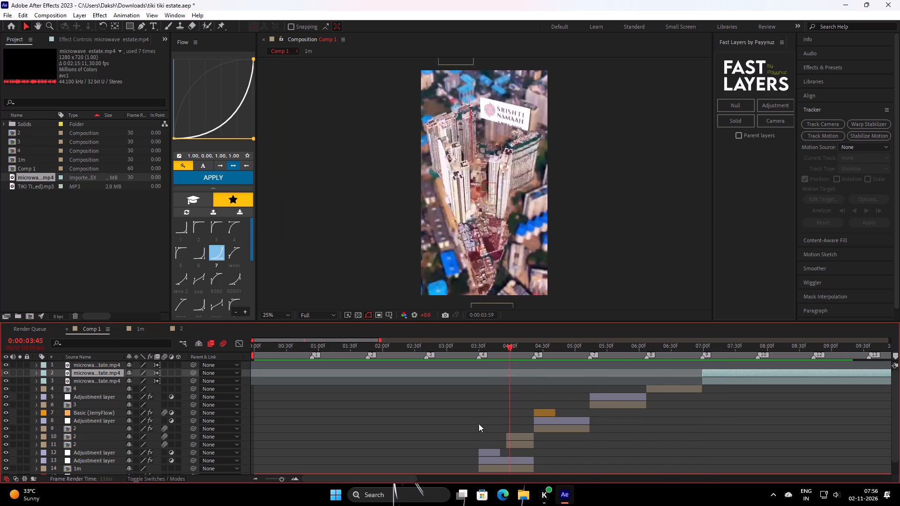
left_click_drag(479, 424, 469, 434)
key("space")
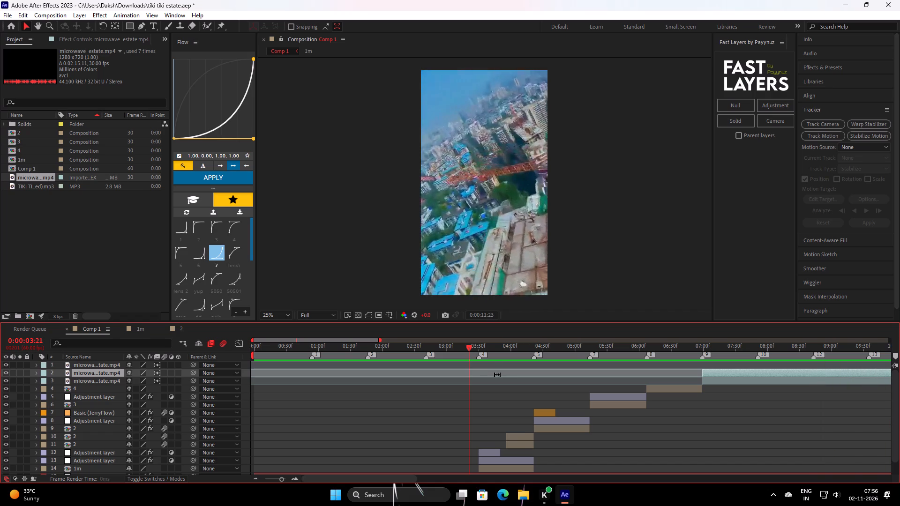
key("space")
left_click_drag(545, 356, 357, 388)
key("space")
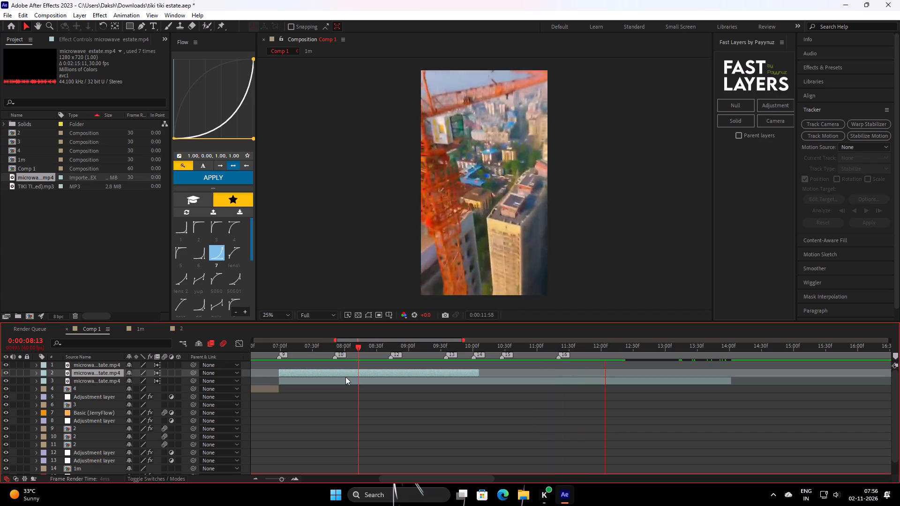
key("space")
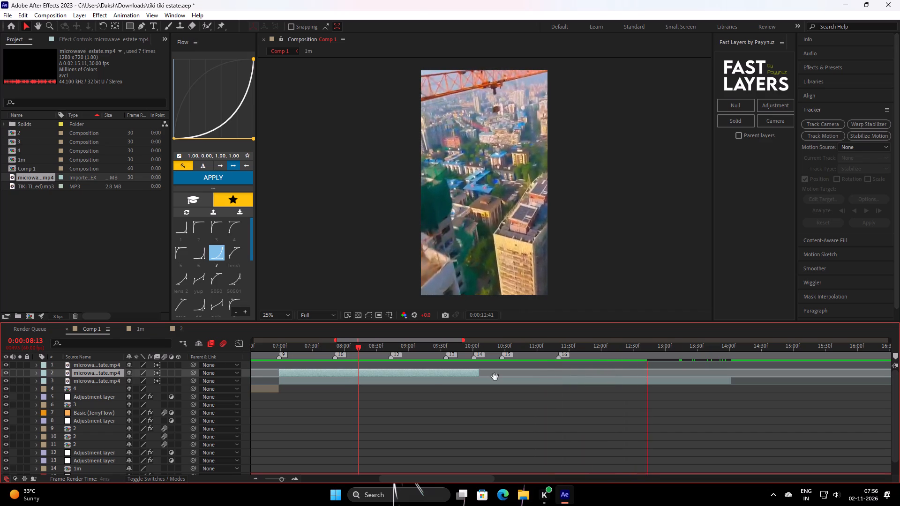
left_click_drag(611, 350, 180, 395)
key("space")
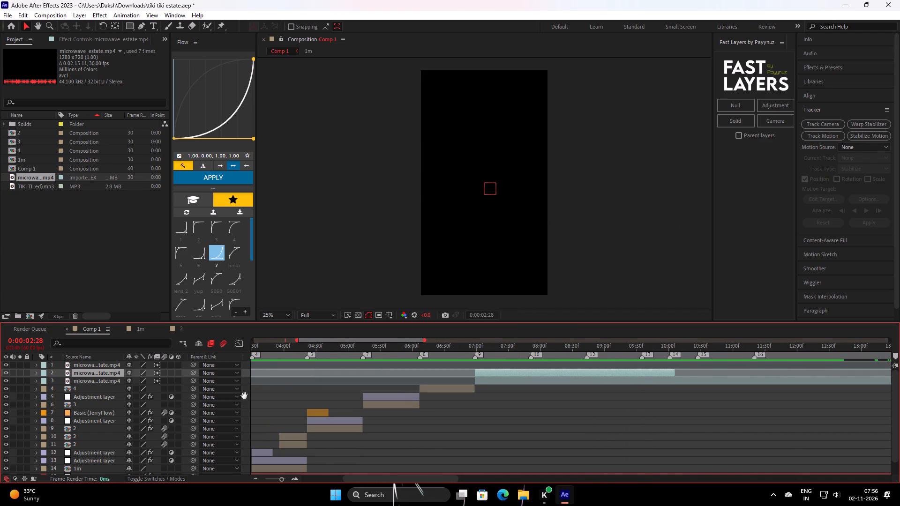
key("space")
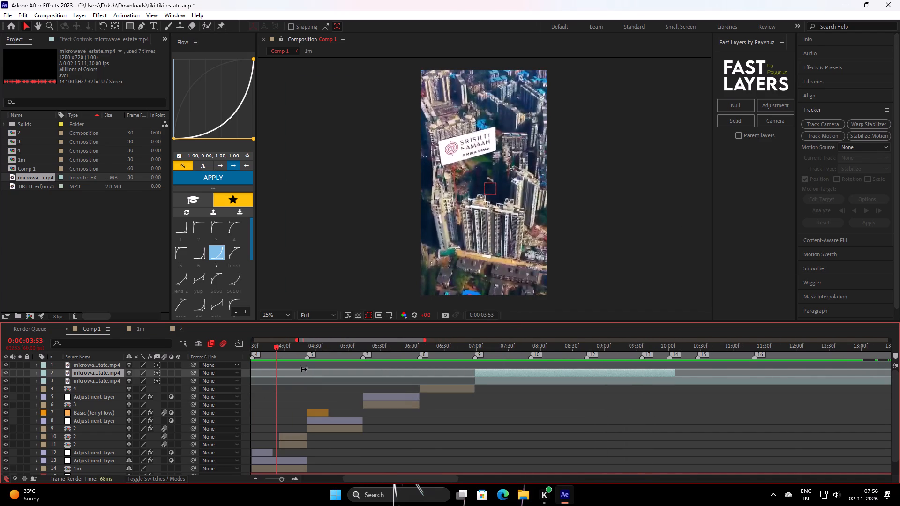
Replay the edit from marker 4, at about 0:00:03:30, and examine the transitions between the first precomposed shots.
left_click_drag(286, 353, 473, 391)
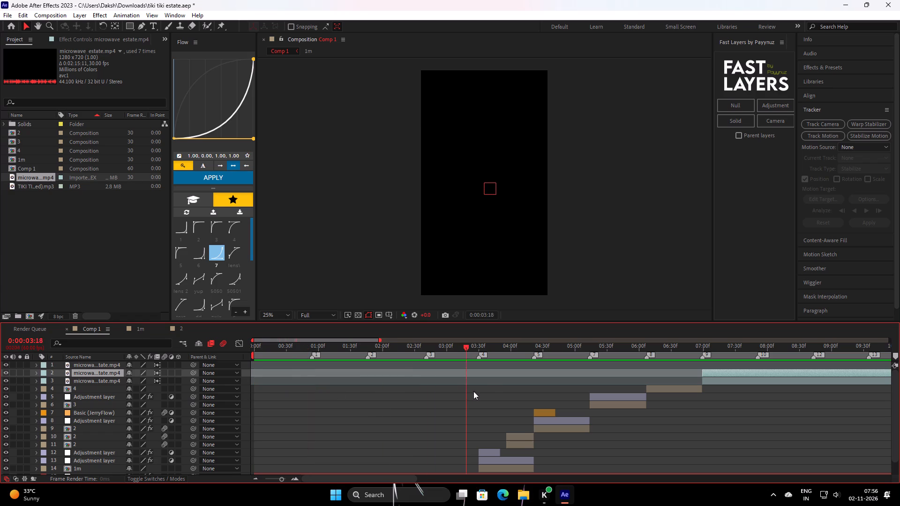
left_click_drag(473, 391, 479, 400)
key("space")
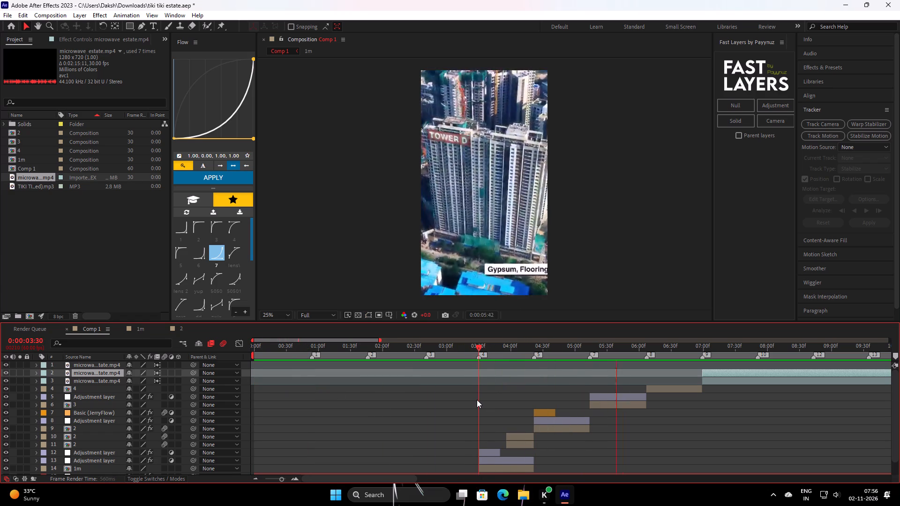
key("space")
left_click_drag(613, 346, 586, 365)
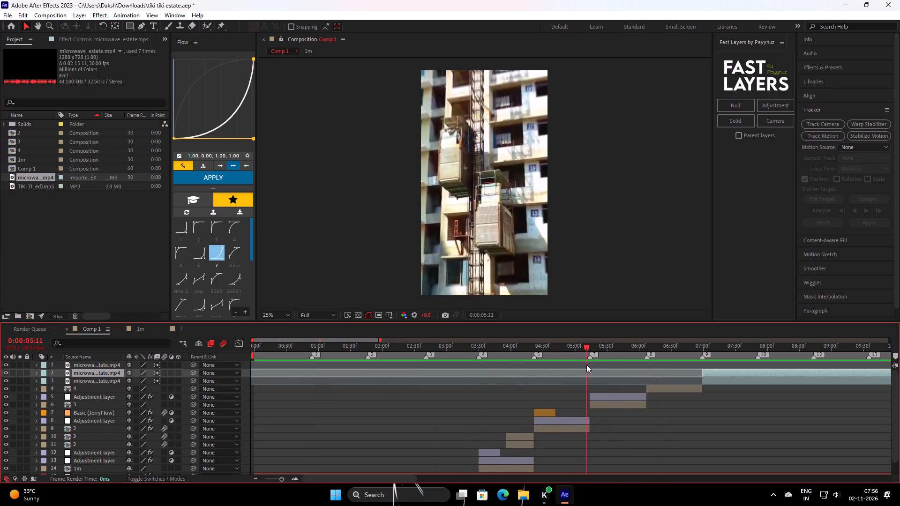
left_click_drag(586, 365, 561, 380)
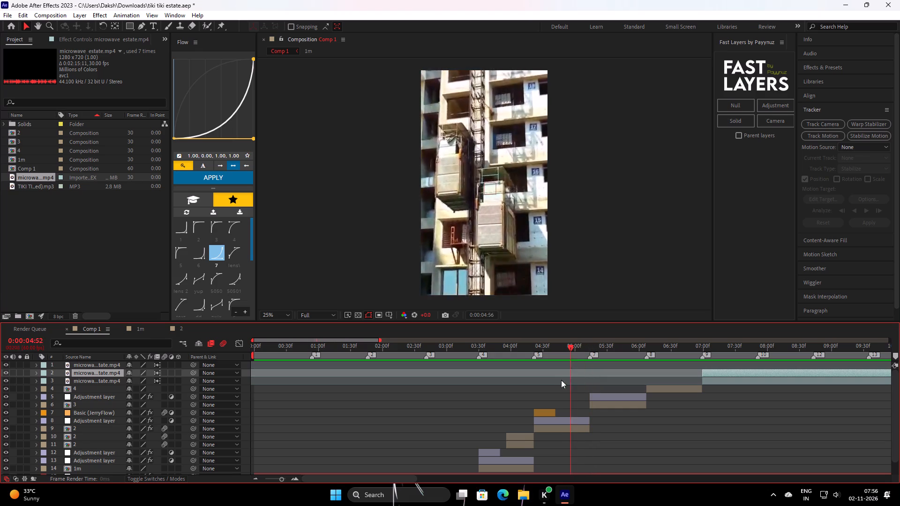
left_click_drag(561, 380, 476, 423)
key("space")
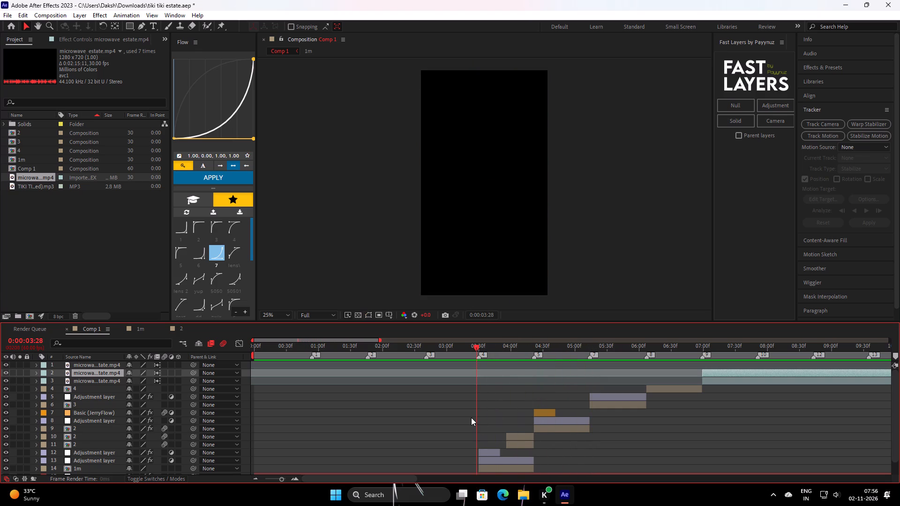
key("space")
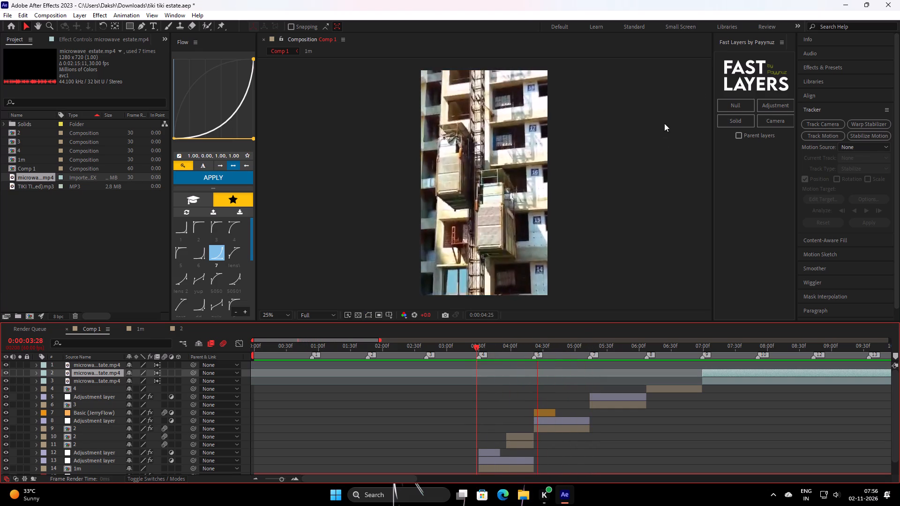
key("space")
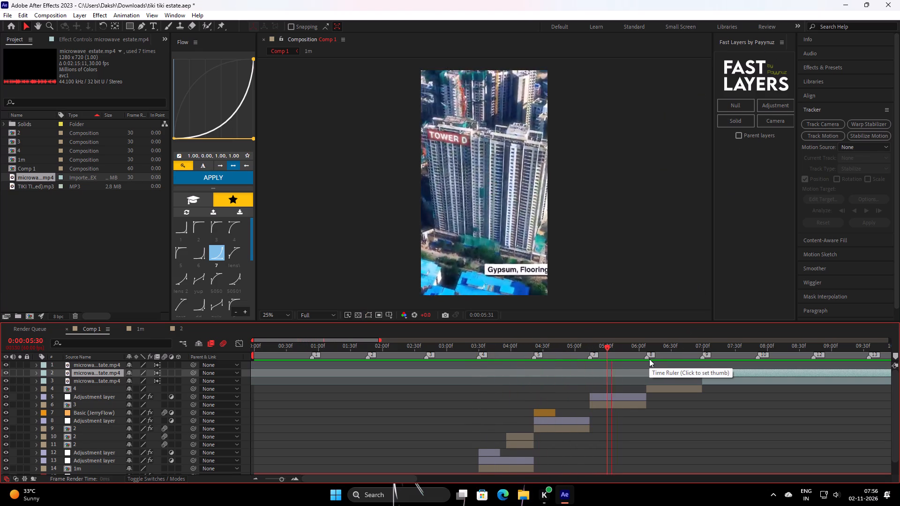
key("space")
Add an adjustment layer directly above the Basic (JerryFlow) layer, matching its span from 0:00:04:22 at marker 5.
left_click_drag(565, 350, 530, 368)
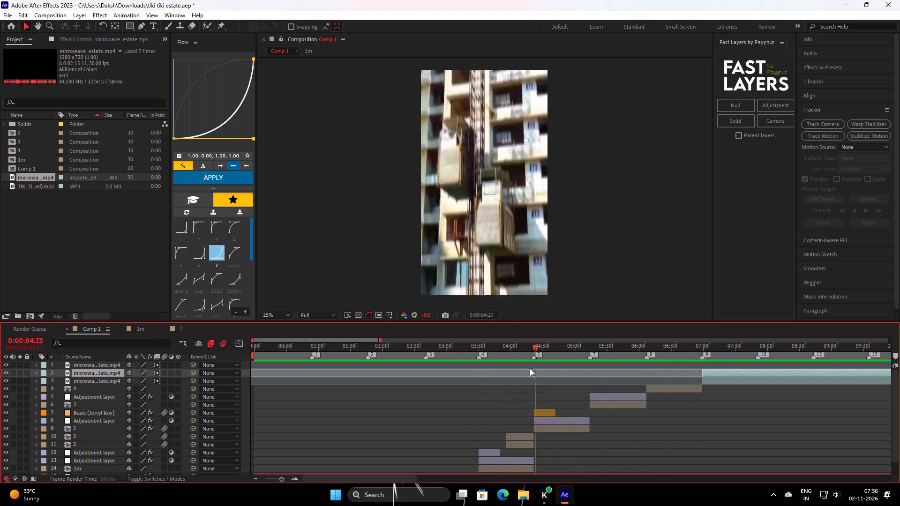
left_click_drag(530, 368, 540, 372)
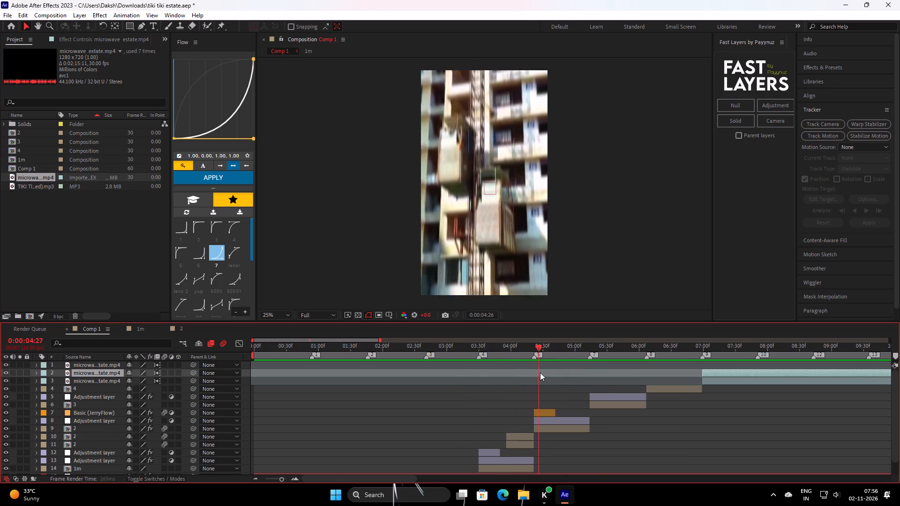
left_click_drag(540, 372, 533, 379)
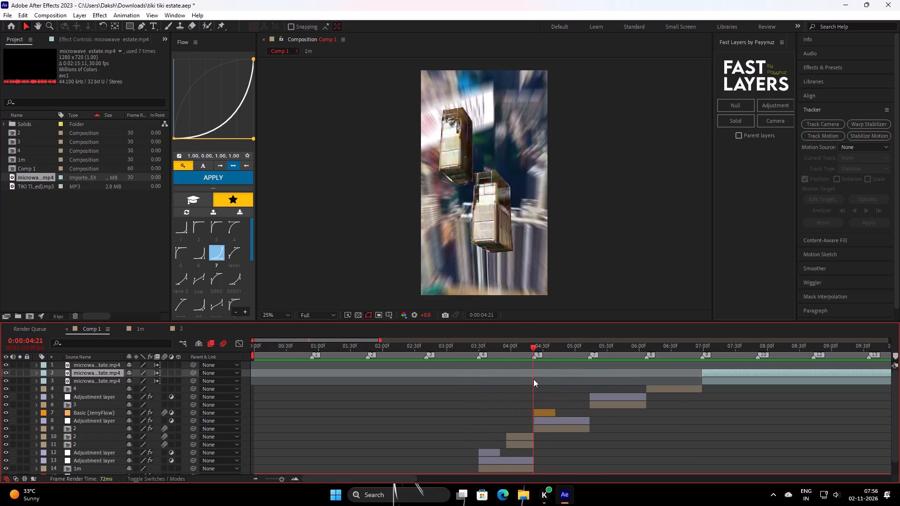
left_click_drag(533, 379, 534, 381)
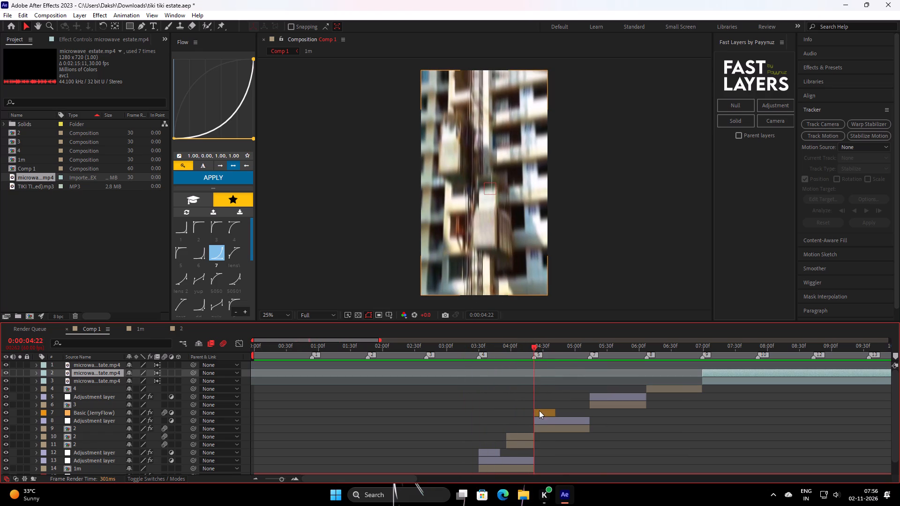
left_click(540, 414)
left_click(771, 111)
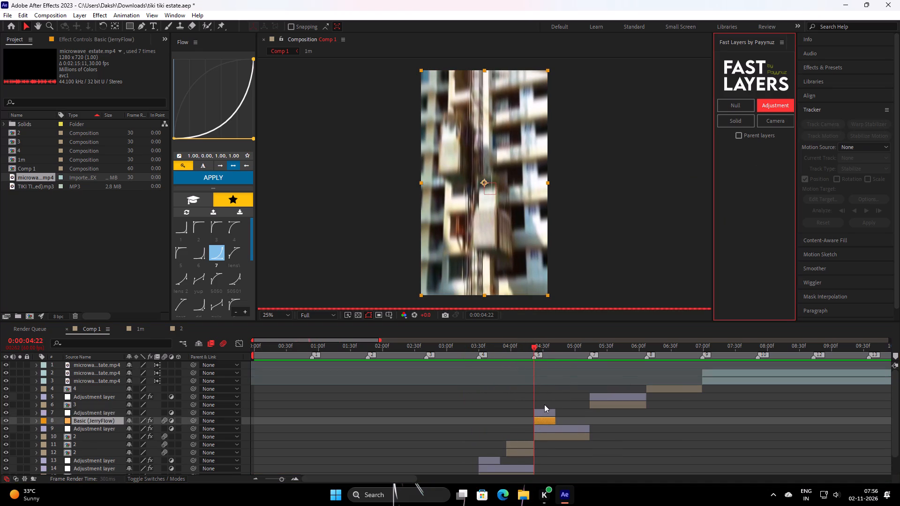
Apply the "twitch come on!!!!" animation preset to the adjustment layer directly above Basic (JerryFlow) and reveal its keyframes.
left_click(540, 412)
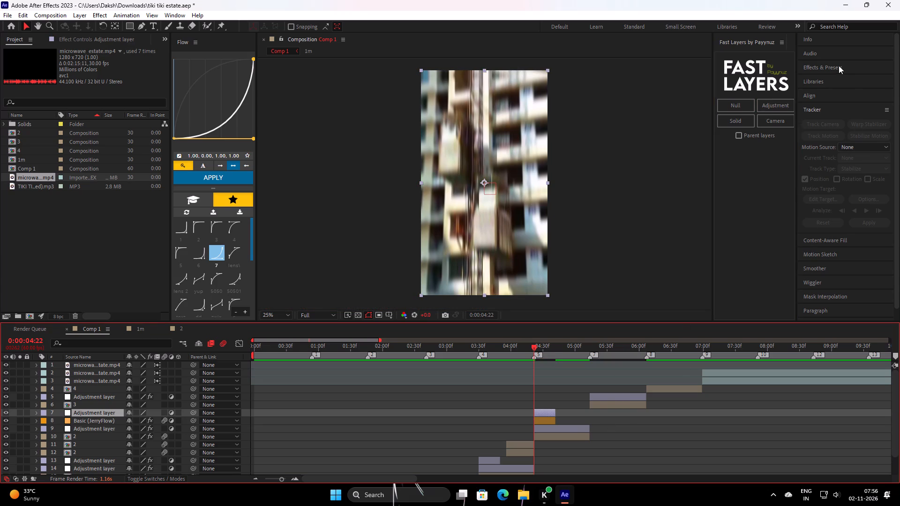
left_click(839, 66)
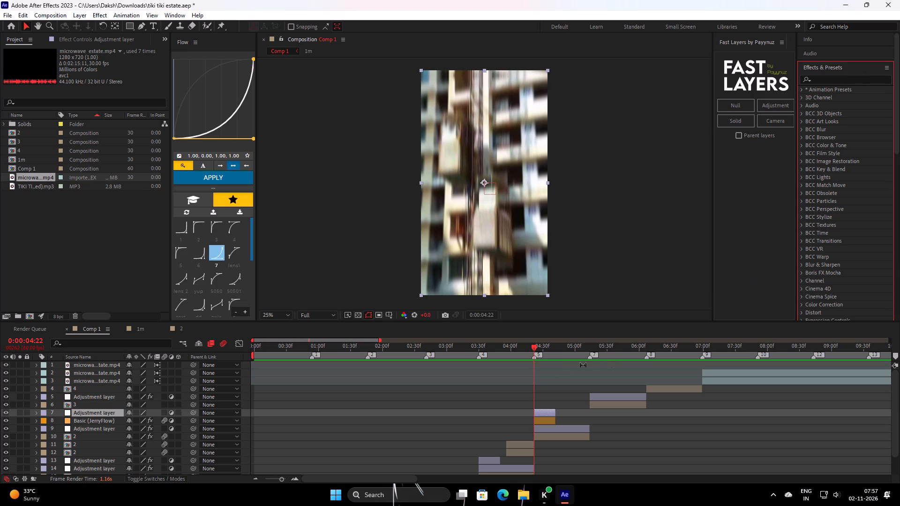
left_click_drag(550, 350, 512, 366)
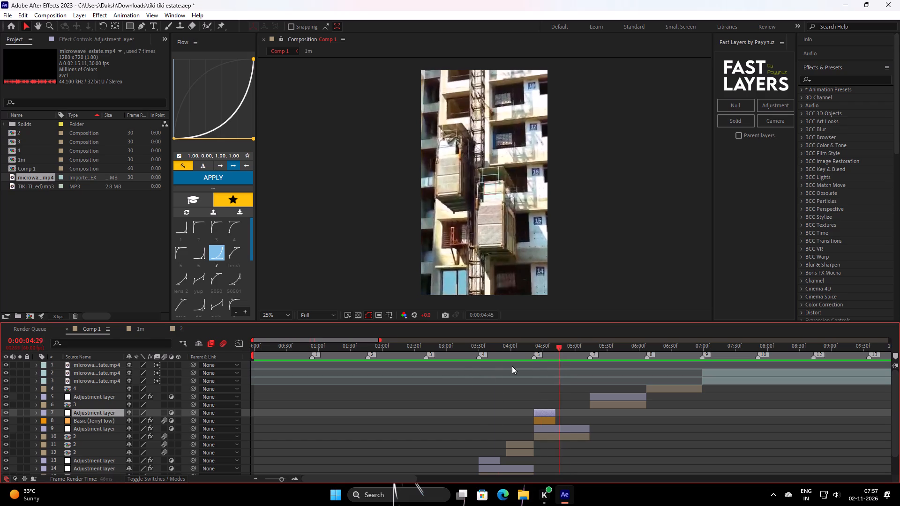
left_click_drag(512, 366, 437, 381)
key("space")
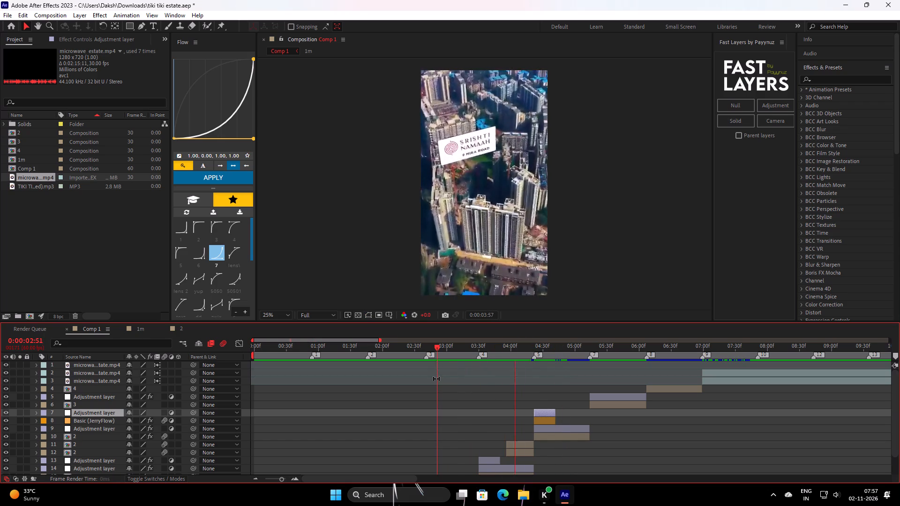
key("space")
left_click_drag(556, 350, 544, 366)
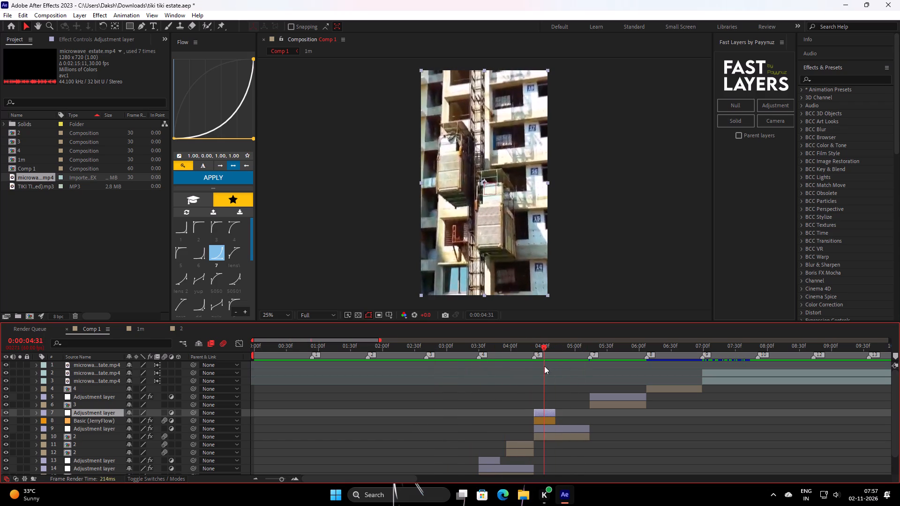
left_click_drag(544, 366, 534, 388)
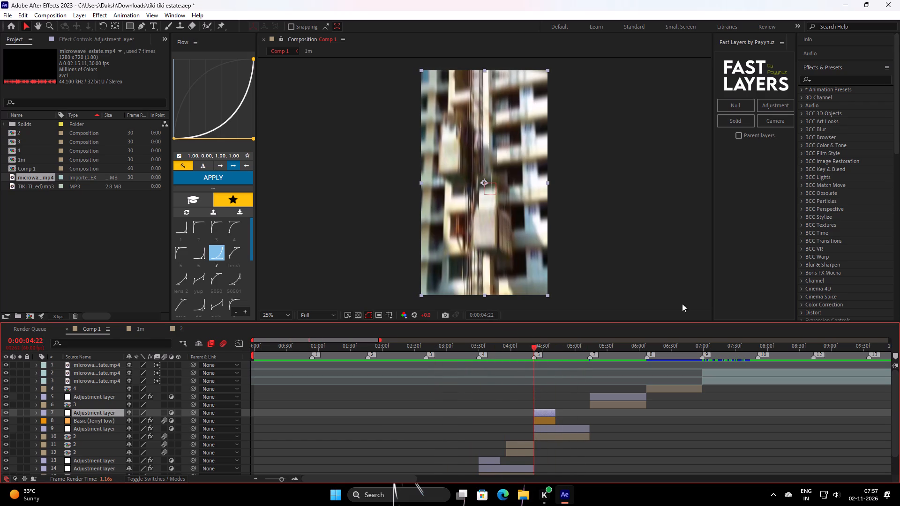
left_click(845, 81)
type("twitch")
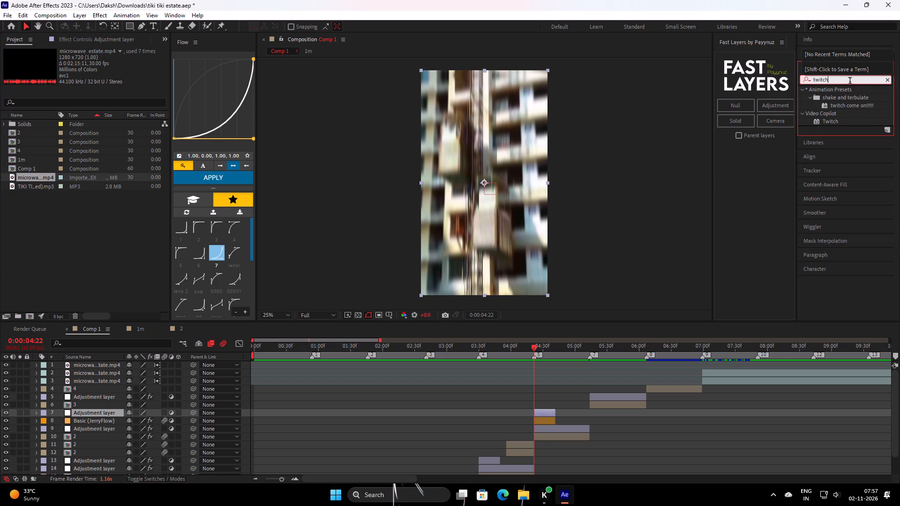
double_click(862, 105)
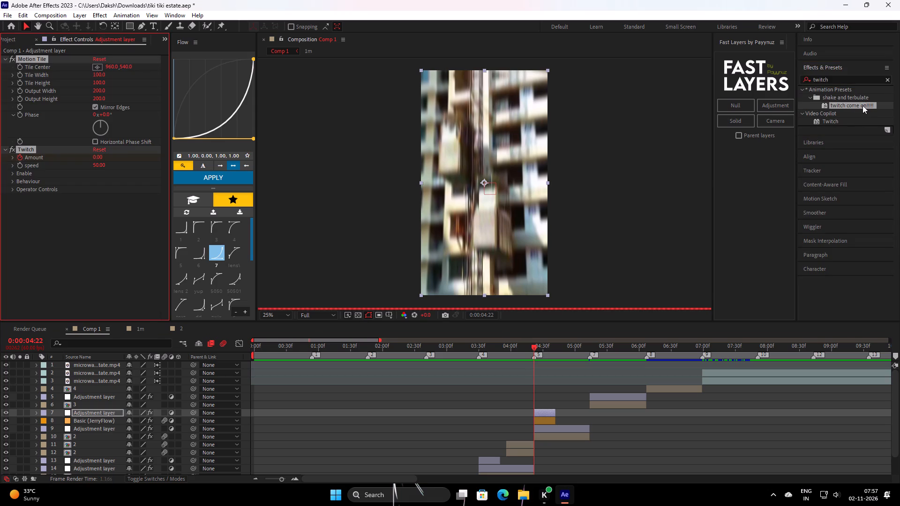
key("u")
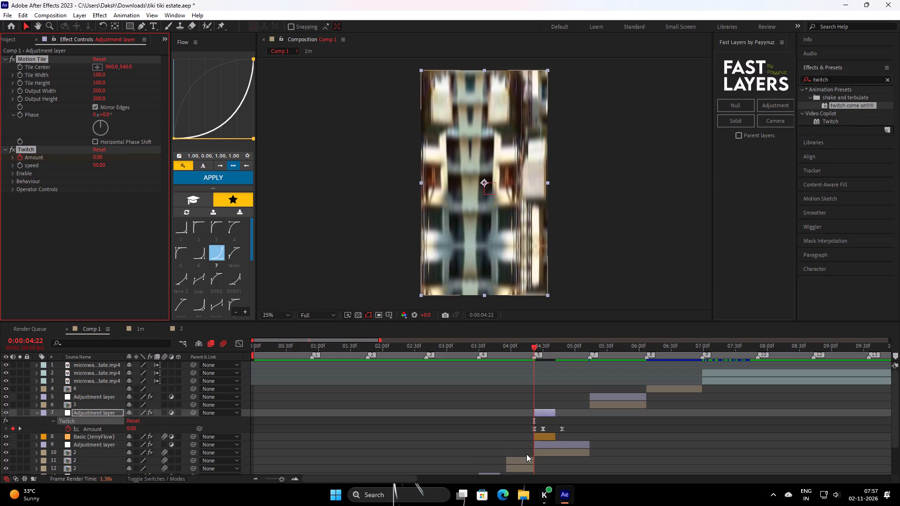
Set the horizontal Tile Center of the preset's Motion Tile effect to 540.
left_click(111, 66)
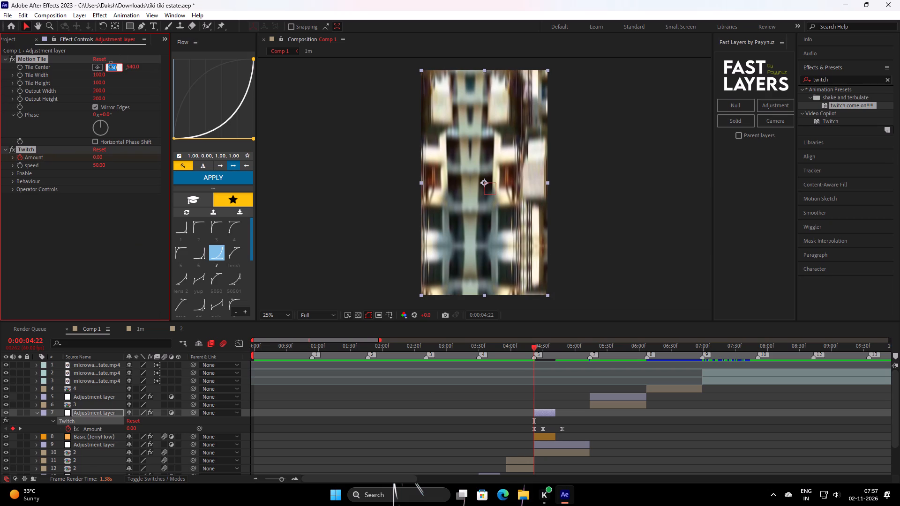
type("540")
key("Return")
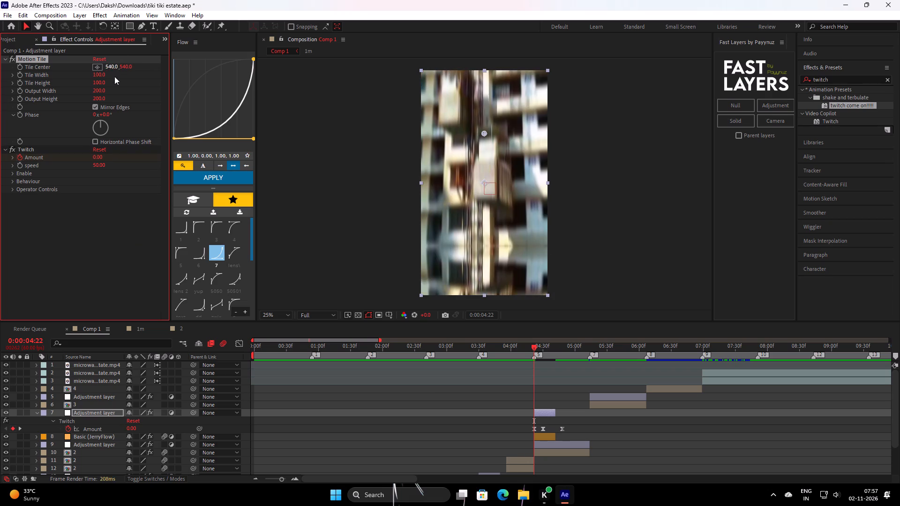
Shift the twitch adjustment layer earlier so its middle Amount keyframe sits at 0:00:04:22, and add a layer marker there.
double_click(293, 476)
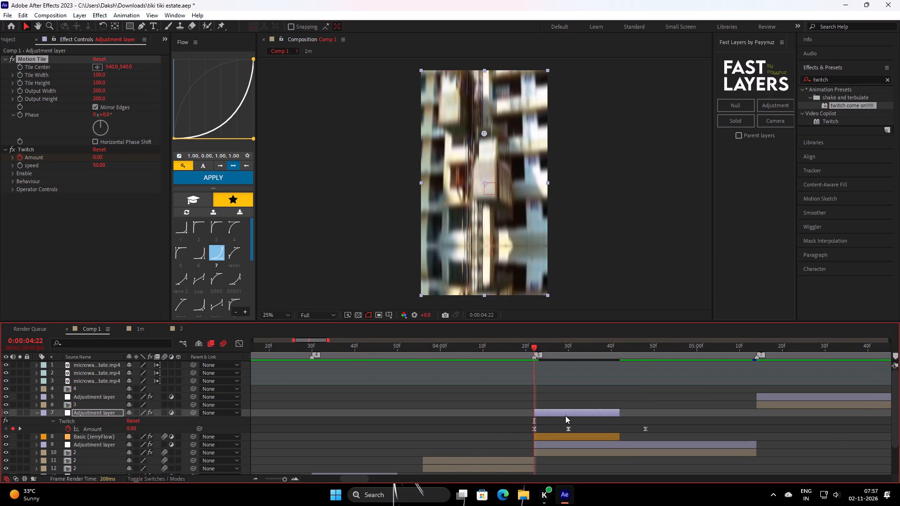
left_click_drag(568, 414, 533, 468)
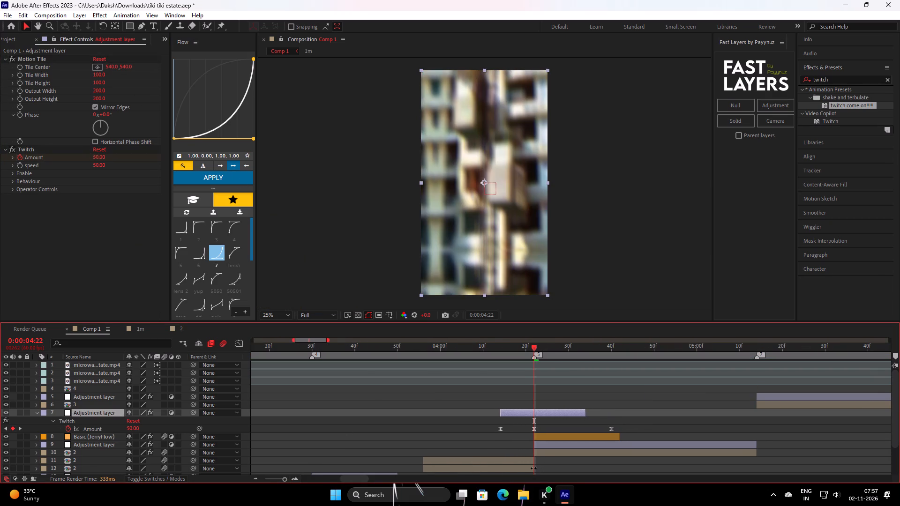
key("asterisk")
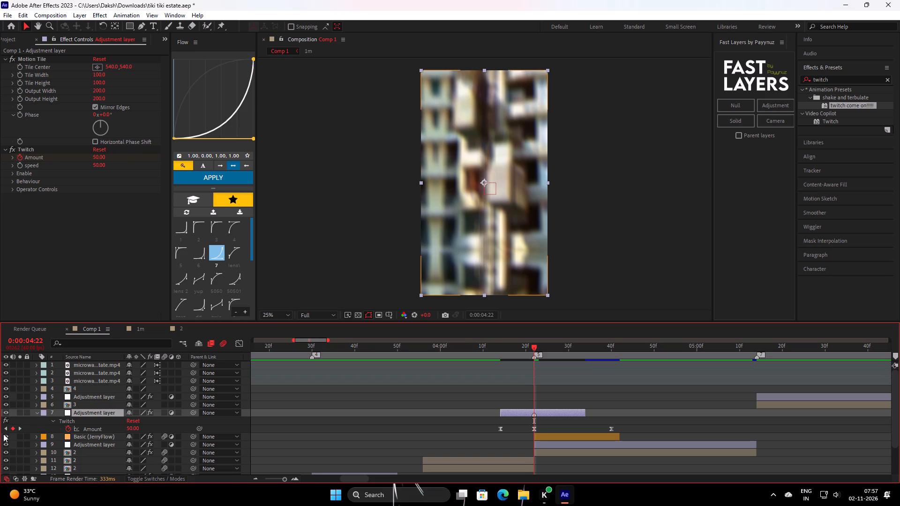
Hide the Basic (JerryFlow) layer.
left_click(4, 435)
Extend the twitch adjustment layer's end to its last Amount keyframe and place the layer directly beneath Basic (JerryFlow).
left_click_drag(587, 412, 617, 455)
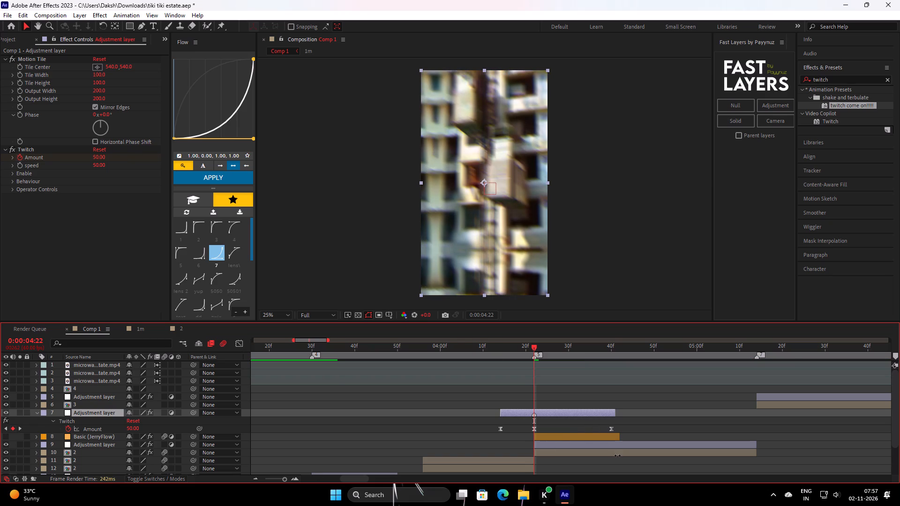
left_click_drag(617, 455, 614, 459)
left_click_drag(92, 414, 99, 442)
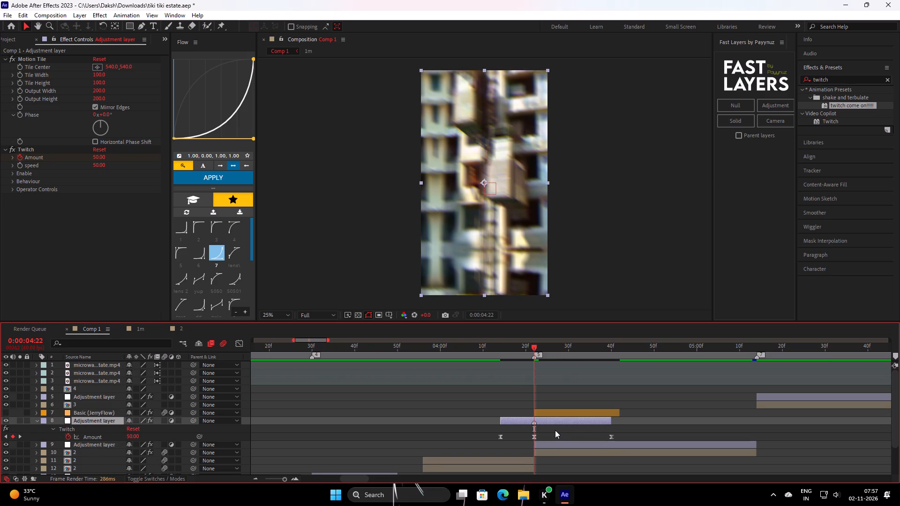
Move the last Twitch Amount keyframe and the layer's end to 0:00:04:42, aligned with the end of Basic (JerryFlow).
left_click_drag(523, 433, 623, 452)
left_click_drag(613, 439, 621, 449, "alt")
left_click_drag(614, 354, 620, 384)
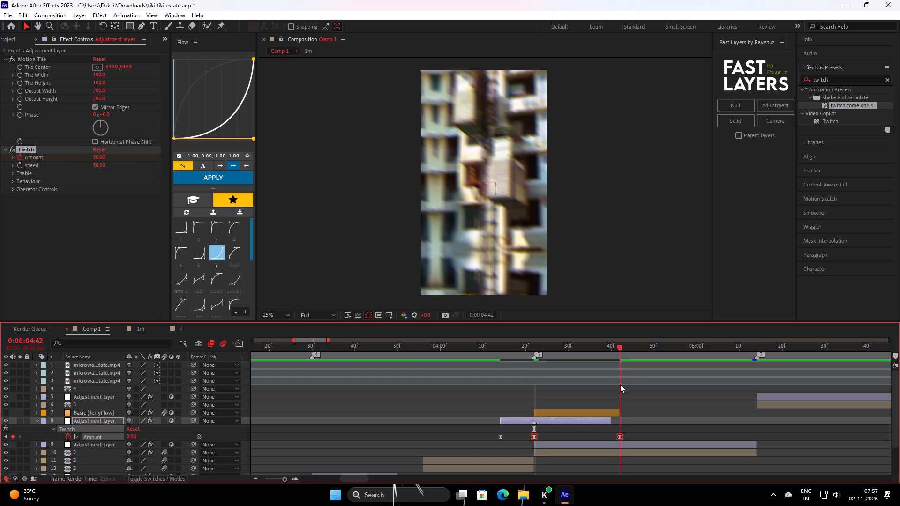
left_click_drag(620, 384, 620, 385)
left_click_drag(612, 421, 621, 433)
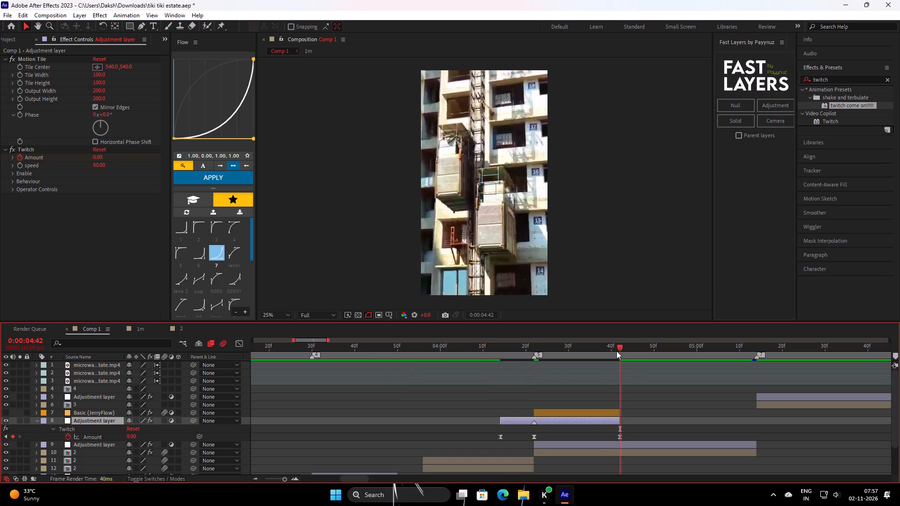
Play back the sequence from 0:00:03:45 to check the twitch transition at marker 5.
left_click_drag(613, 351, 375, 389)
key("space")
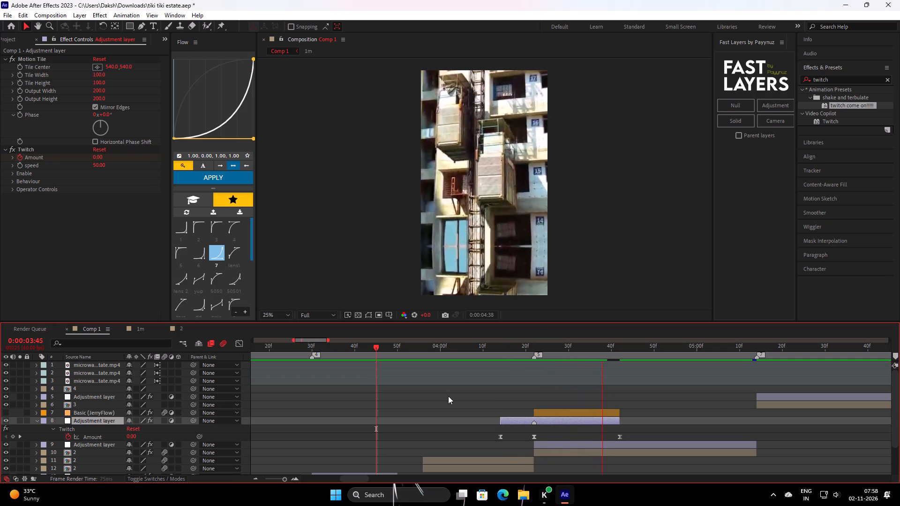
key("space")
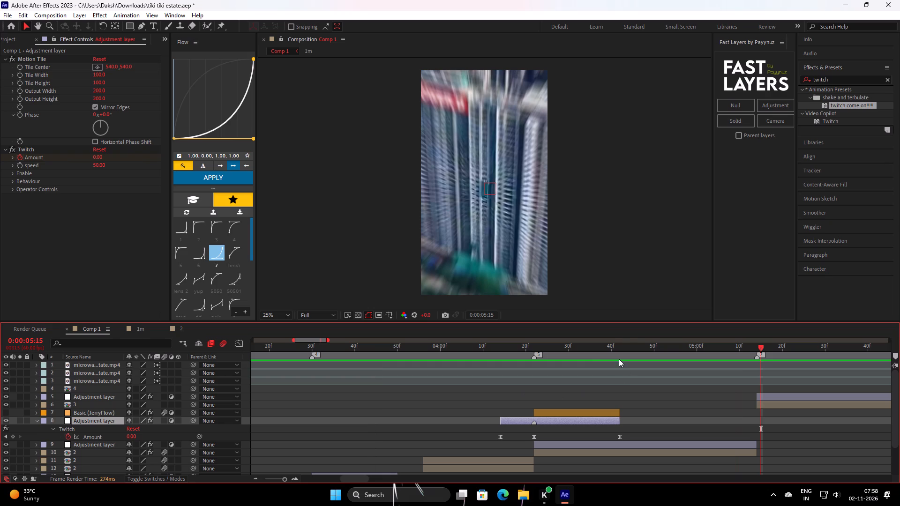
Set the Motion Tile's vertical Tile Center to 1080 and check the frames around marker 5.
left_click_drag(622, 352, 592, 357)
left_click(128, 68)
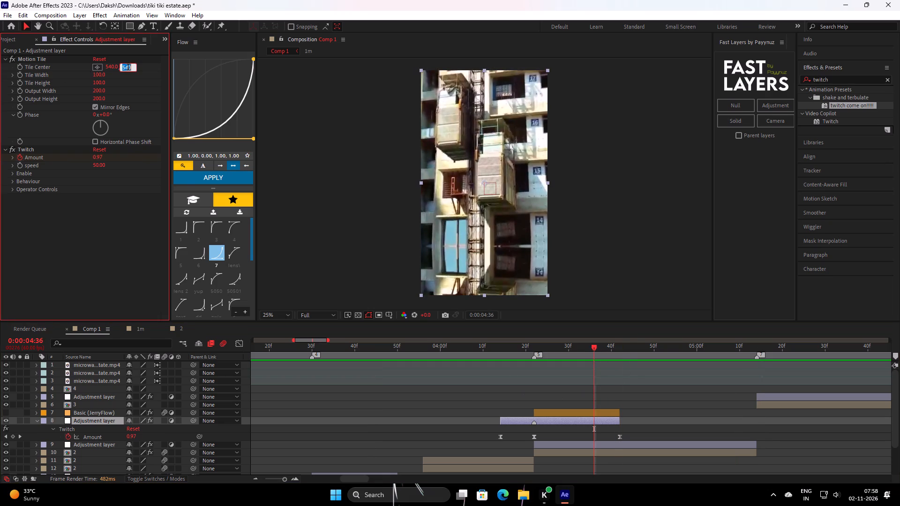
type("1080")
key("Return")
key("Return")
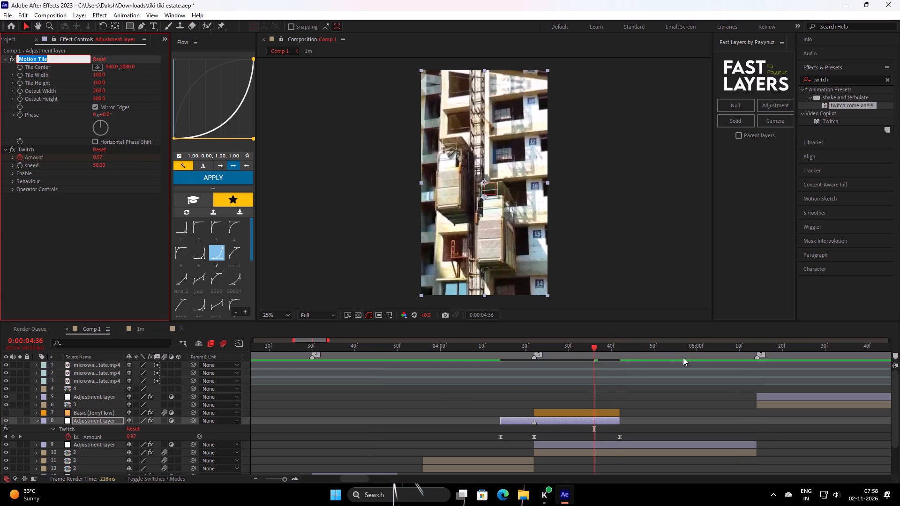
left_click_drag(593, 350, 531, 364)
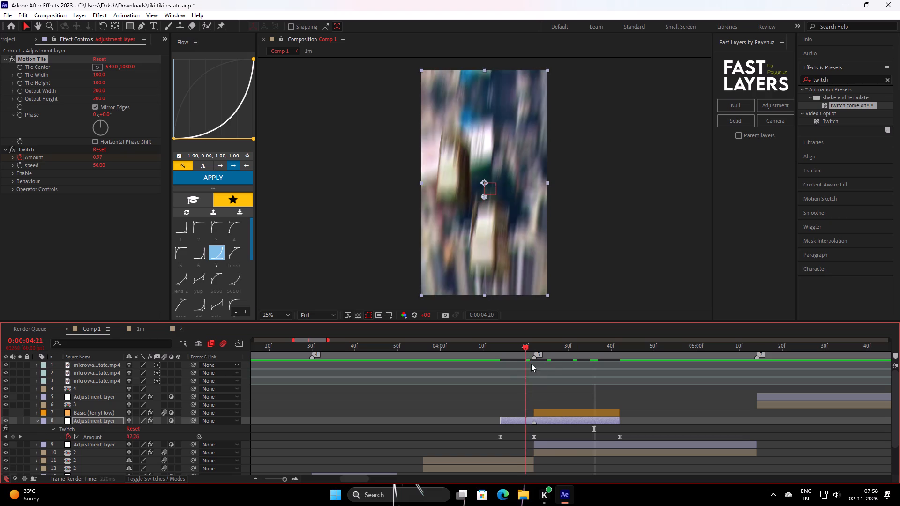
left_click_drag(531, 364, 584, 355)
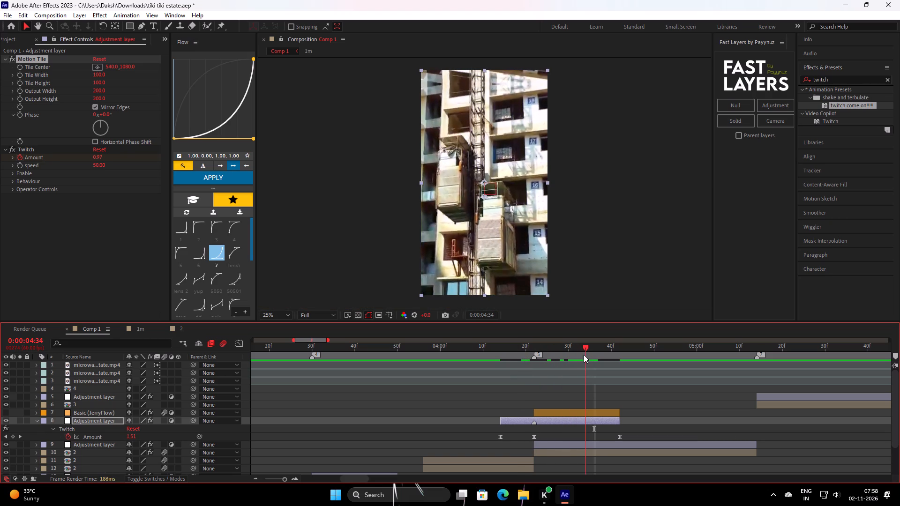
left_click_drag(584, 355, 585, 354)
Replace the preset's Motion Tile on the twitch adjustment layer with a fresh Motion Tile effect placed above Twitch.
left_click(74, 242)
left_click(35, 56)
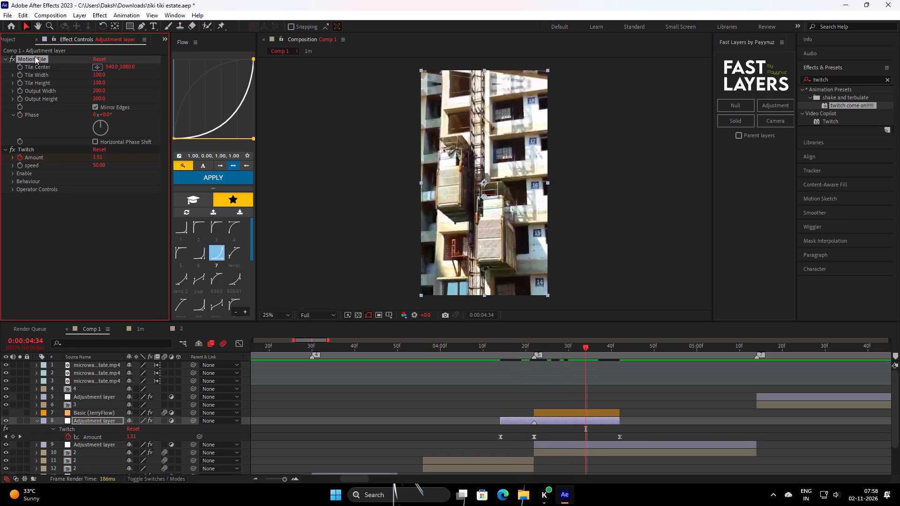
key("BackSpace")
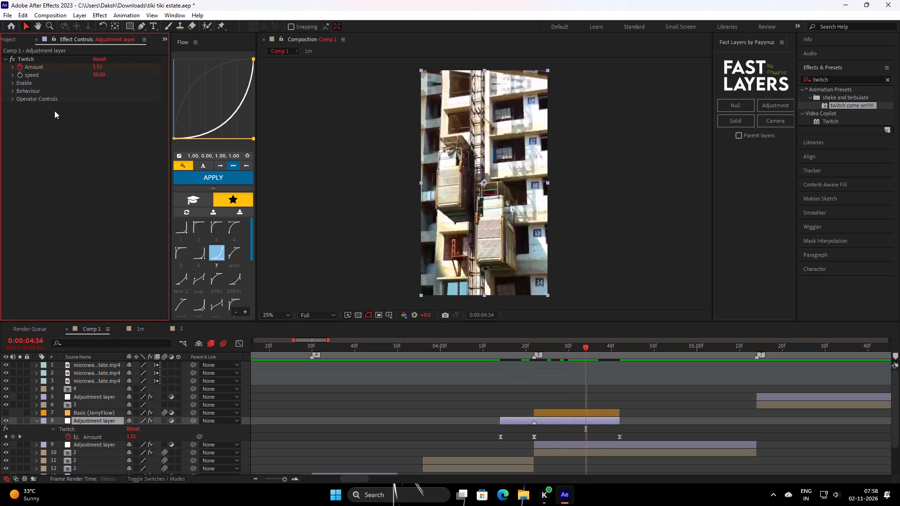
left_click(888, 81)
left_click(866, 78)
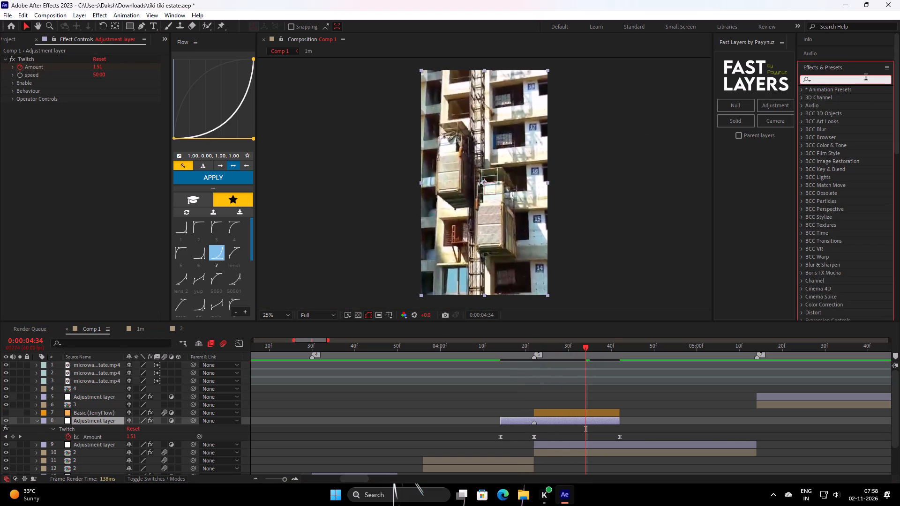
type("motion til")
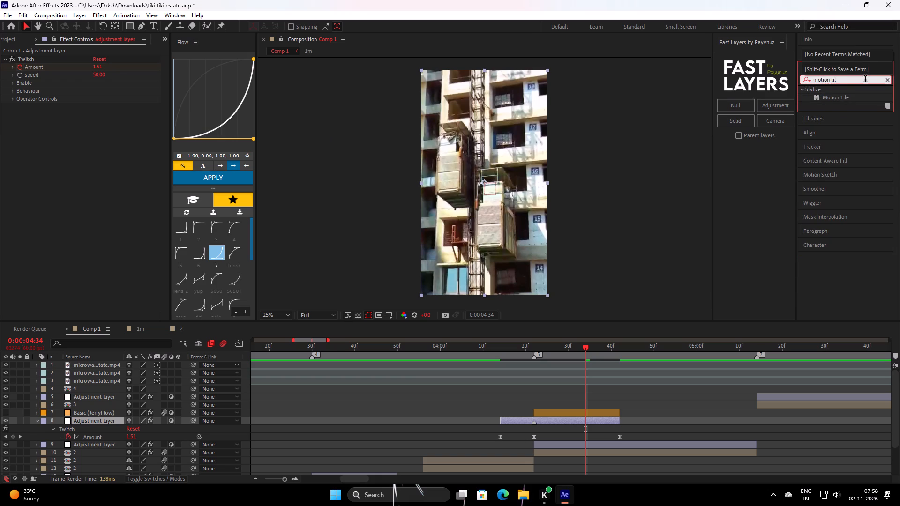
double_click(835, 96)
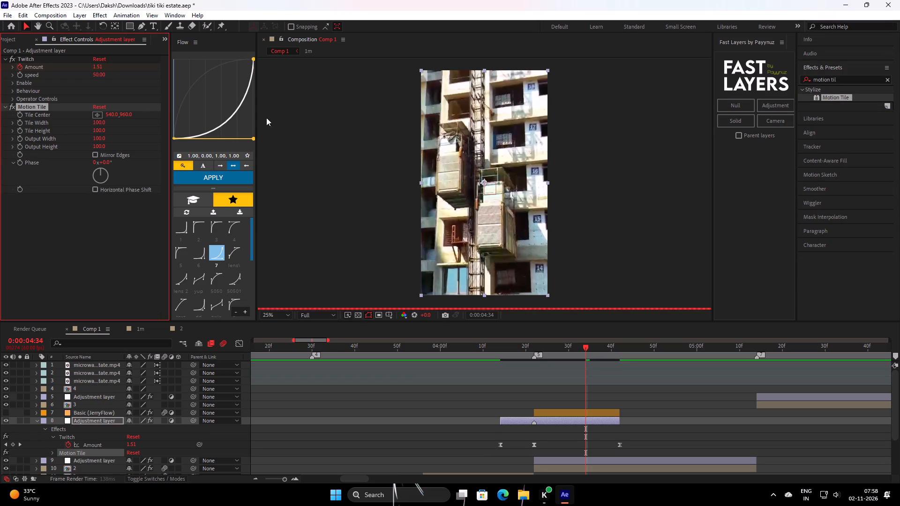
left_click_drag(35, 107, 41, 58)
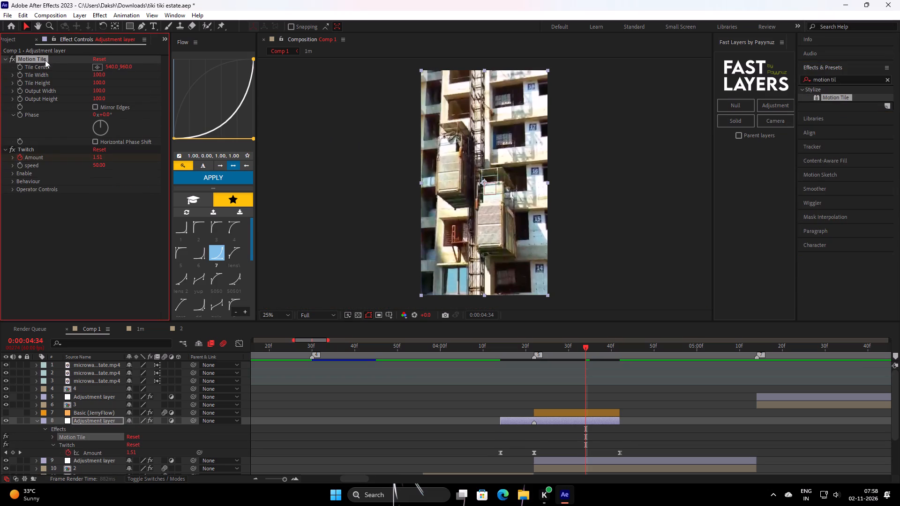
Set the vertical Center XY value of S_BlurMoCurves on adjustment layer 9 to 960.
scroll(612, 421, "down", 2)
left_click(603, 415)
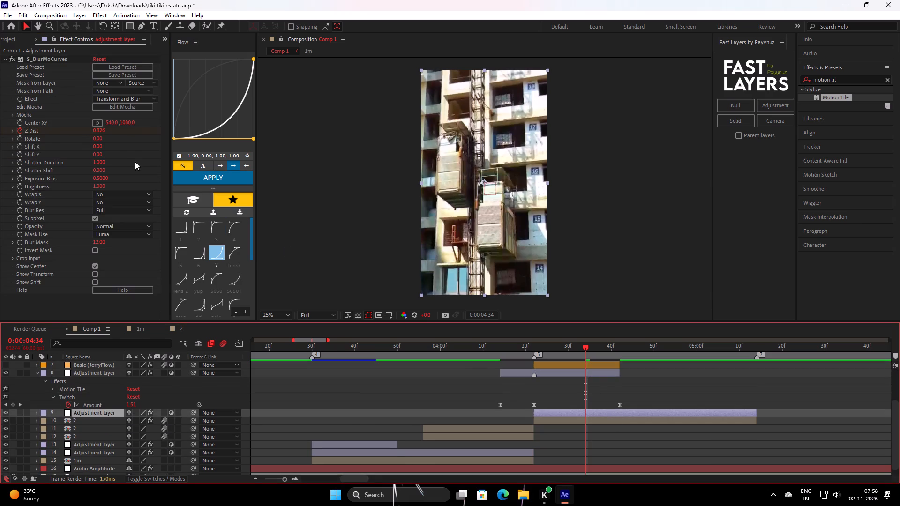
left_click(127, 121)
type("960")
key("Return")
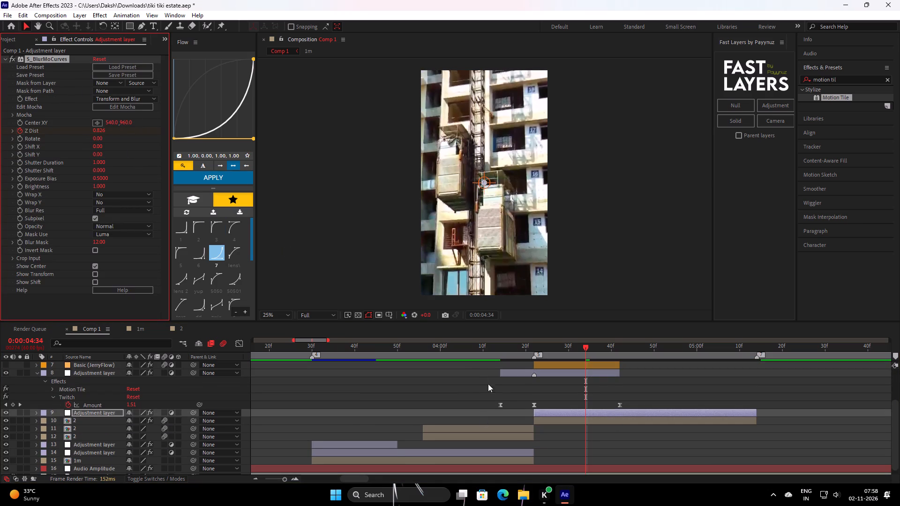
Set the vertical Center XY value of S_BlurMoCurves on adjustment layer 14 to 960.
left_click_drag(480, 351, 427, 368)
scroll(434, 389, "down", 1)
left_click(441, 446)
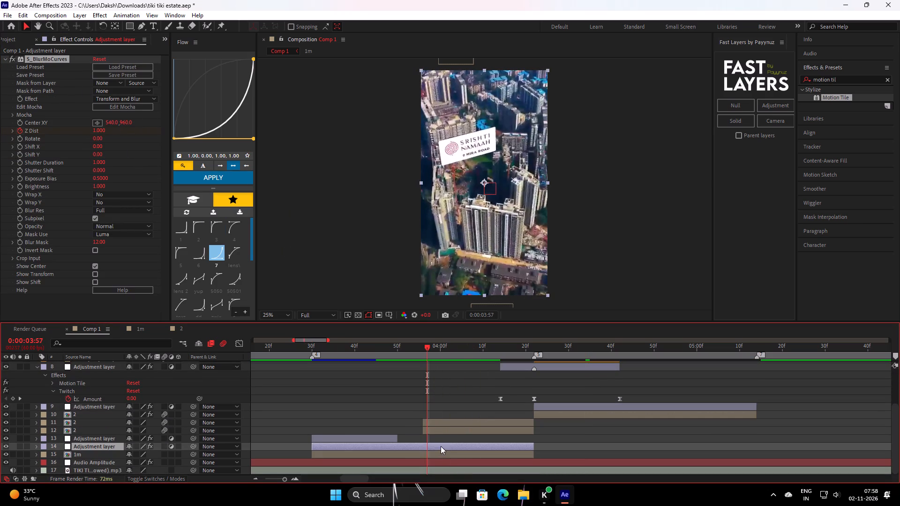
left_click(134, 122)
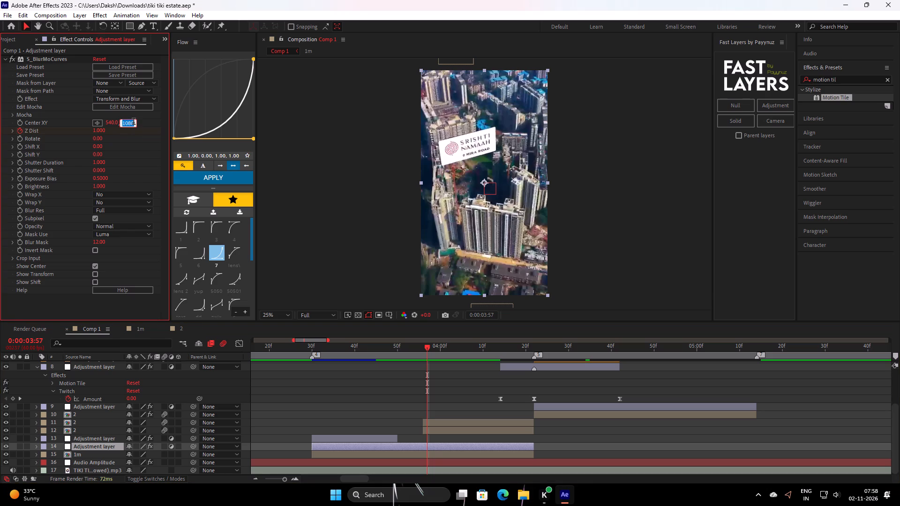
type("960")
key("Return")
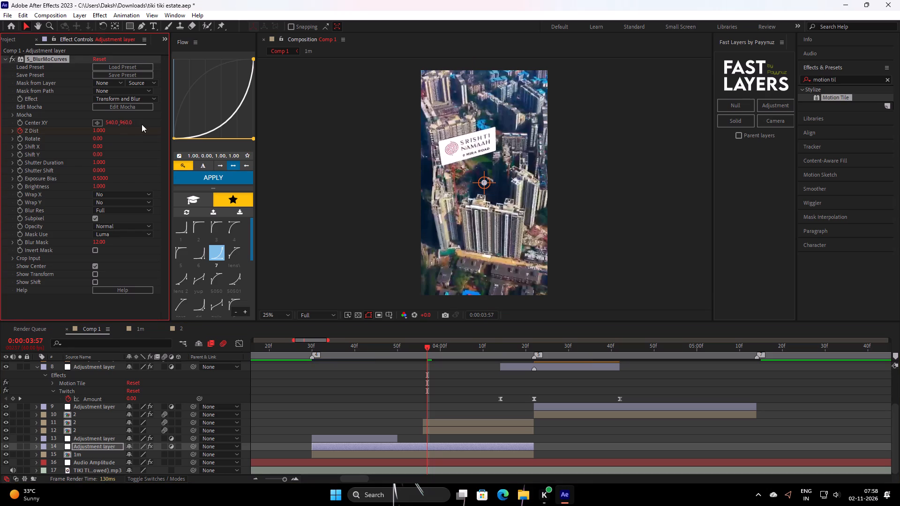
Set the vertical Center XY value of S_BlurMoCurves on adjustment layer 5 to 960.
left_click_drag(427, 354, 835, 384)
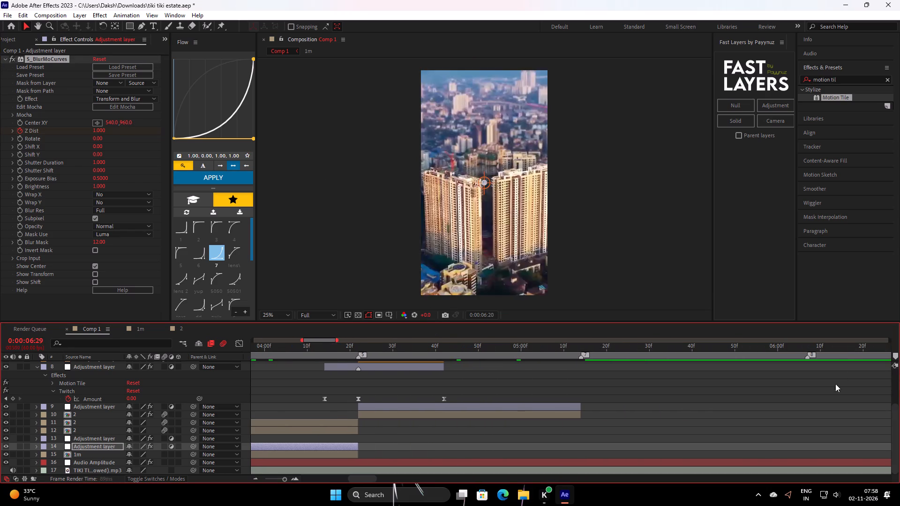
left_click_drag(835, 384, 674, 372)
scroll(689, 385, "up", 2)
left_click(690, 388)
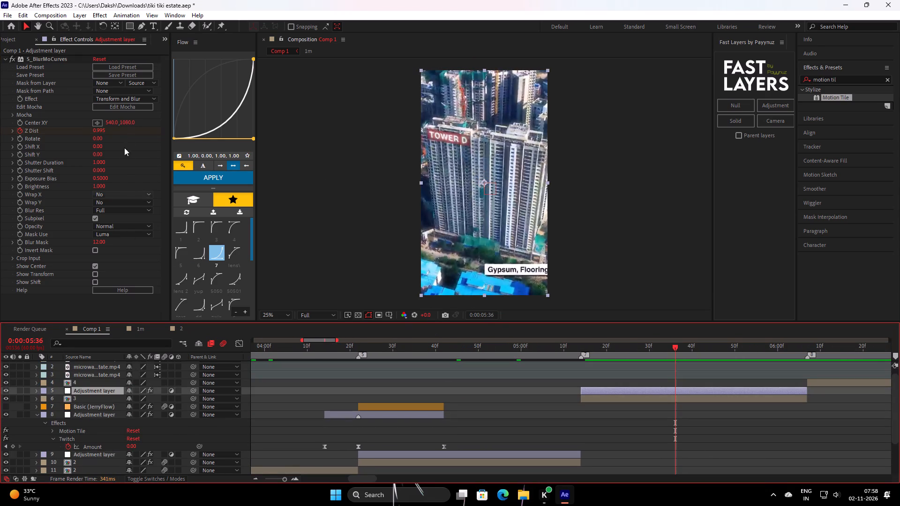
left_click(123, 121)
type("960")
key("Return")
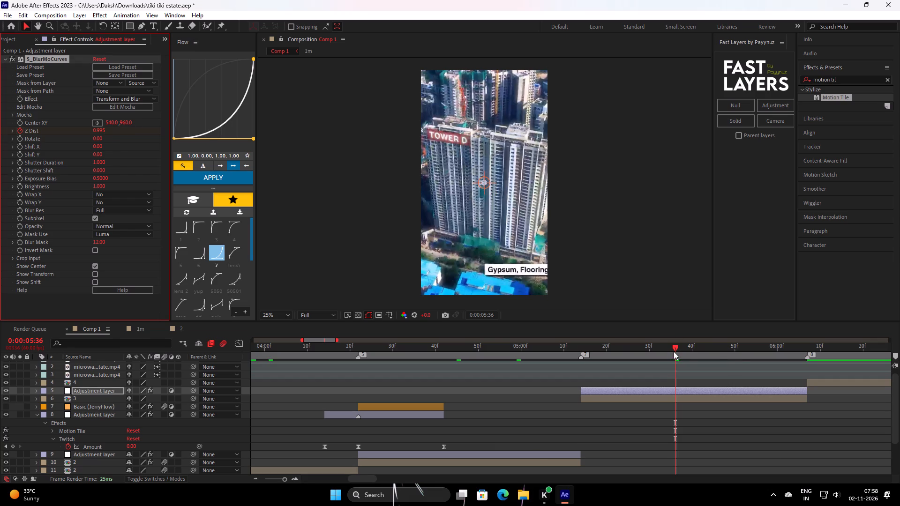
Lower the composition's preview resolution to Quarter and collapse the expanded layer properties in the timeline.
left_click_drag(683, 352, 180, 426)
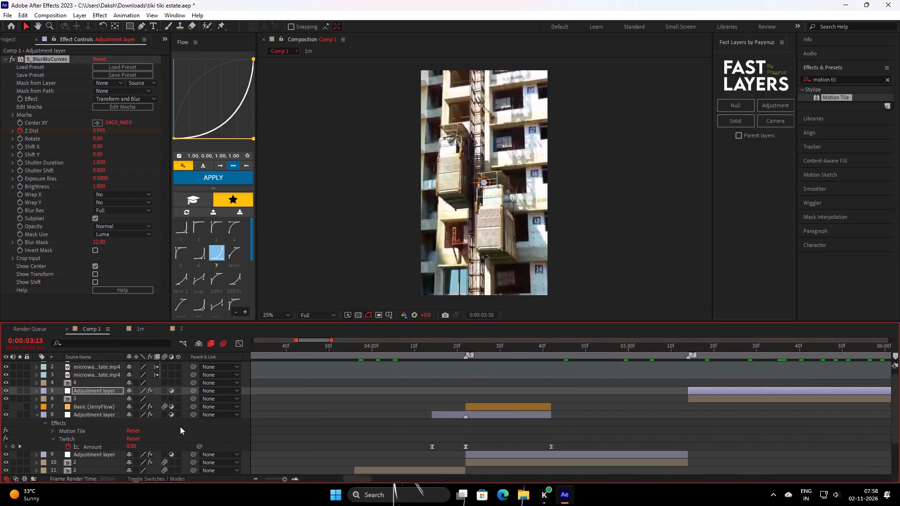
left_click_drag(180, 426, 304, 424)
key("space")
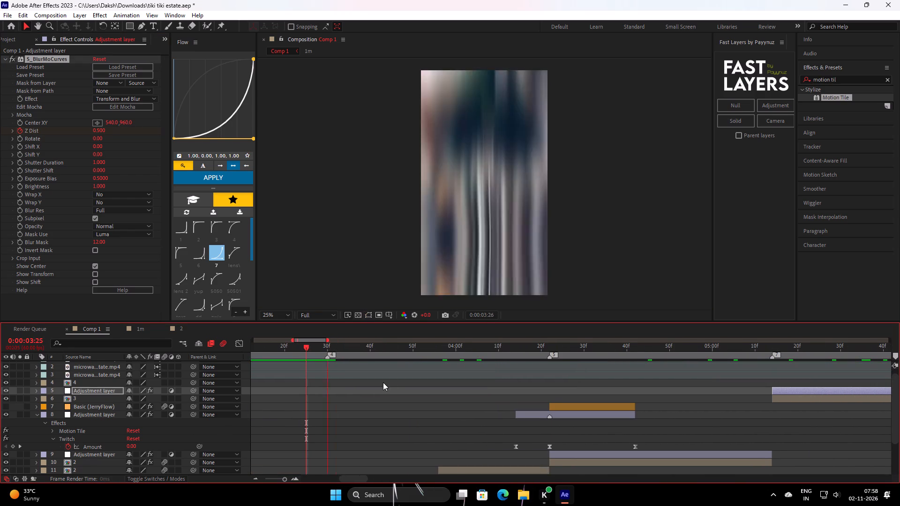
key("space")
left_click(300, 314)
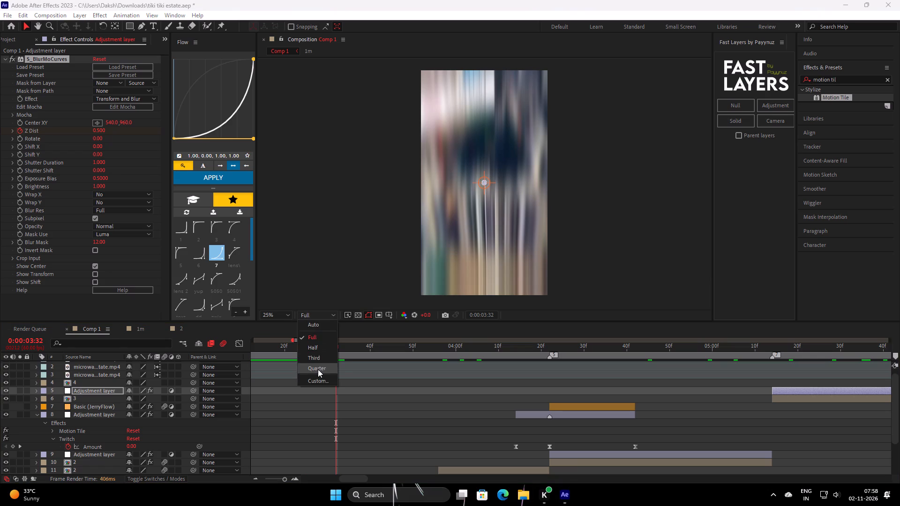
left_click(318, 372)
left_click(347, 418)
type("ss")
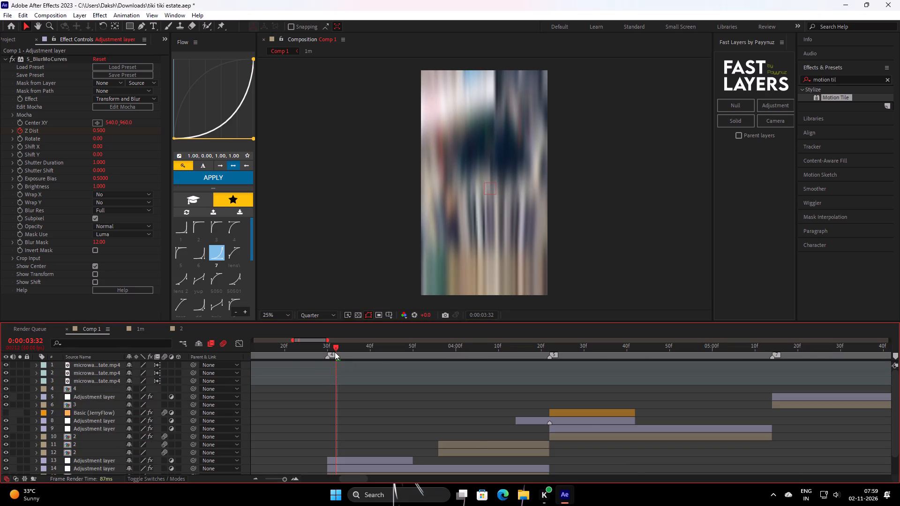
Play back the sequence repeatedly from just before marker 4 past marker 5 to check the blur and twitch transitions.
left_click_drag(335, 352, 232, 395)
key("space")
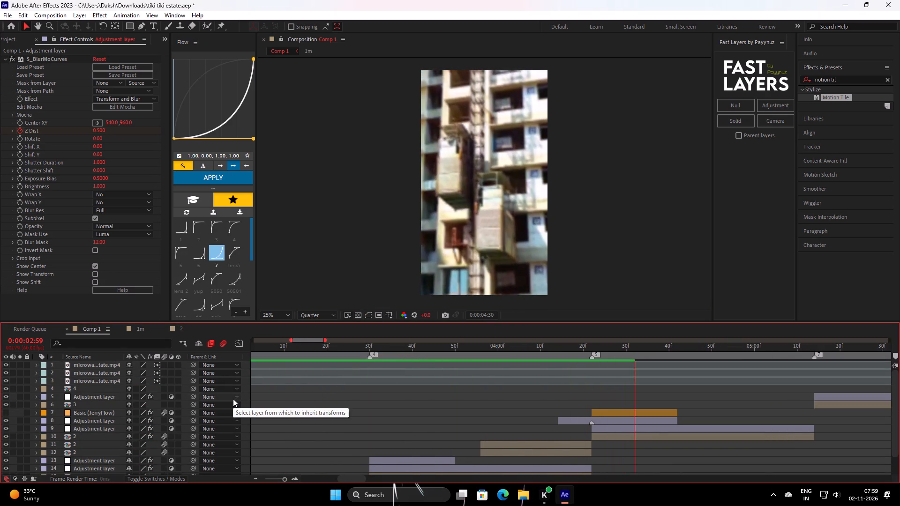
key("space")
left_click_drag(637, 355, 352, 416)
key("space")
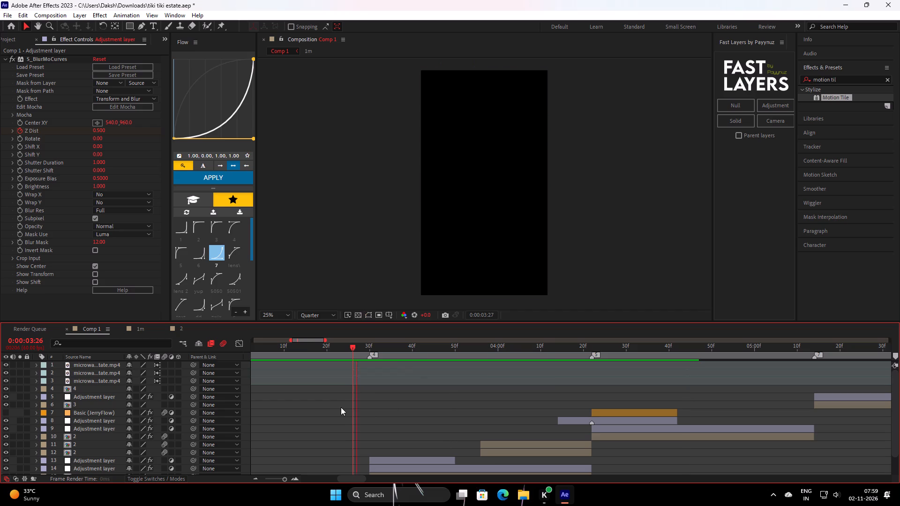
key("space")
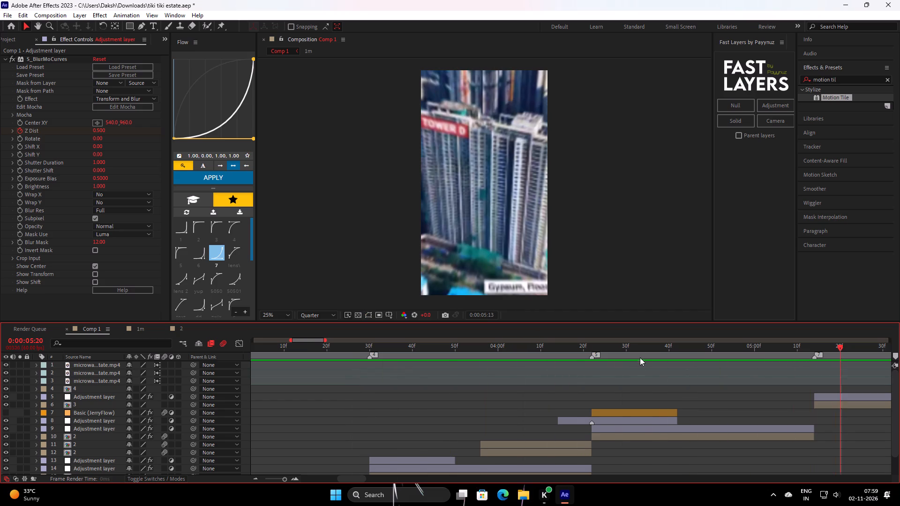
left_click_drag(637, 341, 595, 358)
left_click_drag(610, 352, 389, 401)
key("space")
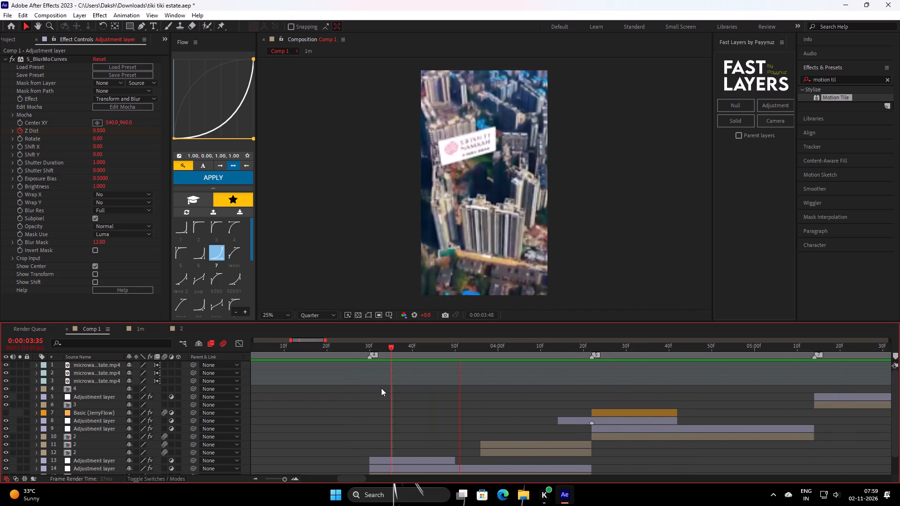
key("space")
left_click_drag(631, 351, 607, 364)
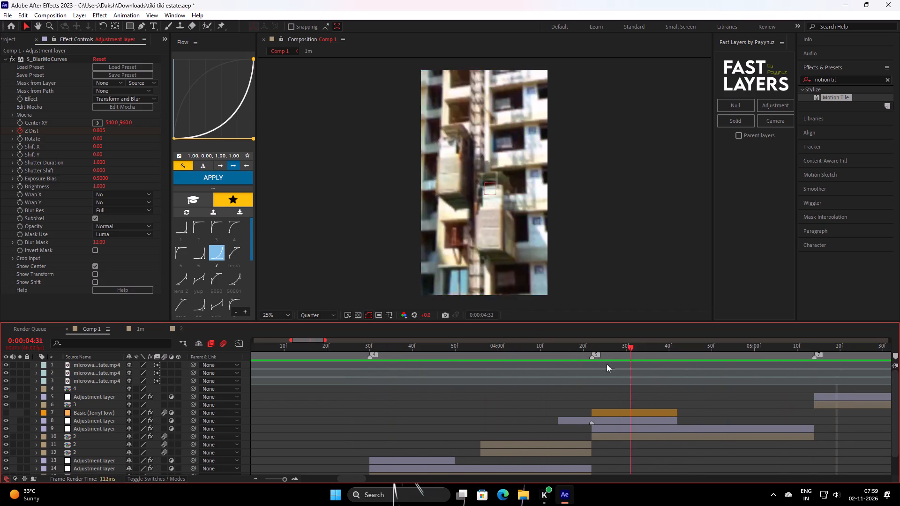
left_click_drag(607, 364, 338, 420)
key("space")
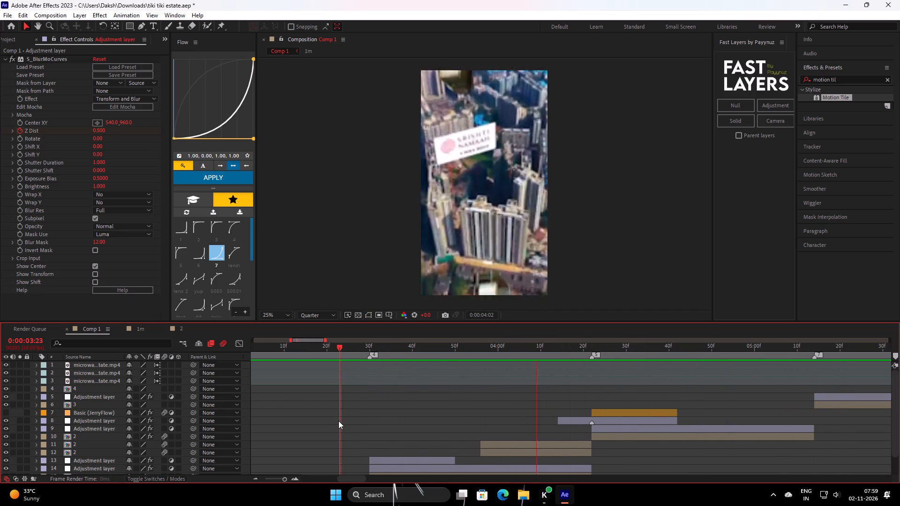
key("space")
left_click_drag(672, 351, 575, 384)
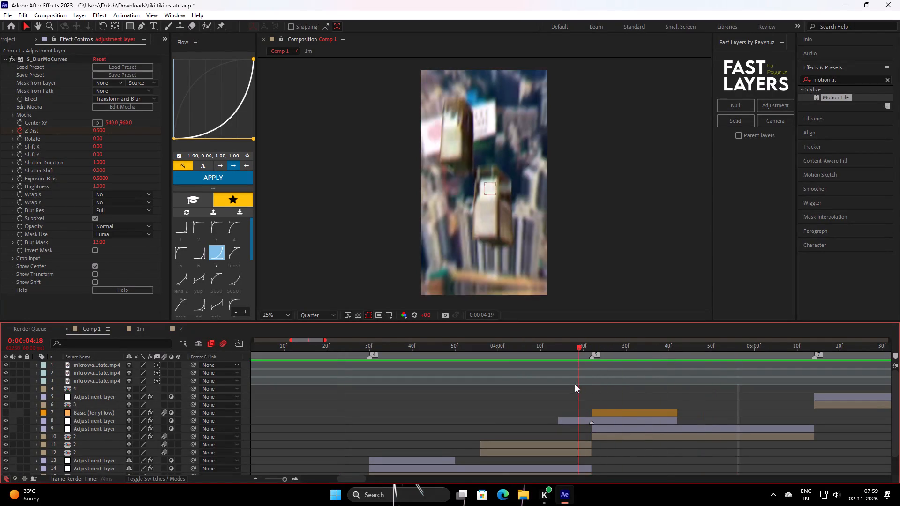
left_click_drag(575, 384, 614, 377)
Reshape the falling side of adjustment layer 8's Twitch Amount curve for a steeper drop after marker 5 and a flatter end.
left_click(619, 421)
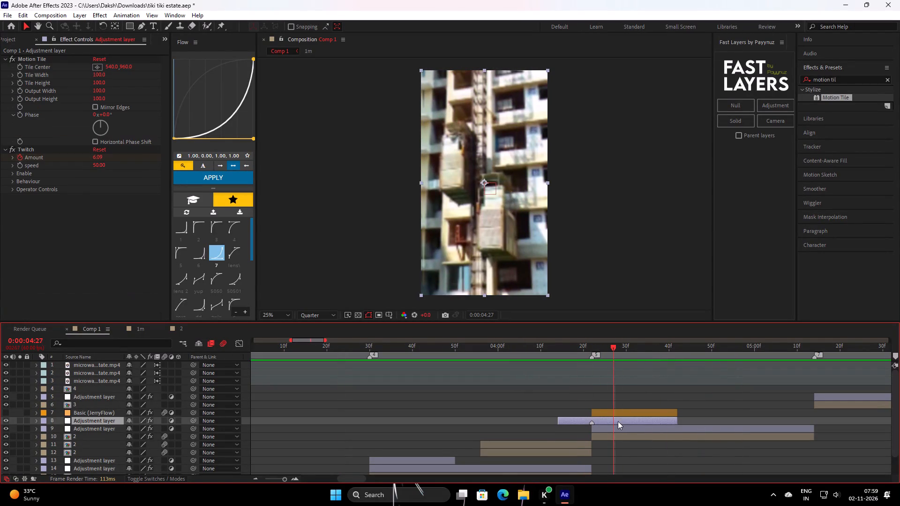
key("u")
left_click_drag(588, 432, 702, 454)
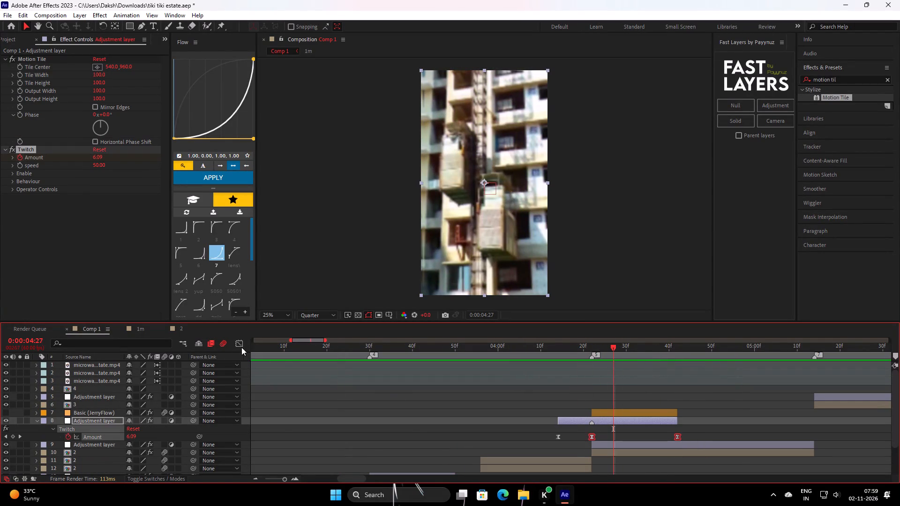
left_click(241, 346)
left_click(530, 406)
left_click_drag(700, 436, 689, 446)
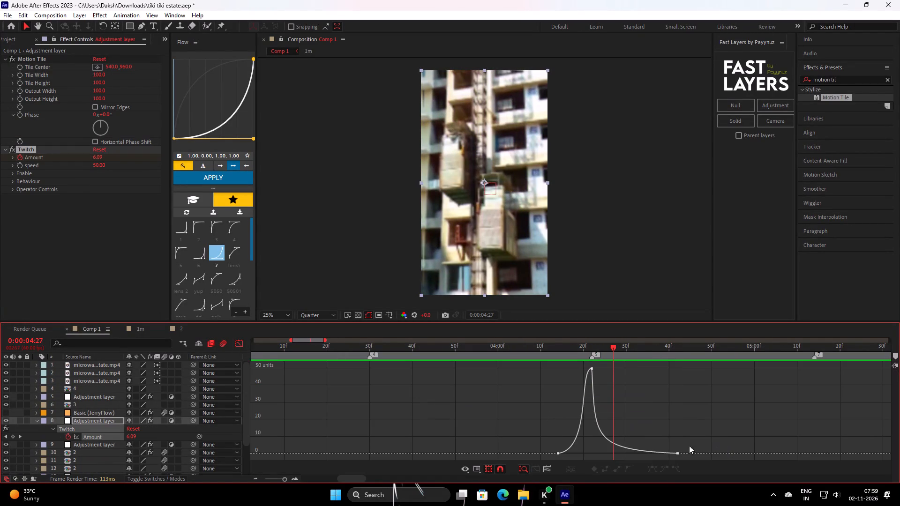
left_click_drag(689, 446, 665, 468)
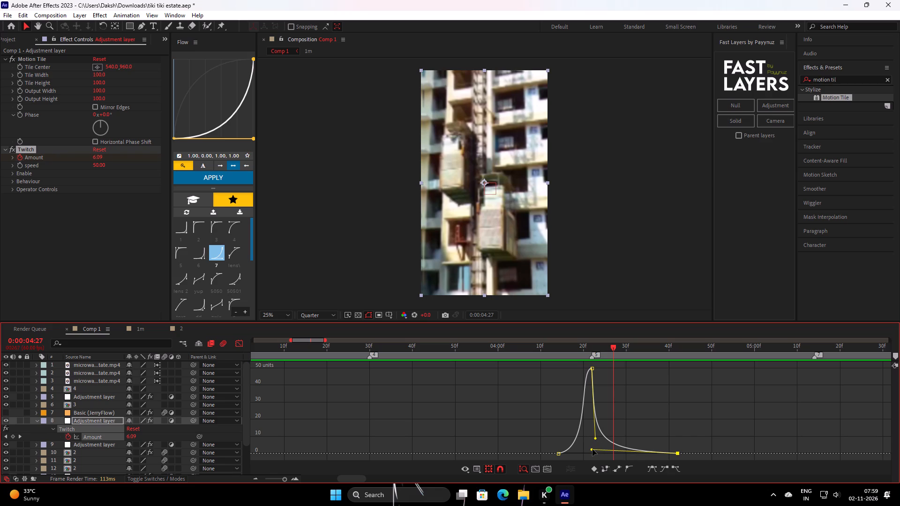
left_click_drag(592, 449, 585, 451)
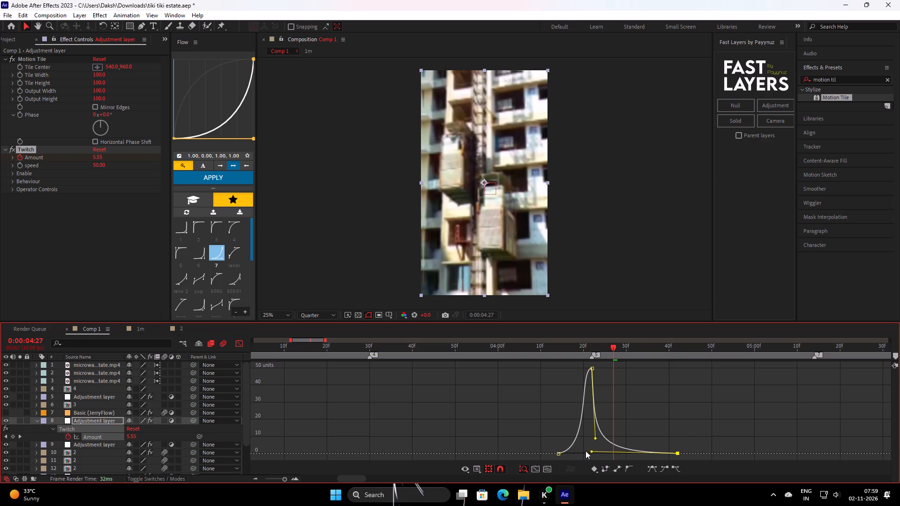
left_click_drag(585, 451, 584, 451)
left_click_drag(595, 439, 593, 439)
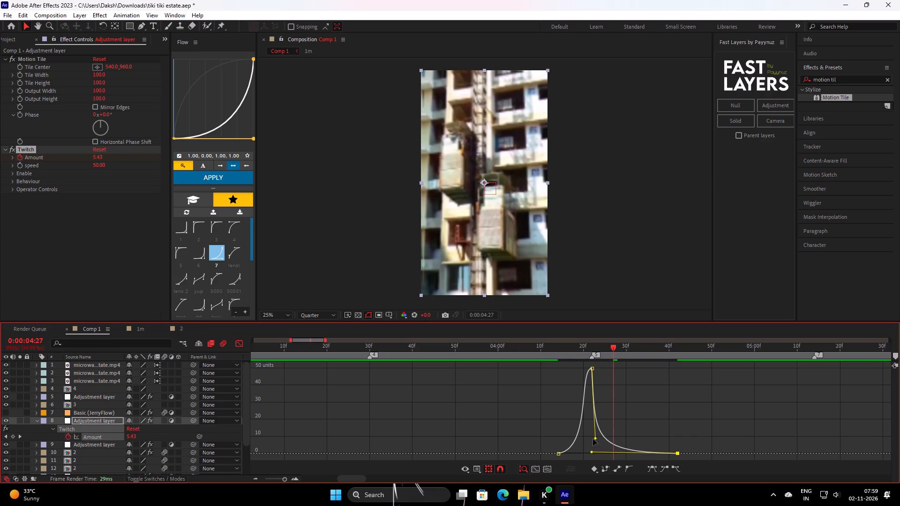
left_click_drag(593, 439, 577, 443)
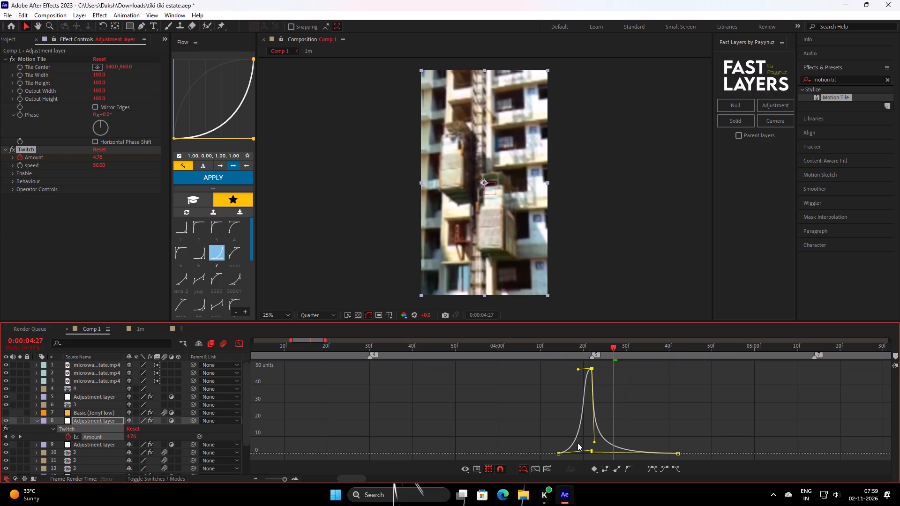
left_click_drag(577, 443, 577, 443)
left_click_drag(590, 450, 588, 453)
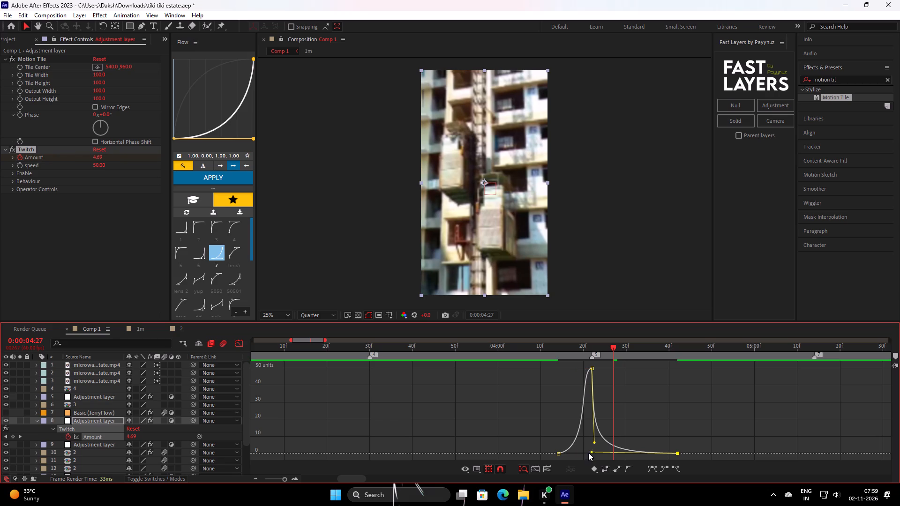
left_click_drag(588, 453, 582, 451)
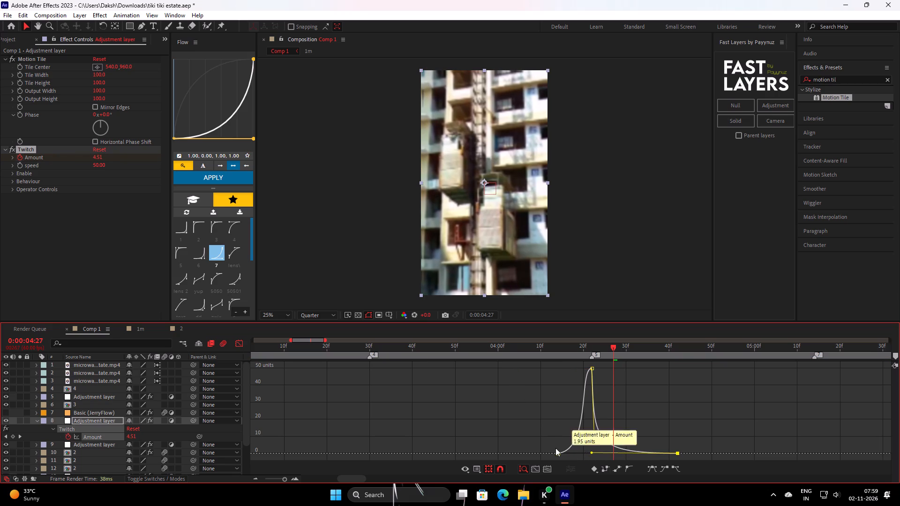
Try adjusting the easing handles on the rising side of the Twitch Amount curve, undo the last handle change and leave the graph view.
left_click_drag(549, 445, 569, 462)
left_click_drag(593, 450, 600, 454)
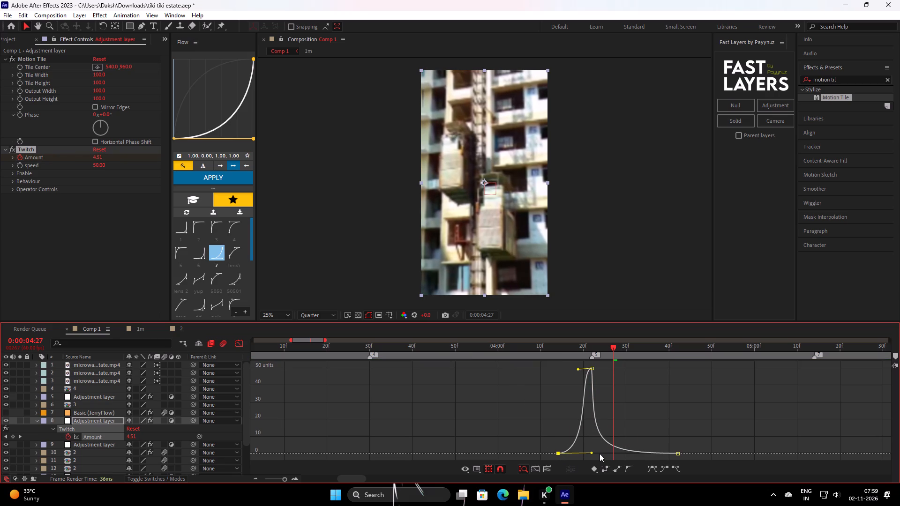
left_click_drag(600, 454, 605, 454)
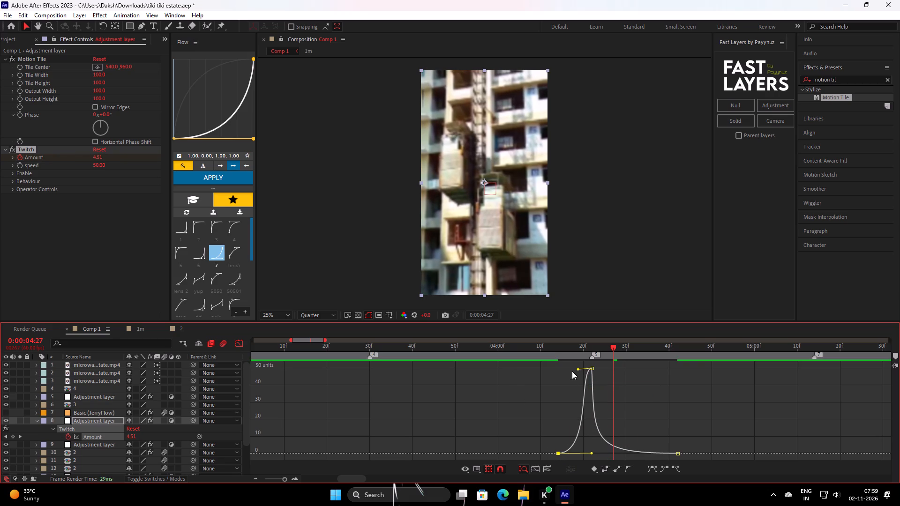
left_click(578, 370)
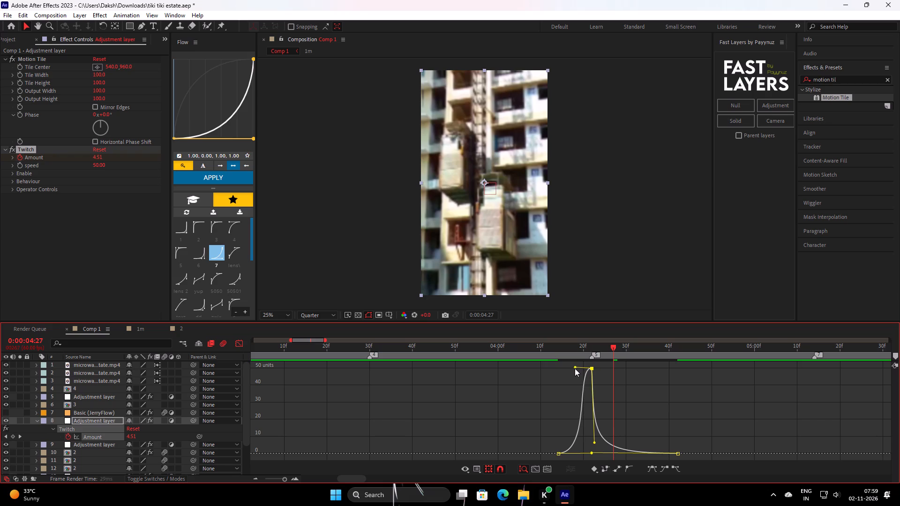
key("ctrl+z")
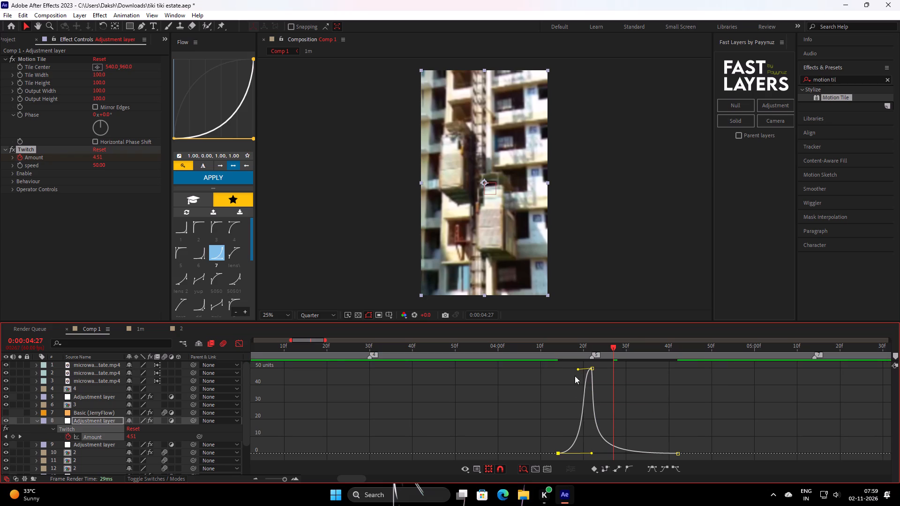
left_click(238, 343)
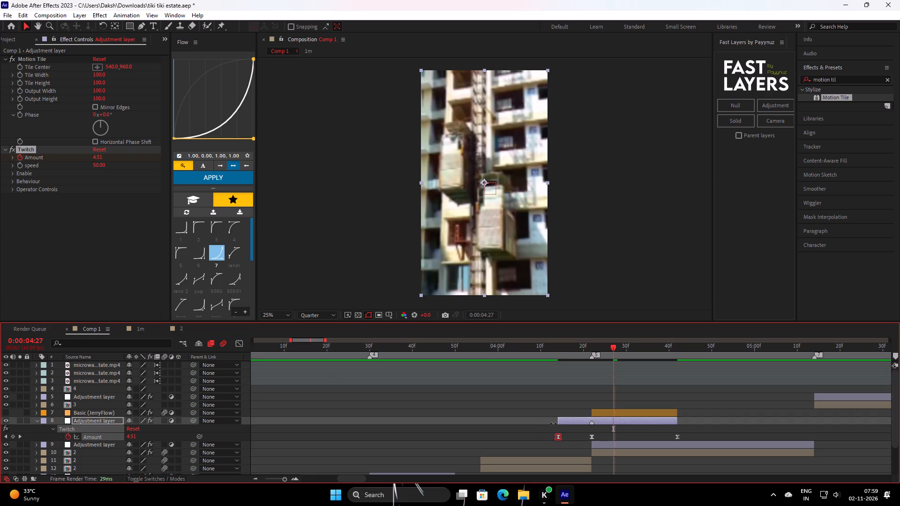
Apply the Flow preset "po" (1.00, 0.00, 0.60, 1.00) to the first two Twitch Amount keyframes on adjustment layer 8.
left_click_drag(528, 431, 630, 451)
scroll(182, 256, "down", 6)
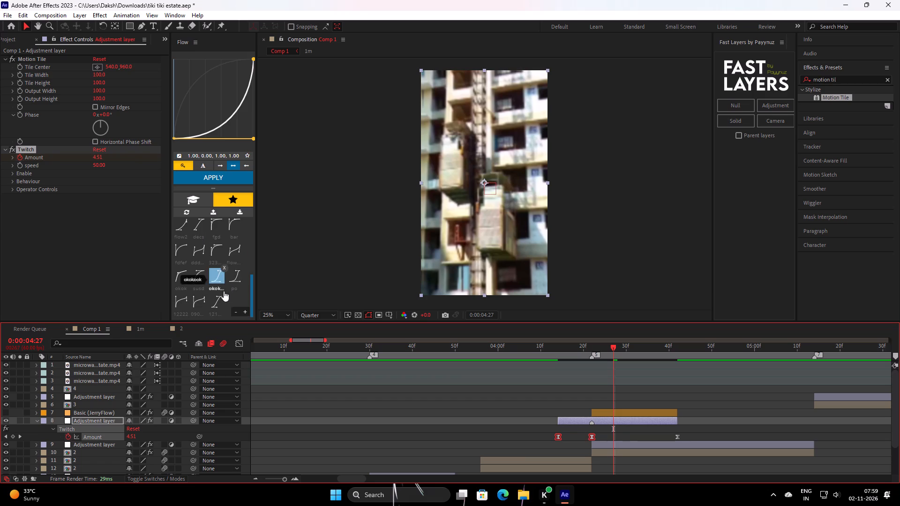
left_click(232, 281)
left_click(233, 179)
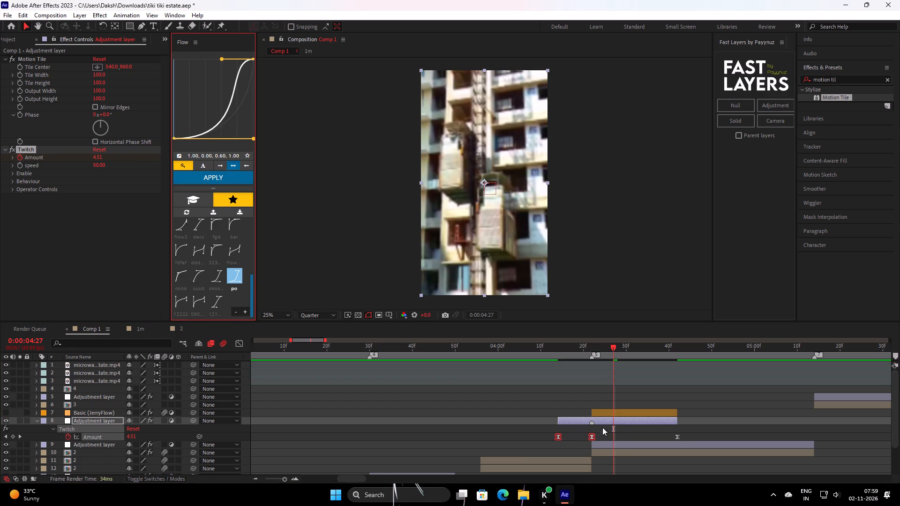
Apply a Flow curve of 0.00, 1.00, 0.25, 1.00 to the last two Twitch Amount keyframes on adjustment layer 8.
left_click_drag(584, 431, 690, 440)
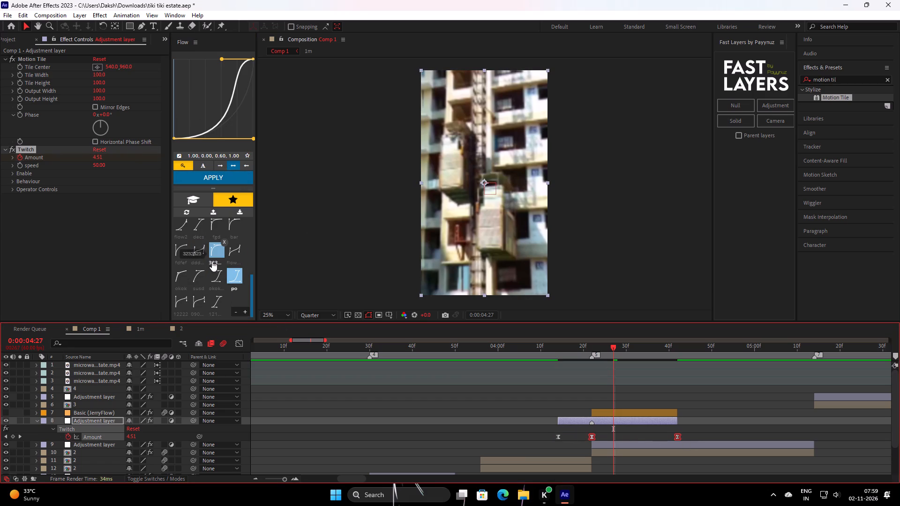
left_click(213, 251)
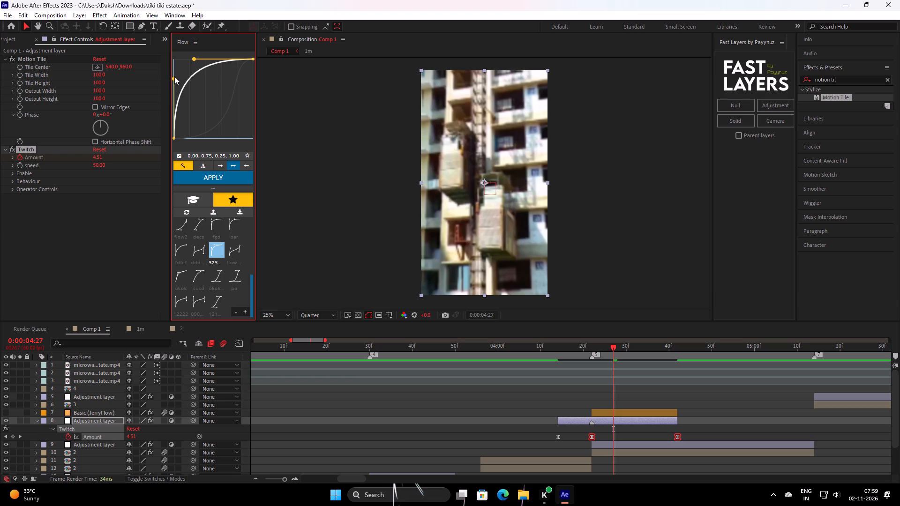
left_click_drag(173, 79, 150, 62)
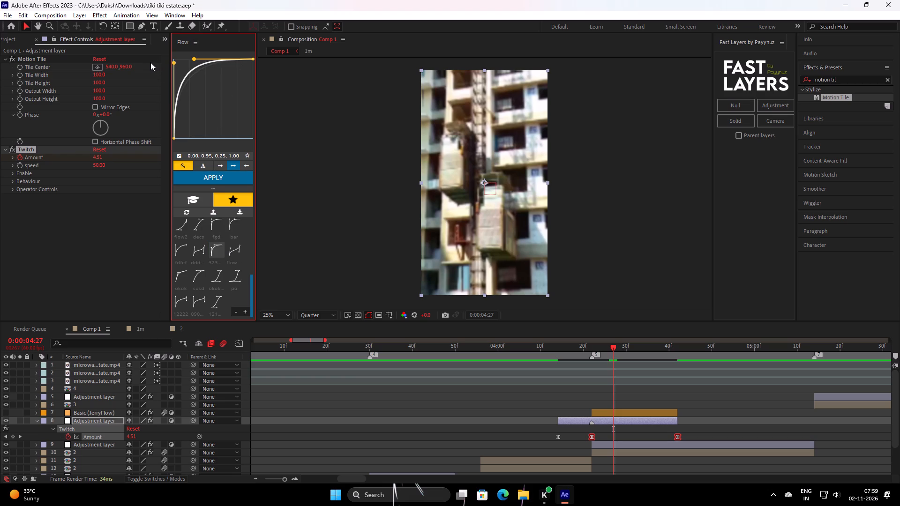
left_click_drag(150, 62, 146, 61)
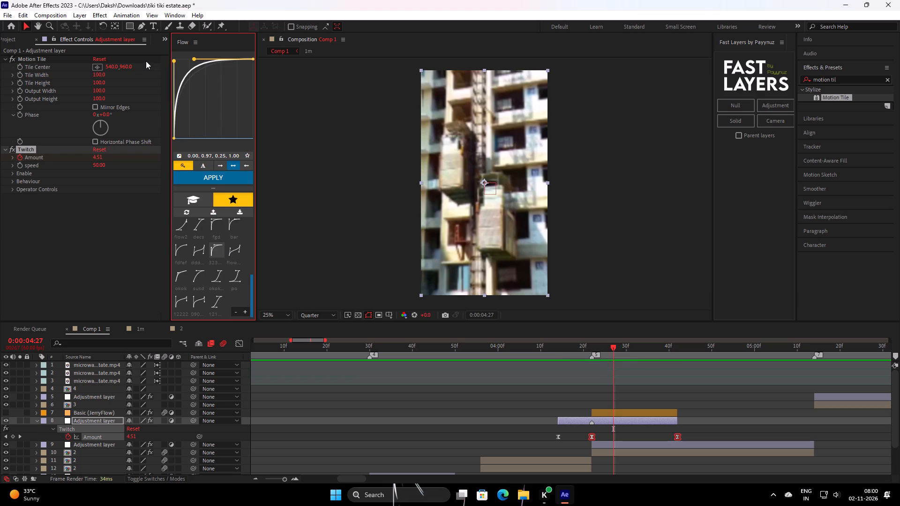
left_click_drag(146, 61, 142, 59)
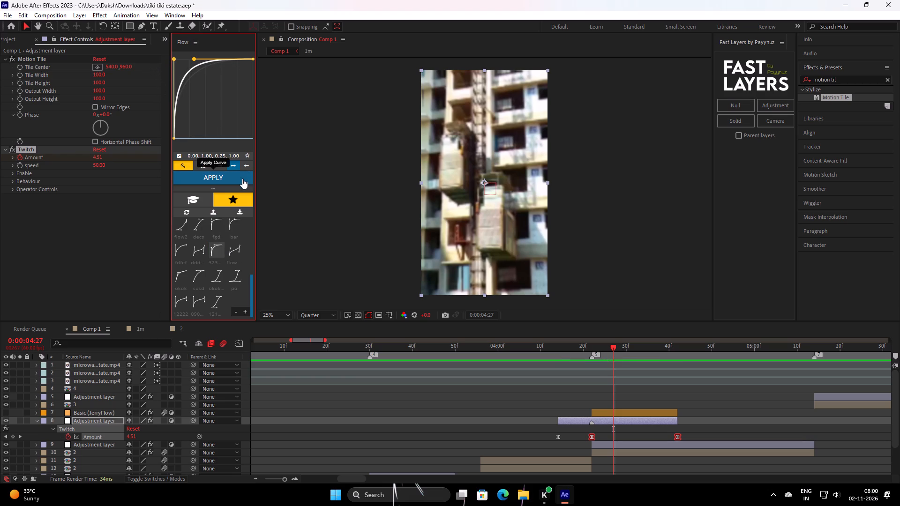
left_click(242, 179)
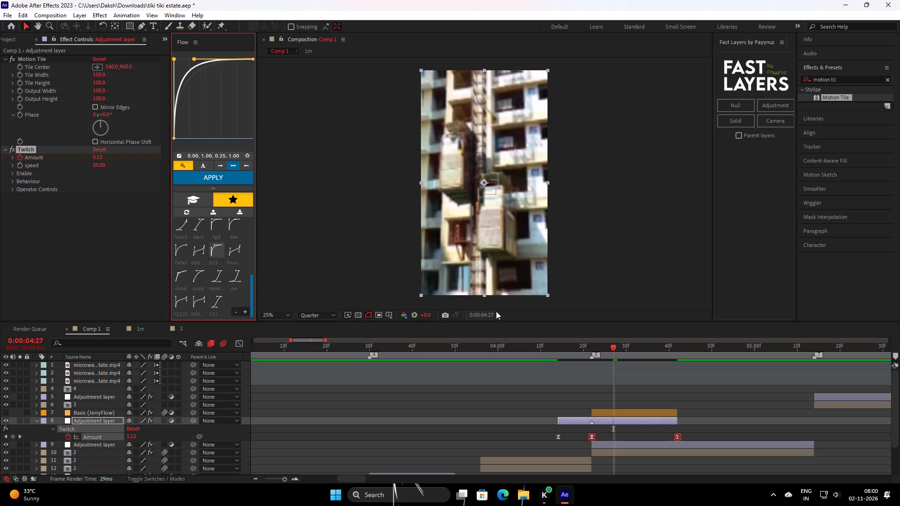
Play back the sequence around markers 4 and 5 several times to check the new twitch easing.
left_click_drag(614, 350, 579, 377)
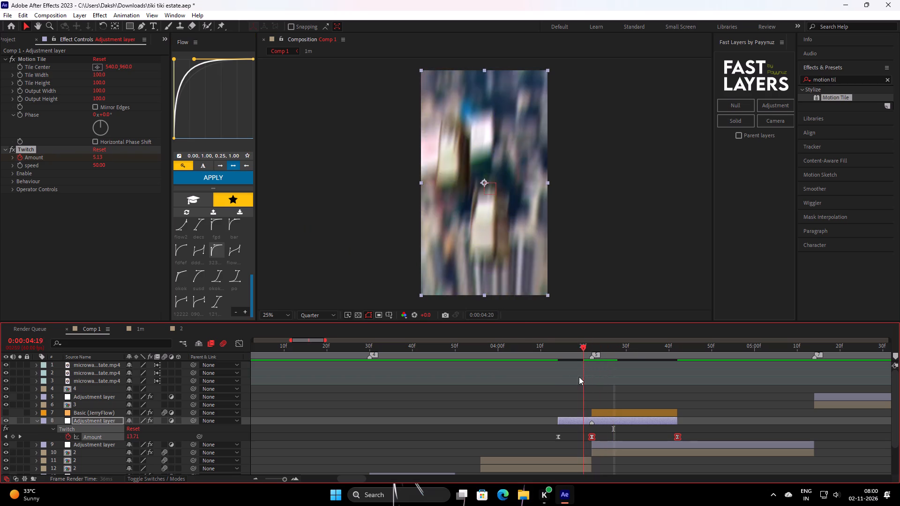
left_click_drag(579, 377, 535, 379)
key("space")
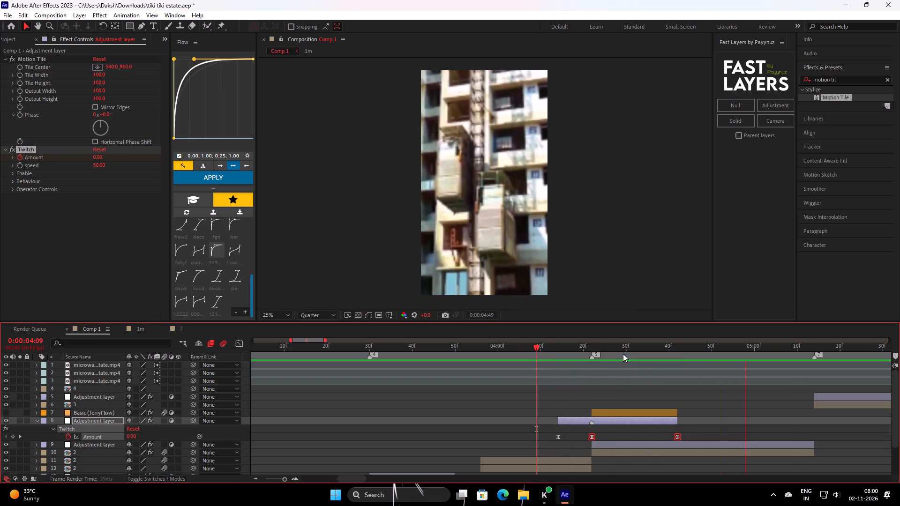
key("space")
left_click_drag(628, 348, 533, 376)
key("space")
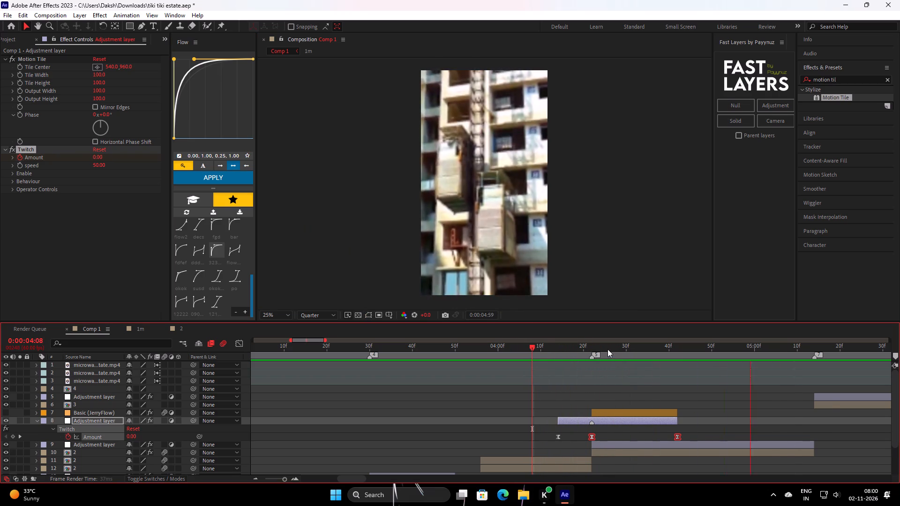
key("space")
left_click_drag(622, 352, 343, 385)
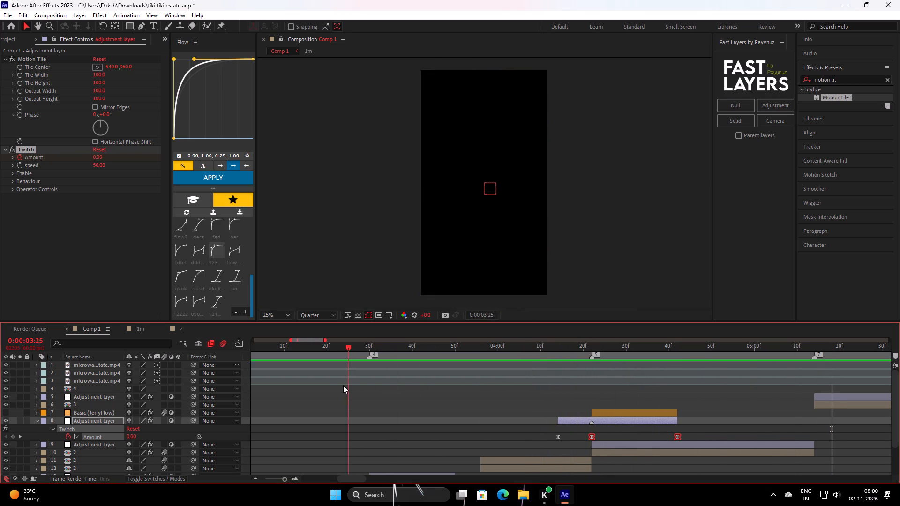
left_click_drag(343, 385, 337, 384)
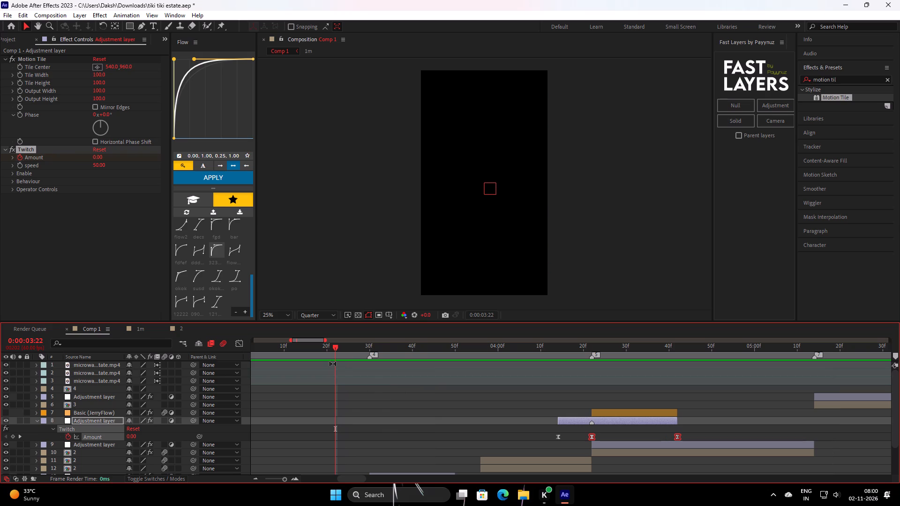
key("space")
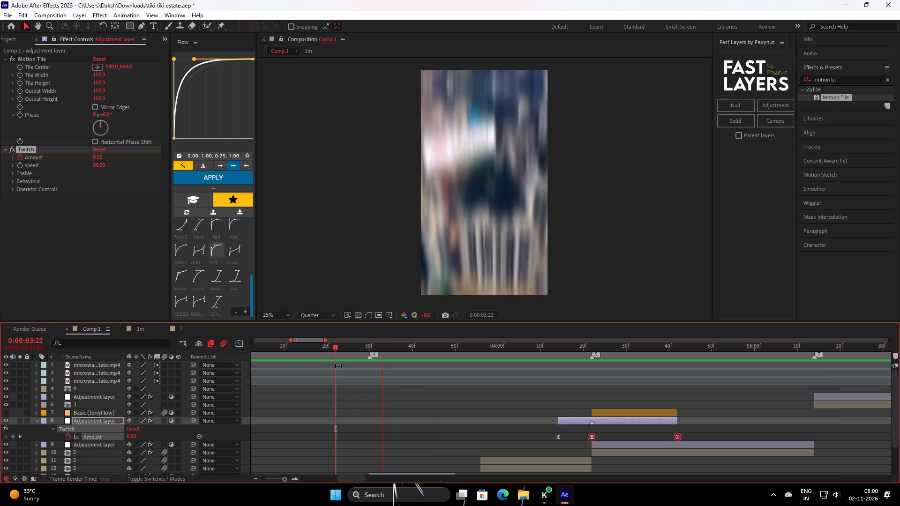
key("space")
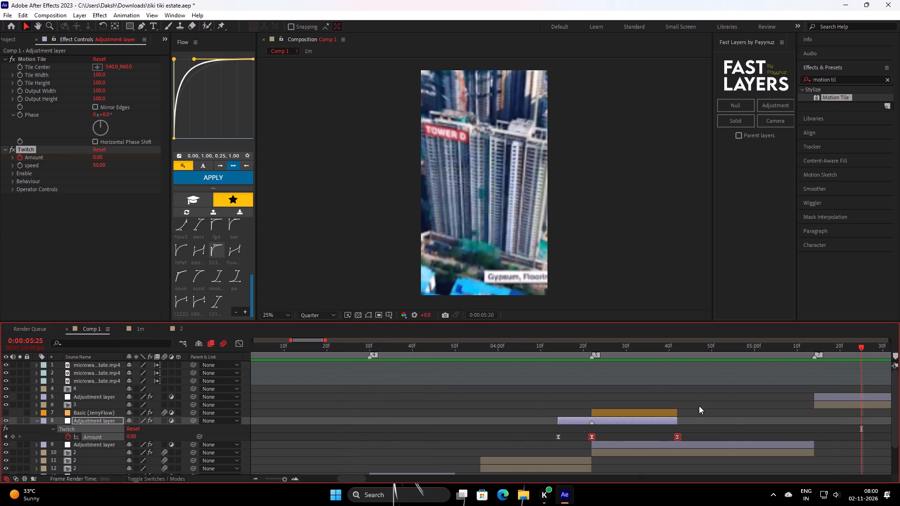
Duplicate twitch adjustment layer 8, place the copy above adjustment layer 5, and align its layer marker with the cut at 0:00:05:14.
left_click(735, 425)
key("s")
key("s")
left_click_drag(822, 357, 816, 370)
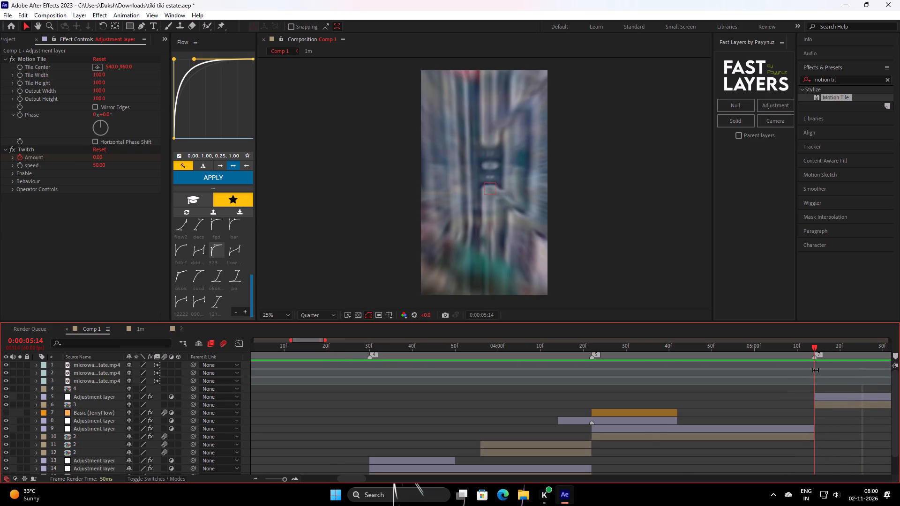
left_click(656, 420)
key("ctrl+d")
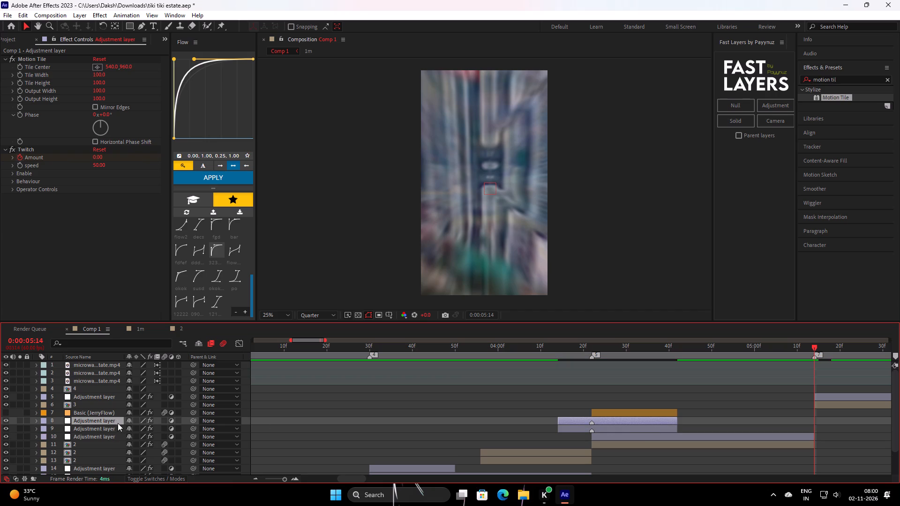
left_click_drag(115, 423, 127, 391)
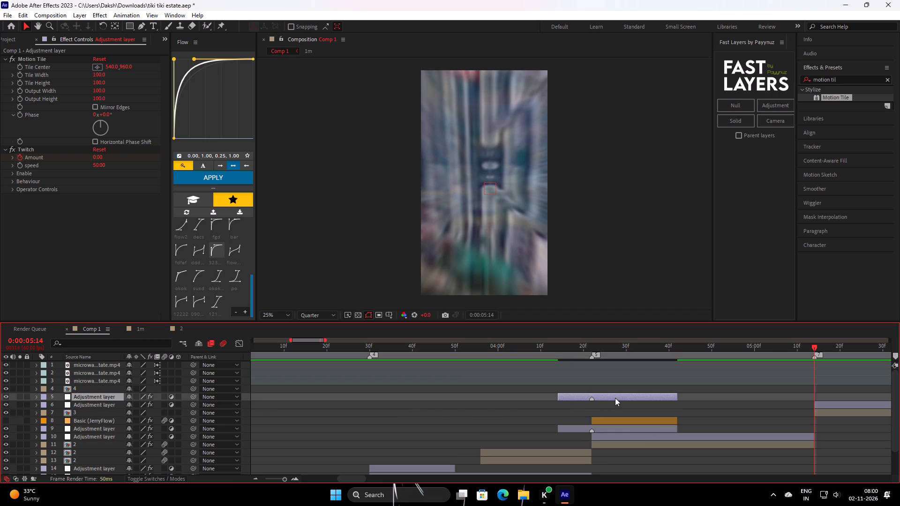
left_click_drag(613, 396, 837, 462)
Play back repeatedly from around marker 4 through the cut at 0:00:05:14 to check the copied twitch transition.
left_click(764, 360)
left_click_drag(767, 355, 762, 359)
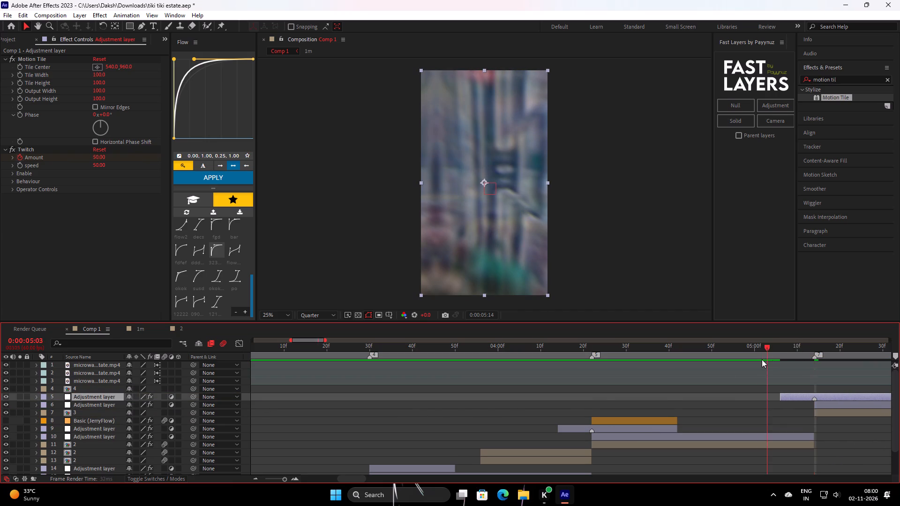
left_click_drag(762, 359, 376, 428)
key("c")
key("space")
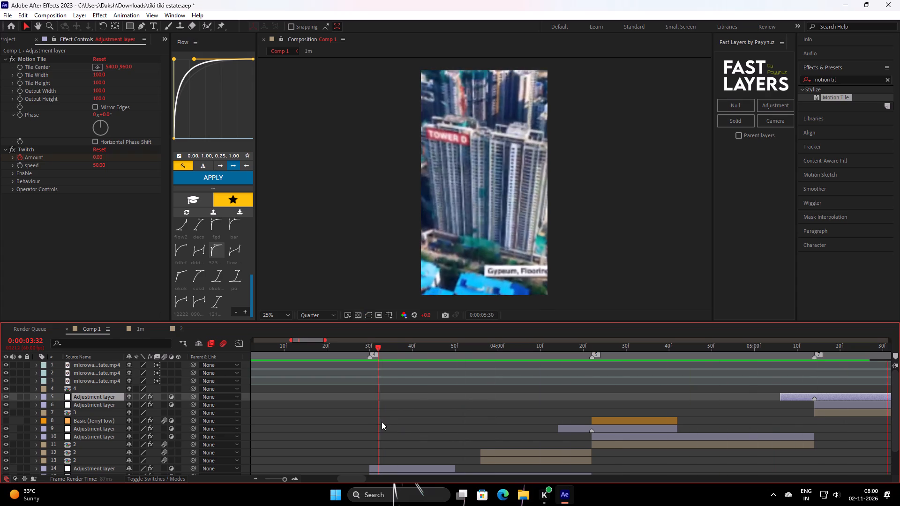
key("space")
left_click_drag(571, 353, 413, 384)
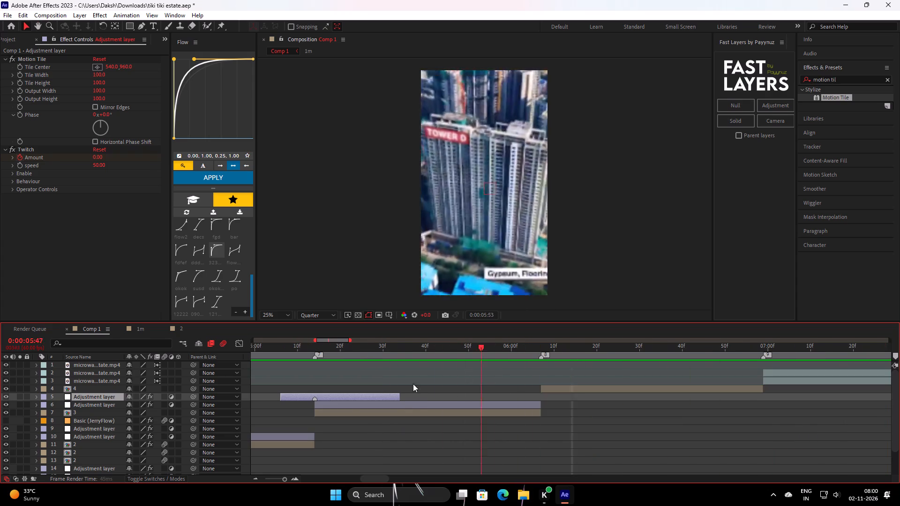
left_click_drag(413, 384, 133, 398)
key("space")
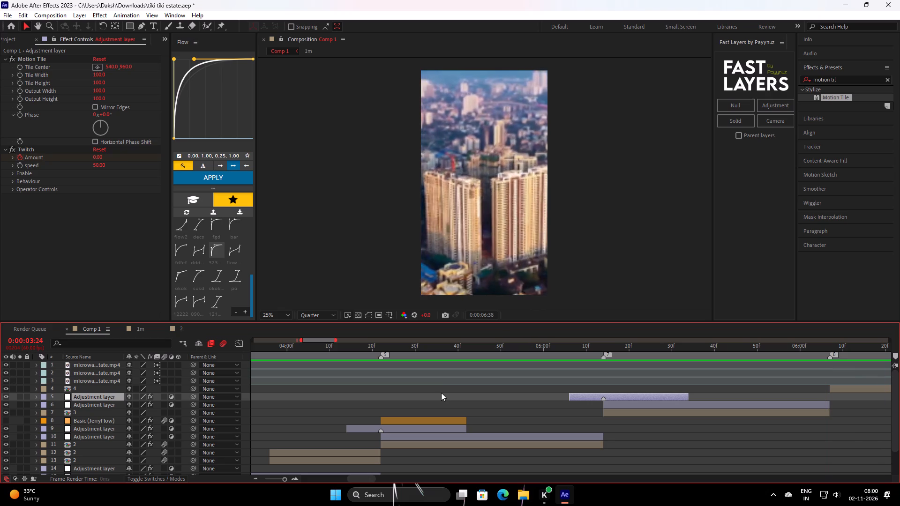
key("space")
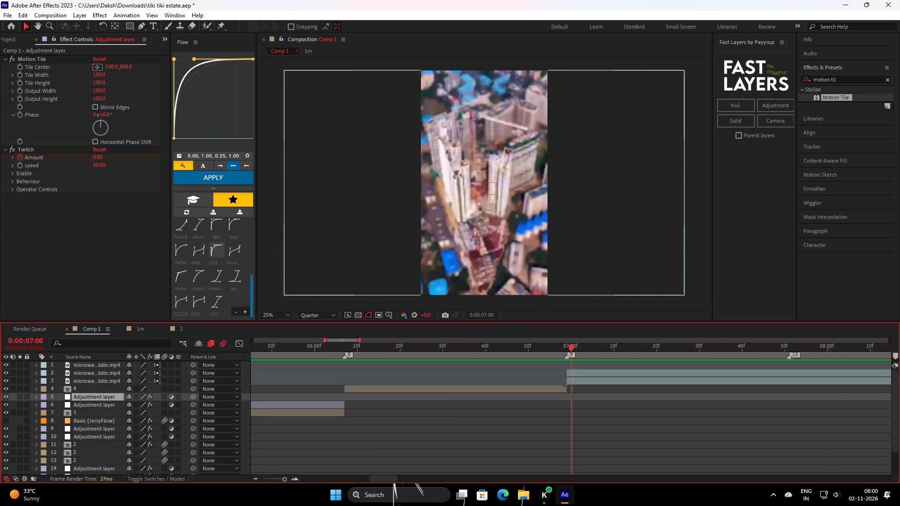
left_click_drag(577, 349, 167, 399)
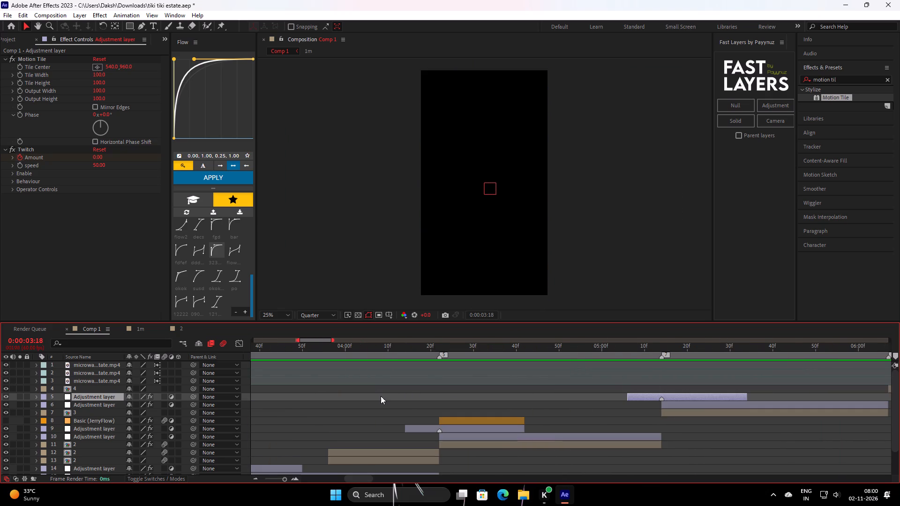
left_click_drag(334, 344, 377, 396)
key("space")
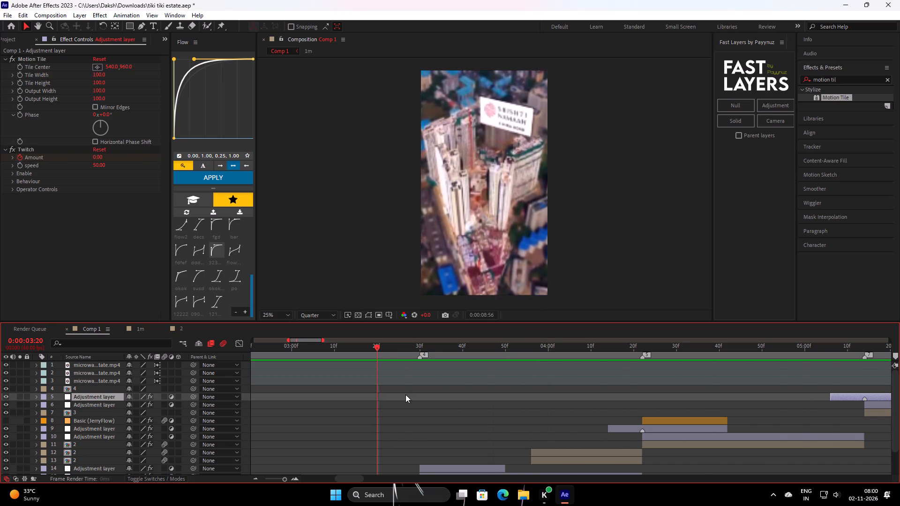
key("space")
Play back the edit at length, first from 0:00:03:46 and again from the start of the composition, to review the overall flow.
left_click_drag(543, 349, 230, 399)
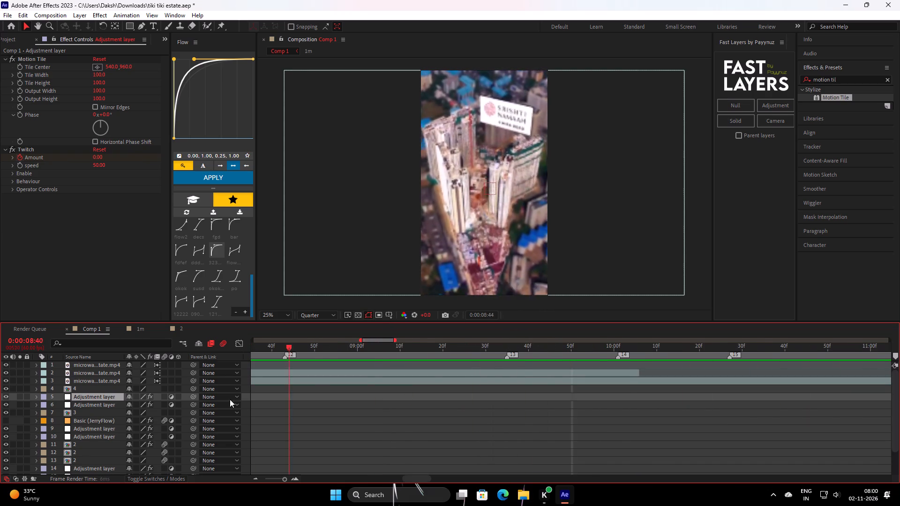
left_click_drag(230, 399, 388, 450)
key("space")
key("space")
key("space")
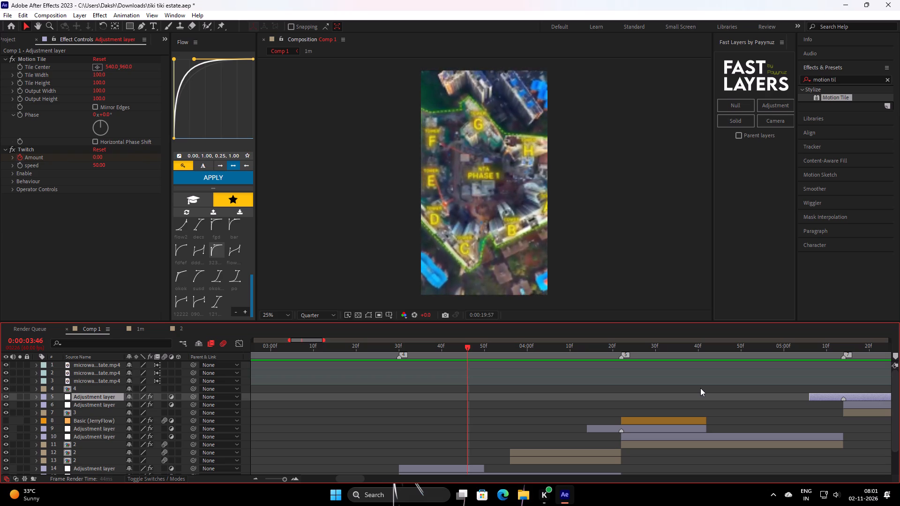
key("space")
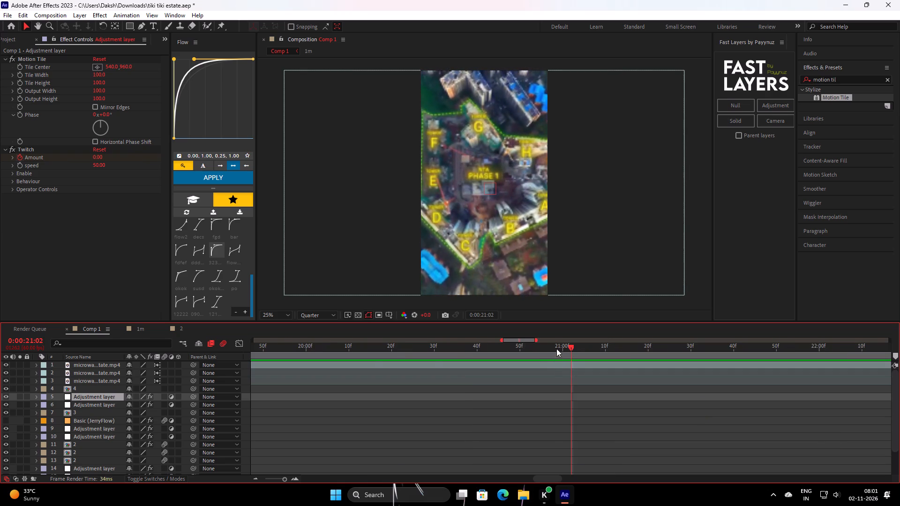
left_click_drag(556, 350, 103, 423)
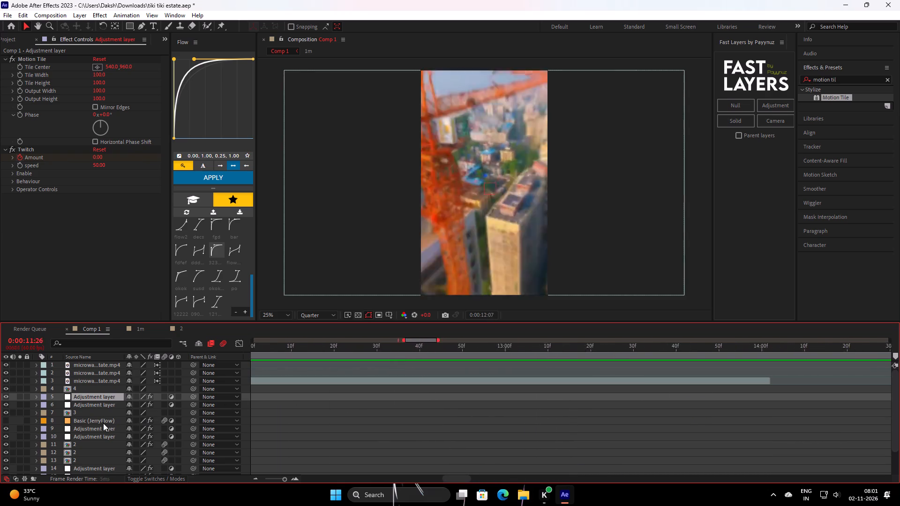
left_click_drag(103, 423, 100, 423)
key("space")
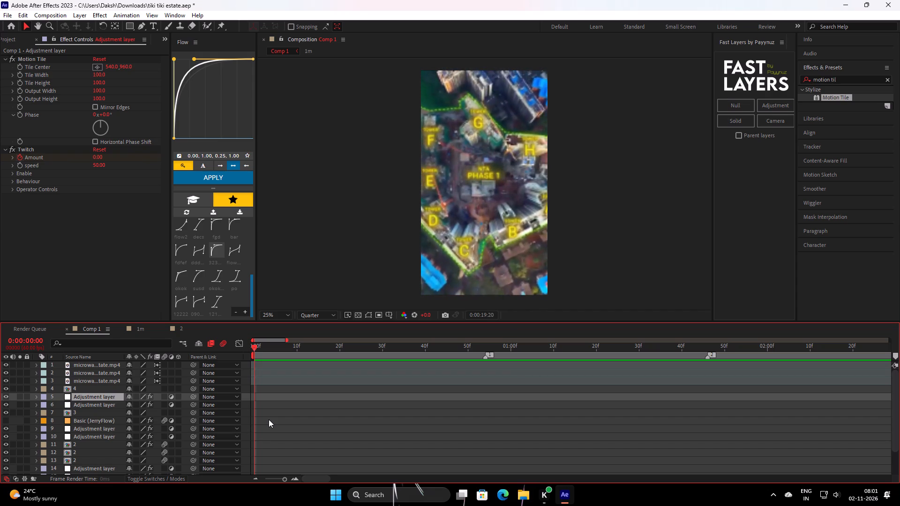
key("space")
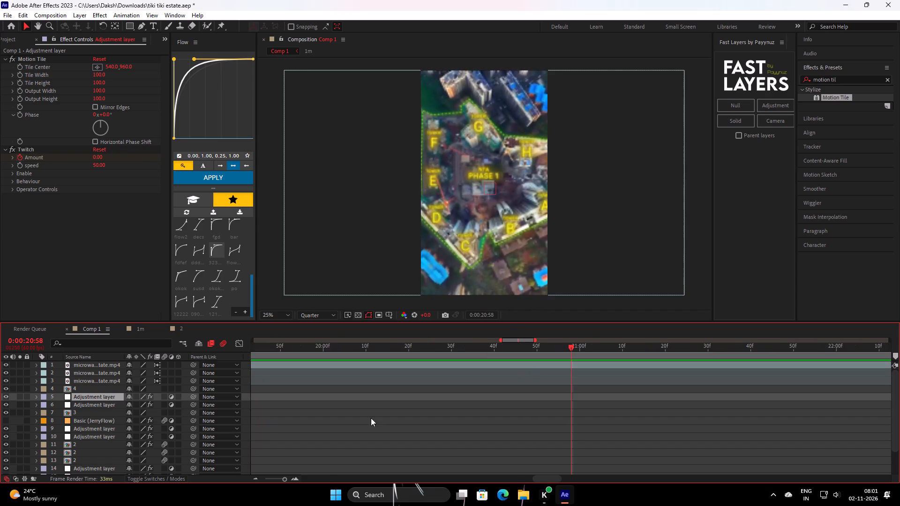
Replay the opening from 0:00:00:37 and the section from 0:00:04:10 to recheck the transitions up to the 0:00:06:07 cut.
left_click_drag(555, 351, 233, 384)
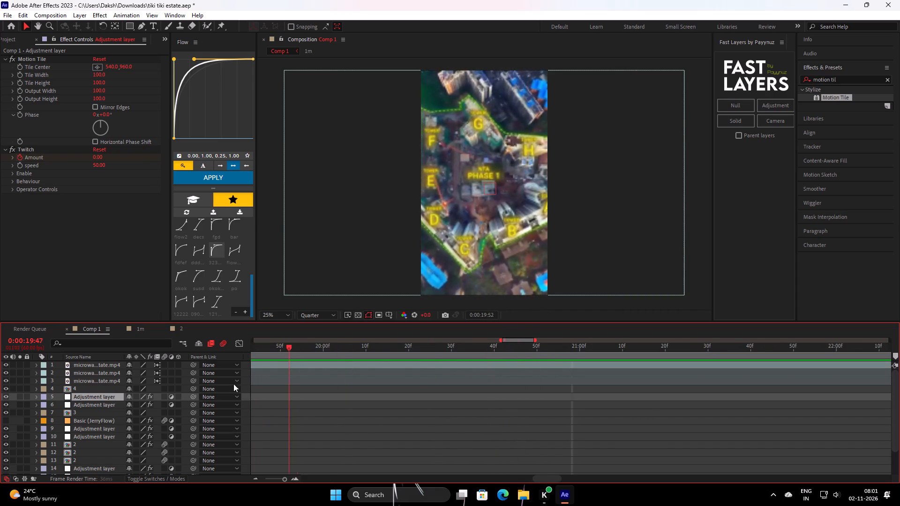
left_click_drag(233, 384, 114, 410)
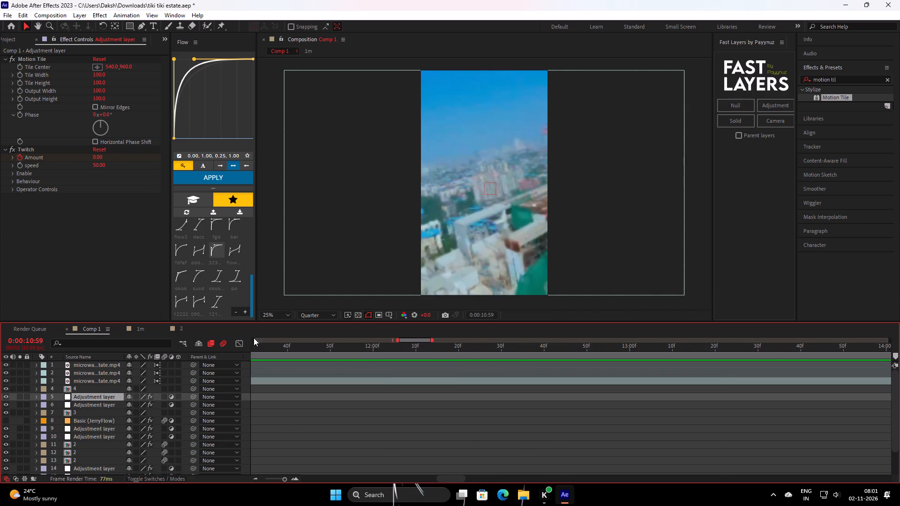
left_click_drag(302, 350, 102, 400)
key("space")
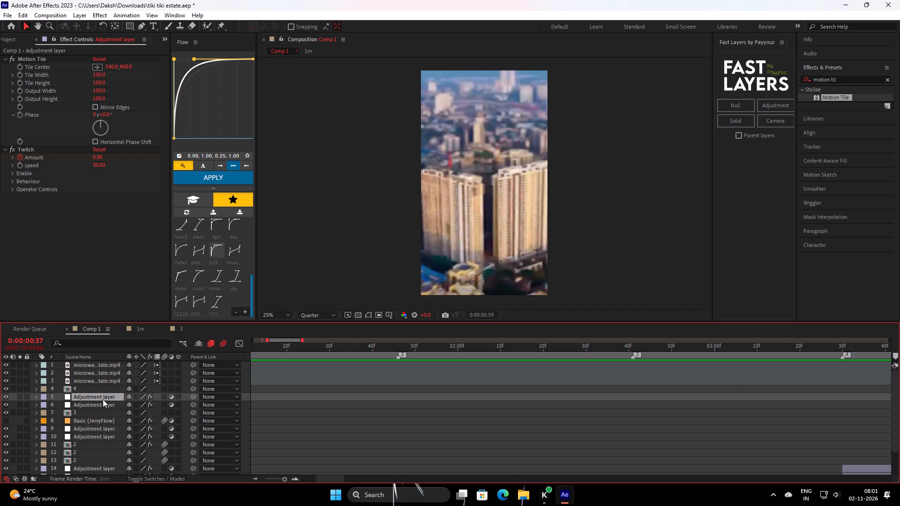
key("space")
left_click_drag(362, 348, 165, 411)
key("space")
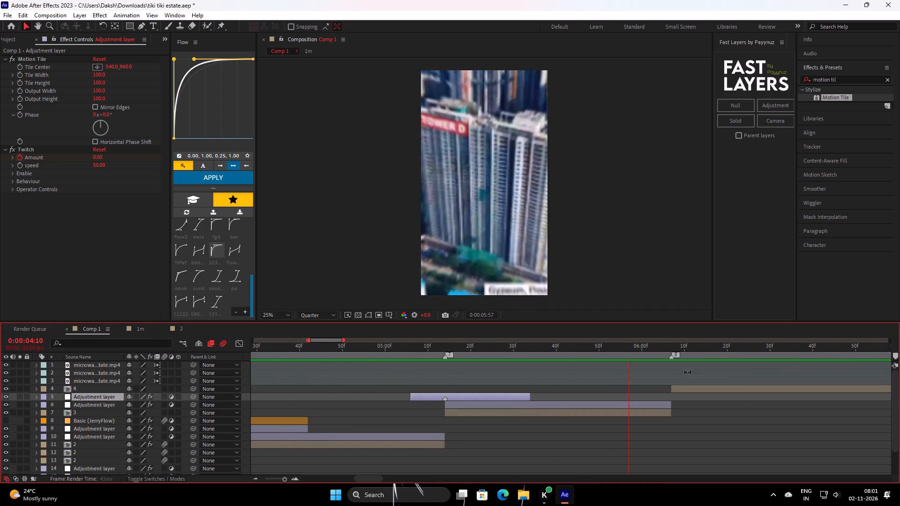
key("space")
Duplicate twitch adjustment layer 5, place the copy above clip layer 4, and align its layer marker with the cut at 0:00:06:07.
left_click_drag(691, 348, 672, 390)
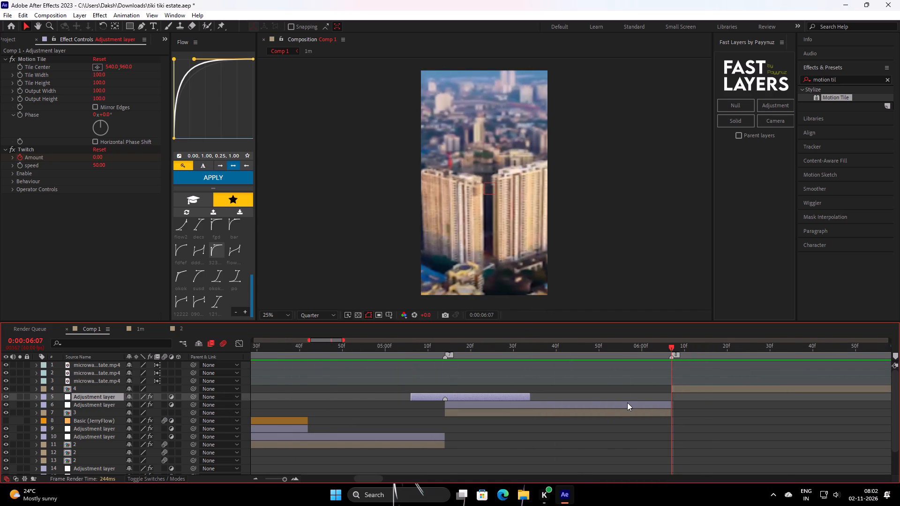
key("ctrl+d")
left_click_drag(108, 397, 120, 387)
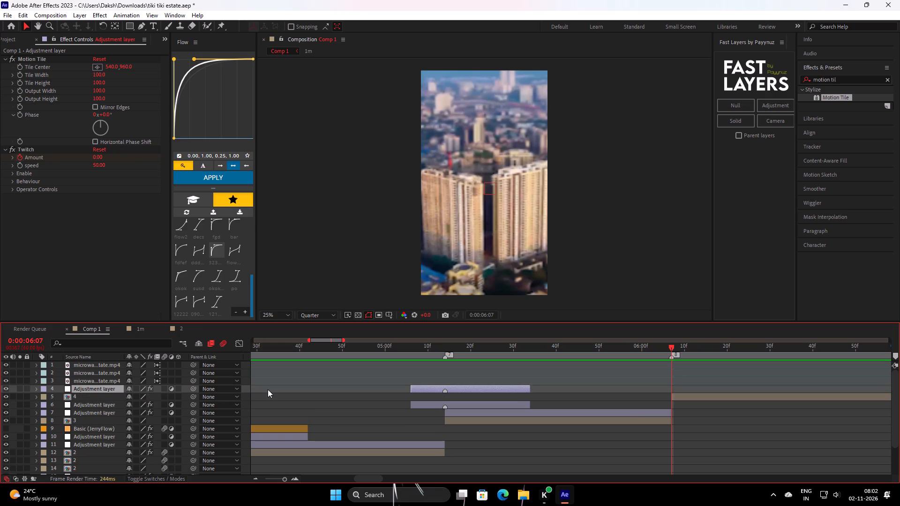
left_click_drag(513, 391, 741, 394)
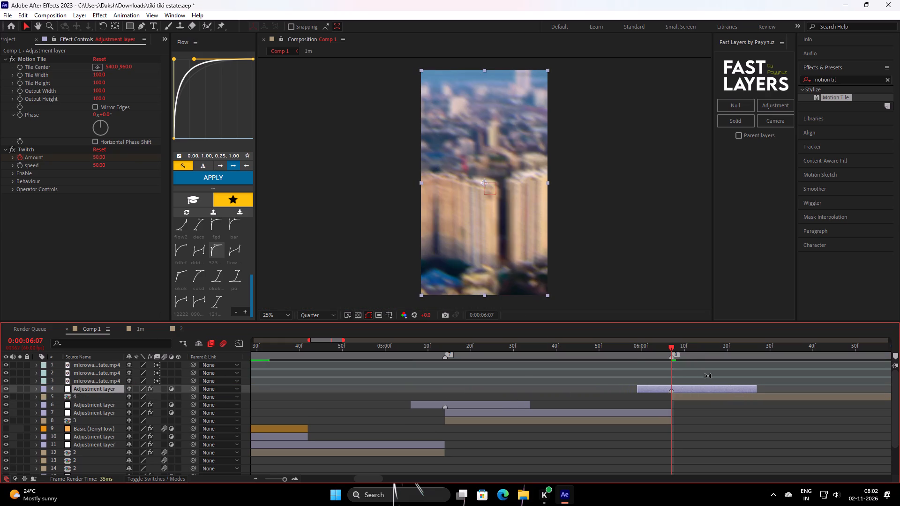
Play back repeatedly from 0:00:05:00, 0:00:03:25, 0:00:05:47 and 0:00:03:55 to check the copied twitch transition at 0:00:06:07.
left_click_drag(688, 354, 384, 415)
key("space")
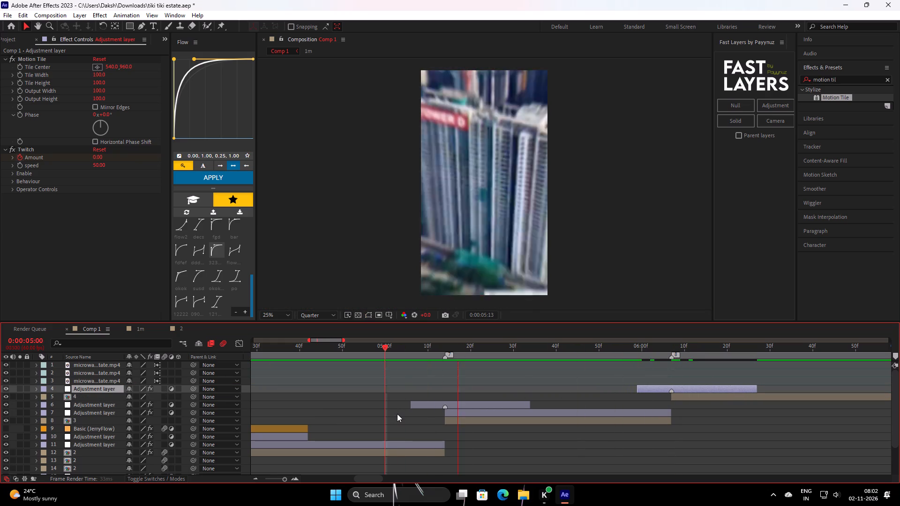
key("space")
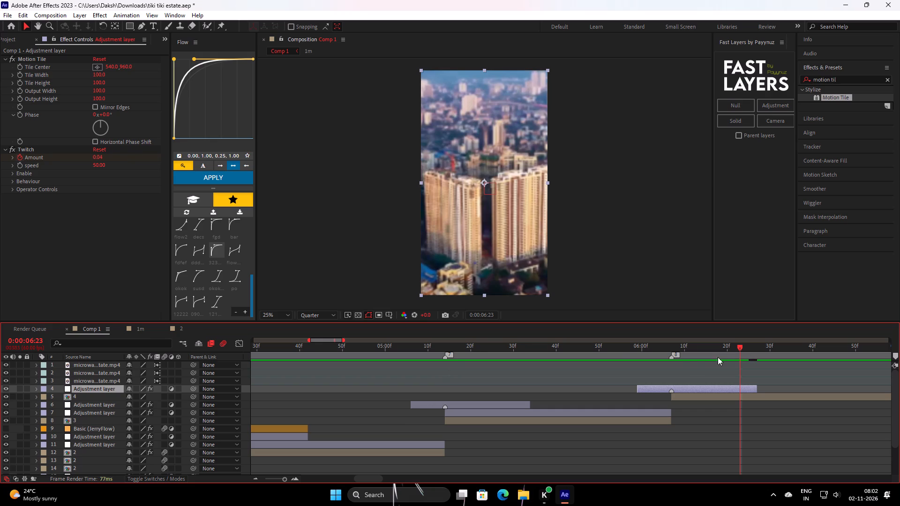
left_click_drag(728, 351, 188, 434)
key("space")
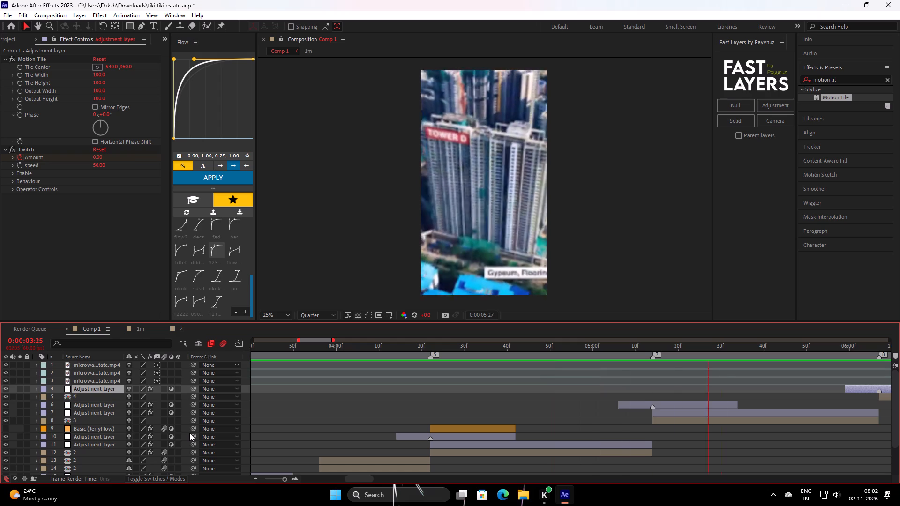
key("space")
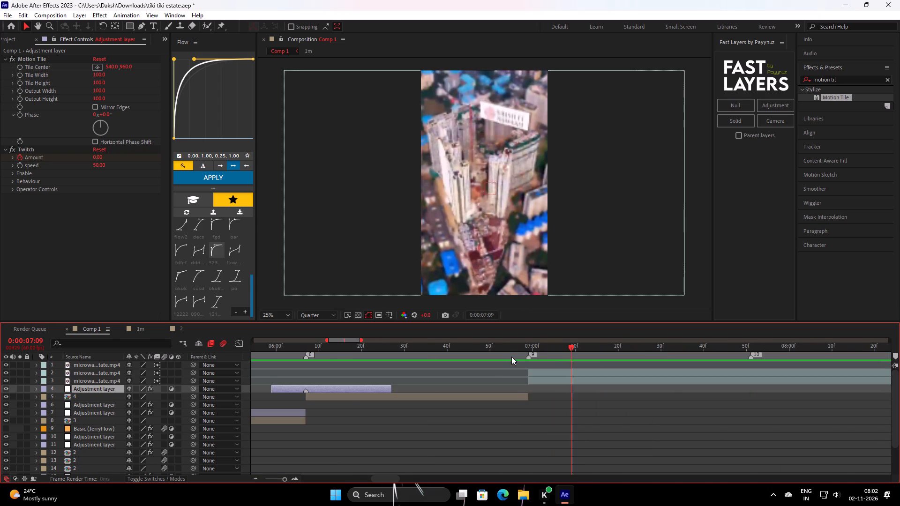
left_click_drag(532, 350, 244, 419)
key("space")
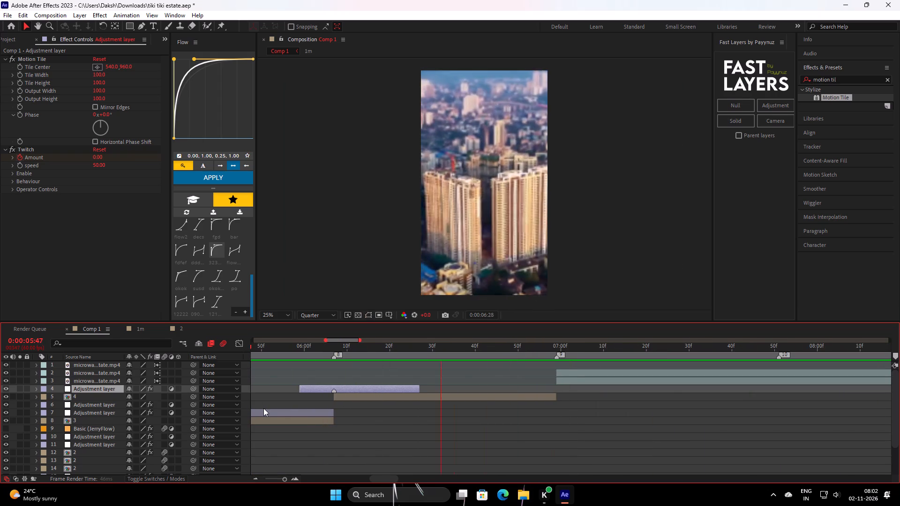
key("space")
key("space")
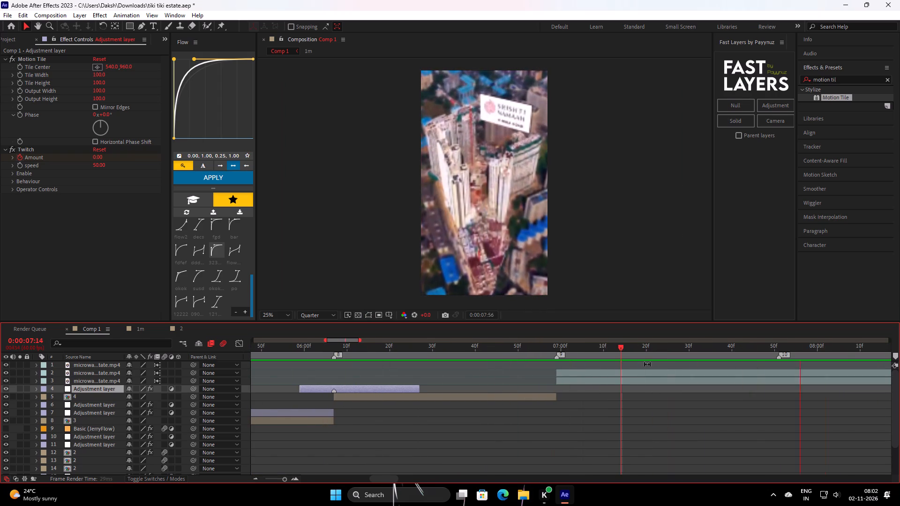
key("space")
left_click_drag(581, 347, 215, 395)
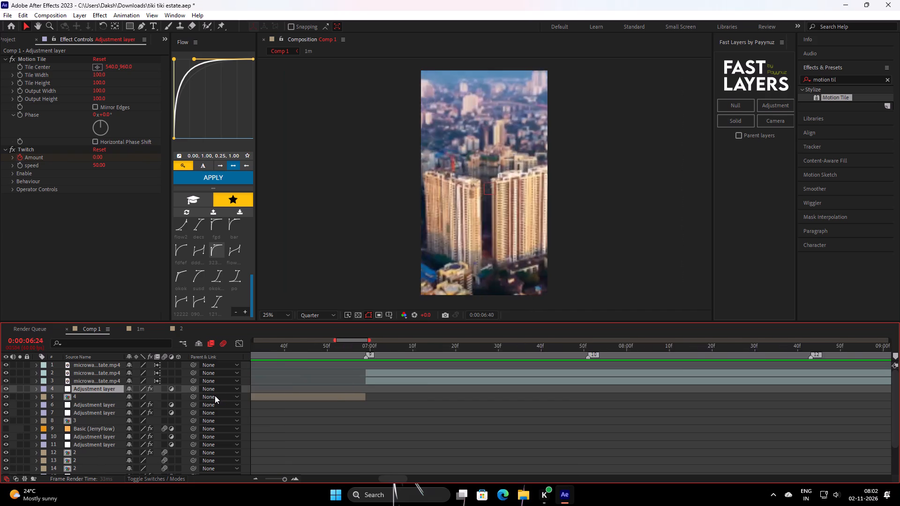
left_click_drag(215, 395, 214, 395)
key("space")
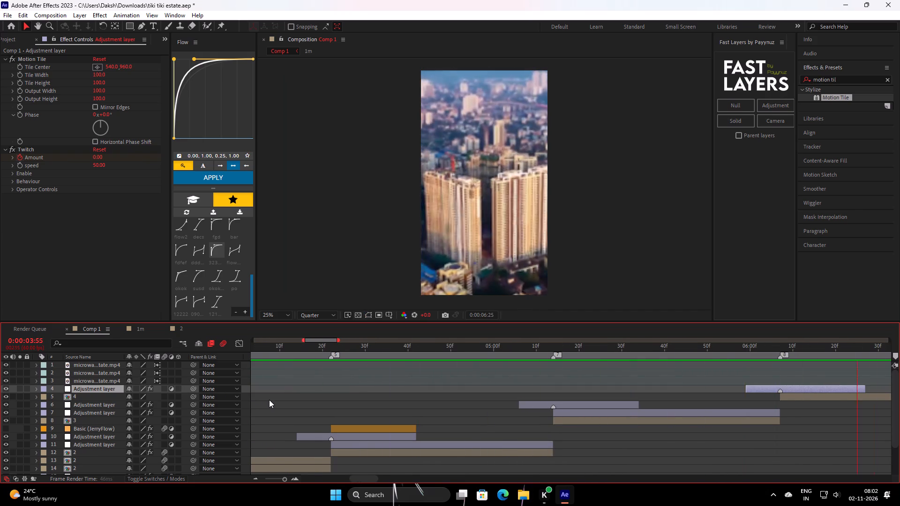
key("space")
Play and scrub through the remaining estate footage from about 0:00:06:58 to 0:00:10:30 to examine the shots after marker 9.
left_click_drag(568, 346, 620, 355)
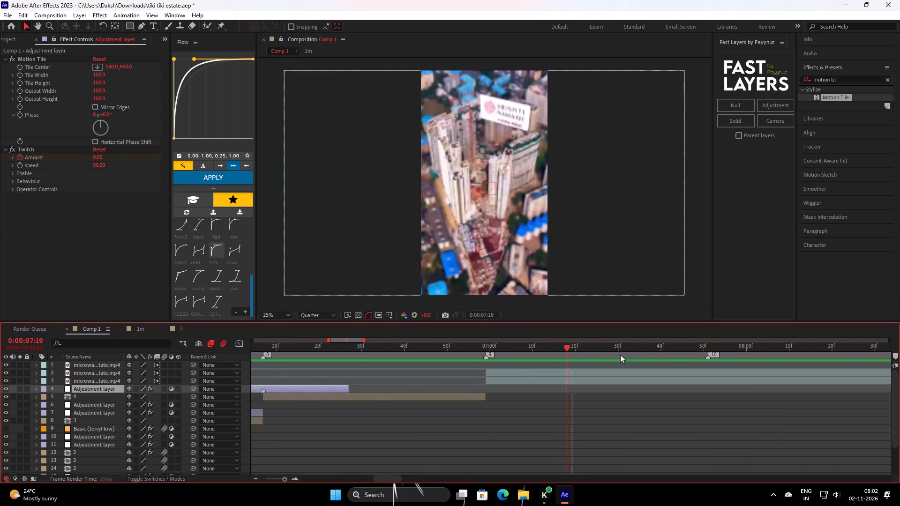
left_click_drag(620, 355, 632, 357)
left_click_drag(624, 360, 511, 391)
left_click_drag(568, 343, 480, 370)
key("space")
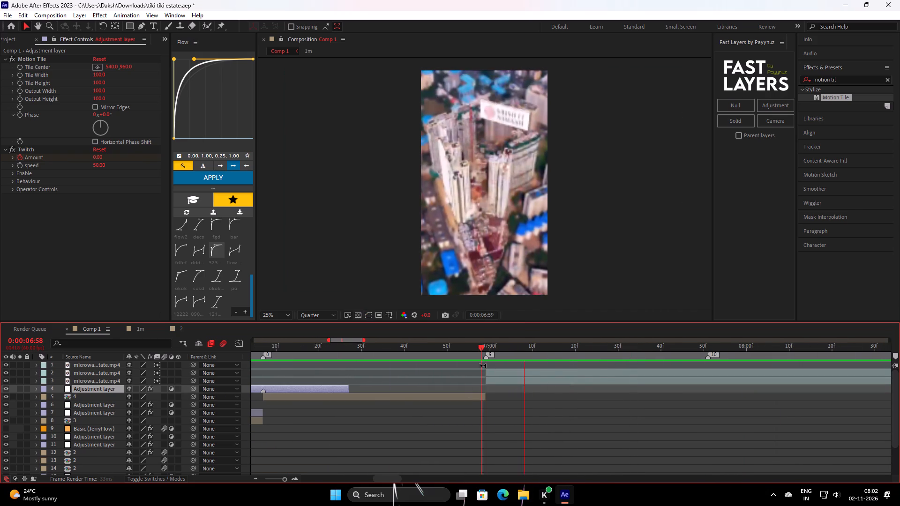
key("space")
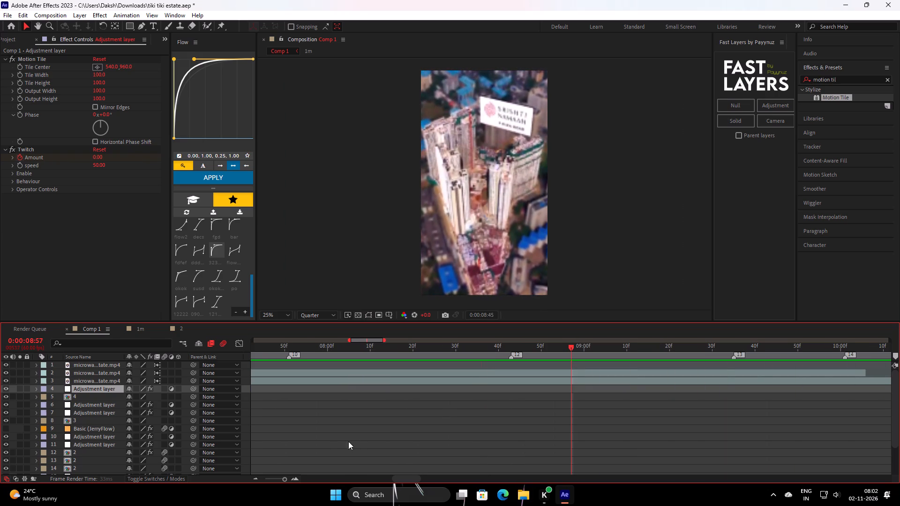
double_click(255, 483)
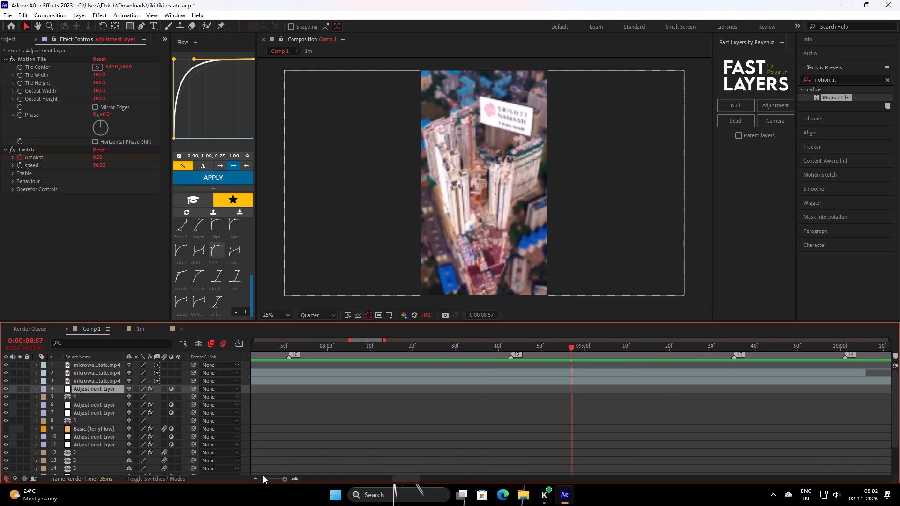
left_click(261, 476)
left_click(260, 476)
key("space")
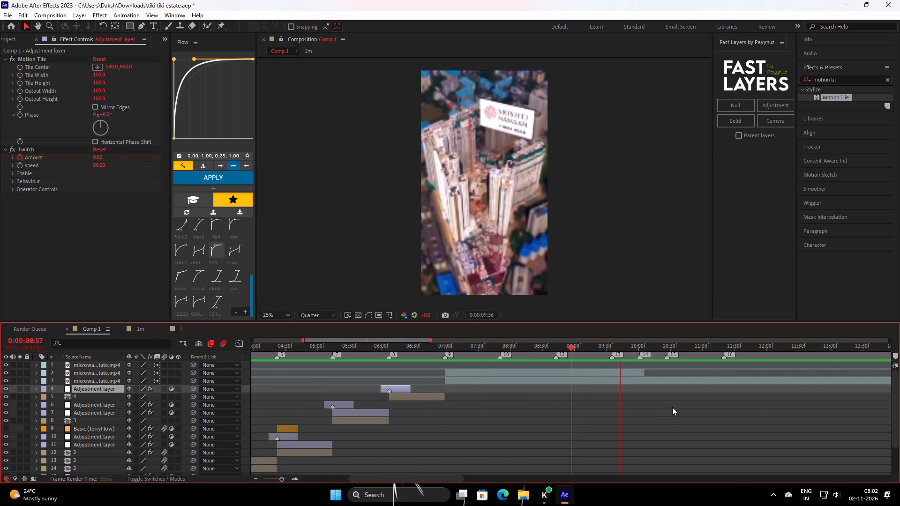
key("space")
left_click_drag(685, 355, 669, 365)
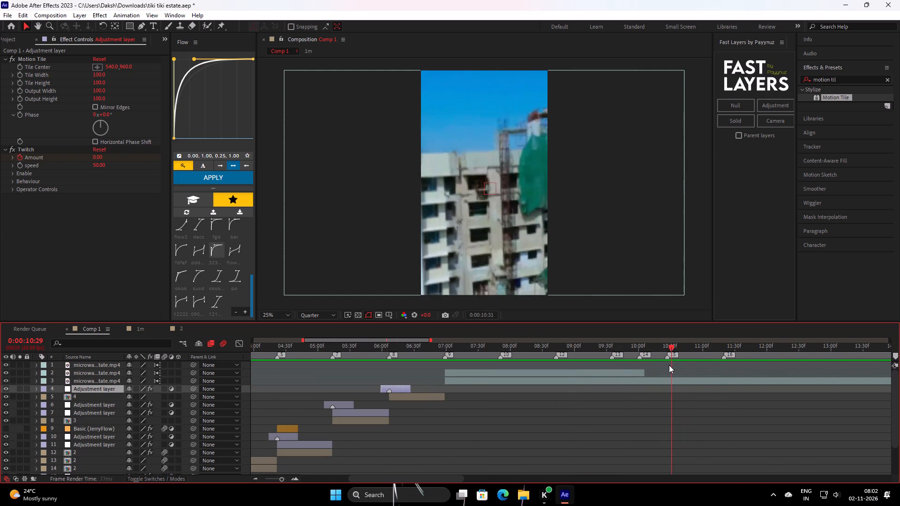
left_click_drag(669, 365, 538, 392)
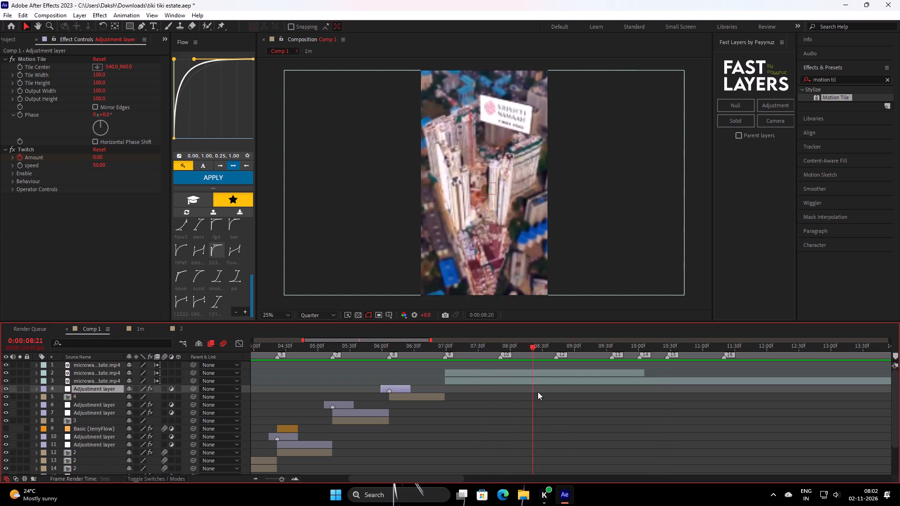
left_click_drag(538, 392, 578, 378)
left_click_drag(581, 349, 647, 373)
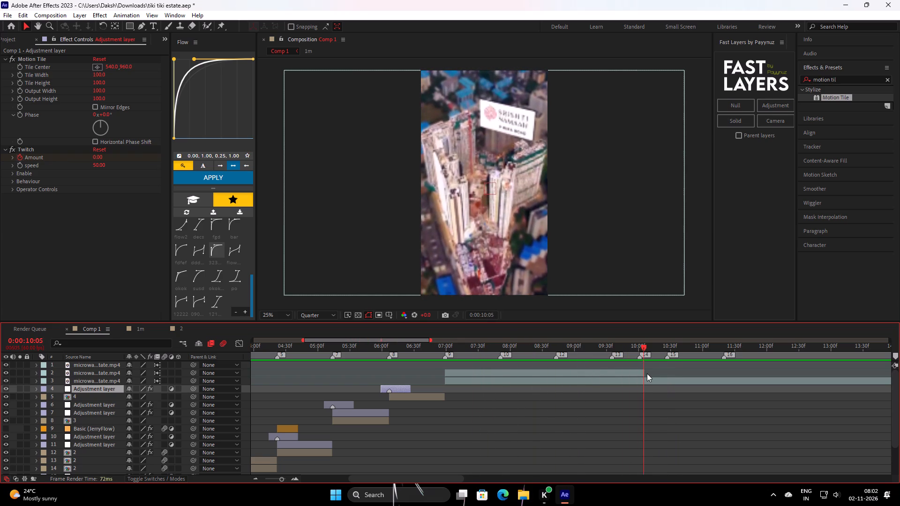
left_click_drag(647, 373, 448, 414)
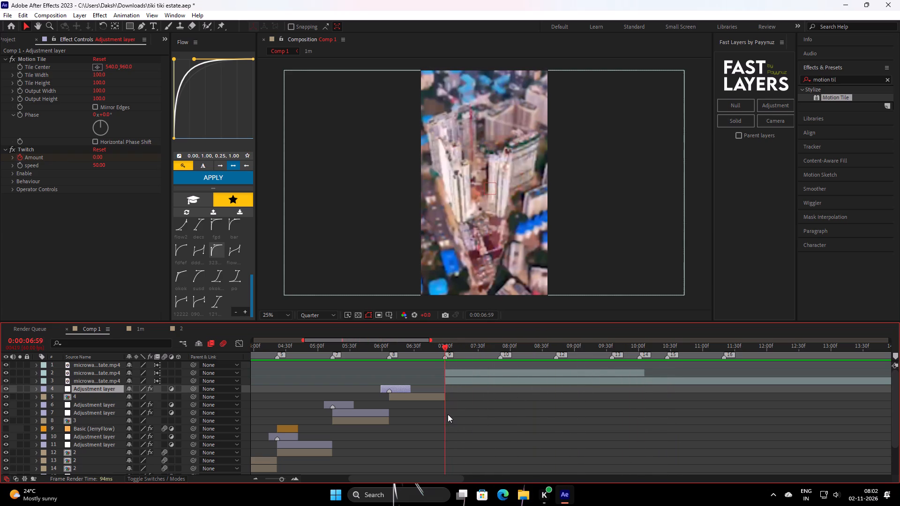
left_click_drag(448, 414, 449, 414)
Replay the edit from 0:00:03:03 and again from 0:00:03:18 to recheck the transitions up to marker 9.
left_click_drag(424, 347, 306, 420)
key("space")
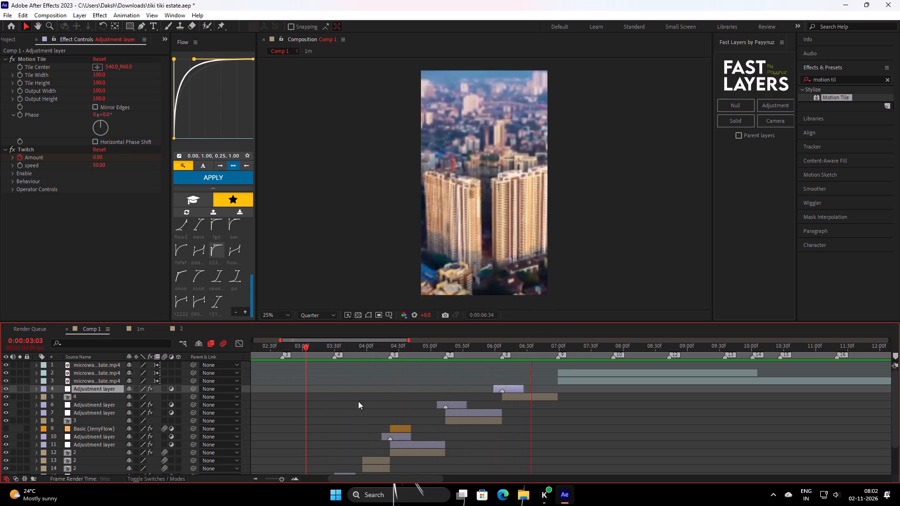
key("space")
left_click_drag(574, 352, 500, 405)
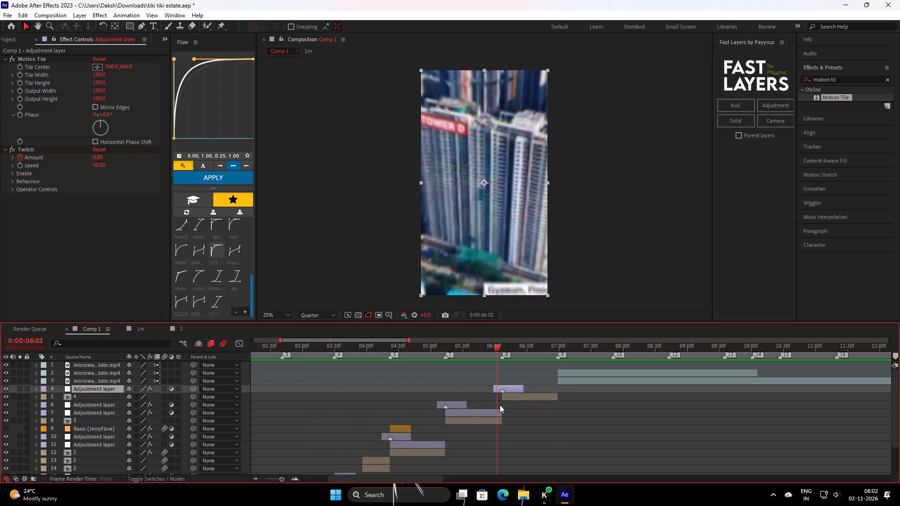
left_click_drag(500, 405, 321, 457)
key("space")
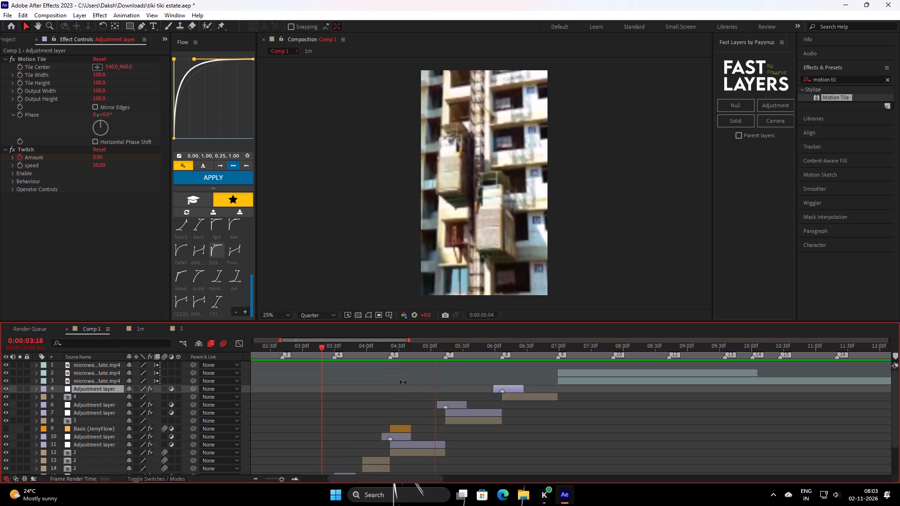
key("space")
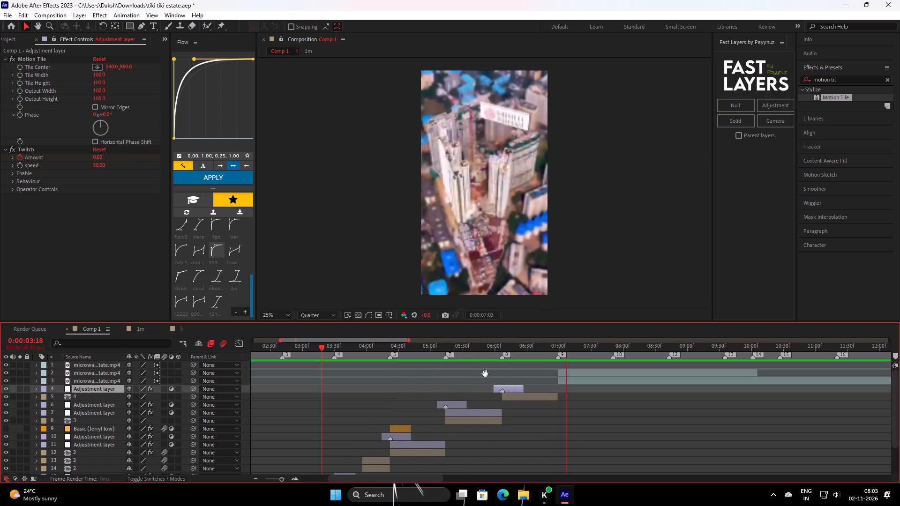
Duplicate the S_BlurMoCurves adjustment layer 7, place the copy directly above clip 4, and start it at 0:00:06:07.
left_click_drag(540, 350, 503, 391)
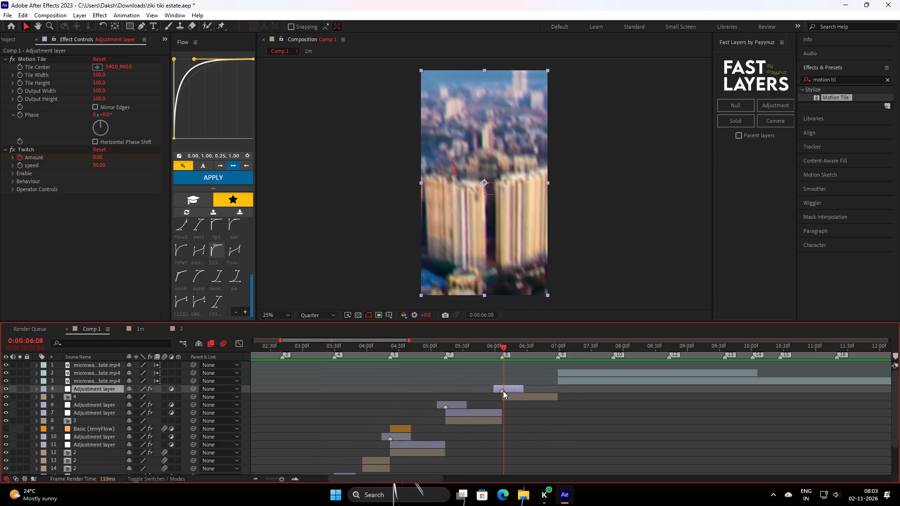
left_click_drag(503, 391, 502, 394)
left_click(486, 414)
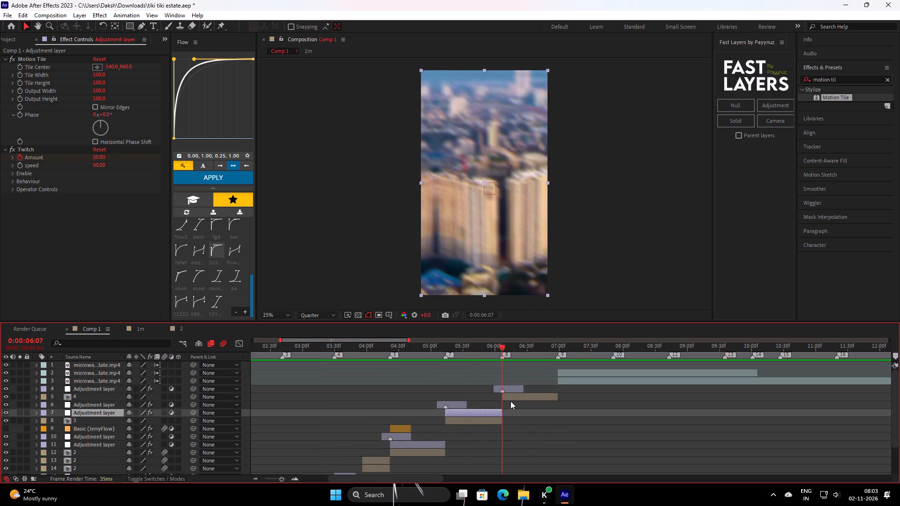
key("ctrl+d")
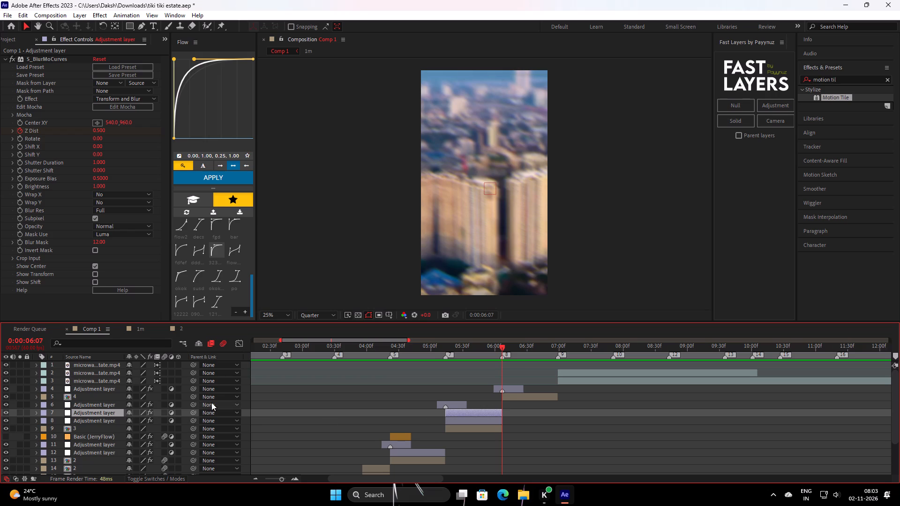
left_click_drag(95, 413, 101, 395)
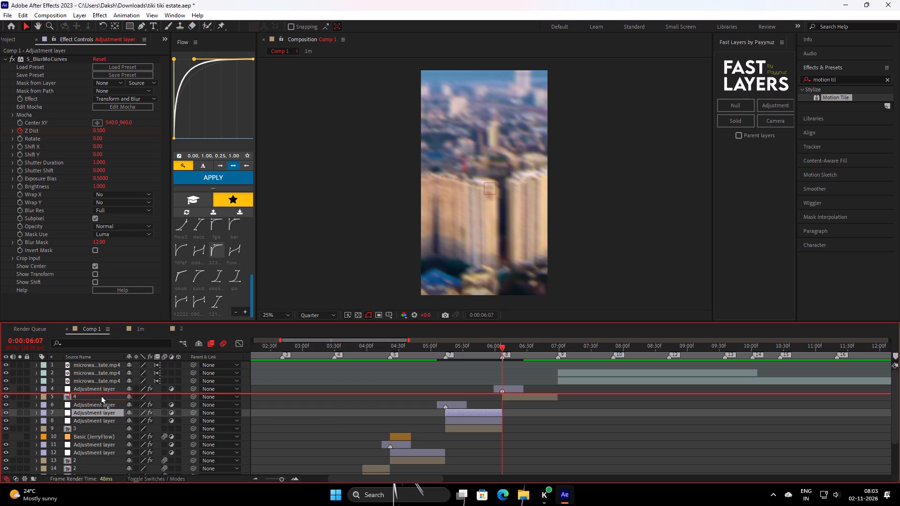
left_click_drag(101, 395, 101, 395)
key("bracketleft")
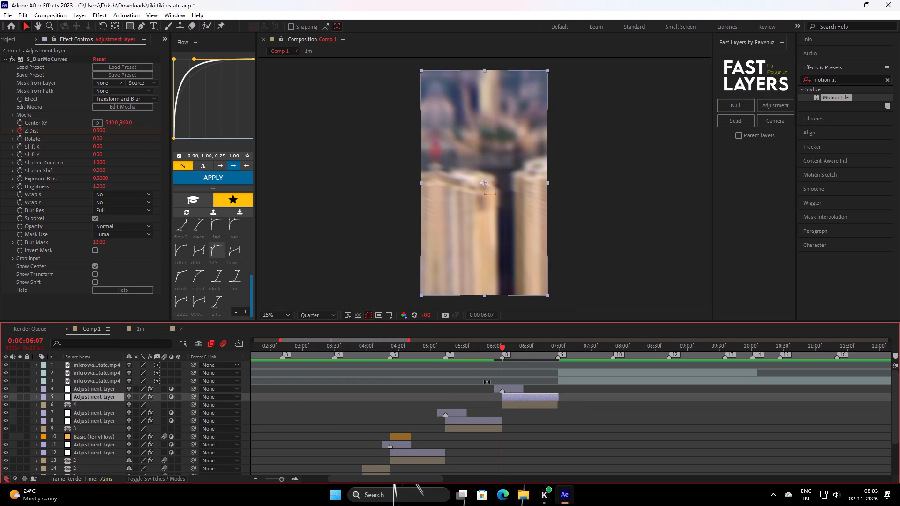
Rescale the copied layer's Z Dist keyframes to fit clip 4's length, and trim the layer's end to the cut at marker 9.
key("u")
left_click_drag(491, 406, 572, 423)
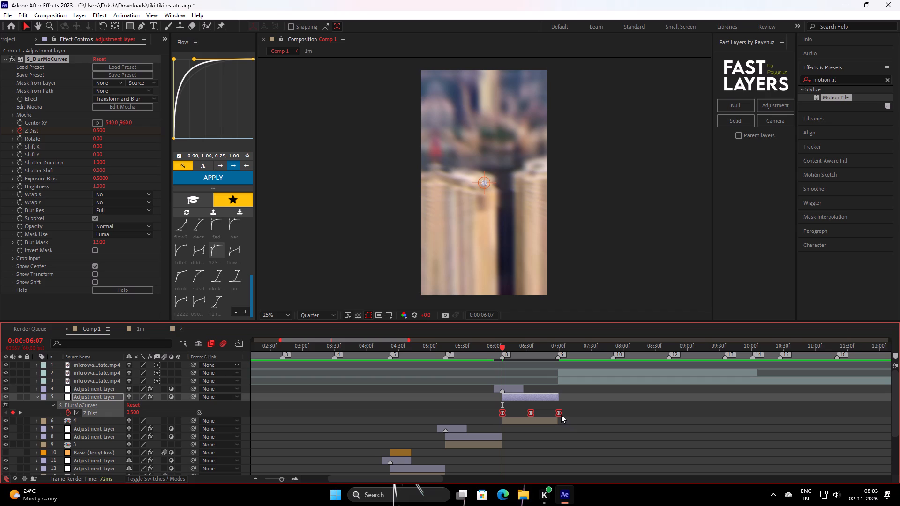
left_click_drag(561, 414, 559, 422, "alt")
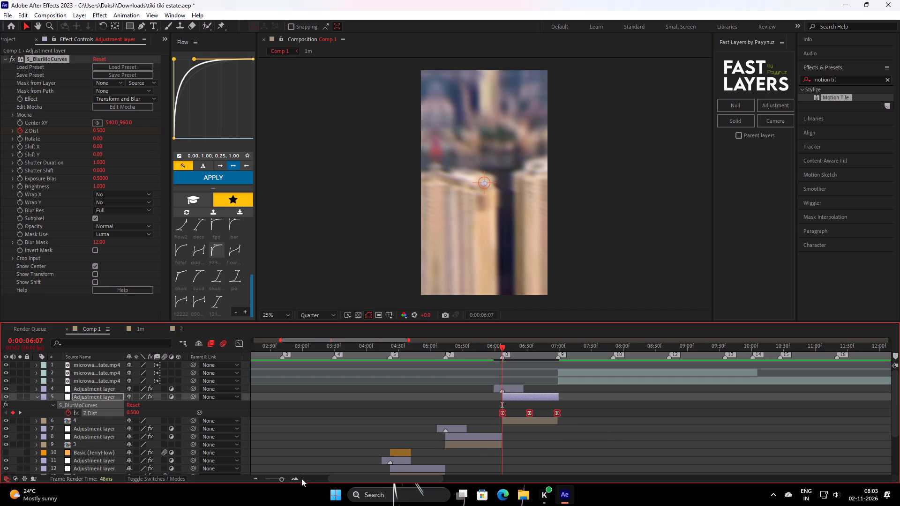
triple_click(296, 478)
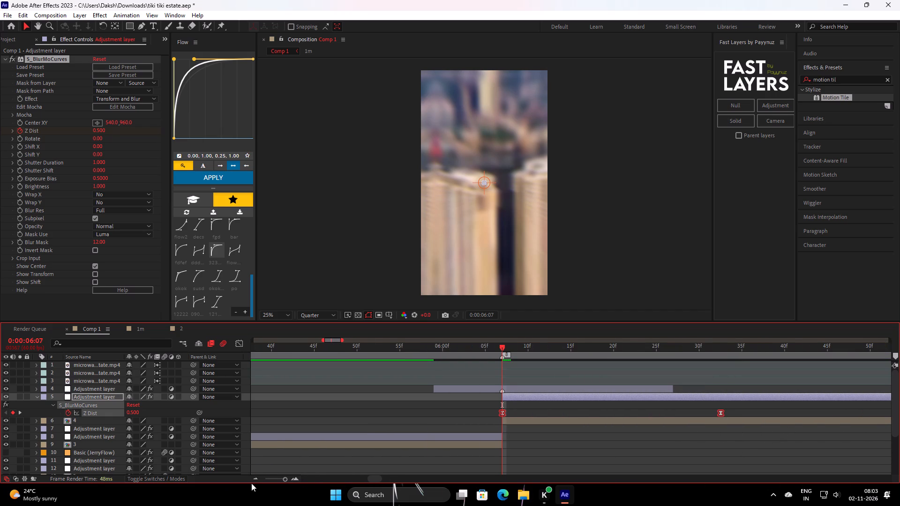
left_click(252, 478)
left_click_drag(721, 414, 723, 424, "alt")
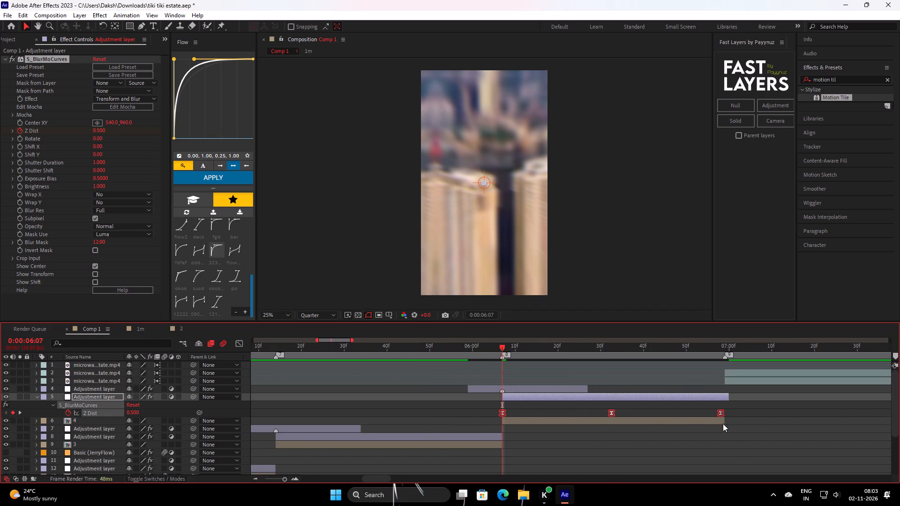
left_click_drag(723, 424, 724, 426, "alt")
left_click_drag(730, 396, 727, 408)
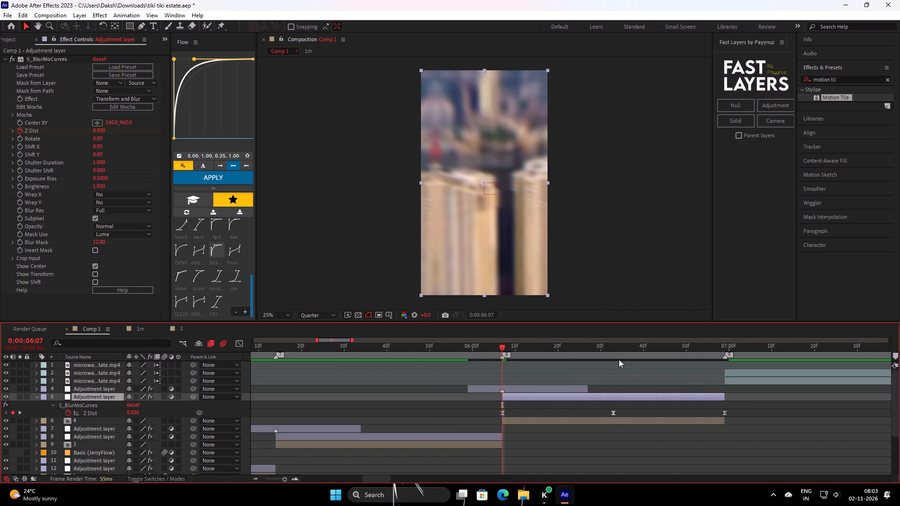
Replay the edit from 0:00:05:42, 0:00:04:39 and 0:00:03:25 to check the blur move on clip 4 and the cut at marker 9.
left_click_drag(535, 349, 396, 394)
key("space")
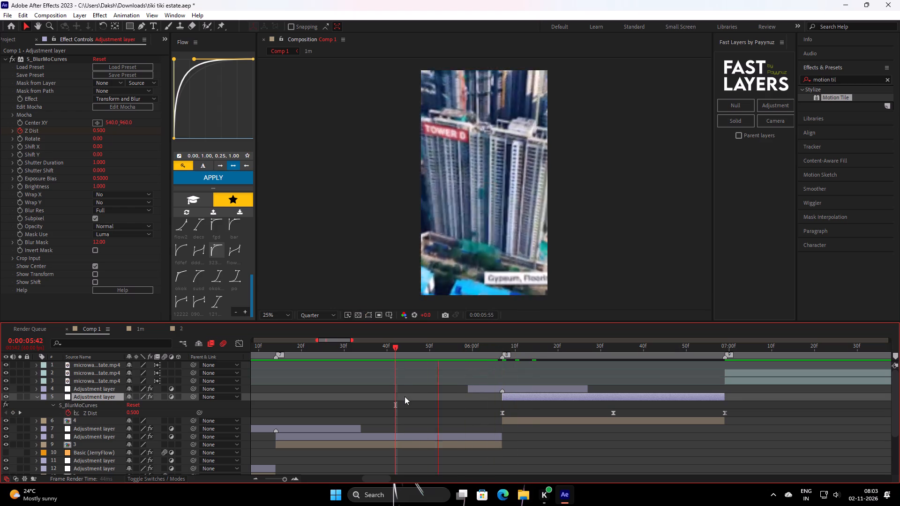
key("space")
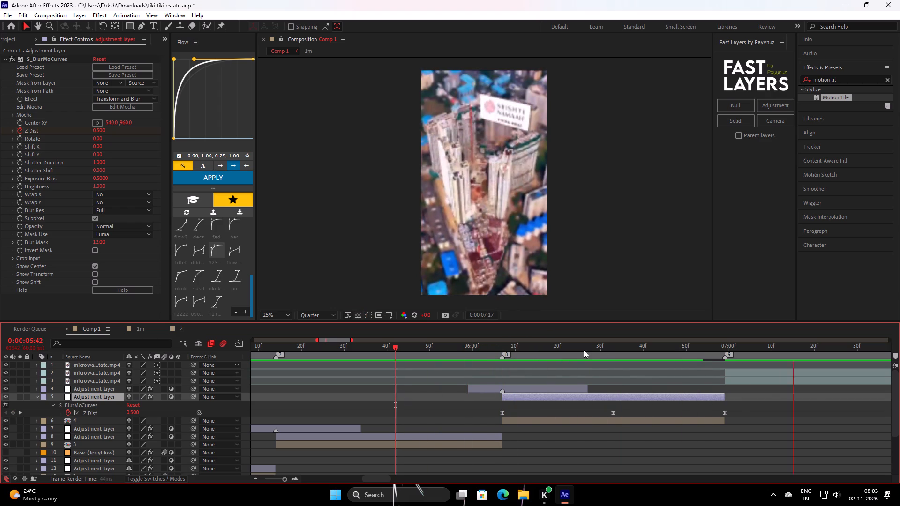
left_click_drag(587, 350, 187, 406)
key("space")
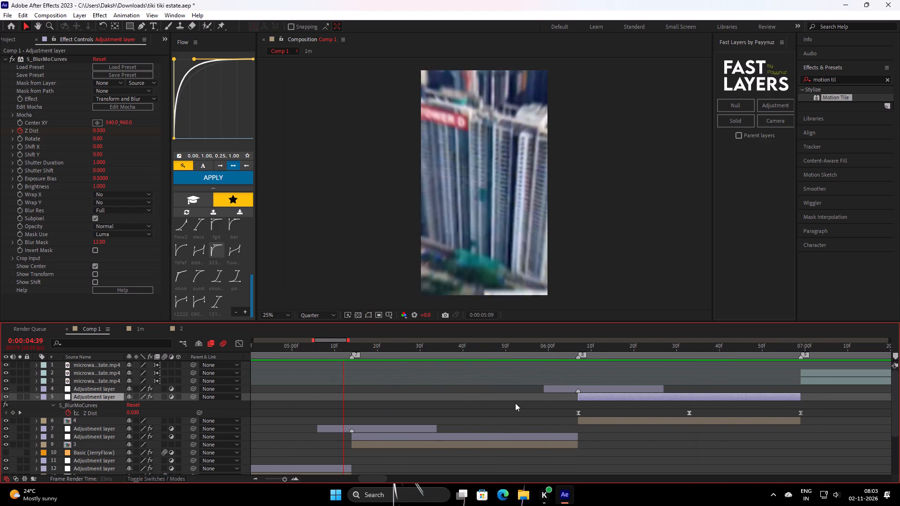
key("space")
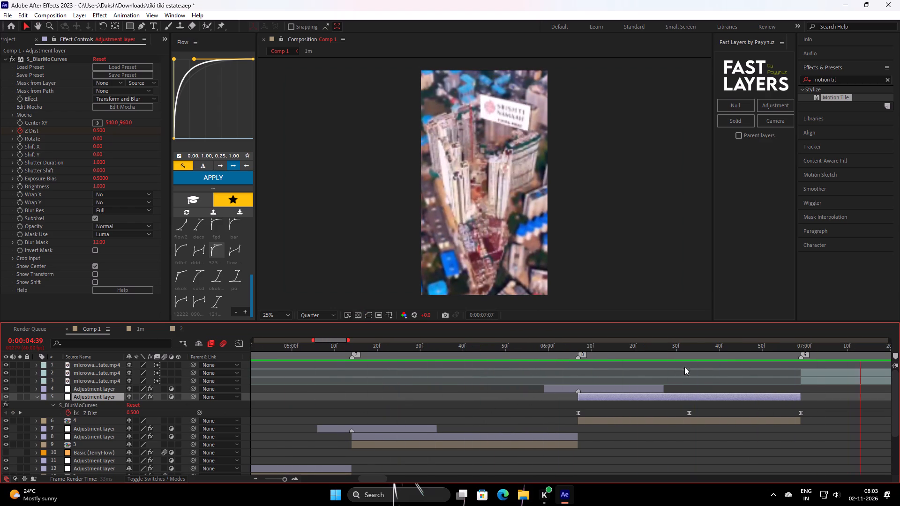
left_click_drag(673, 350, 468, 392)
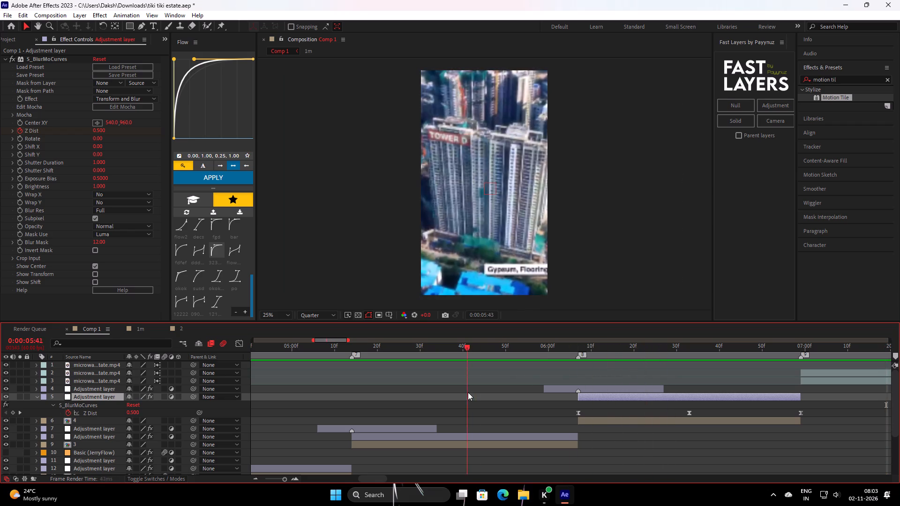
left_click_drag(468, 392, 594, 391)
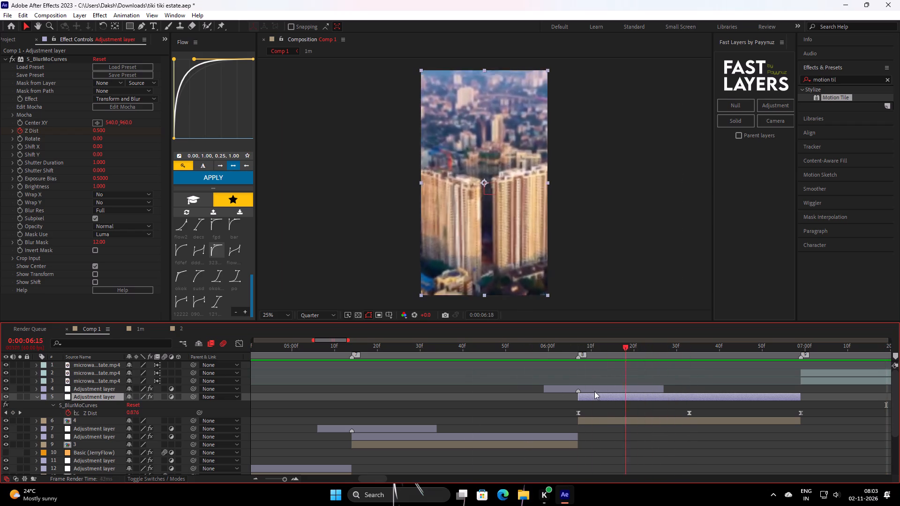
left_click_drag(594, 391, 178, 394)
key("space")
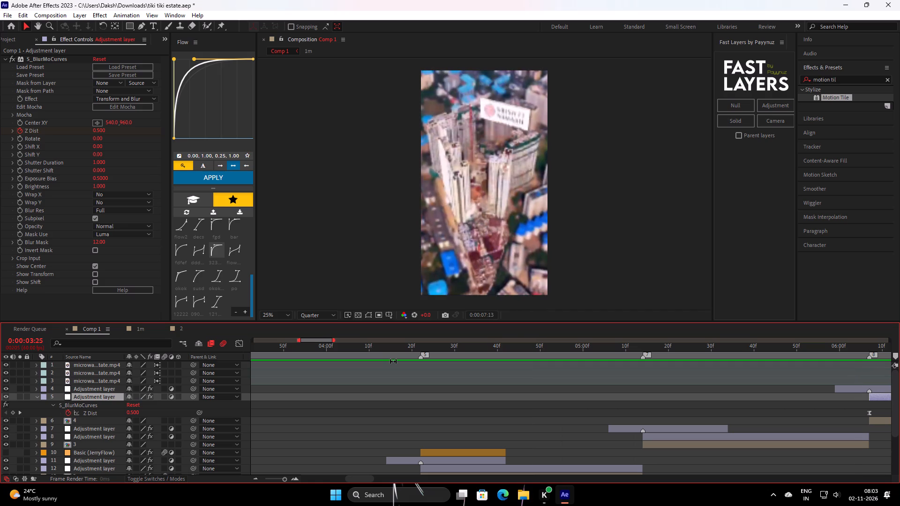
key("space")
Scrub clip 4's blur move between 0:00:06:07 and 0:00:06:33, replay from 0:00:03:53, and scrub back to 0:00:04:15 to compare the earlier transitions.
left_click_drag(476, 352, 353, 387)
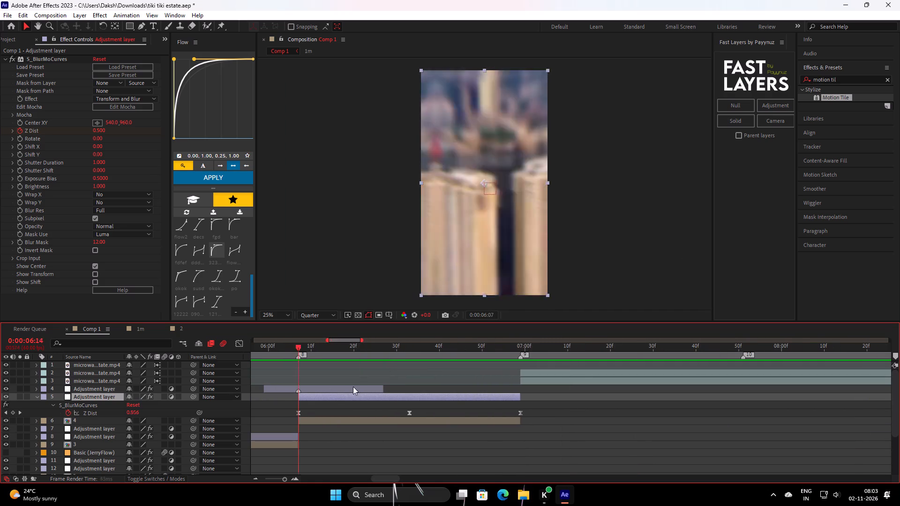
left_click_drag(353, 387, 410, 387)
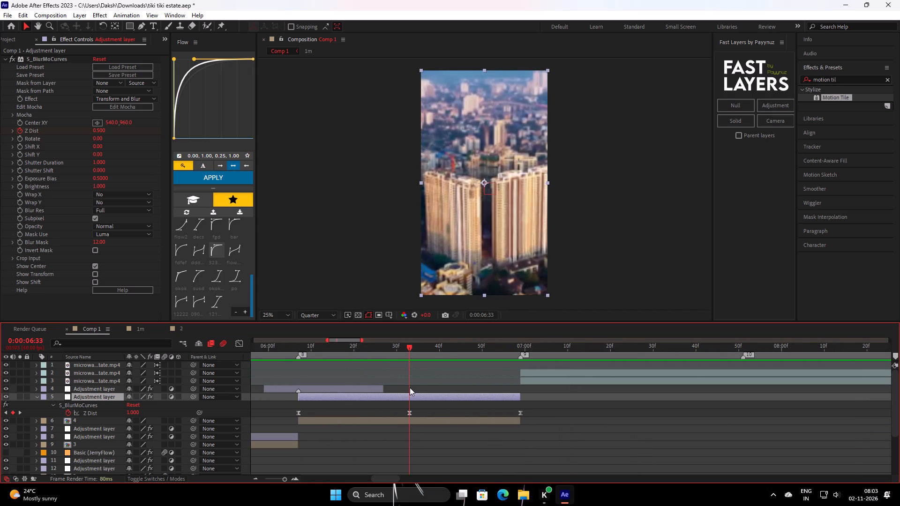
left_click_drag(410, 387, 333, 404)
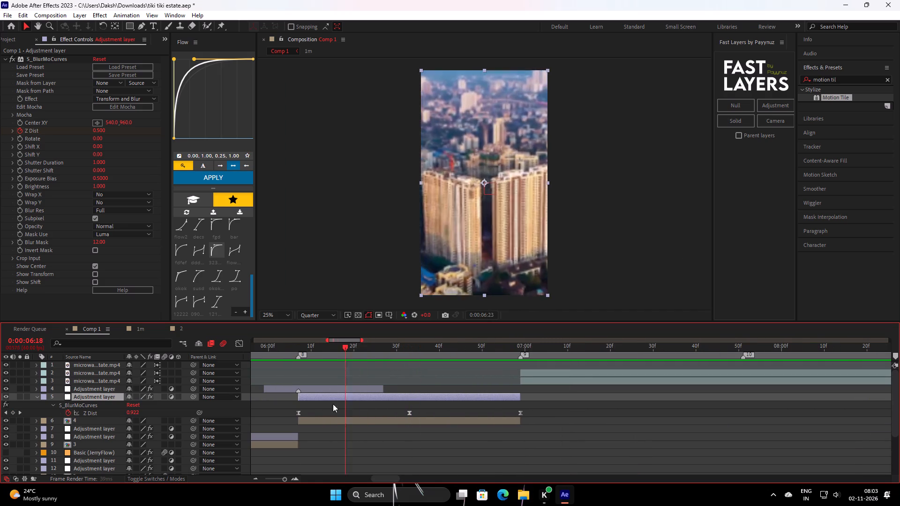
left_click_drag(333, 404, 105, 417)
key("space")
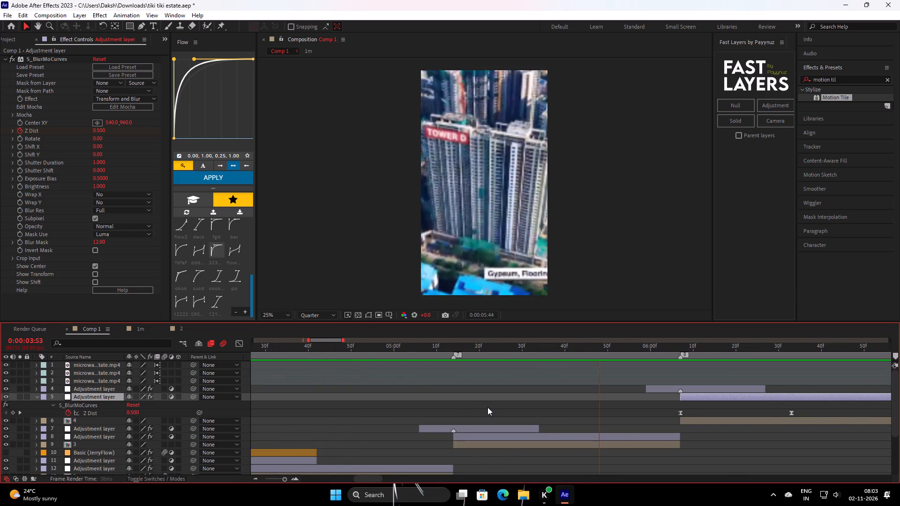
key("space")
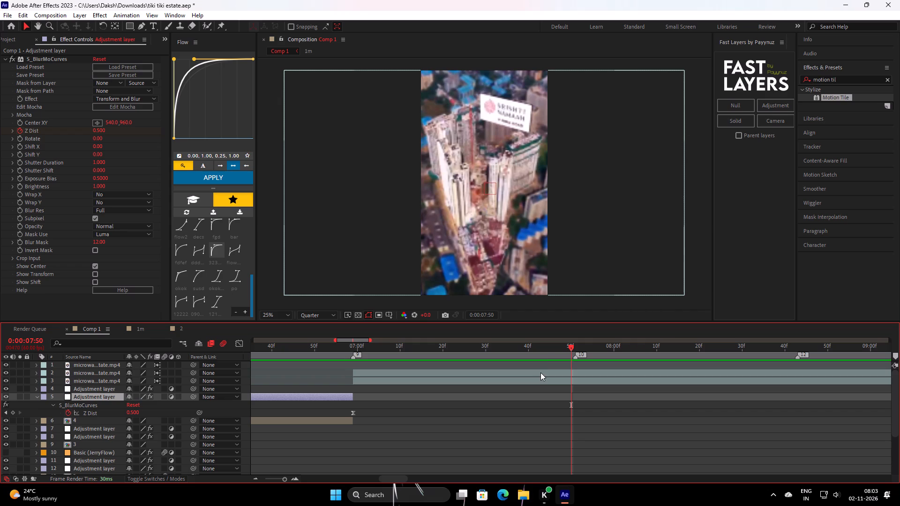
left_click_drag(545, 350, 223, 374)
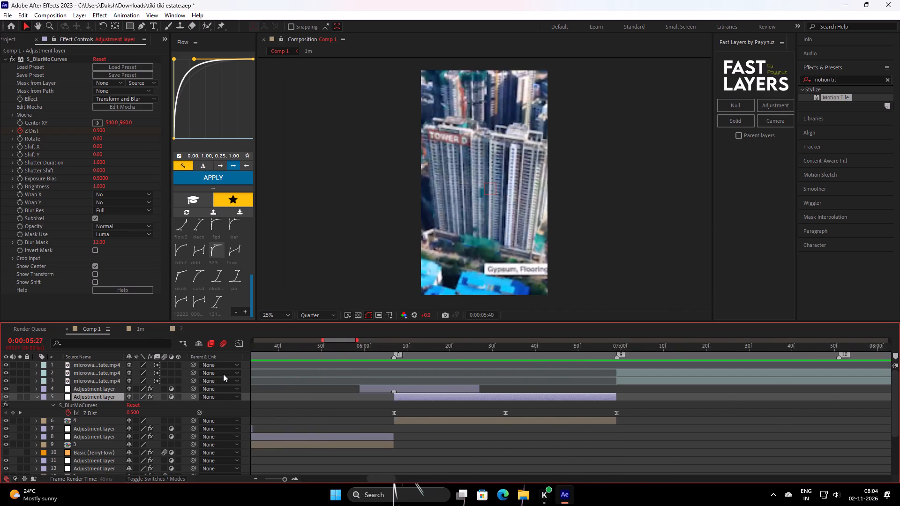
left_click_drag(223, 374, 386, 380)
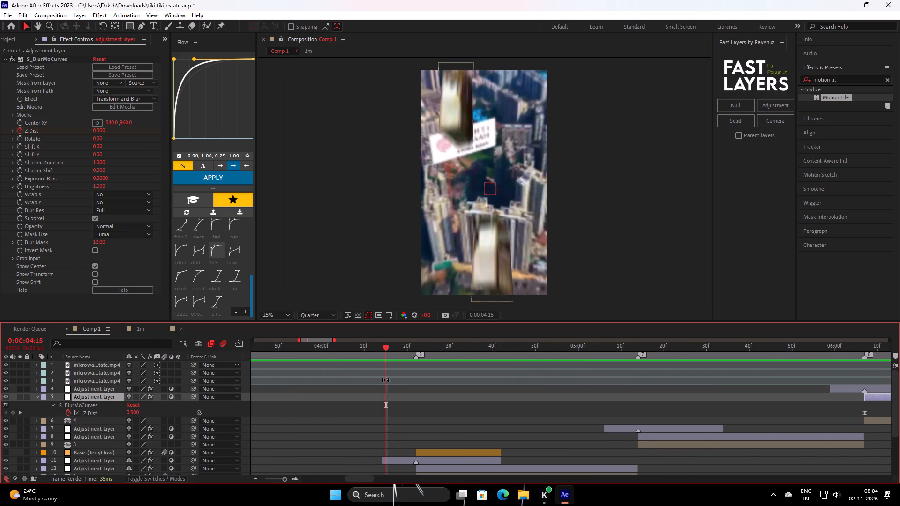
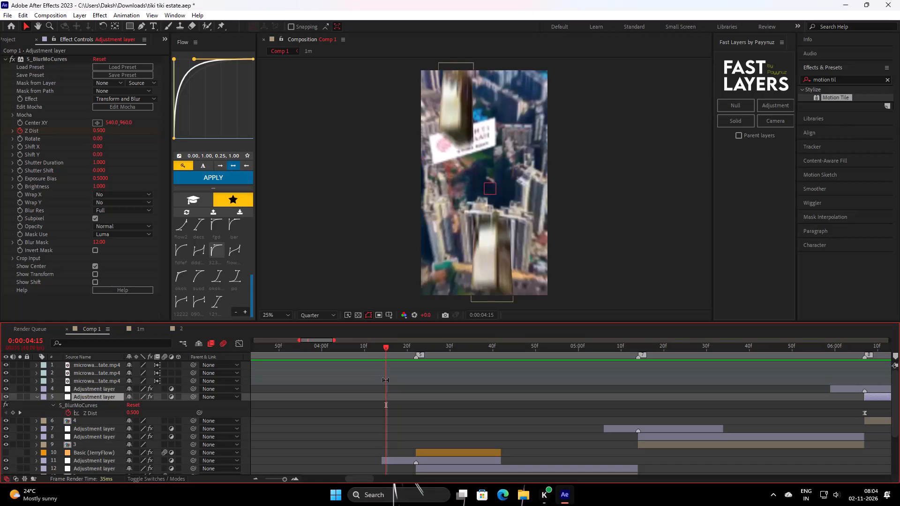
Replay the edit from 0:00:03:58, 0:00:04:38 and 0:00:06:01 to judge the blur move on clip 4 against the earlier transitions.
left_click_drag(387, 345, 316, 379)
key("space")
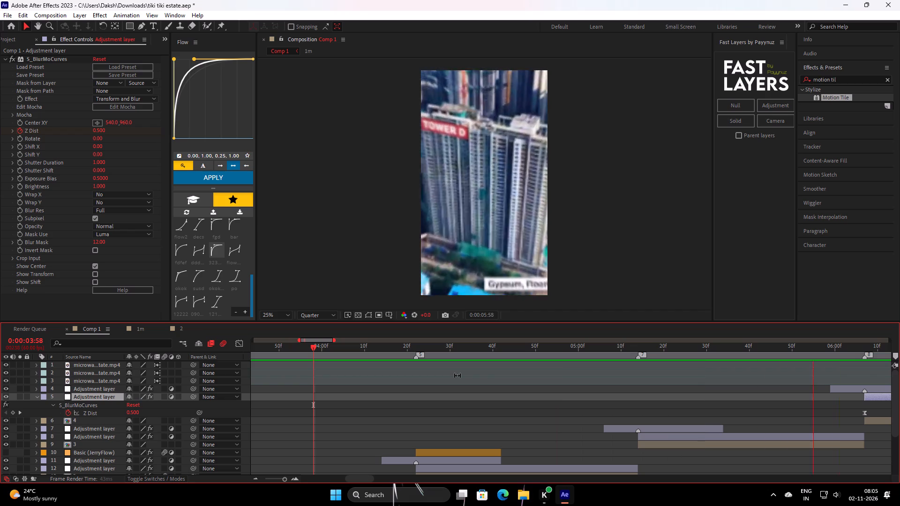
key("space")
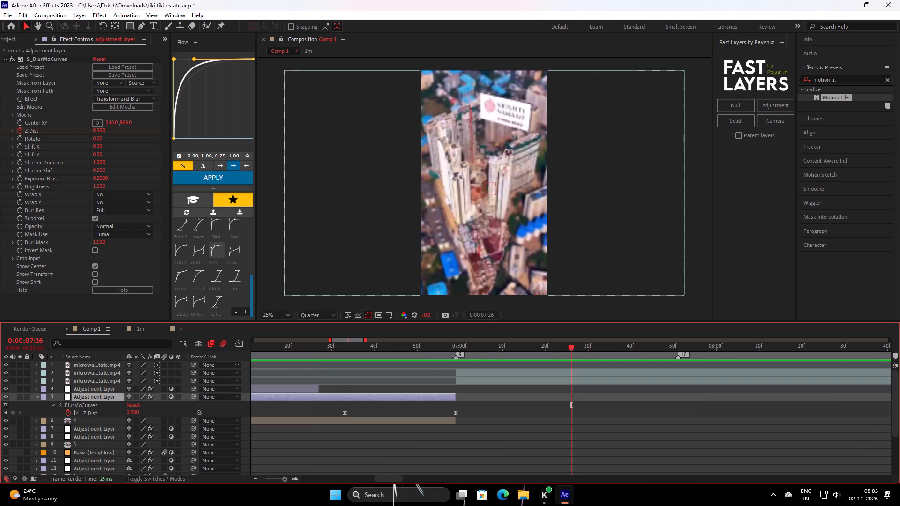
left_click_drag(495, 351, 169, 428)
key("space")
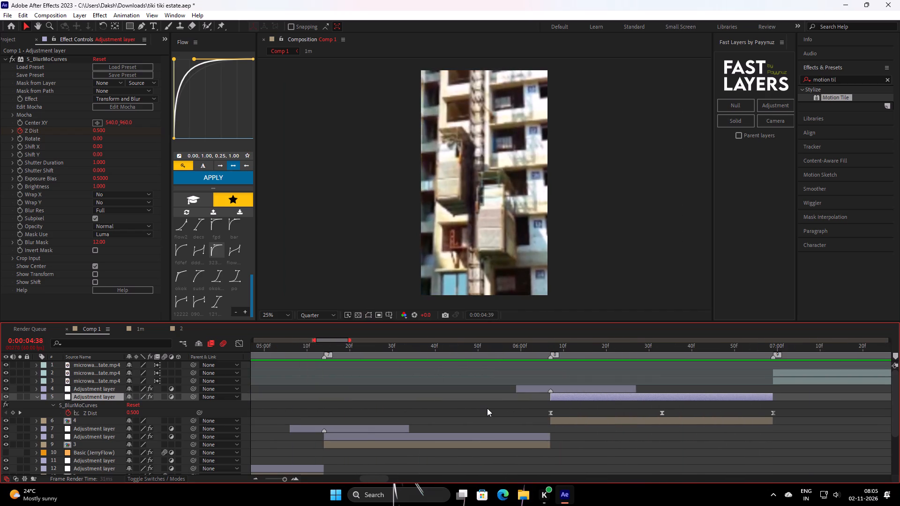
key("space")
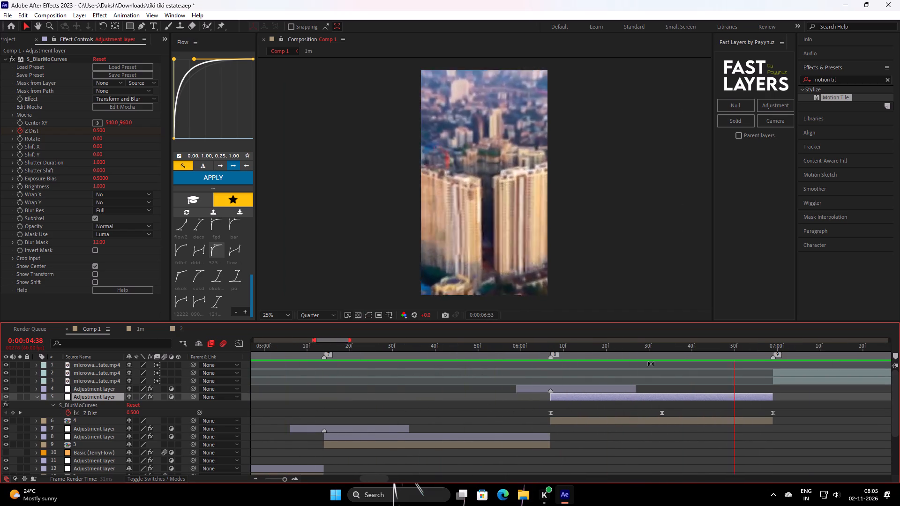
left_click_drag(619, 357, 417, 389)
key("space")
key("space")
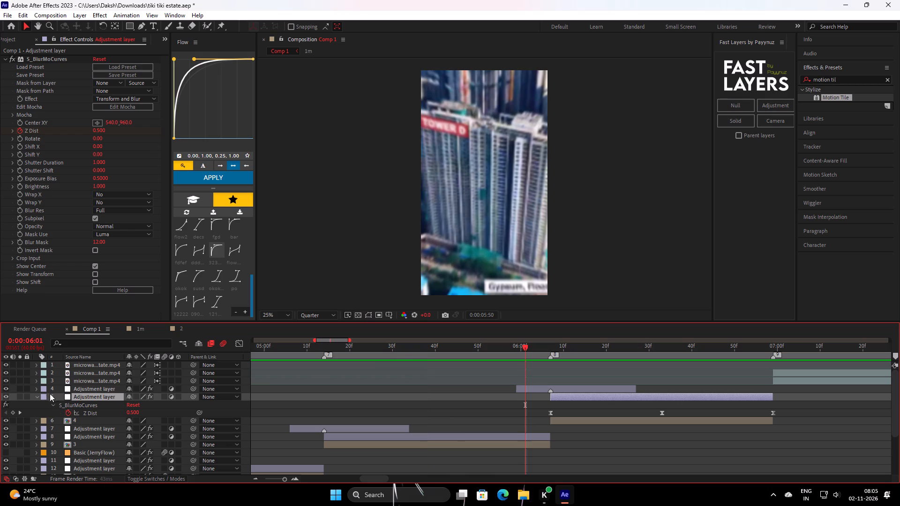
Hide adjustment layer 5, replay from 0:00:06:01 and 0:00:04:02 to compare clip 4 without its blur, and show the layer again at 0:00:06:07.
left_click(5, 394)
key("space")
key("space")
left_click_drag(638, 347, 614, 359)
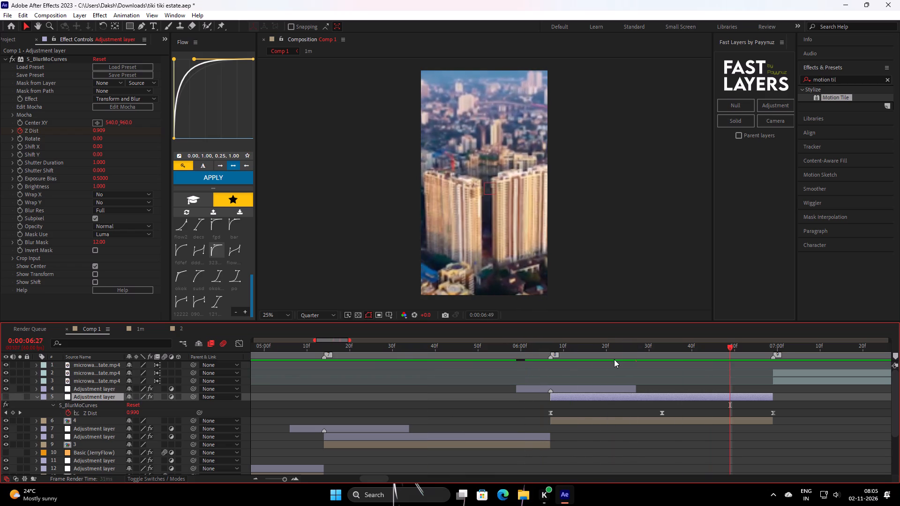
left_click_drag(614, 359, 167, 416)
key("space")
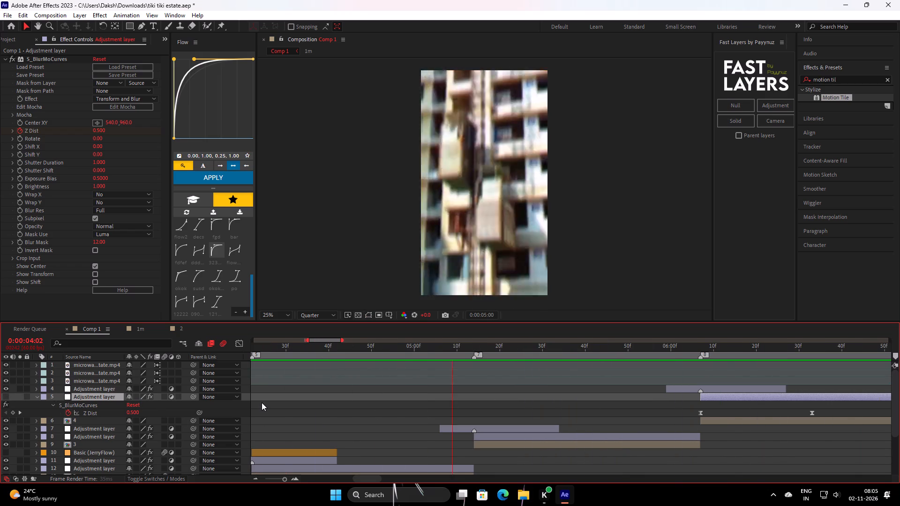
key("space")
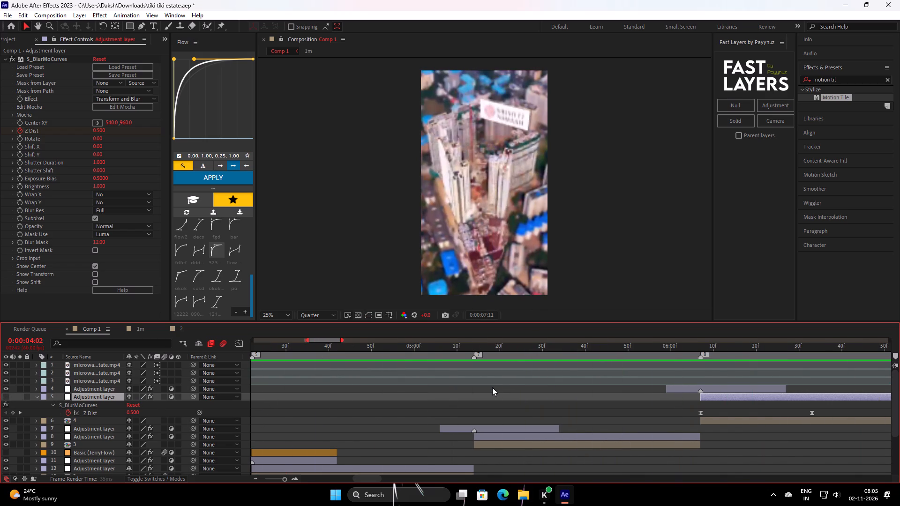
left_click_drag(538, 351, 303, 415)
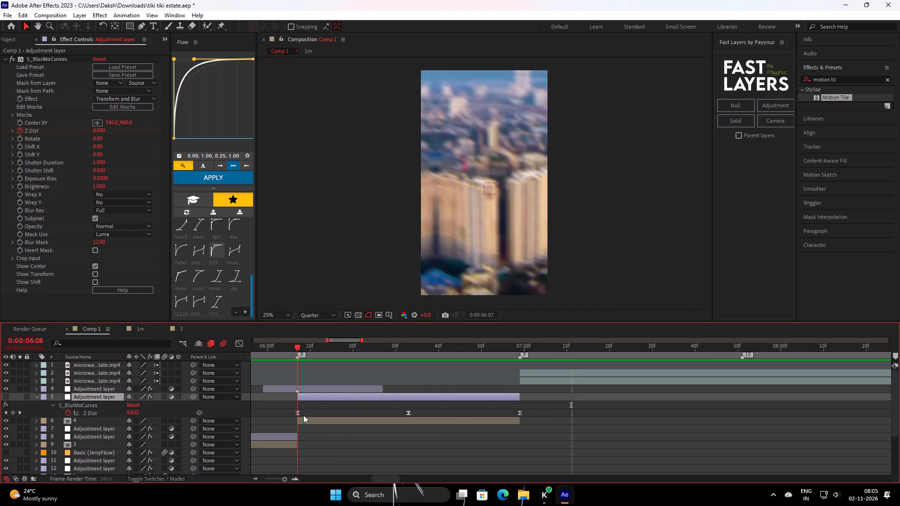
left_click_drag(303, 415, 299, 423)
left_click(5, 396)
Set the first and last Z Dist keyframes of S_BlurMoCurves on adjustment layer 5 to 0.8.
left_click_drag(129, 414, 133, 414)
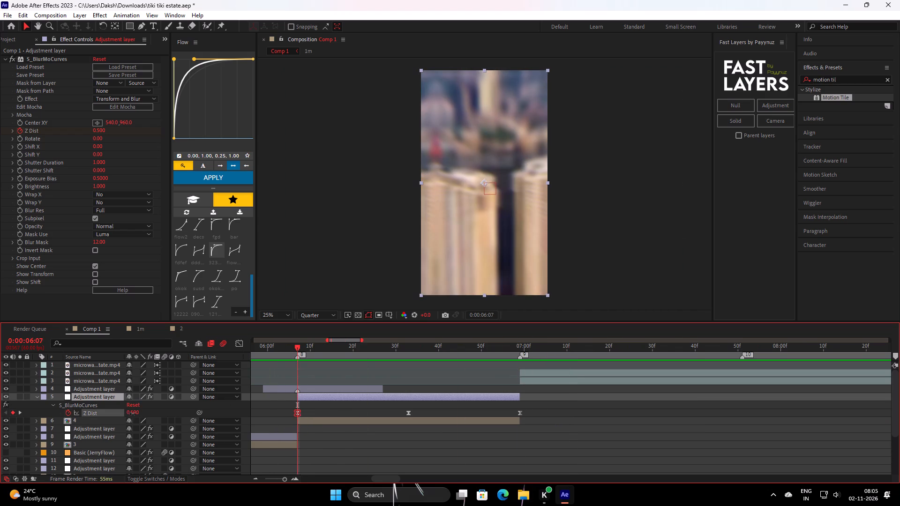
left_click_drag(133, 414, 147, 414)
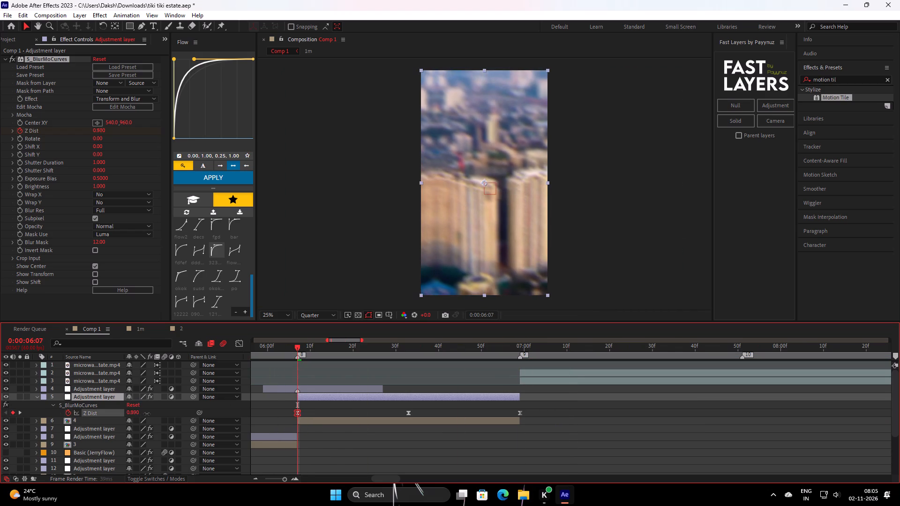
left_click_drag(147, 414, 145, 415)
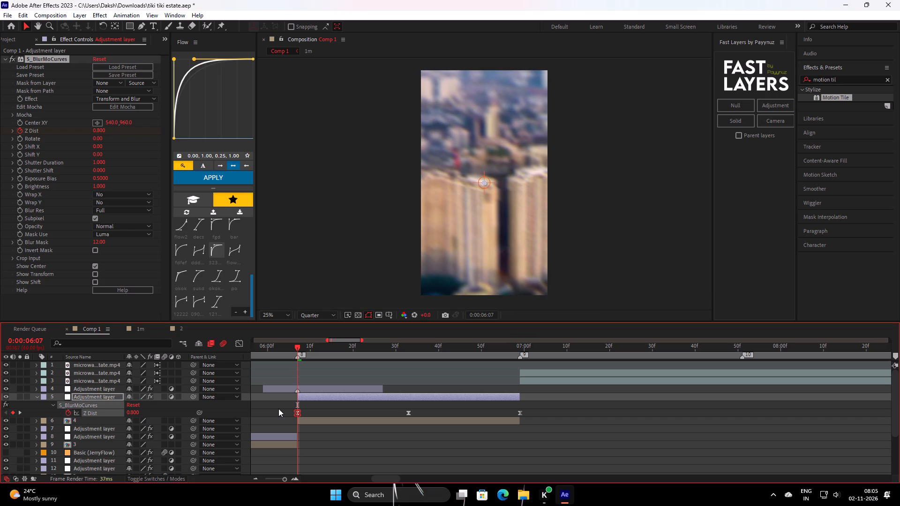
double_click(519, 413)
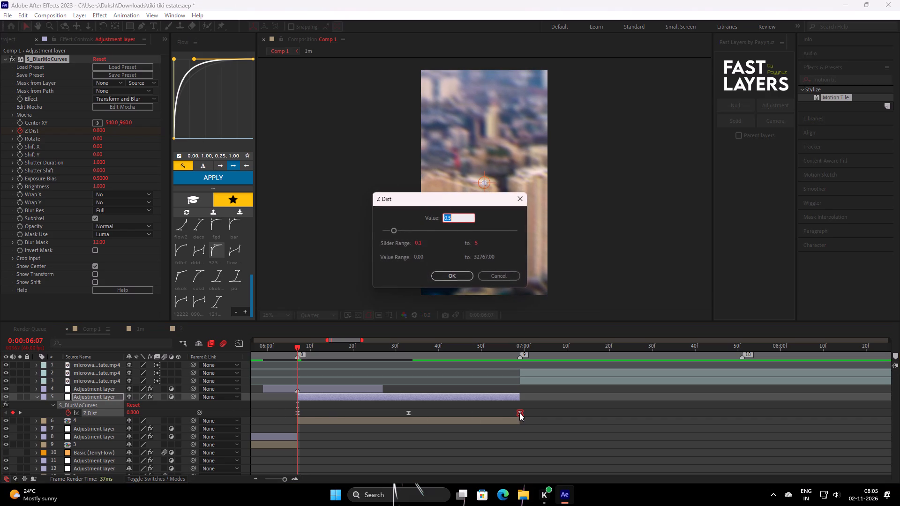
type(".8")
key("Return")
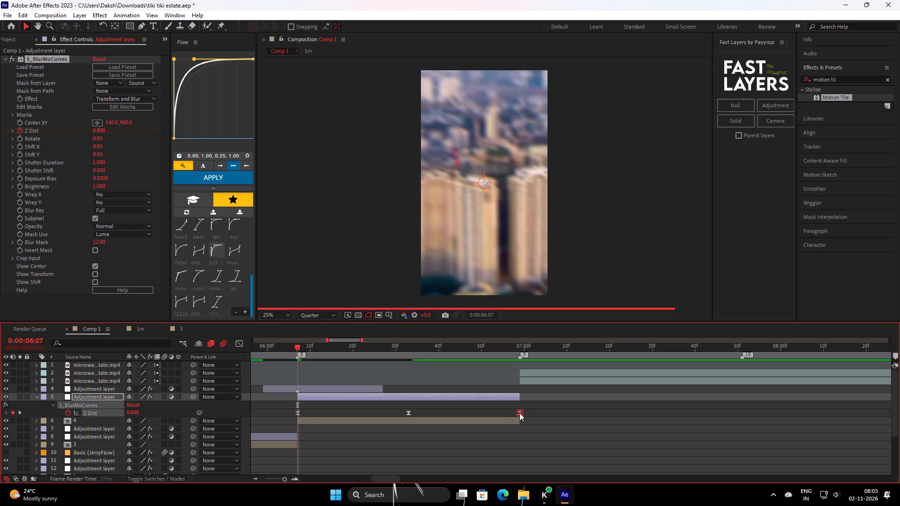
Apply Flow preset 4 between the first two Z Dist keyframes of layer 5, and preset 7 between the last two.
left_click_drag(285, 403, 440, 435)
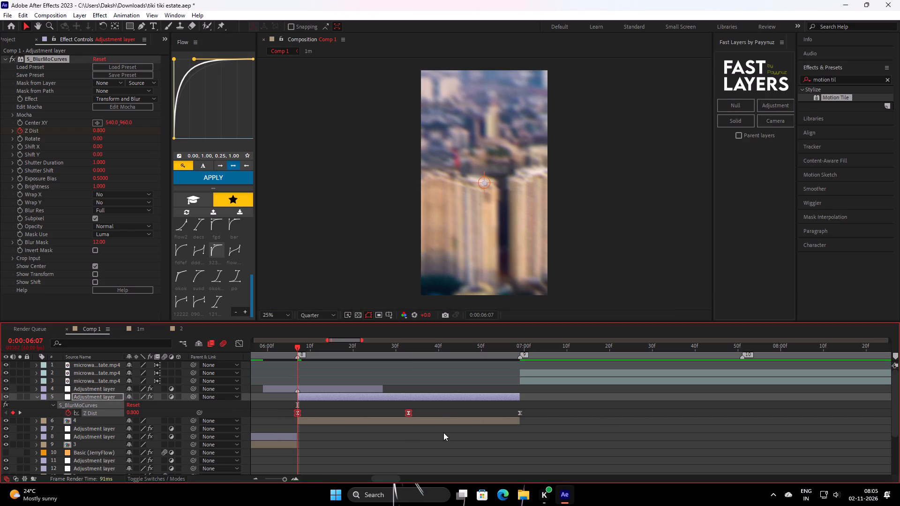
scroll(218, 246, "up", 6)
left_click(224, 233)
left_click(231, 232)
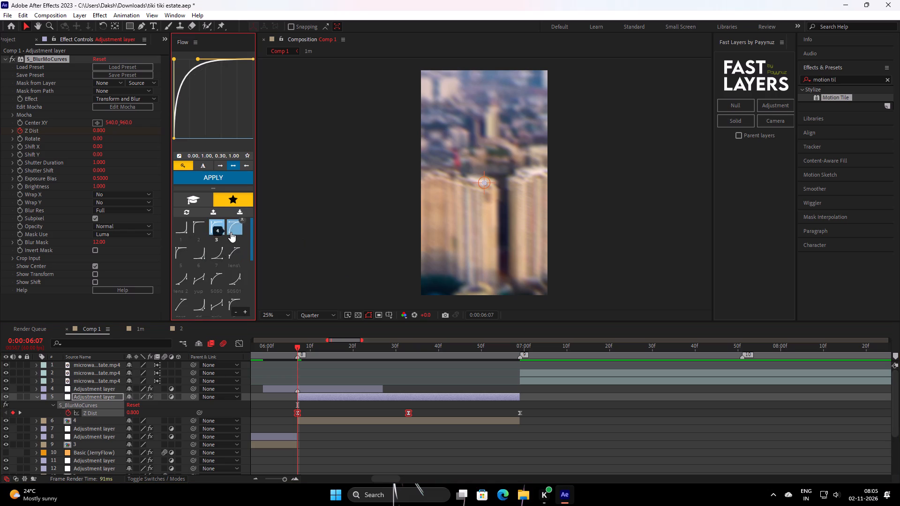
left_click(237, 172)
left_click_drag(611, 445, 397, 394)
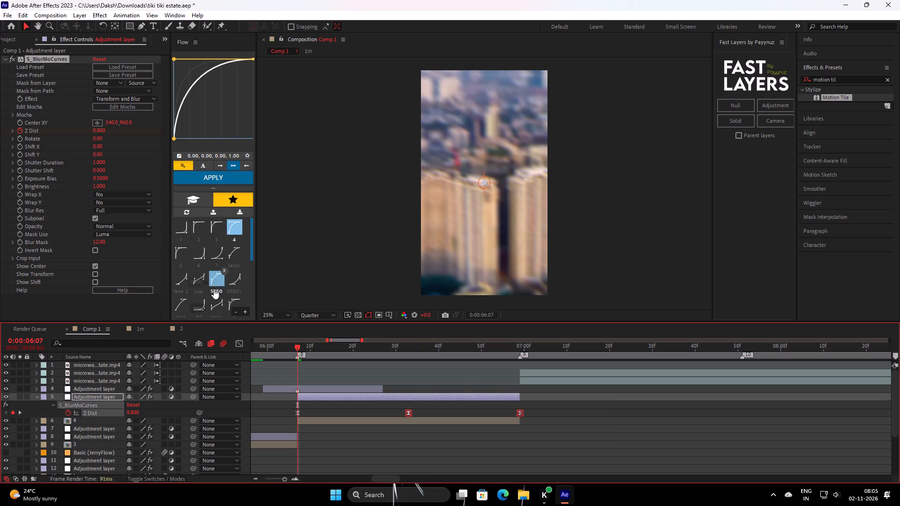
left_click(218, 257)
left_click(214, 176)
Replay the edit from 0:00:05:09 and 0:00:03:46 to check the re-eased blur move on clip 4.
left_click_drag(341, 350, 182, 392)
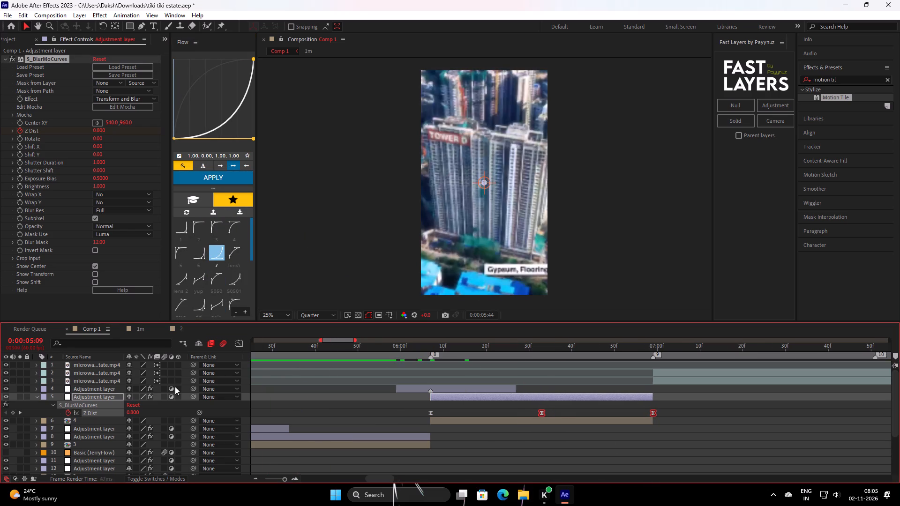
key("space")
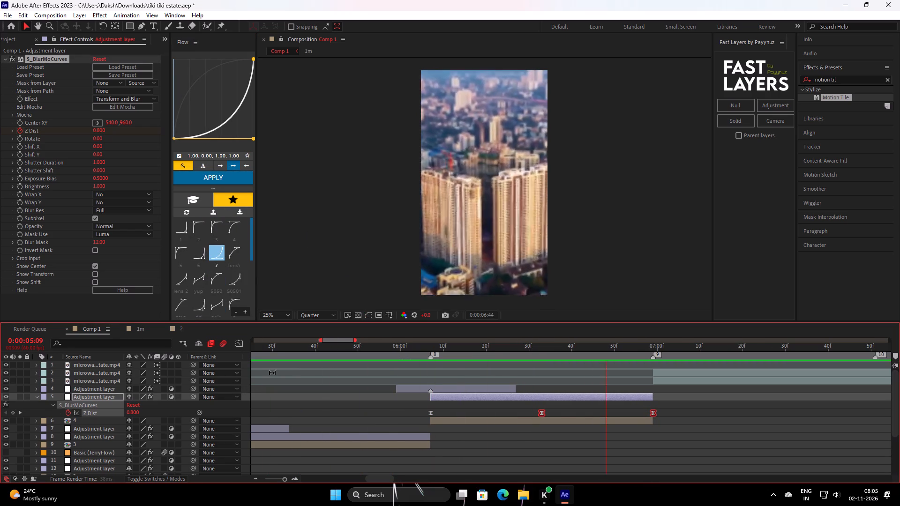
key("space")
left_click_drag(553, 350, 263, 372)
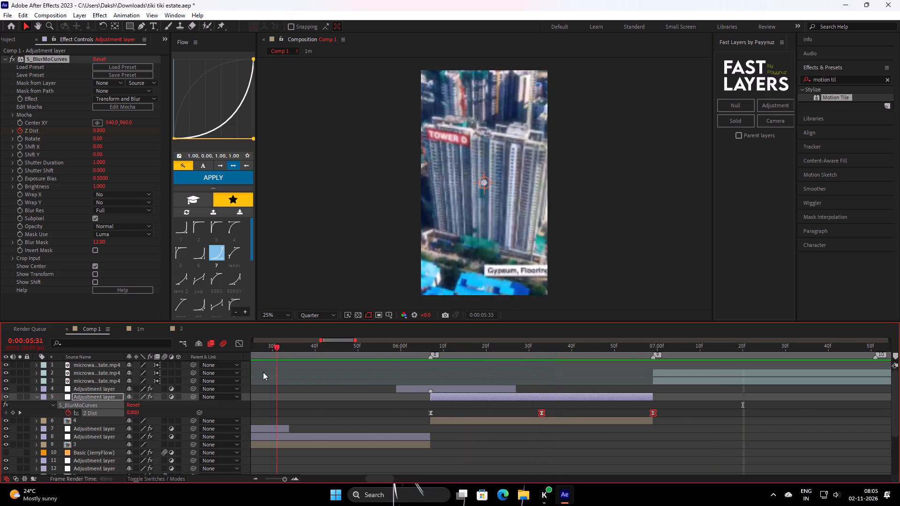
left_click_drag(263, 372, 381, 382)
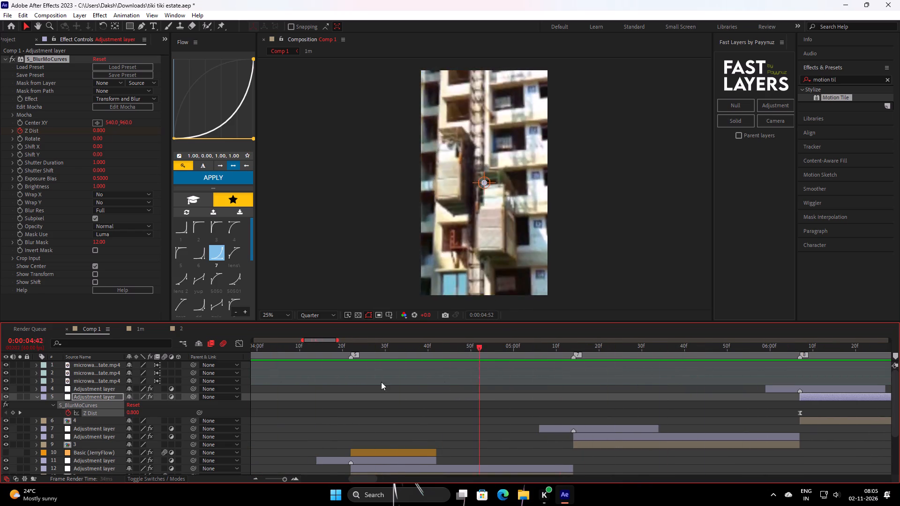
left_click_drag(381, 382, 206, 382)
key("space")
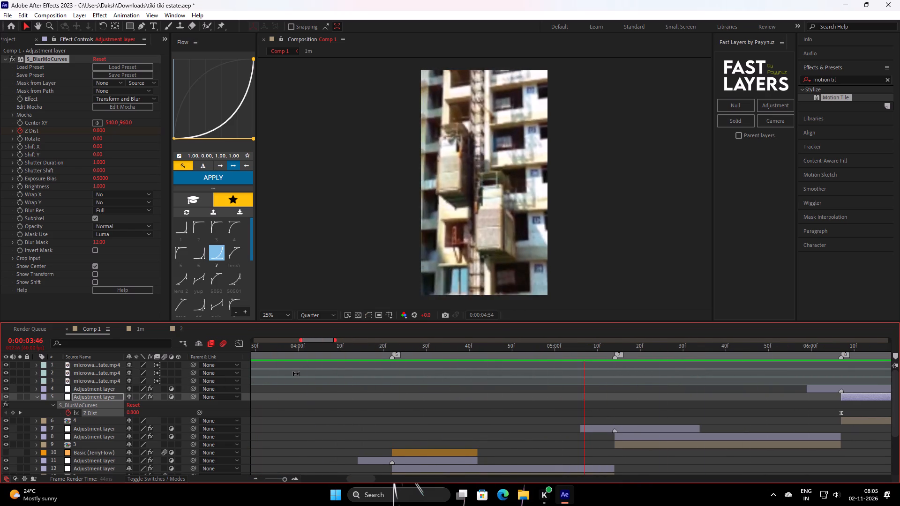
key("space")
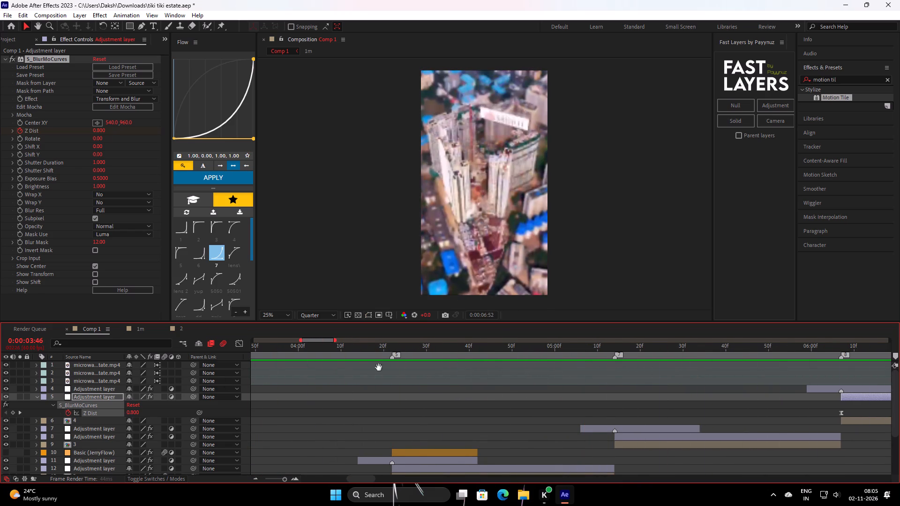
Deselect all layers at 0:00:06:59 and collapse the expanded layer properties in the timeline.
left_click_drag(541, 350, 520, 393)
left_click(562, 409)
key("s")
key("s")
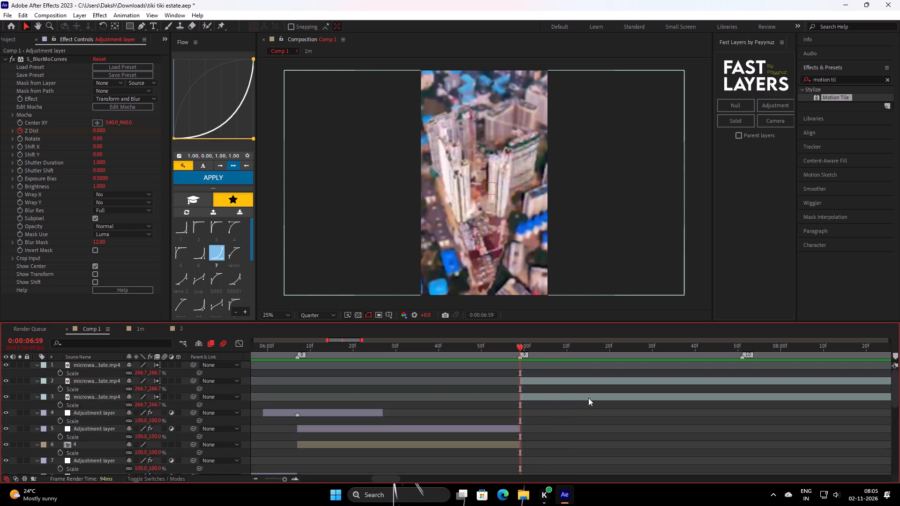
Play the remaining footage from 0:00:06:59, scrub back through it, and replay from 0:00:03:31 to 0:00:10:37 to review the edit and upcoming shots.
key("space")
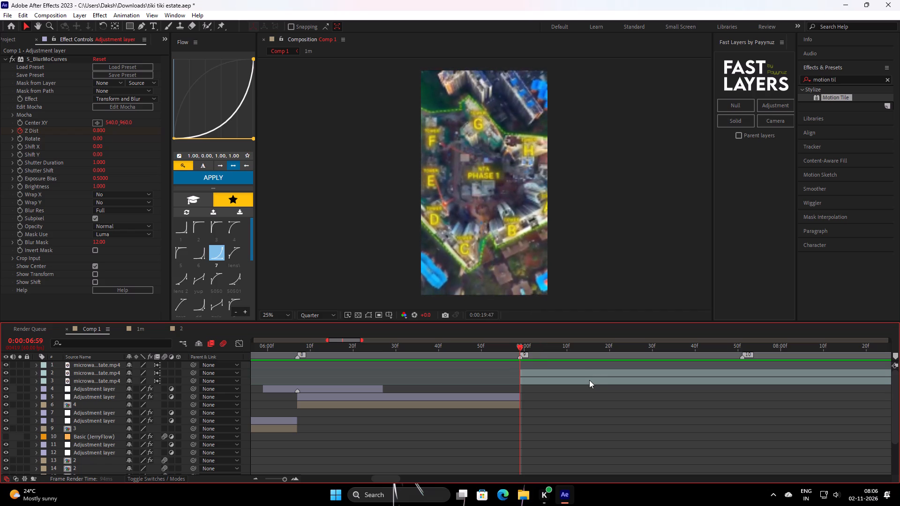
key("space")
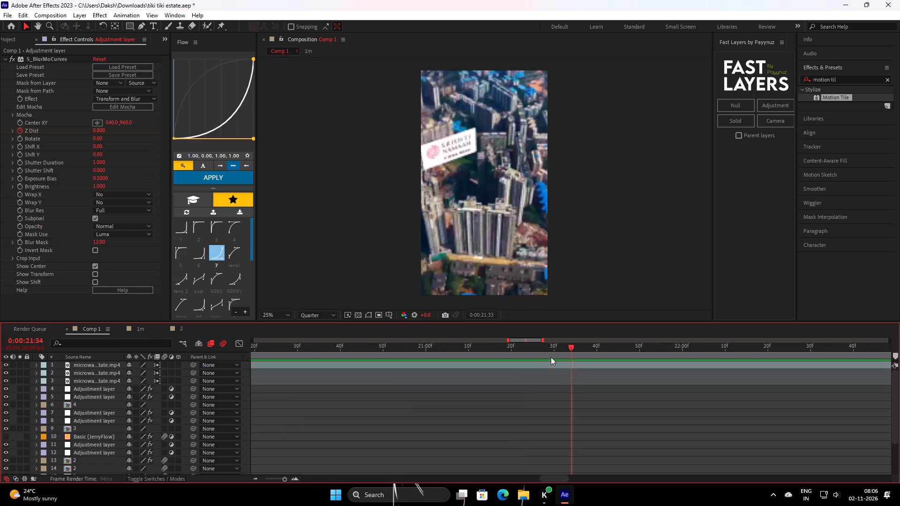
left_click_drag(554, 357, 146, 370)
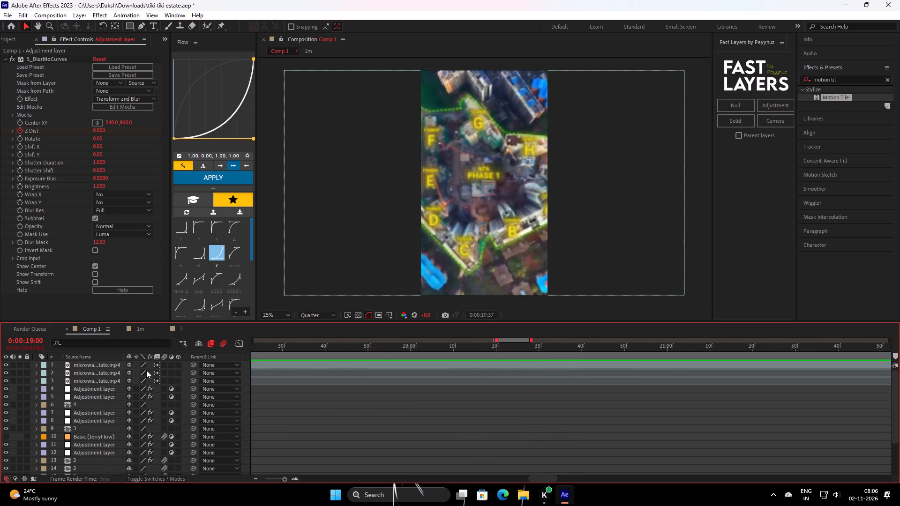
left_click_drag(146, 370, 131, 372)
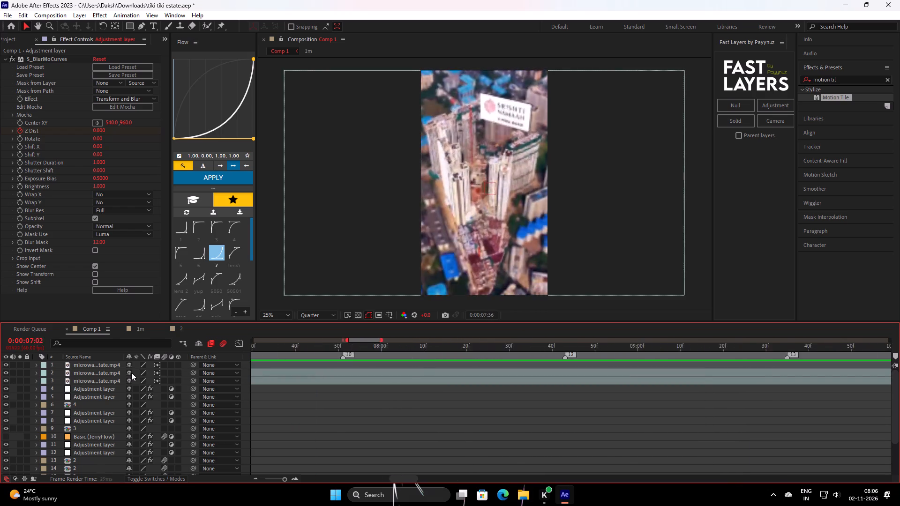
left_click_drag(131, 372, 621, 387)
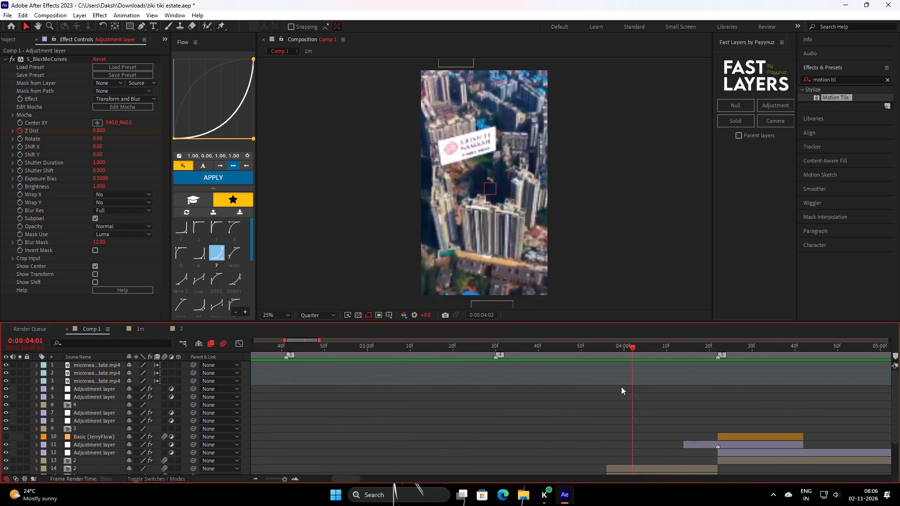
left_click_drag(621, 387, 499, 390)
key("space")
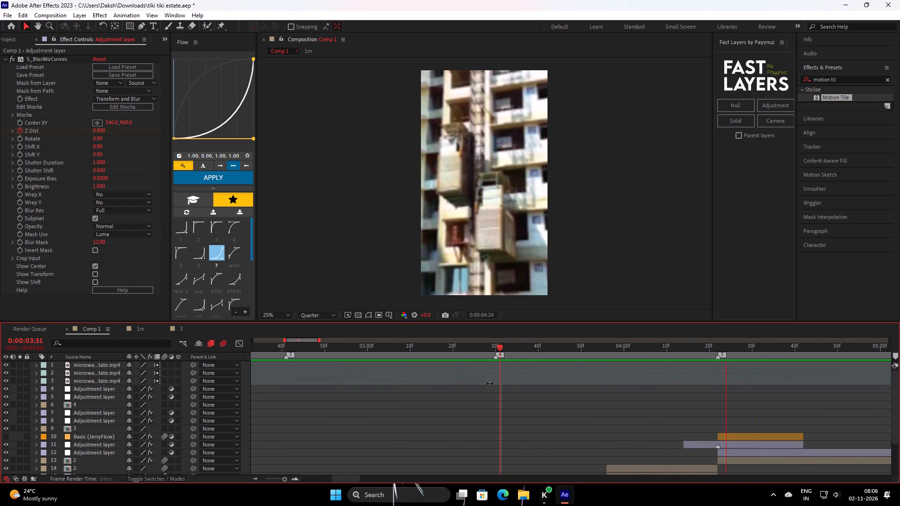
key("space")
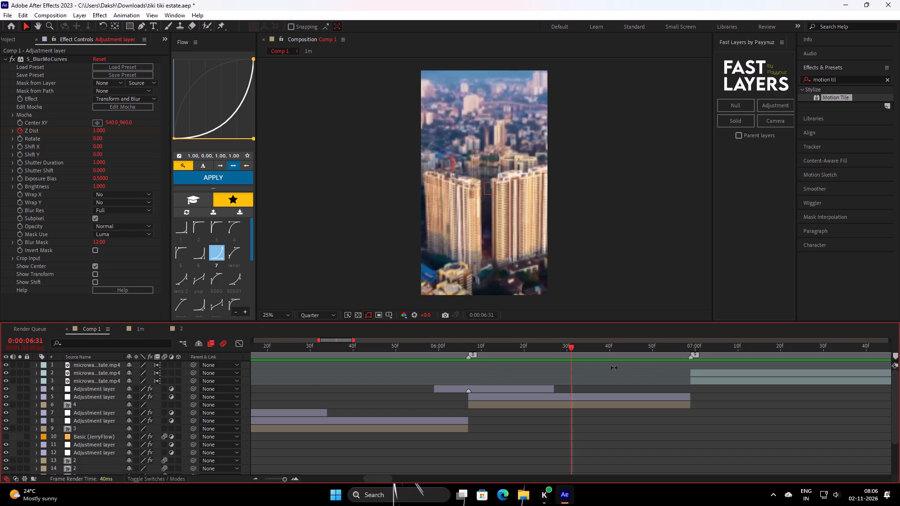
key("space")
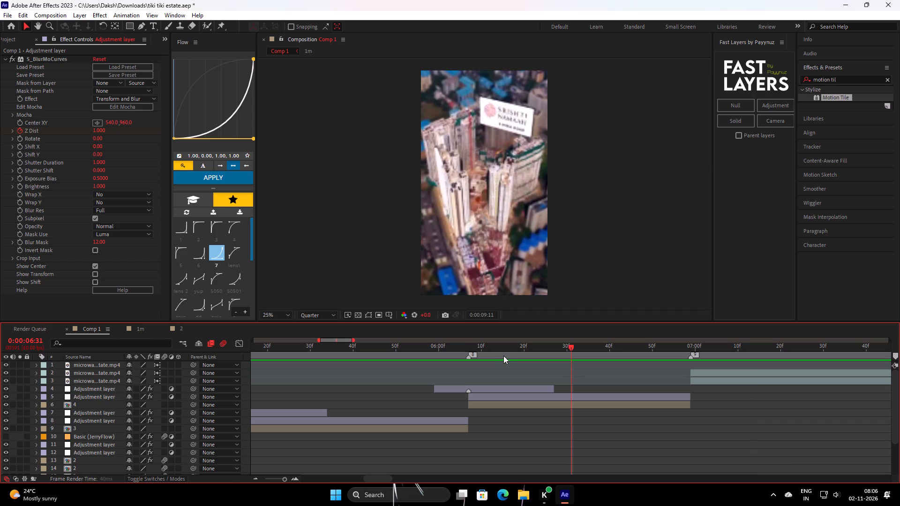
key("space")
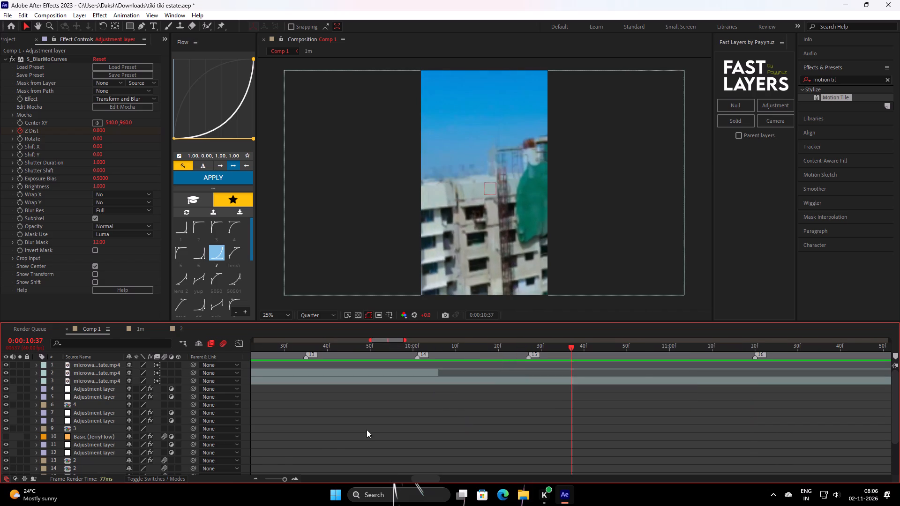
Scrub the edit around 0:00:05:01 to 0:00:10:17 and play from 0:00:06:59 to examine the next aerial shot.
triple_click(258, 478)
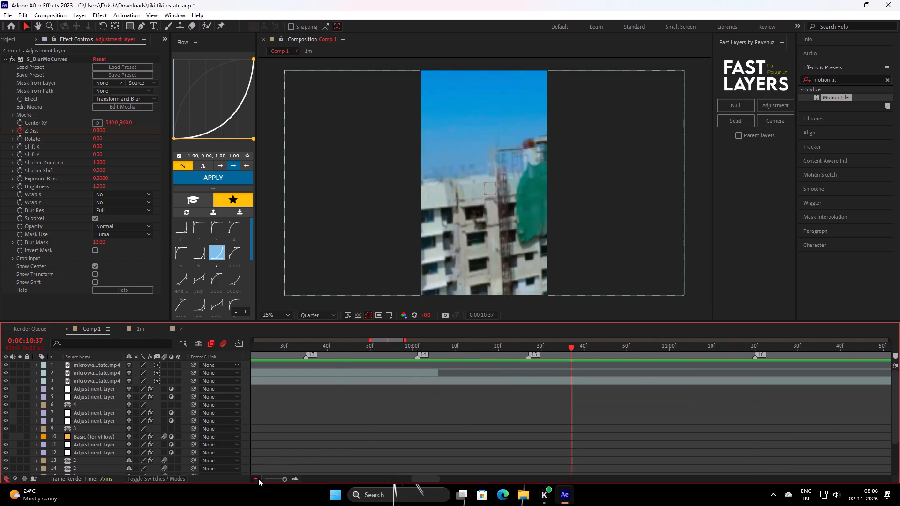
left_click(257, 479)
left_click_drag(436, 348, 434, 349)
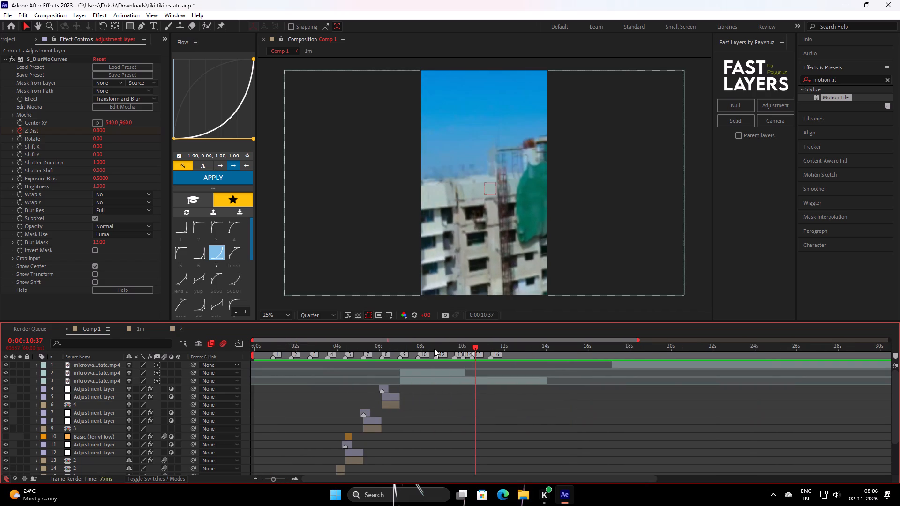
left_click_drag(434, 349, 360, 385)
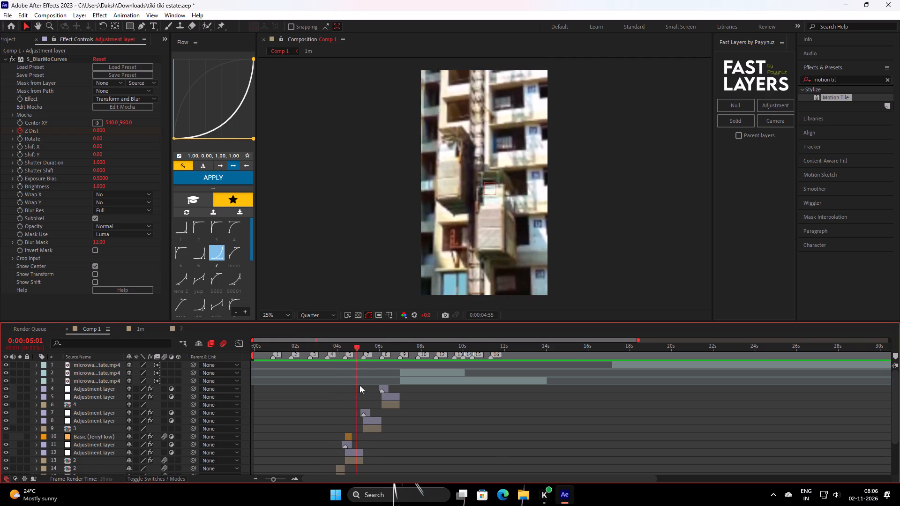
left_click_drag(360, 385, 405, 381)
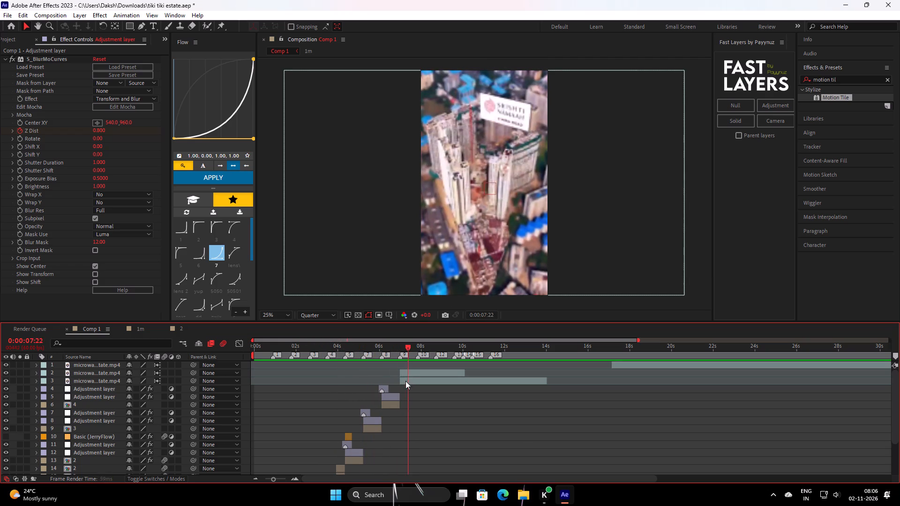
left_click_drag(405, 381, 400, 393)
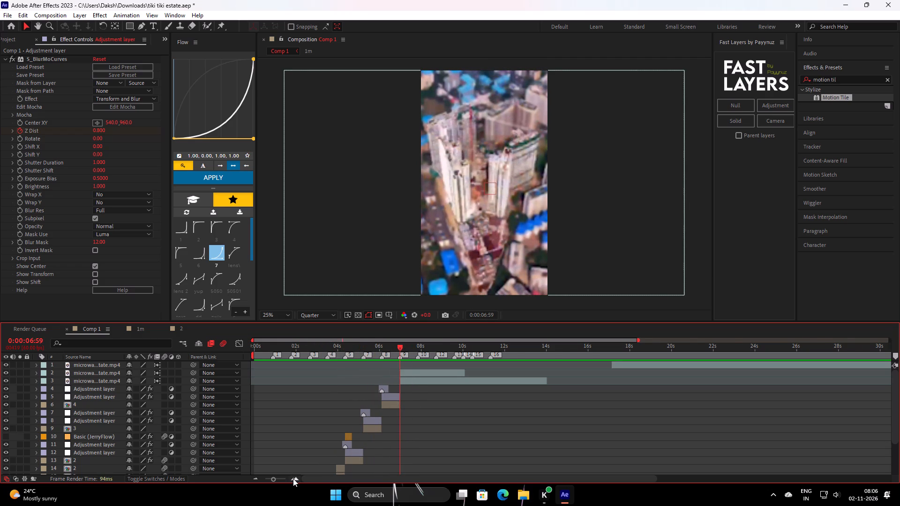
double_click(294, 478)
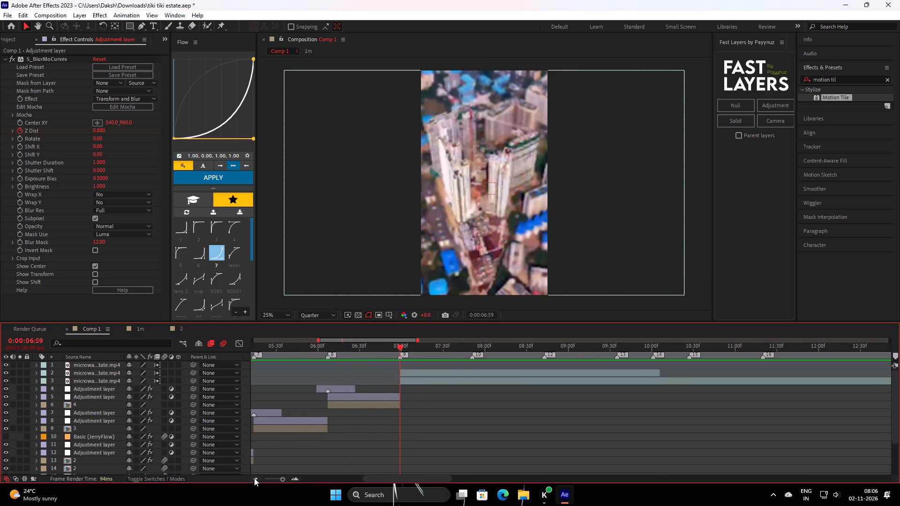
key("space")
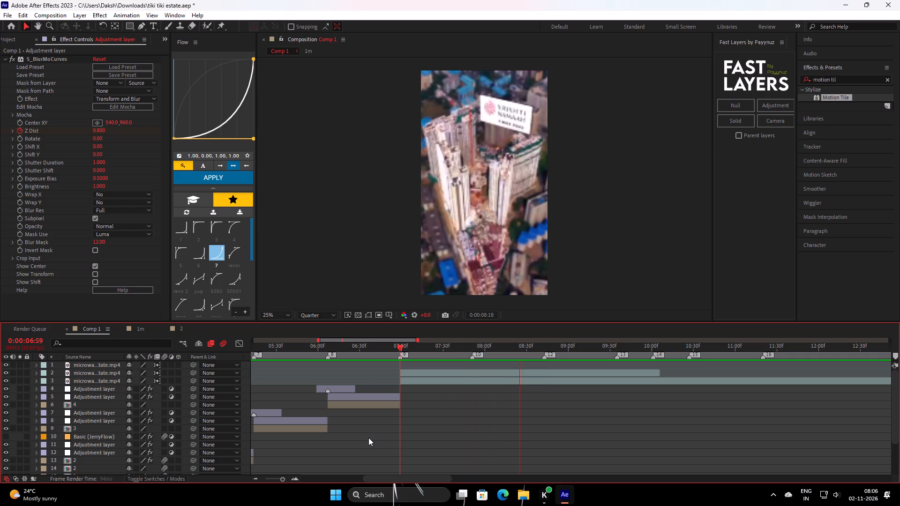
key("space")
left_click_drag(507, 354, 689, 370)
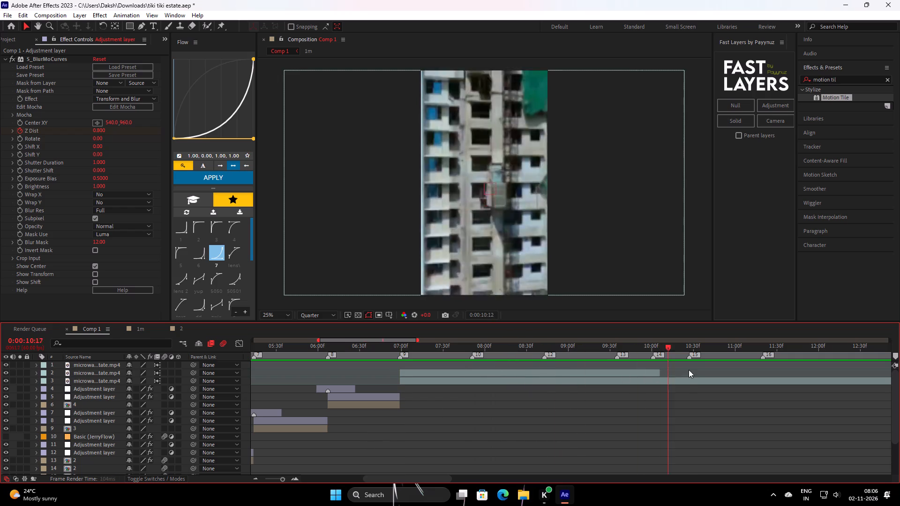
left_click_drag(689, 370, 570, 379)
Pre-compose the estate clip on layer 2 as 5, moving all attributes and adjusting the duration to the layer's span.
left_click(579, 371)
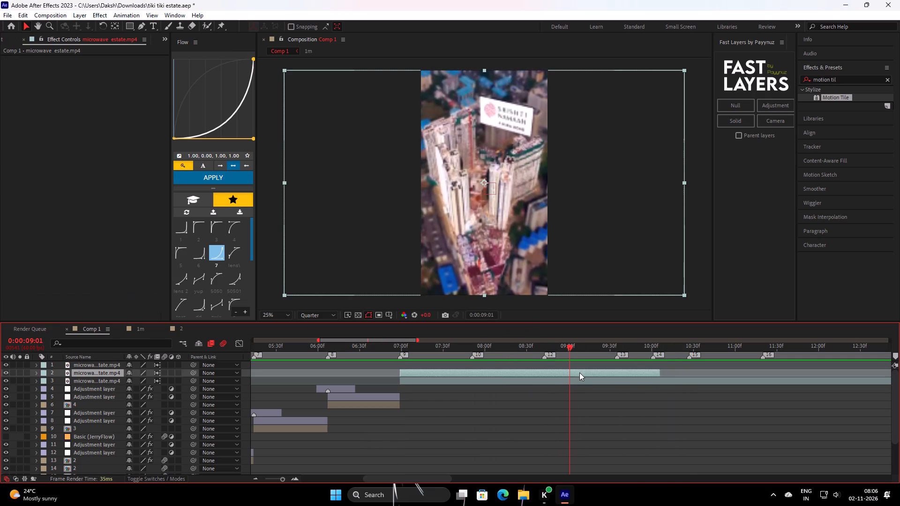
right_click(571, 374)
left_click(627, 312)
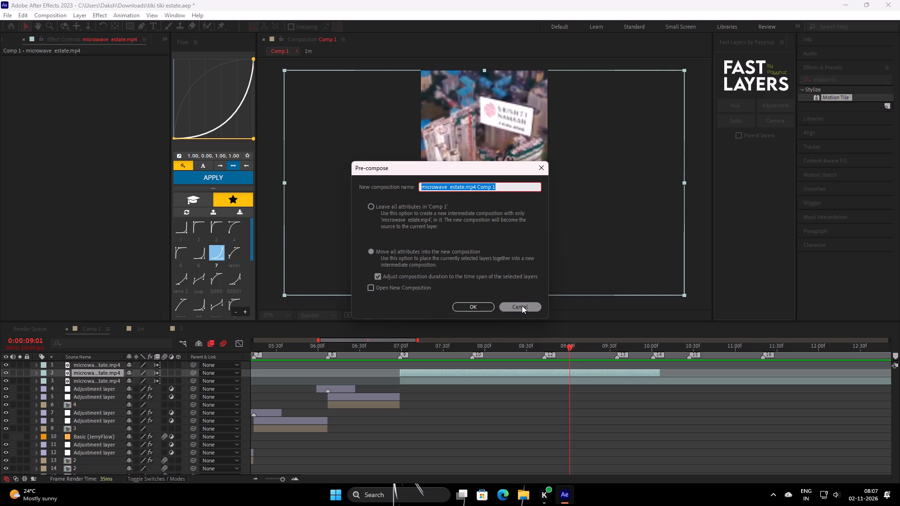
key("5")
left_click(480, 307)
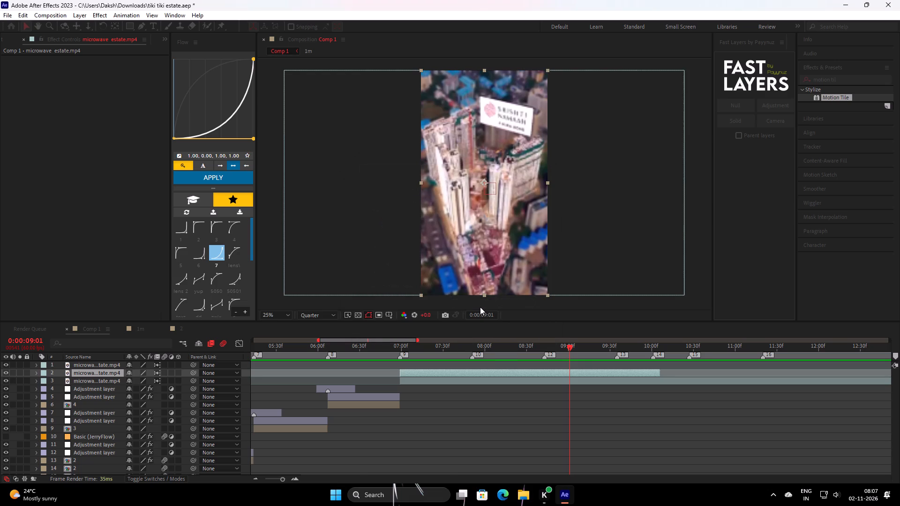
Enable time remapping on clip 5 and set its end keyframe's value to 0:00:03:06.
key("ctrl+alt+t")
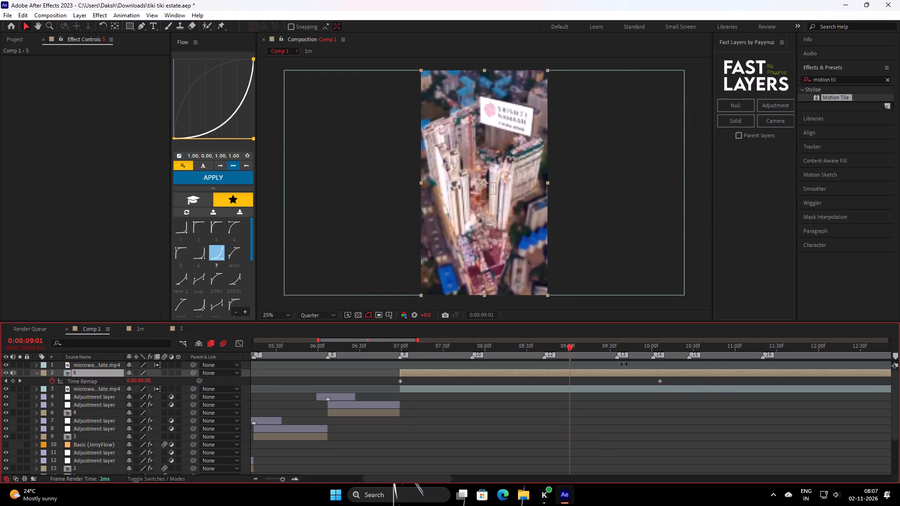
double_click(659, 379)
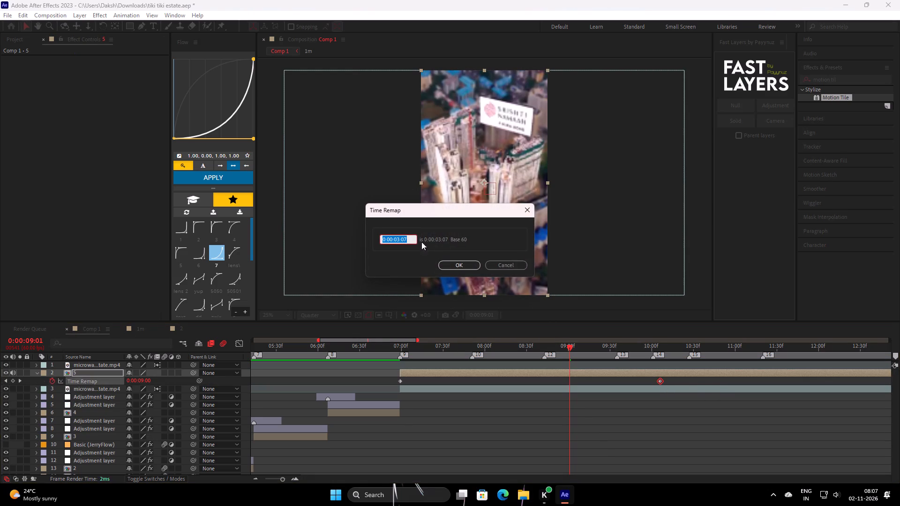
left_click(412, 240)
key("BackSpace")
key("6")
key("Return")
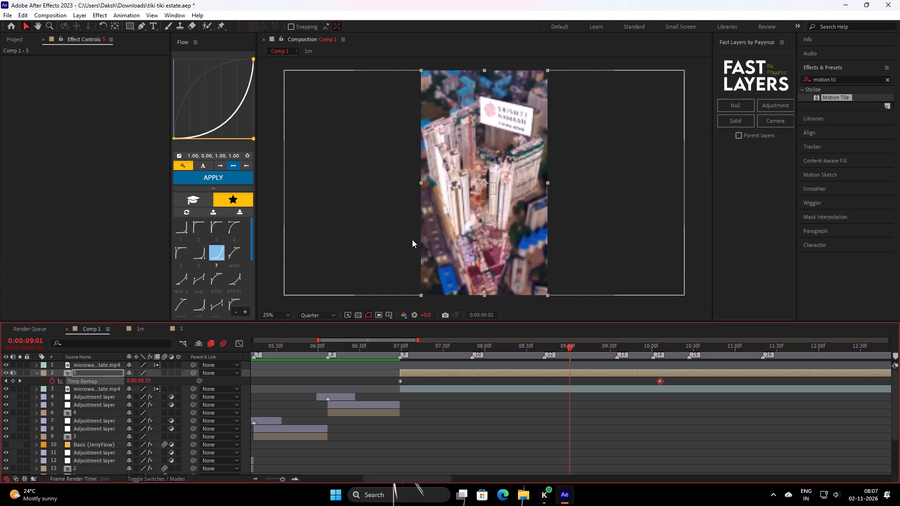
Move clip 5's end Time Remap keyframe to 0:00:07:29 in the timeline.
left_click(442, 357)
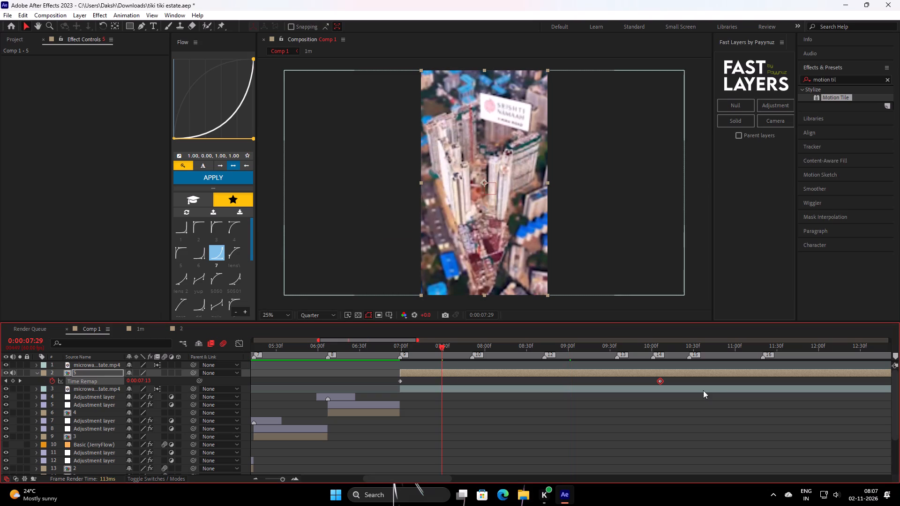
left_click_drag(660, 382, 441, 395)
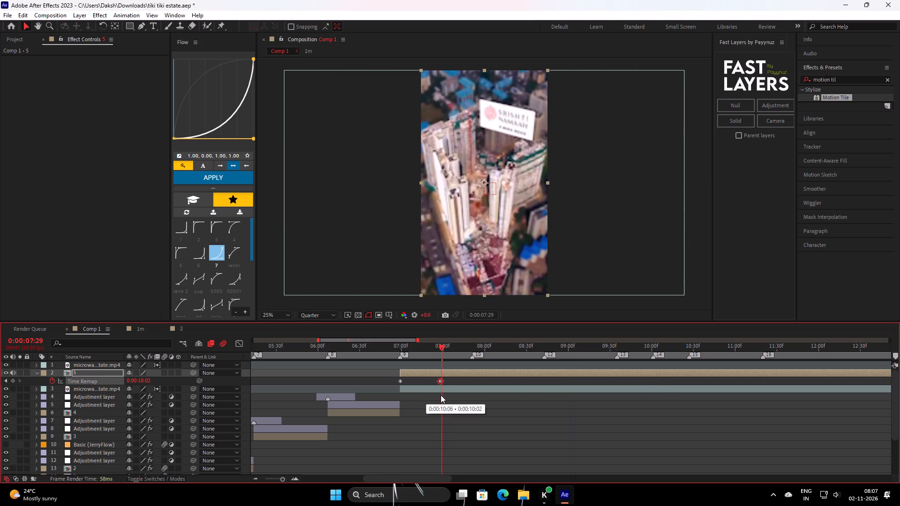
left_click_drag(441, 395, 442, 395)
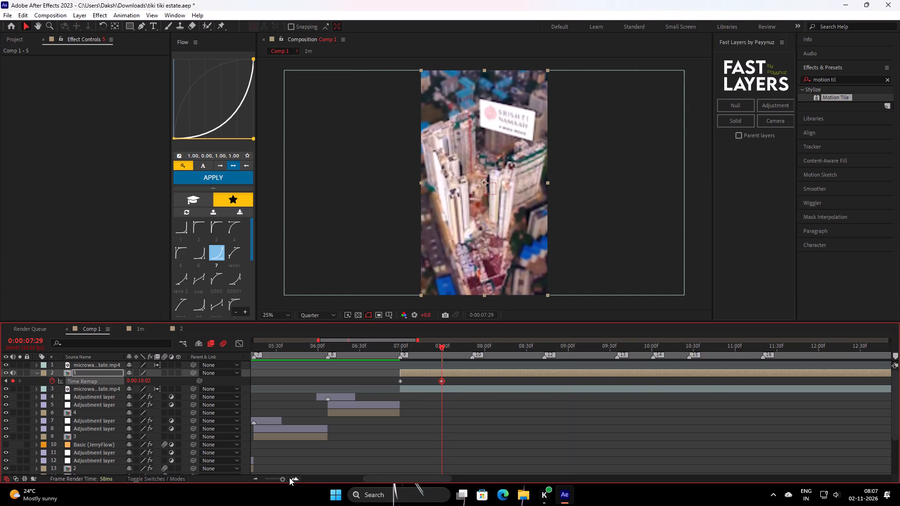
Copy clip 5's first Time Remap keyframe and paste it at beat marker 10, at 0:00:07:51.
double_click(291, 478)
left_click_drag(447, 350, 565, 371)
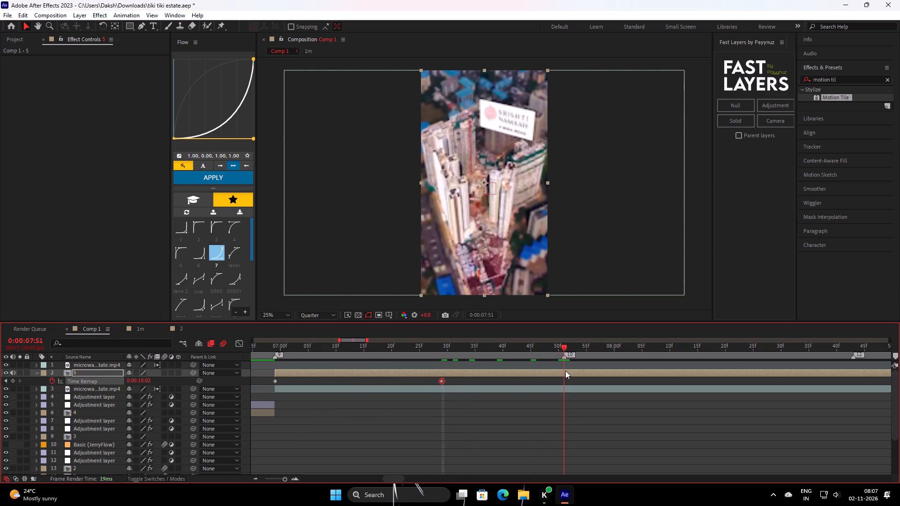
left_click(275, 380)
key("ctrl+c")
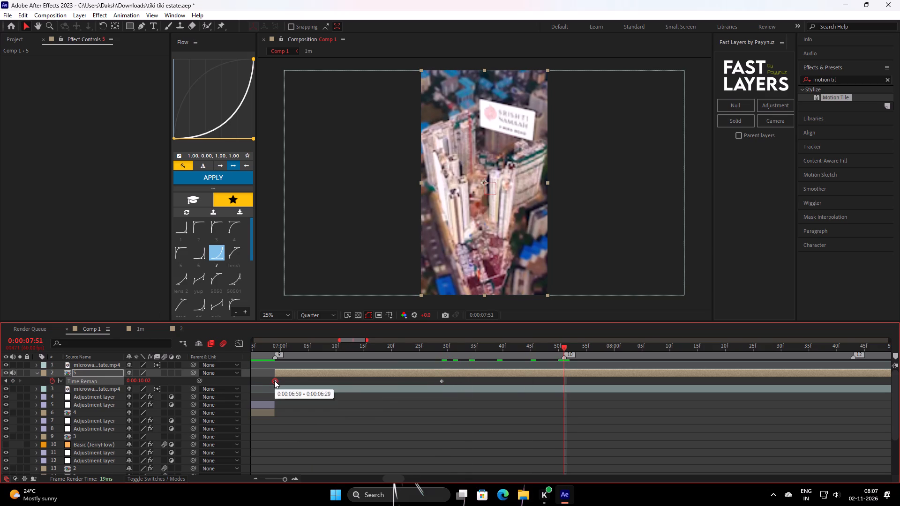
key("ctrl+v")
Shift clip 5's middle Time Remap keyframe earlier to 0:00:07:24, checking the frames around it.
left_click_drag(442, 382, 423, 407)
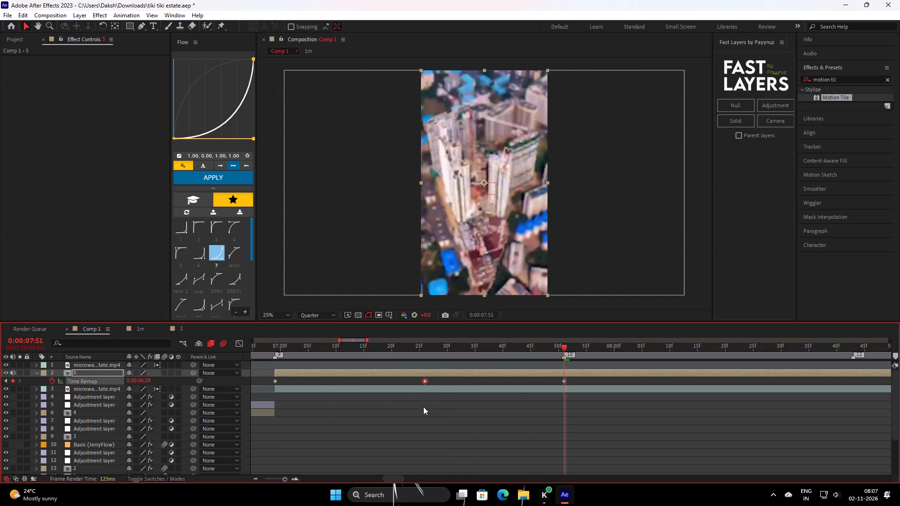
left_click_drag(423, 407, 415, 426)
left_click_drag(450, 348, 594, 382)
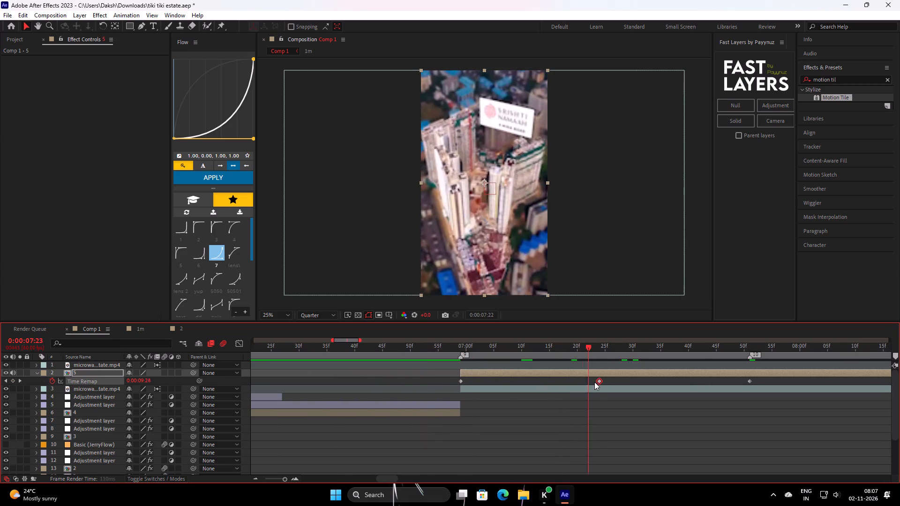
left_click_drag(594, 382, 598, 389)
left_click_drag(600, 382, 603, 388)
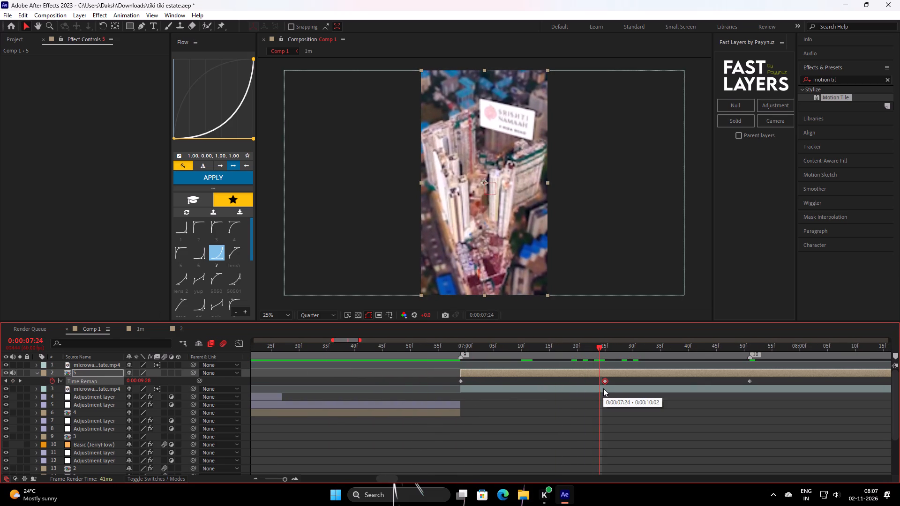
left_click_drag(603, 388, 602, 392)
left_click(605, 412)
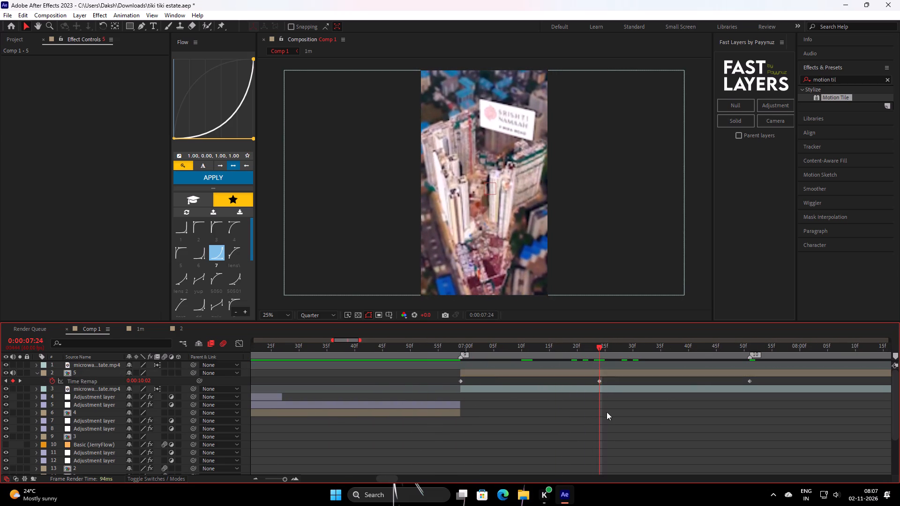
Apply Flow preset 4 between clip 5's first two Time Remap keyframes, and preset 7 between the last two.
left_click_drag(635, 411, 349, 350)
left_click(234, 234)
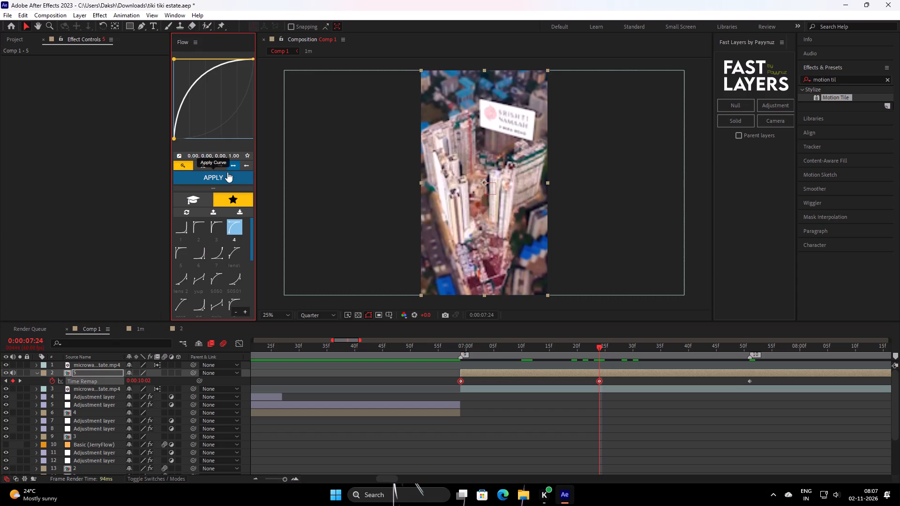
left_click(227, 172)
left_click_drag(807, 412, 581, 365)
left_click(210, 256)
left_click(220, 183)
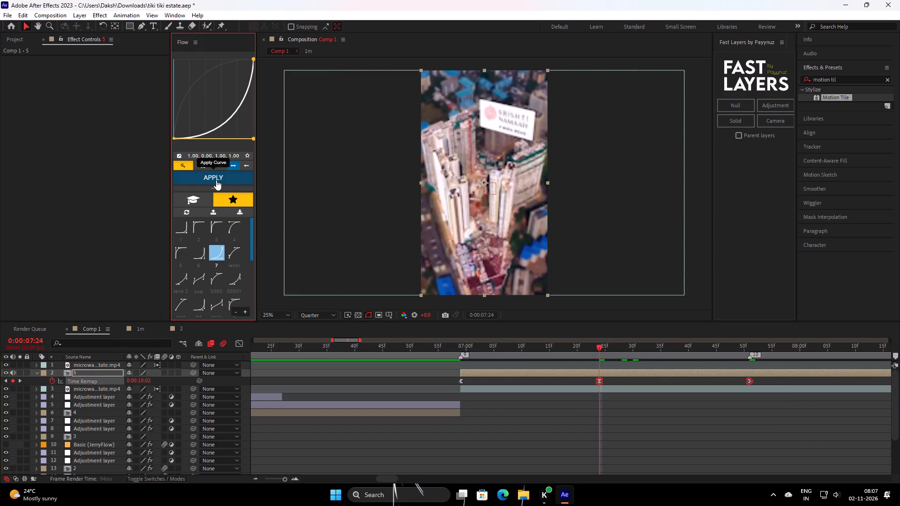
Split clip 5 at 0:00:07:51 on beat marker 10 and delete the part after the cut.
left_click_drag(623, 349, 748, 375)
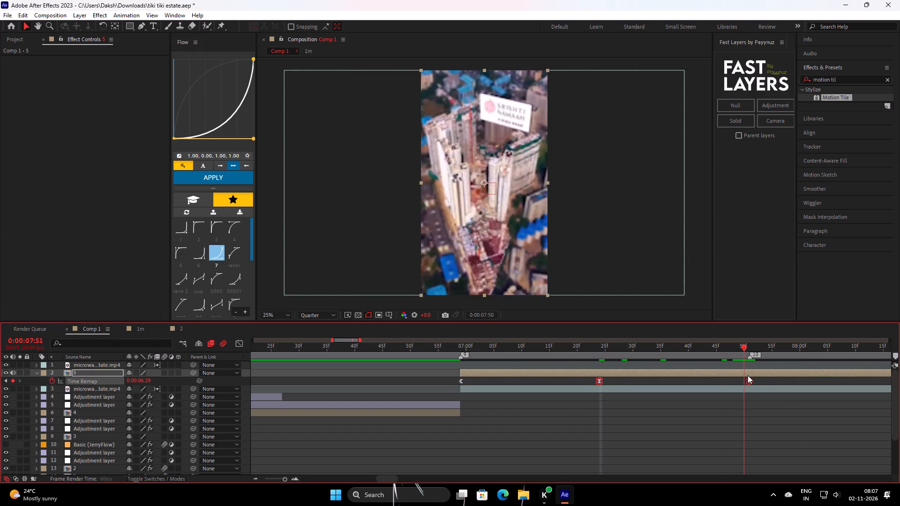
left_click_drag(748, 375, 748, 376)
key("ctrl+shift+d")
key("BackSpace")
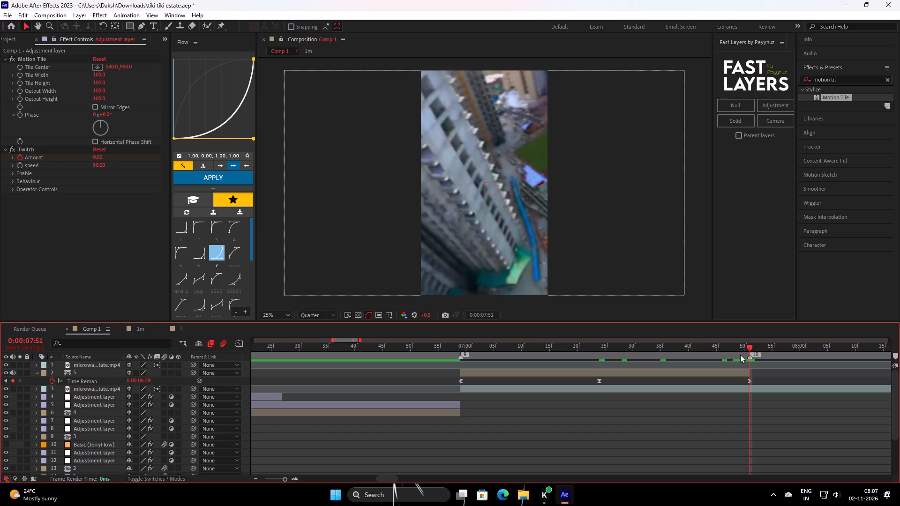
Check the last frames before 0:00:07:51 and set clip 5's final Time Remap keyframe to 0:00:00:01.
left_click_drag(740, 353, 743, 364)
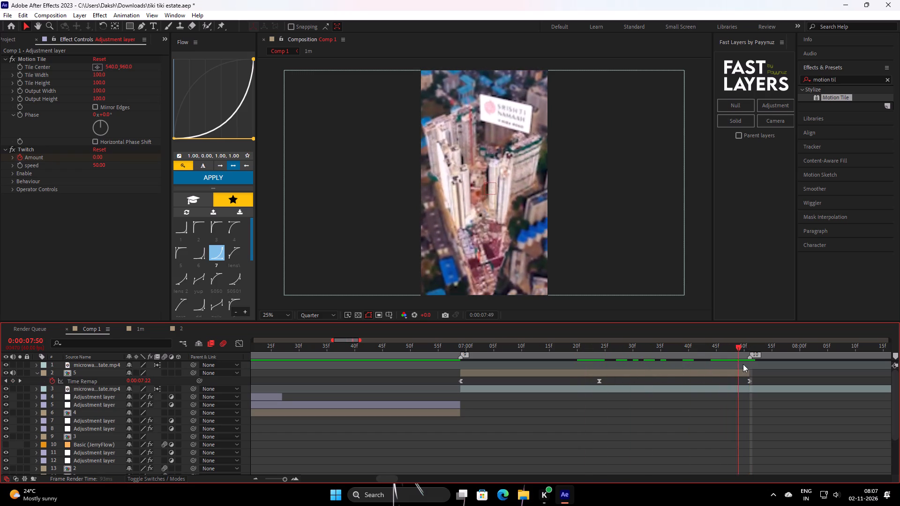
left_click_drag(743, 364, 750, 363)
double_click(747, 380)
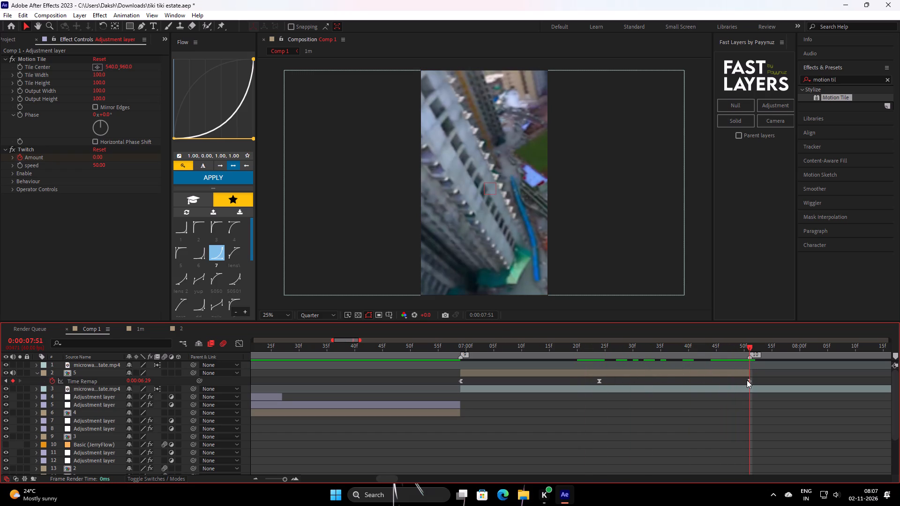
double_click(748, 381)
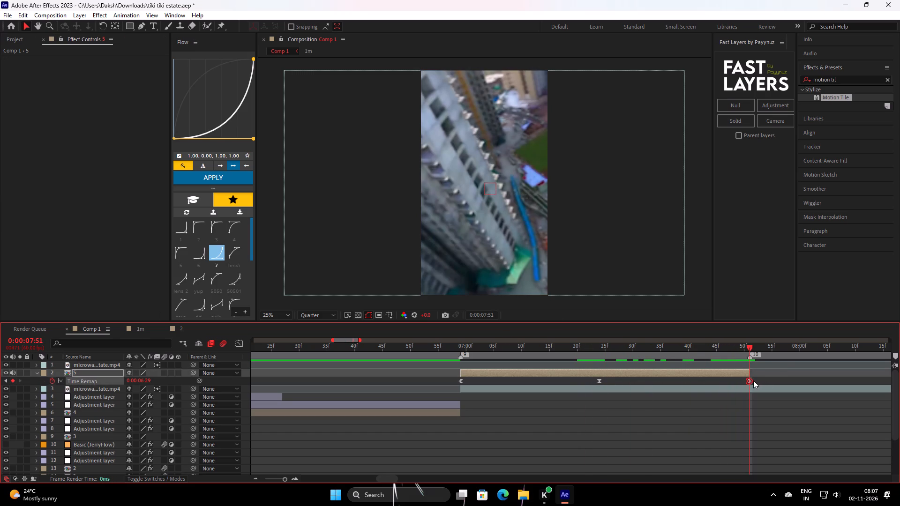
double_click(751, 382)
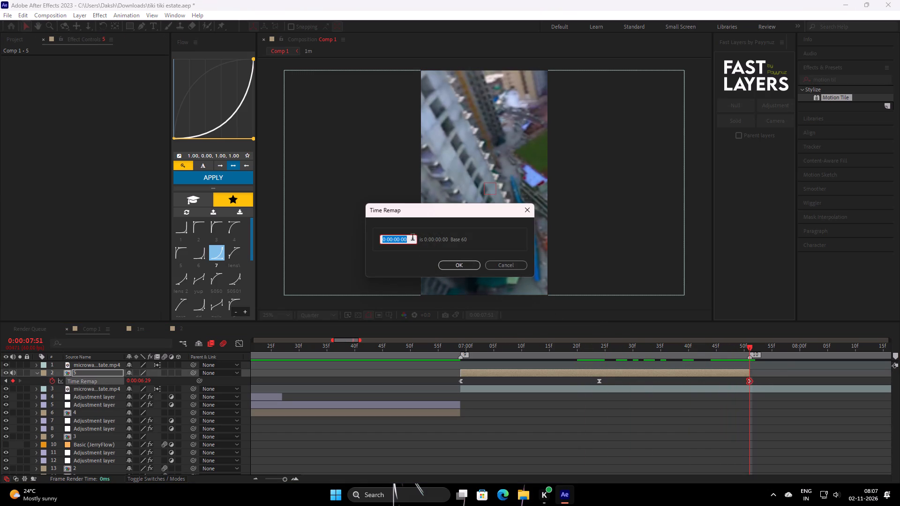
left_click(412, 238)
key("BackSpace")
key("1")
key("Return")
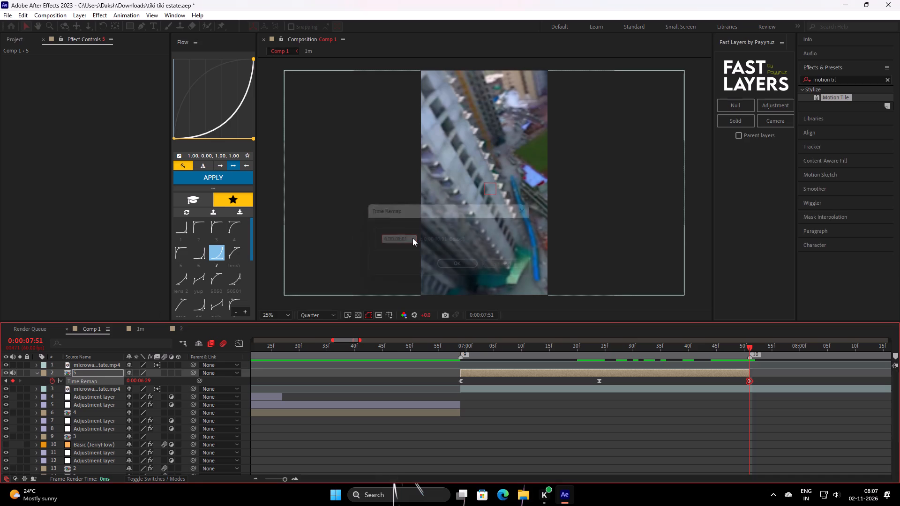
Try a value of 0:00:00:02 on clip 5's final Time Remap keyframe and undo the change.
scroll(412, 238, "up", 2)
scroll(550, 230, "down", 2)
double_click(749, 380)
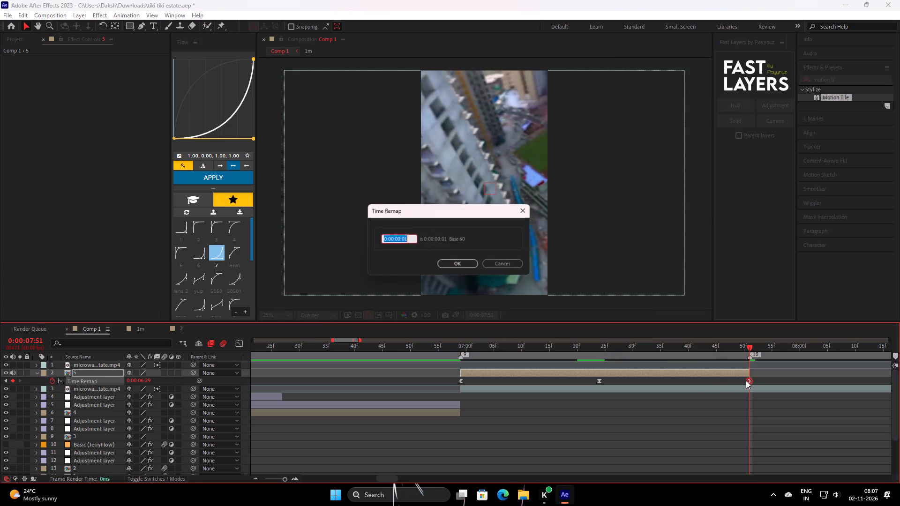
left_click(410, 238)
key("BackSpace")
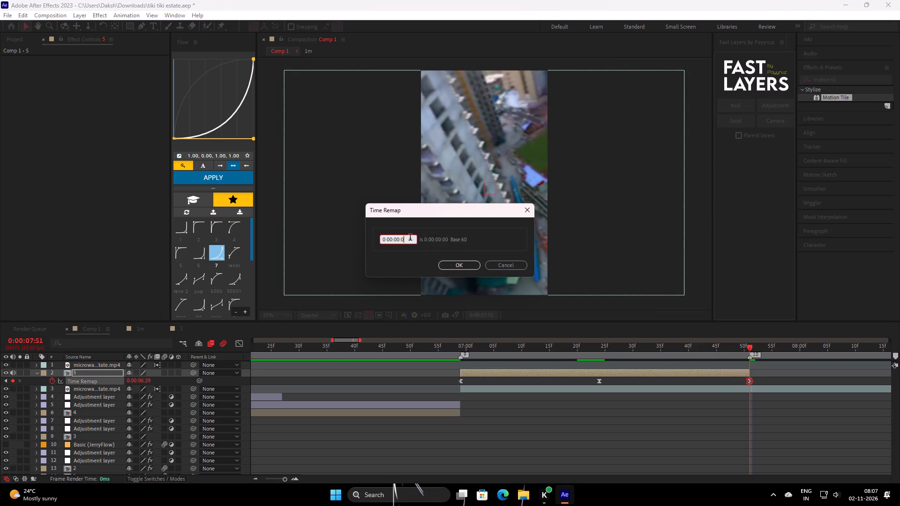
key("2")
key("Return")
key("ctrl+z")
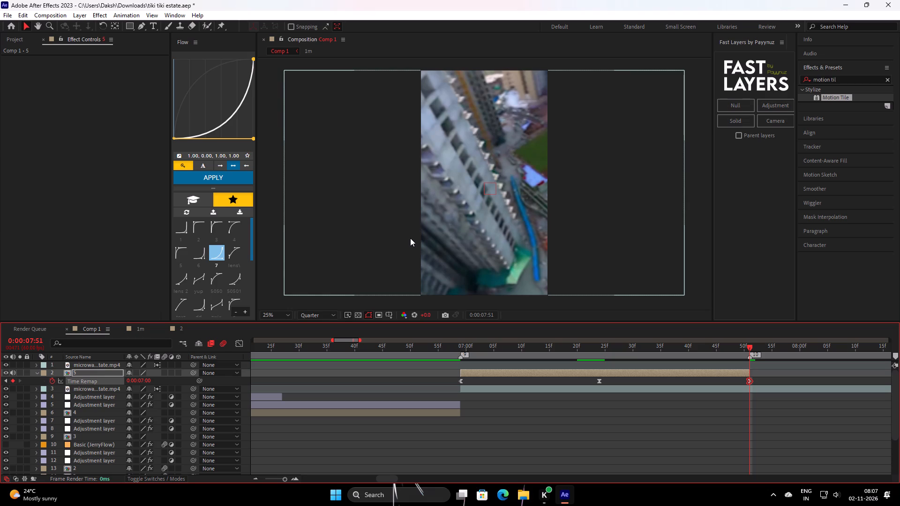
Undo the last Time Remap keyframe change on clip 5.
key("ctrl+z")
Move the microwave estate footage layer below clip 5 along the timeline so it starts at about 0:00:08:04.
left_click_drag(769, 389, 886, 402)
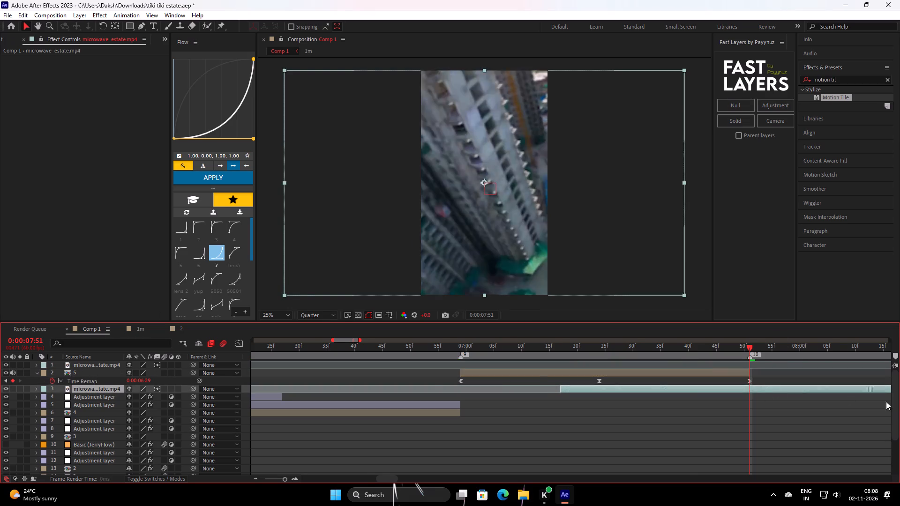
left_click_drag(886, 402, 899, 409)
left_click_drag(644, 394, 795, 396)
left_click_drag(614, 391, 718, 391)
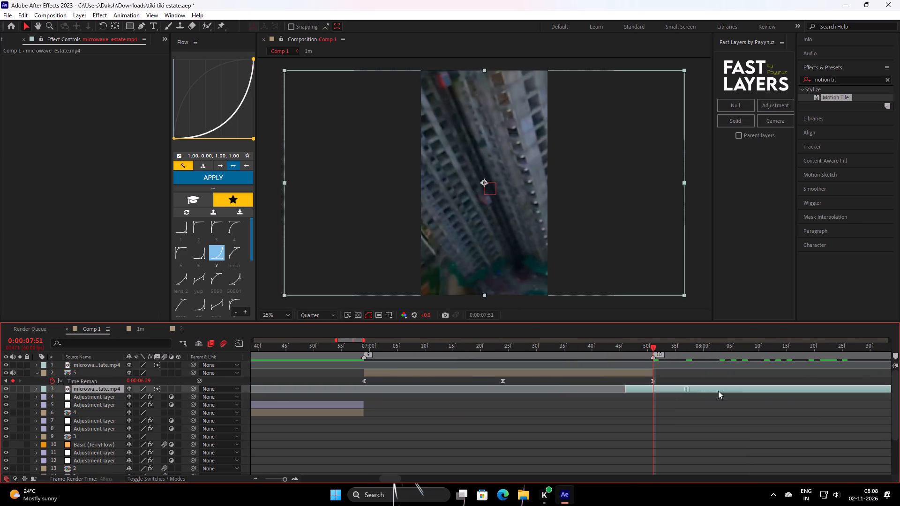
left_click_drag(718, 391, 787, 391)
Check the value of clip 5's first Time Remap keyframe at beat marker 9 without changing it.
left_click_drag(638, 358, 332, 379)
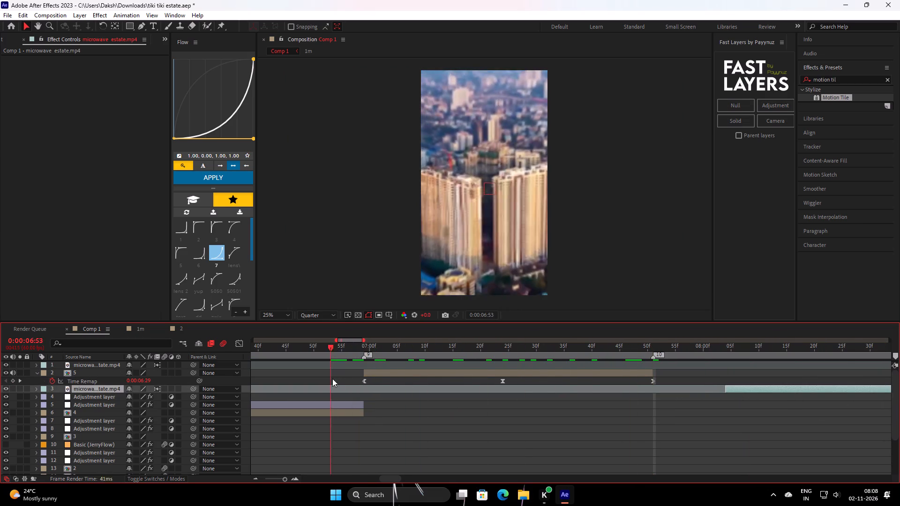
left_click_drag(332, 379, 360, 382)
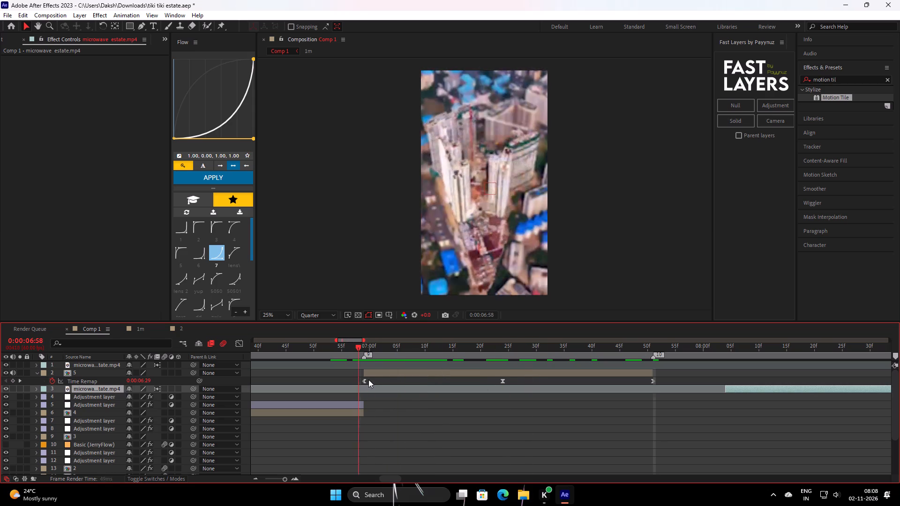
double_click(365, 379)
left_click(520, 268)
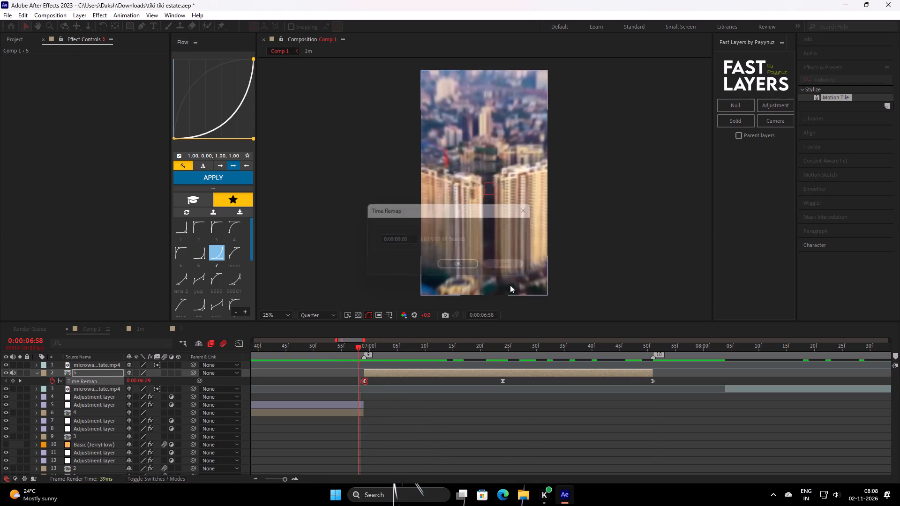
Play back and scrub the cut from clip 4 into clip 5 around beat marker 9, collapsing clip 5's Time Remap property.
key("space")
key("space")
left_click_drag(557, 350, 547, 350)
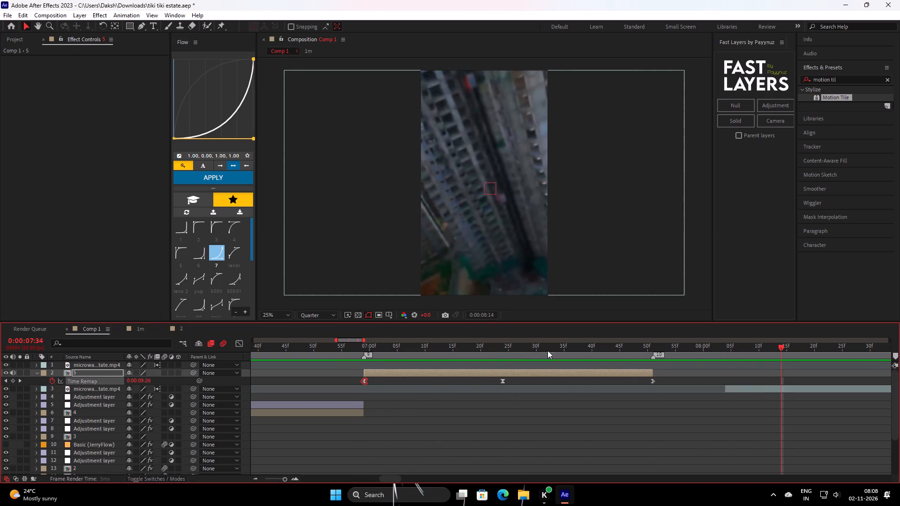
left_click_drag(547, 350, 151, 370)
key("space")
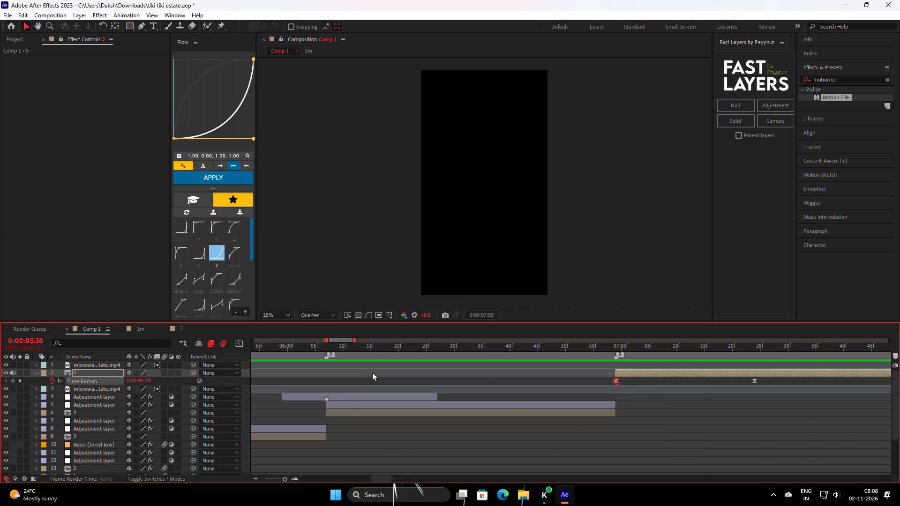
key("space")
left_click_drag(496, 350, 128, 391)
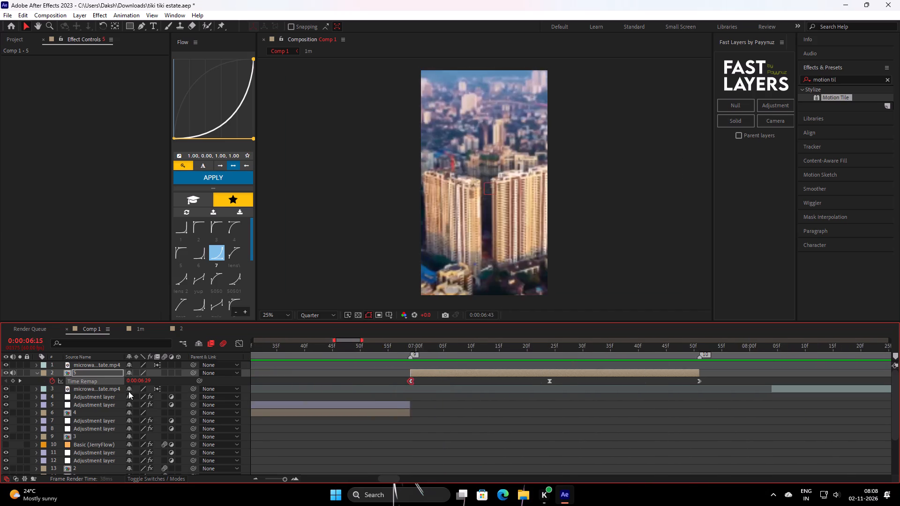
left_click_drag(128, 391, 126, 390)
key("space")
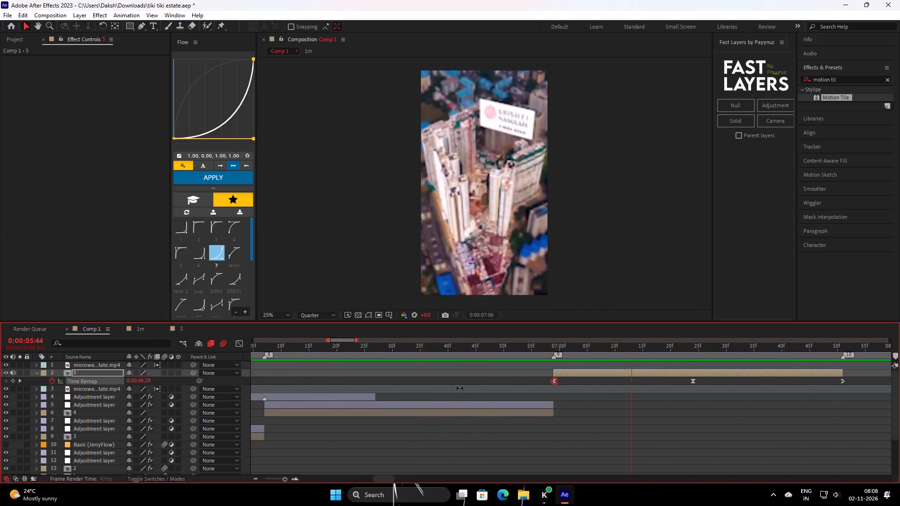
key("space")
left_click_drag(560, 357, 290, 377)
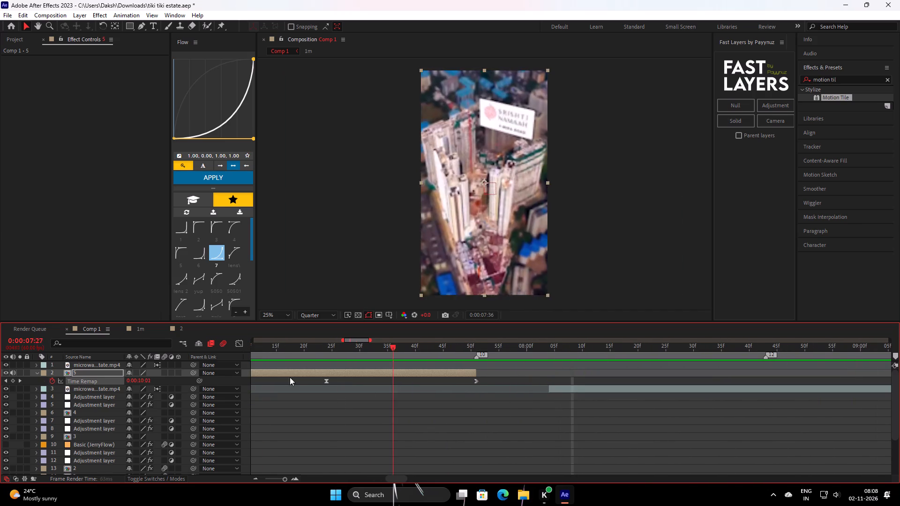
left_click_drag(290, 377, 298, 379)
left_click(323, 383)
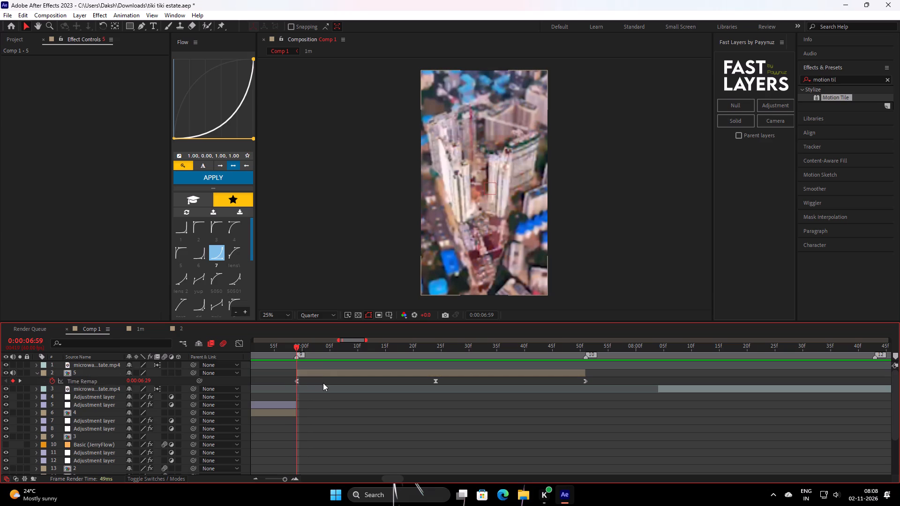
key("s")
key("s")
key("space")
key("space")
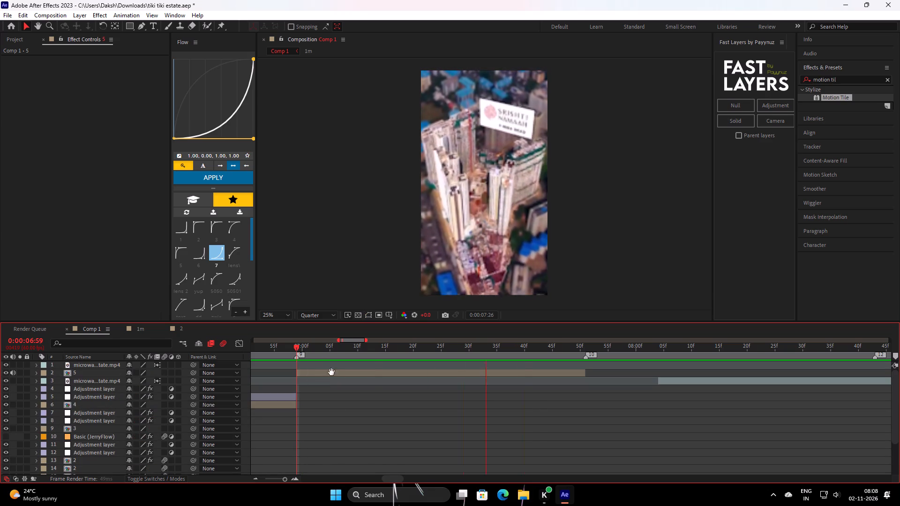
left_click_drag(337, 353, 296, 369)
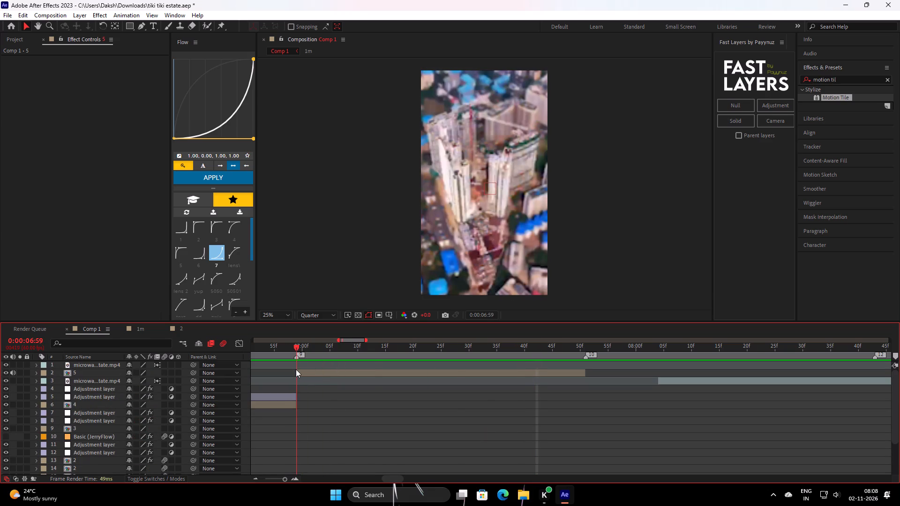
left_click_drag(296, 369, 297, 370)
left_click_drag(297, 370, 298, 371)
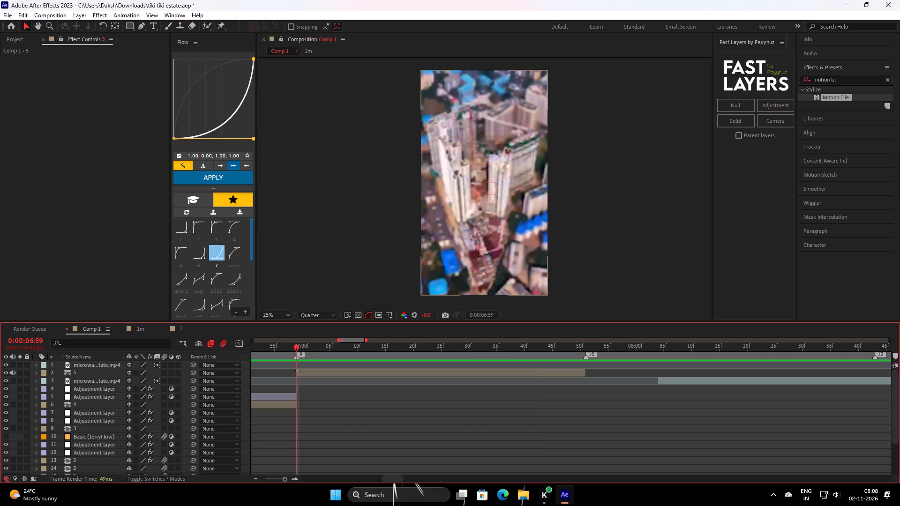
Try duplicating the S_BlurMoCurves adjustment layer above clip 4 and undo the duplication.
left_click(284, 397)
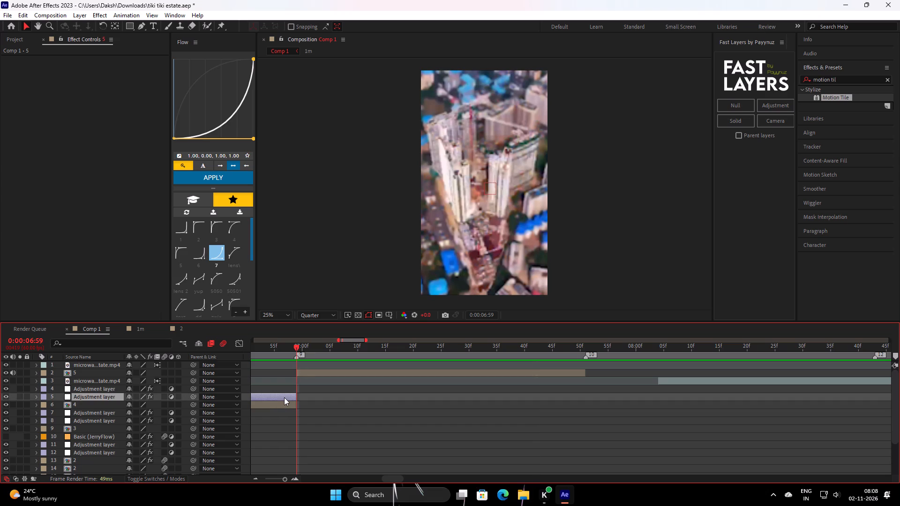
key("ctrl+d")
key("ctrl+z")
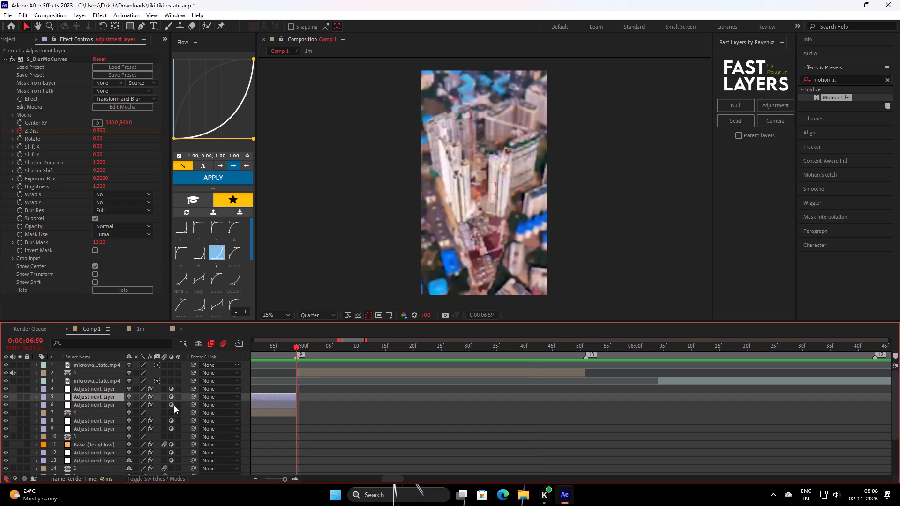
Duplicate the full-length S_BlurMoCurves adjustment layer above clip 2, place the copy directly above clip 5, and start it at 0:00:06:59.
triple_click(255, 479)
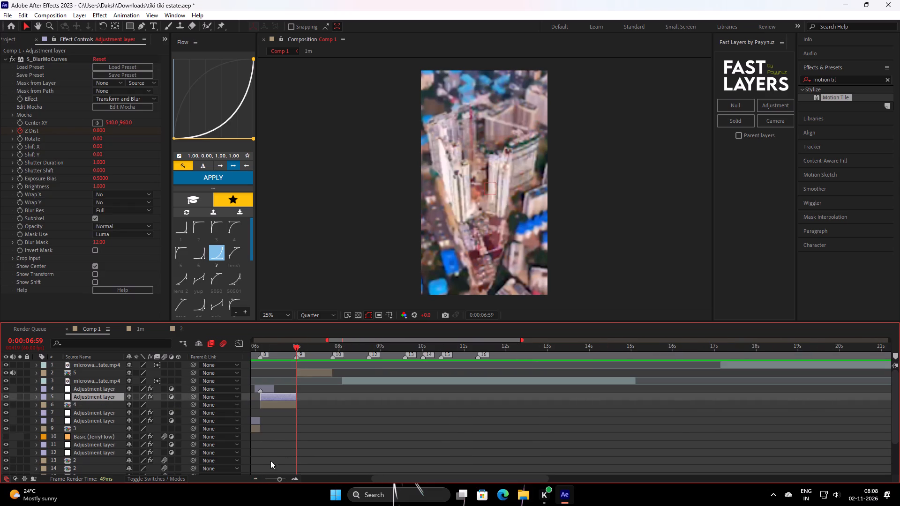
left_click(278, 477)
scroll(393, 409, "down", 2)
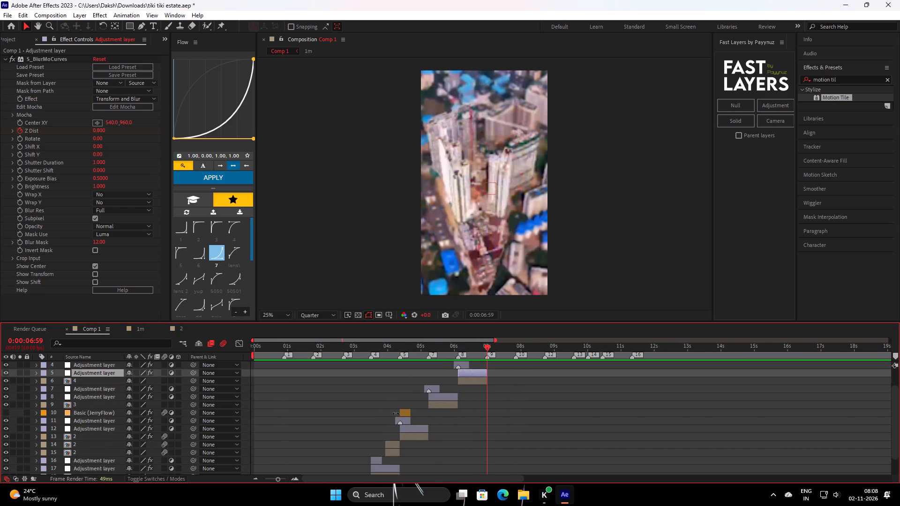
scroll(396, 413, "down", 1)
left_click(420, 405)
key("ctrl+d")
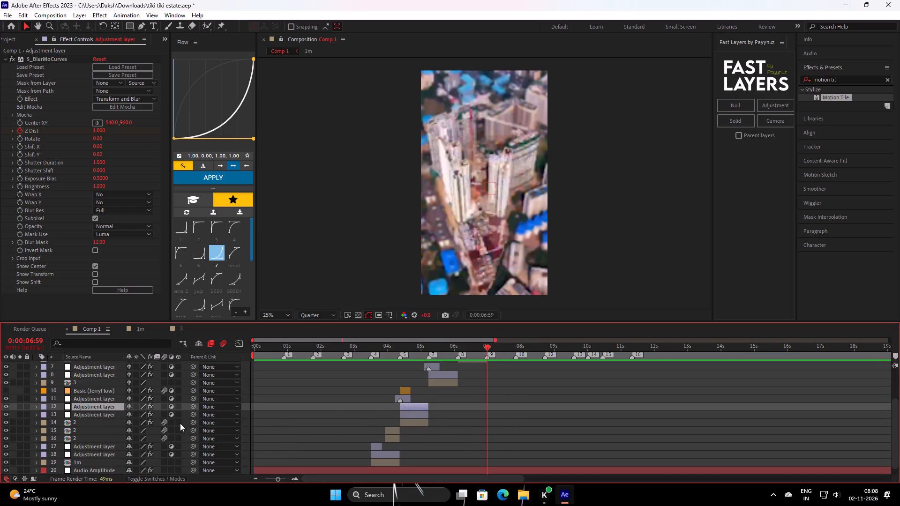
left_click_drag(110, 407, 121, 364)
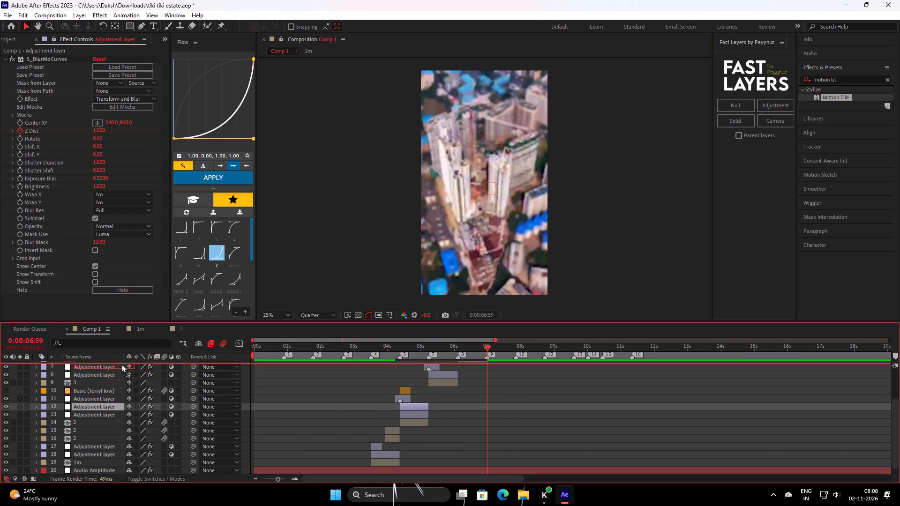
left_click_drag(121, 364, 126, 366)
type("][")
key("bracketleft")
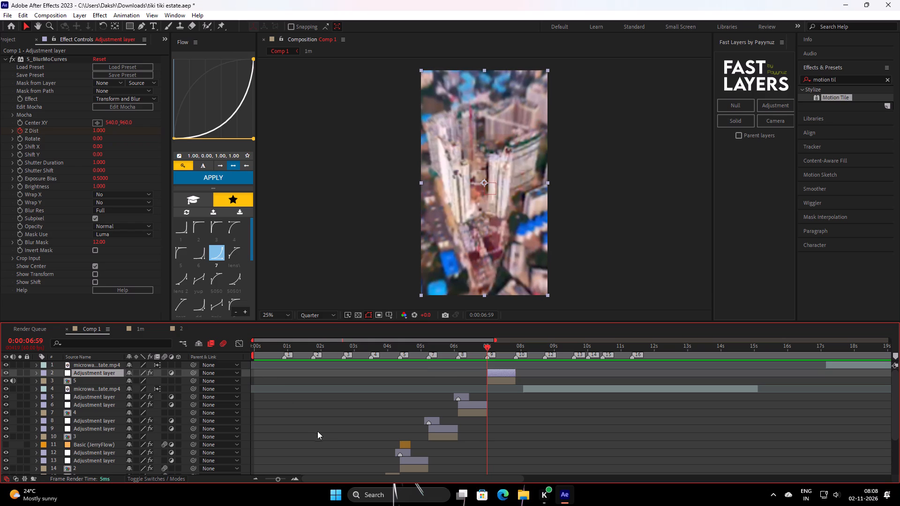
Preview the copied adjustment layer over clip 5 and set its middle Z Dist keyframe at 0:00:07:25 to 0.850.
key("space")
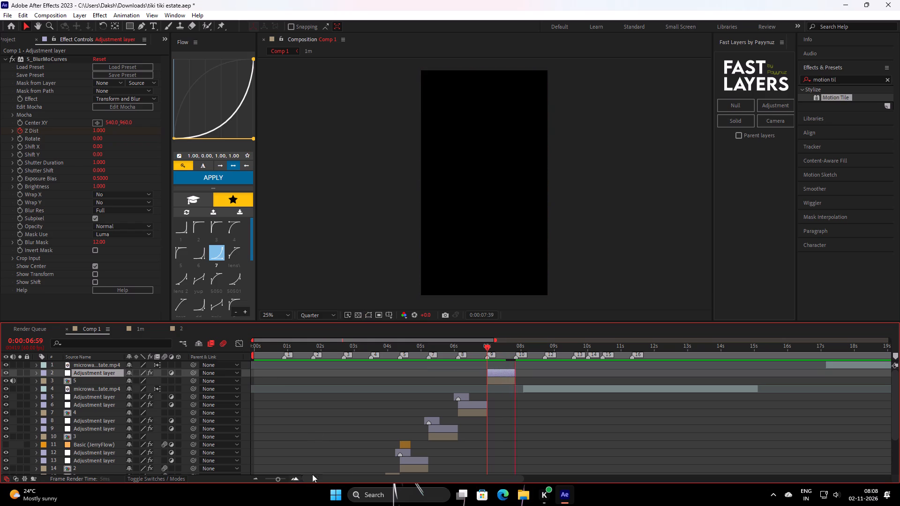
key("space")
double_click(296, 480)
left_click_drag(406, 354, 478, 355)
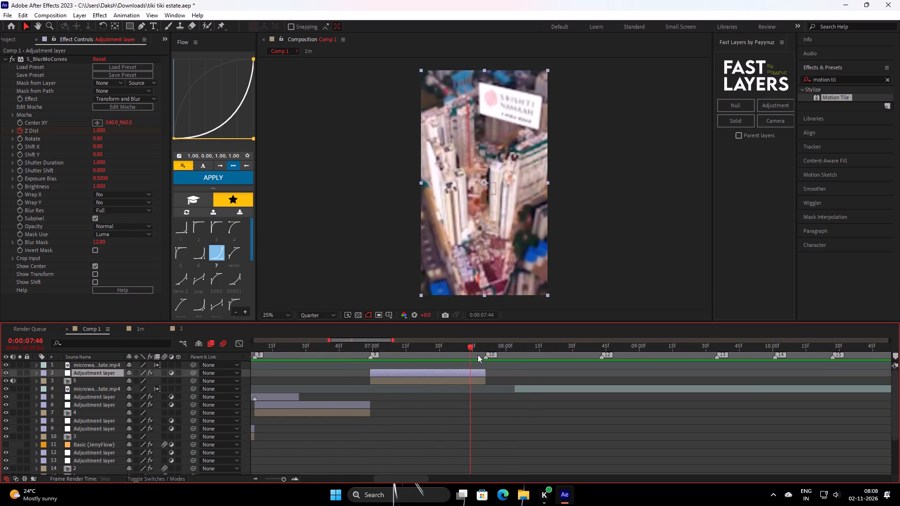
left_click_drag(478, 355, 426, 386)
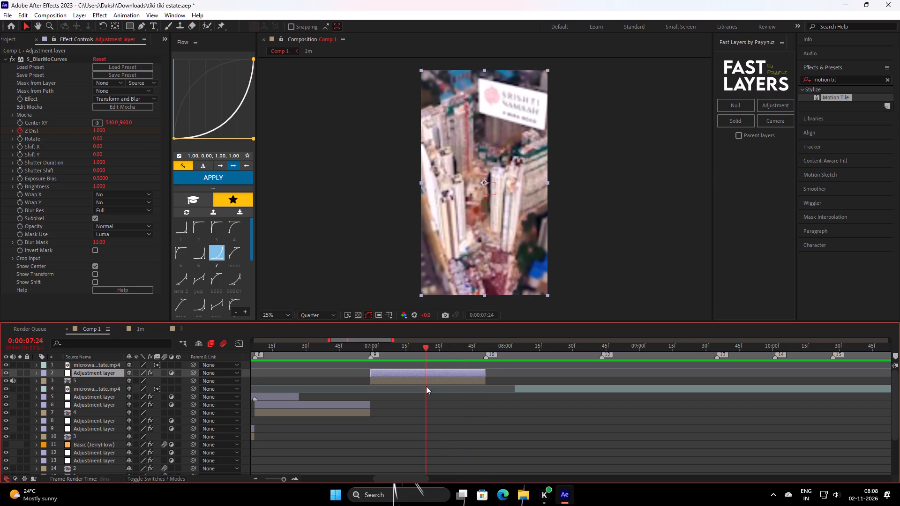
left_click_drag(426, 386, 431, 384)
key("u")
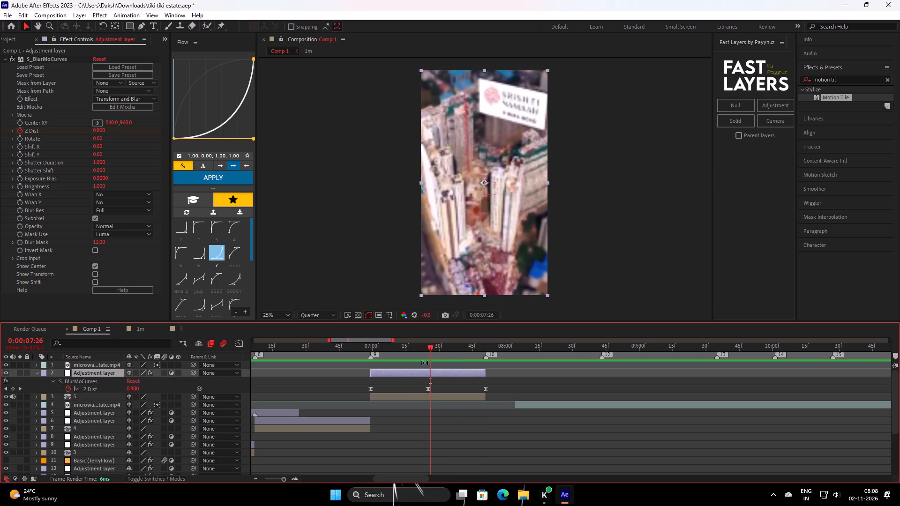
left_click_drag(428, 348, 427, 353)
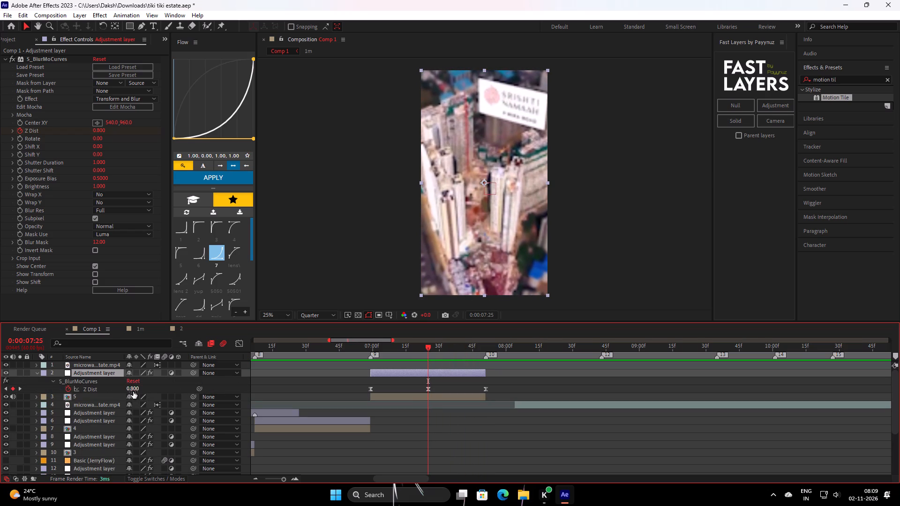
left_click_drag(133, 389, 153, 391, "ctrl")
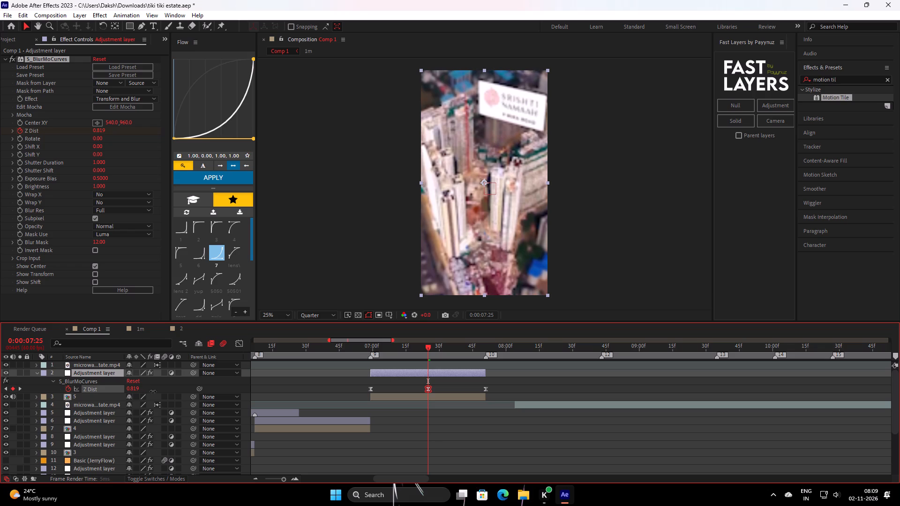
left_click_drag(153, 391, 162, 394, "ctrl")
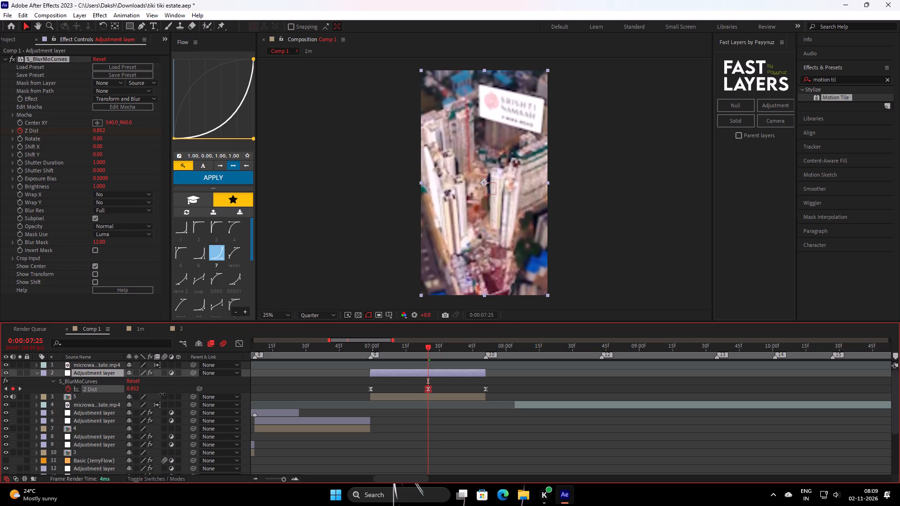
left_click_drag(162, 394, 162, 394, "ctrl")
Apply Flow preset 4 between the first two Z Dist keyframes above clip 5, and preset 7 between the last two.
left_click_drag(355, 382, 436, 397)
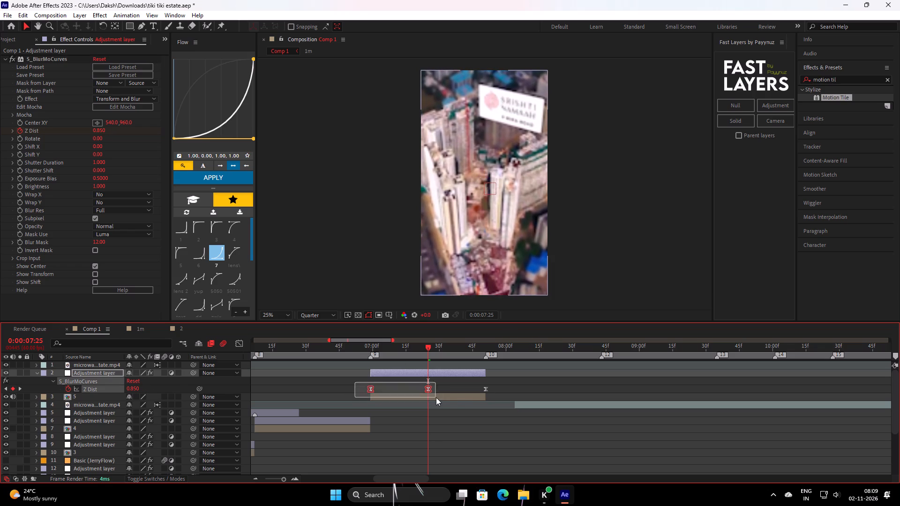
left_click_drag(436, 397, 456, 402)
scroll(239, 246, "up", 4)
left_click(231, 236)
left_click(221, 181)
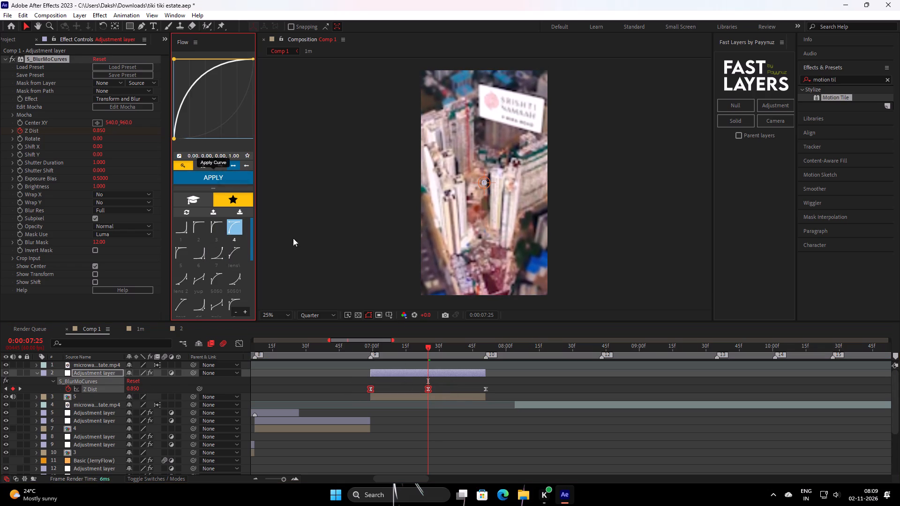
left_click_drag(412, 385, 510, 402)
left_click(213, 261)
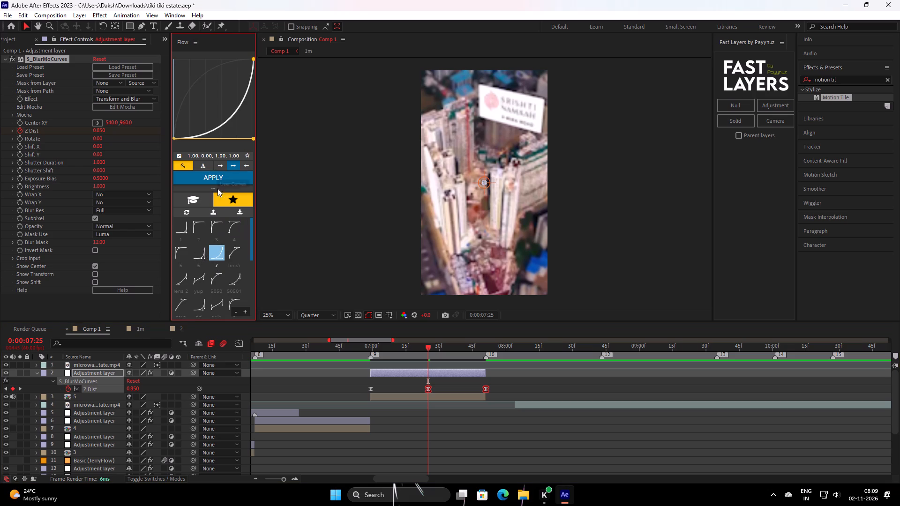
left_click(221, 176)
Preview the eased zoom over clip 5 together with the cut from clip 4.
left_click_drag(425, 351, 289, 405)
key("space")
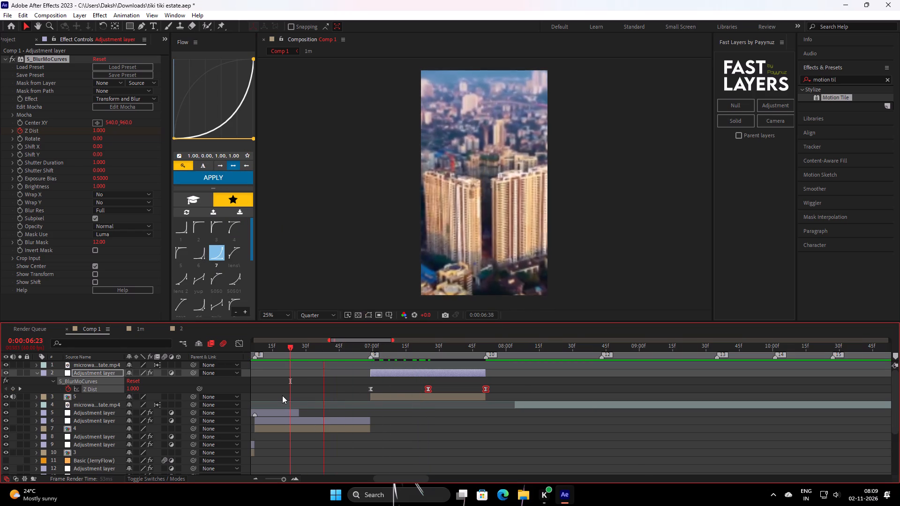
key("space")
left_click_drag(448, 354, 429, 361)
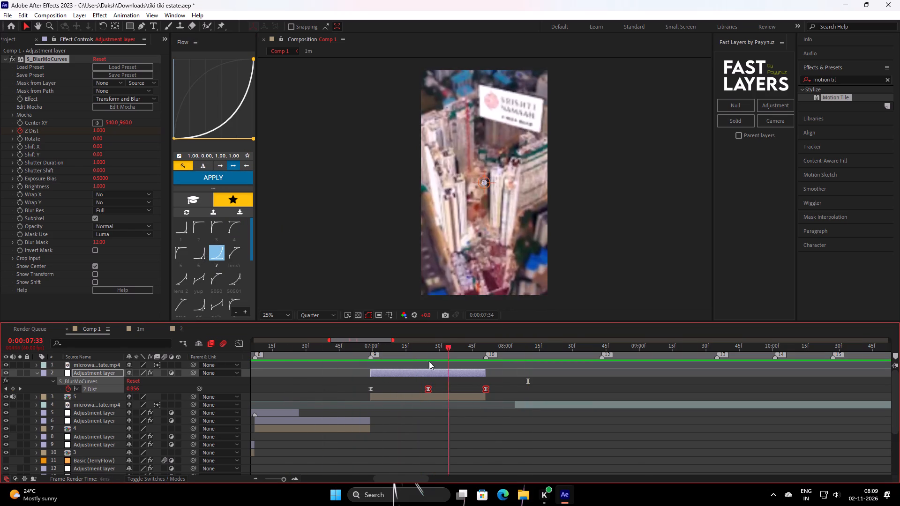
left_click_drag(429, 361, 342, 400)
key("space")
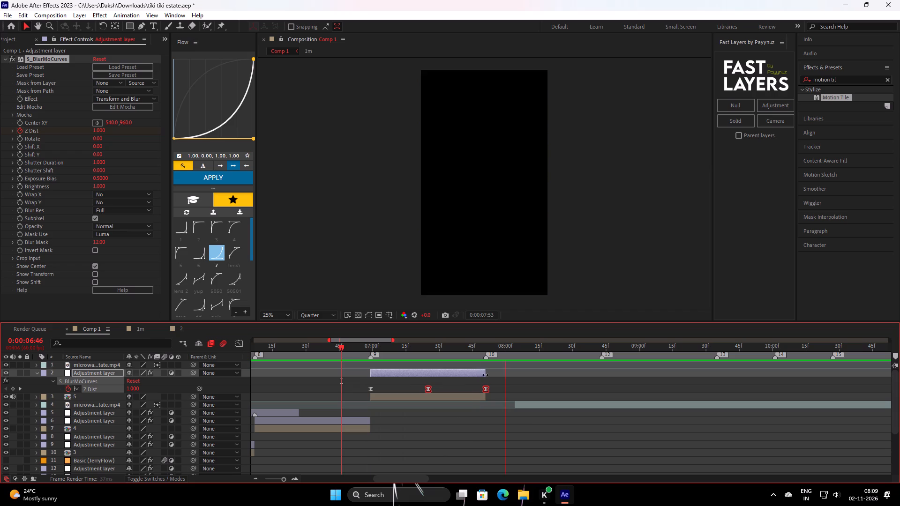
key("space")
Move the lower microwave estate.mp4 layer directly below the top one, slide it to check its footage at 0:00:07:51, and delete the layer.
left_click(510, 379)
key("s")
key("s")
left_click_drag(512, 351, 485, 389)
left_click_drag(103, 388, 110, 366)
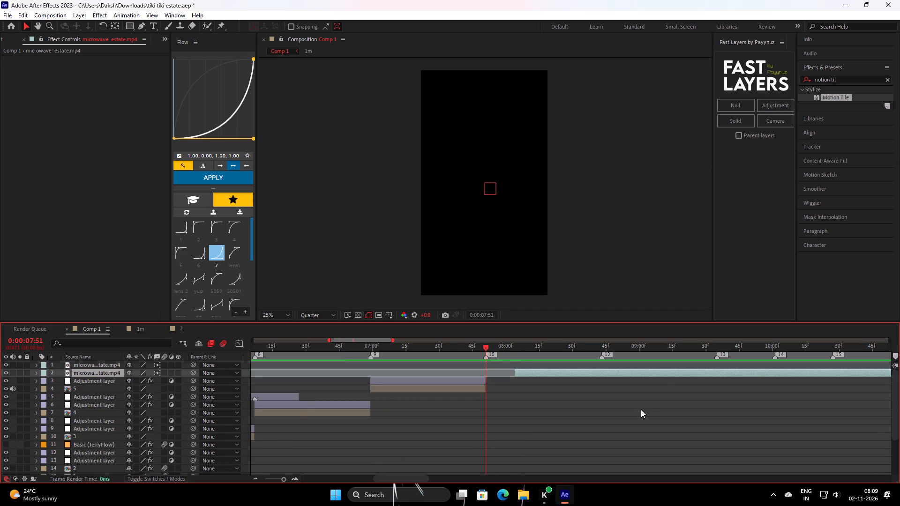
left_click_drag(774, 373, 434, 395)
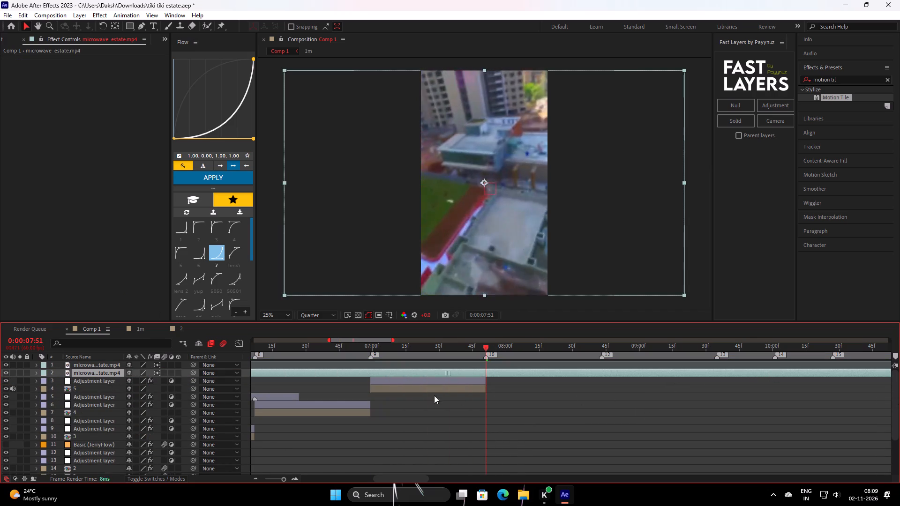
left_click_drag(434, 395, 322, 395)
left_click_drag(836, 372, 597, 394)
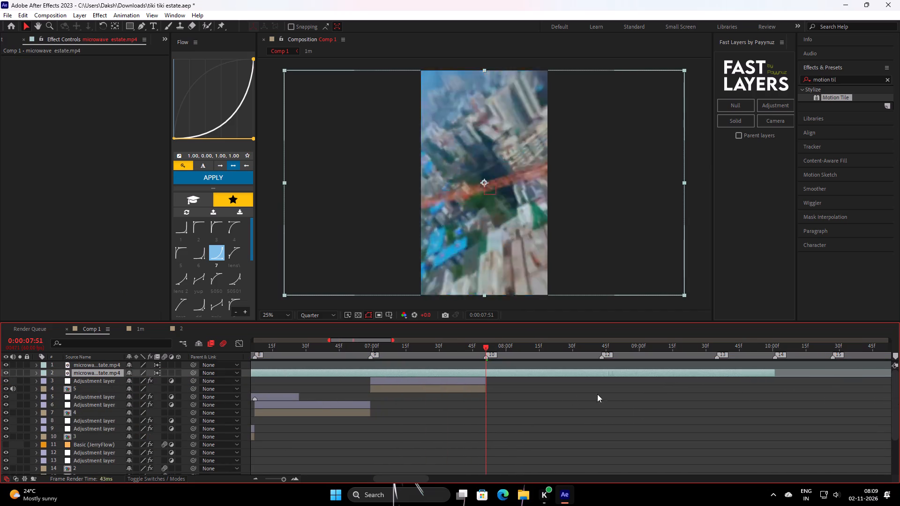
left_click_drag(597, 394, 392, 405)
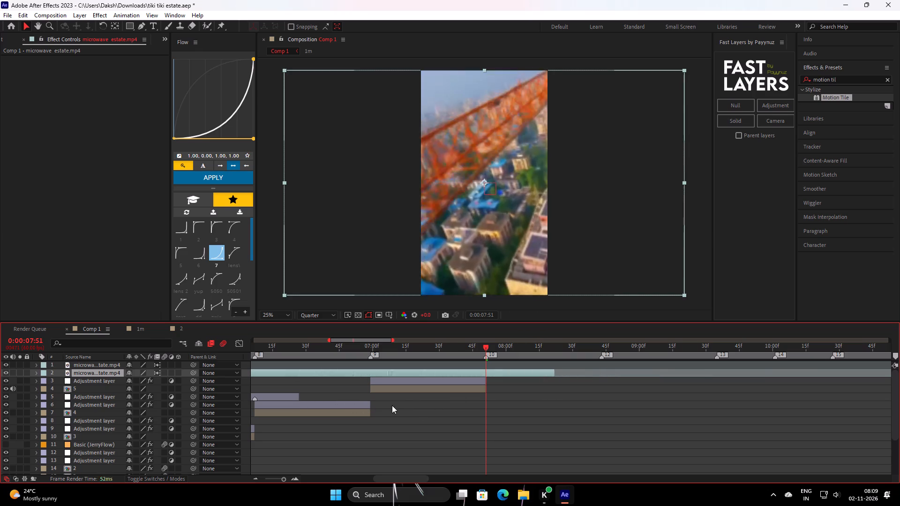
left_click_drag(392, 405, 433, 409)
key("BackSpace")
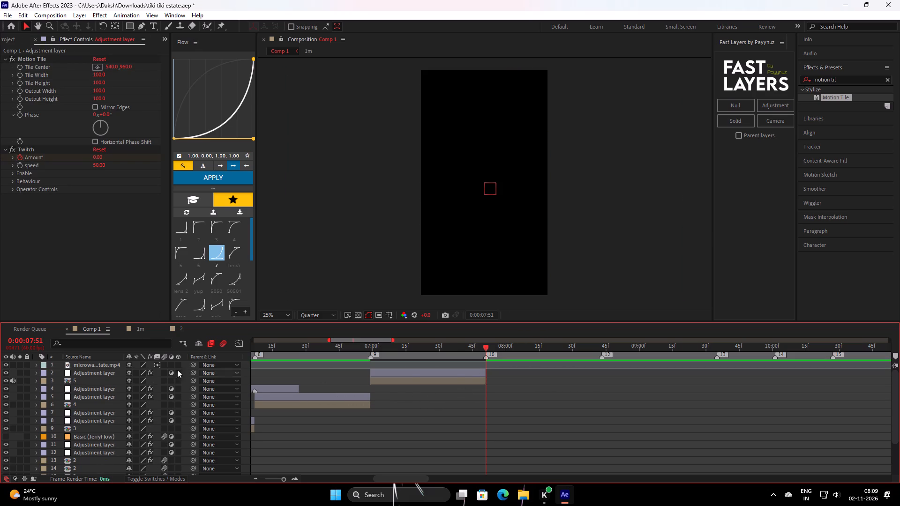
Slide the remaining microwave estate.mp4 layer in time until the beginning of its aerial Phase 1 tower shot sits at 0:00:07:51.
left_click(115, 366)
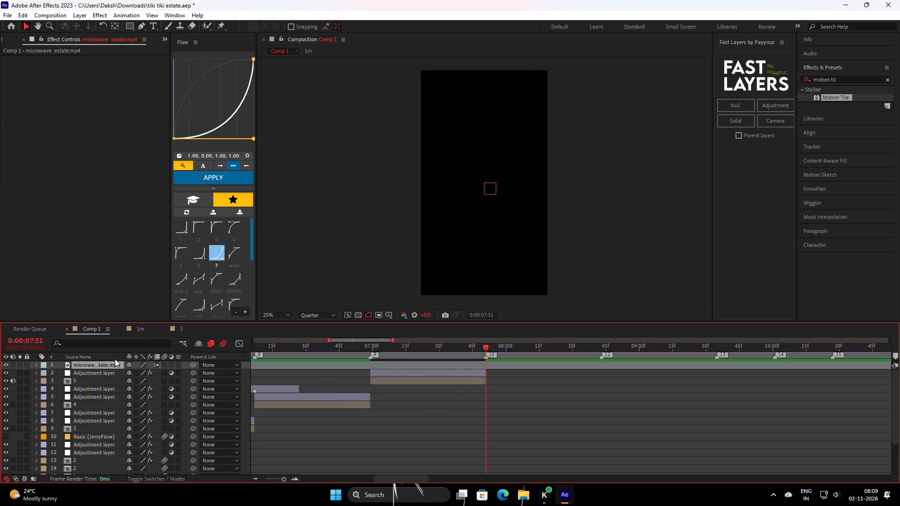
key("bracketleft")
left_click_drag(786, 366, 660, 374)
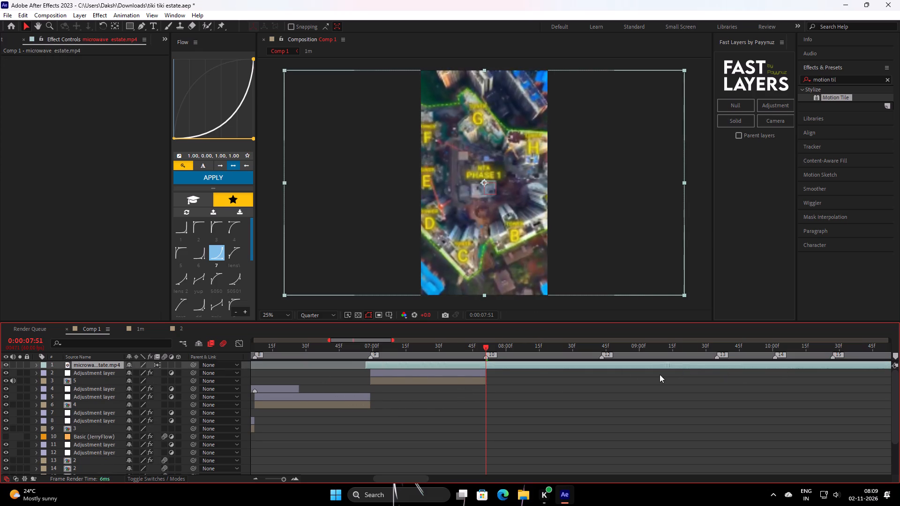
left_click_drag(660, 374, 337, 374)
left_click_drag(833, 366, 801, 367)
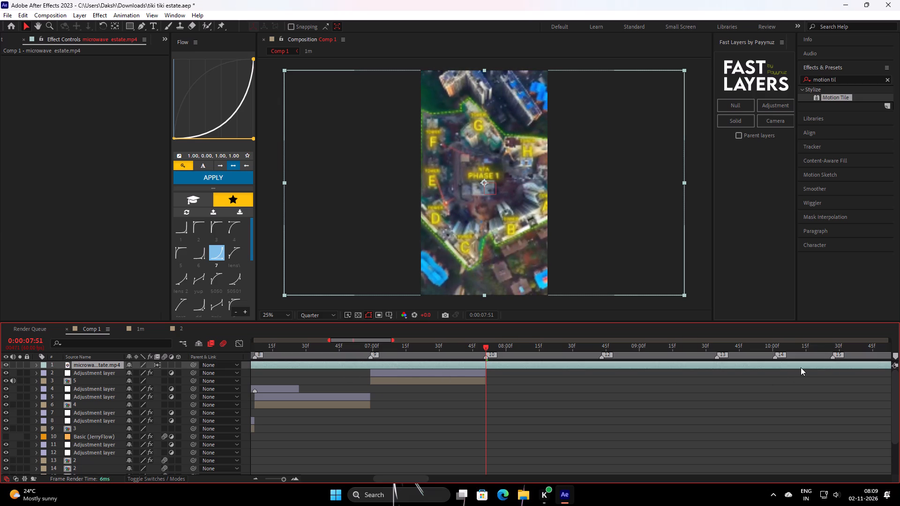
left_click_drag(801, 367, 827, 367)
left_click_drag(343, 365, 803, 367)
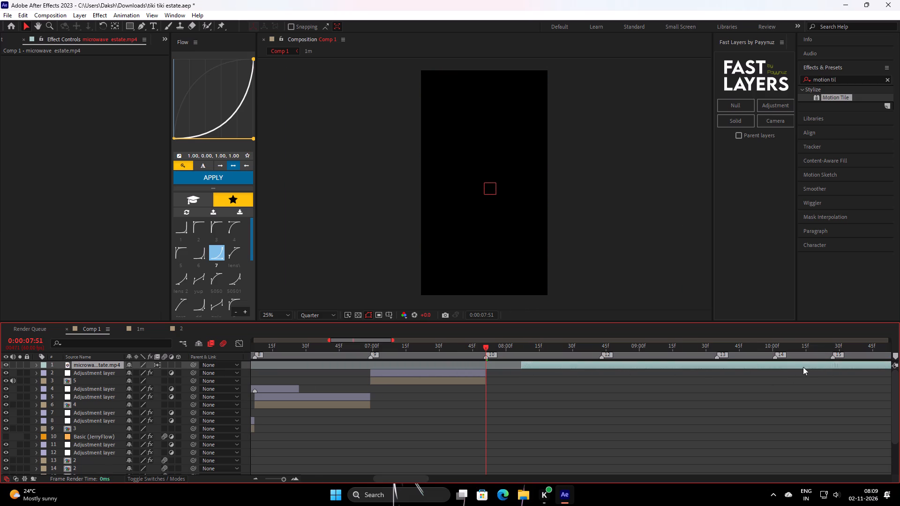
left_click_drag(803, 367, 736, 365)
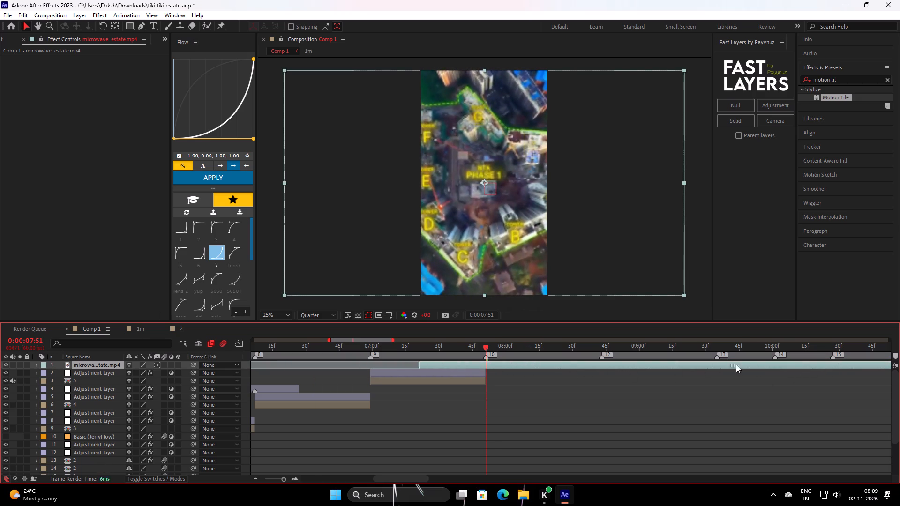
left_click_drag(736, 365, 683, 368)
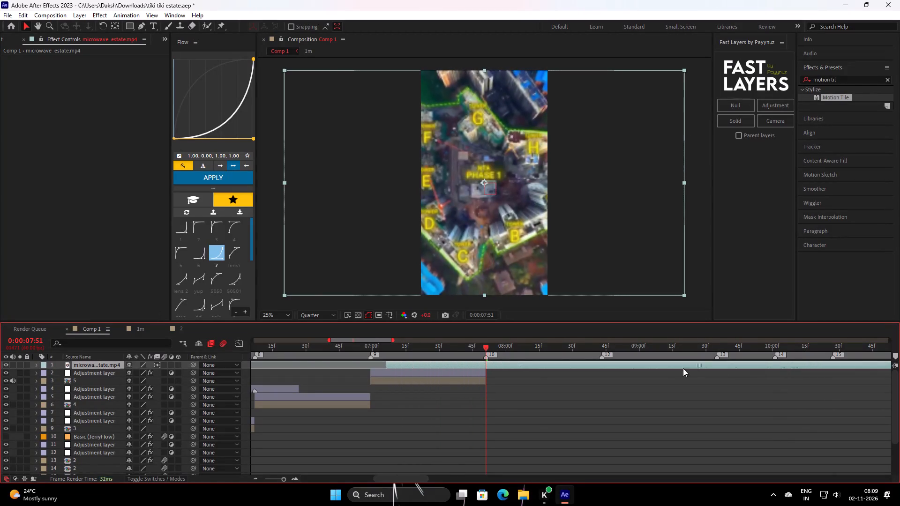
left_click_drag(683, 368, 737, 368)
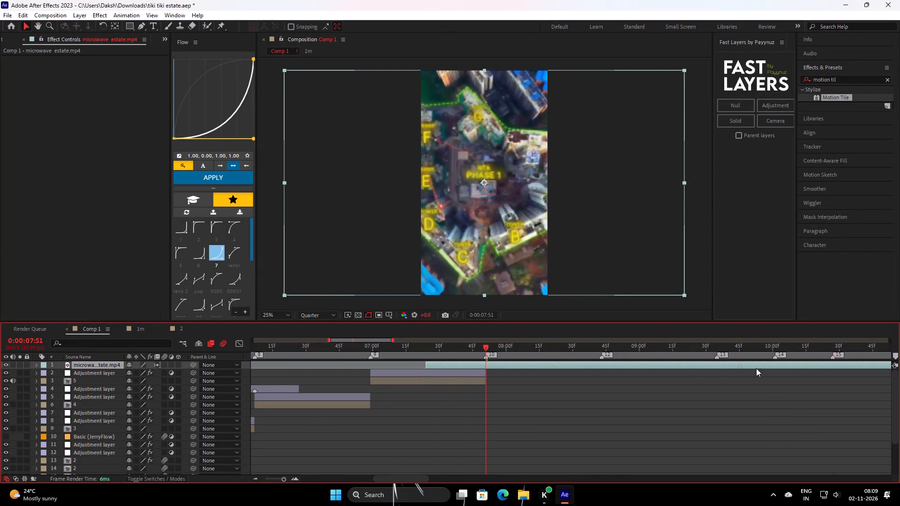
left_click_drag(774, 368, 794, 368)
left_click_drag(532, 364, 562, 370)
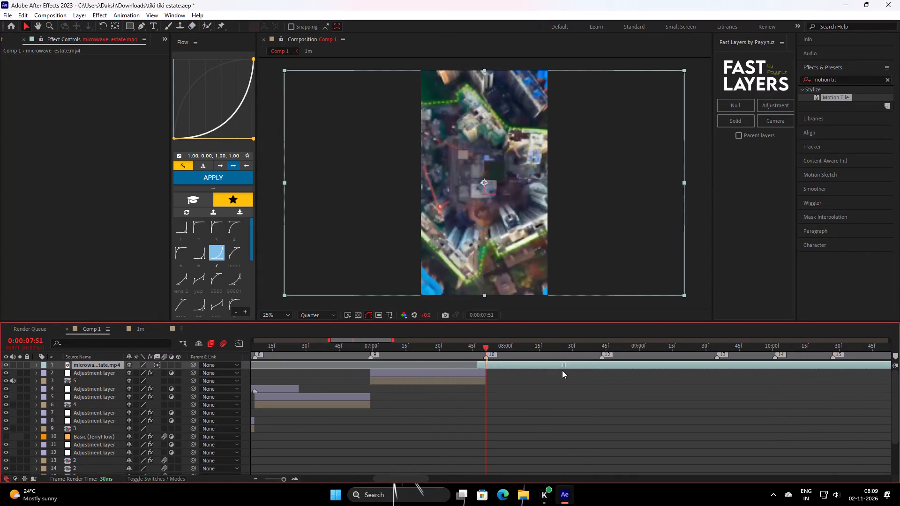
left_click_drag(562, 370, 564, 374)
left_click_drag(564, 374, 566, 375)
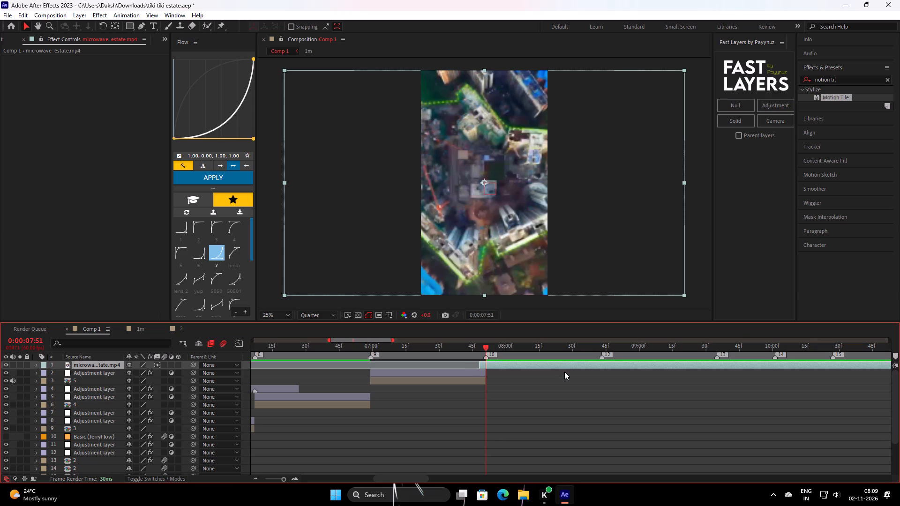
Split the microwave estate.mp4 layer at 0:00:07:51 and delete the part before the split.
key("ctrl+shift+d")
left_click(487, 375)
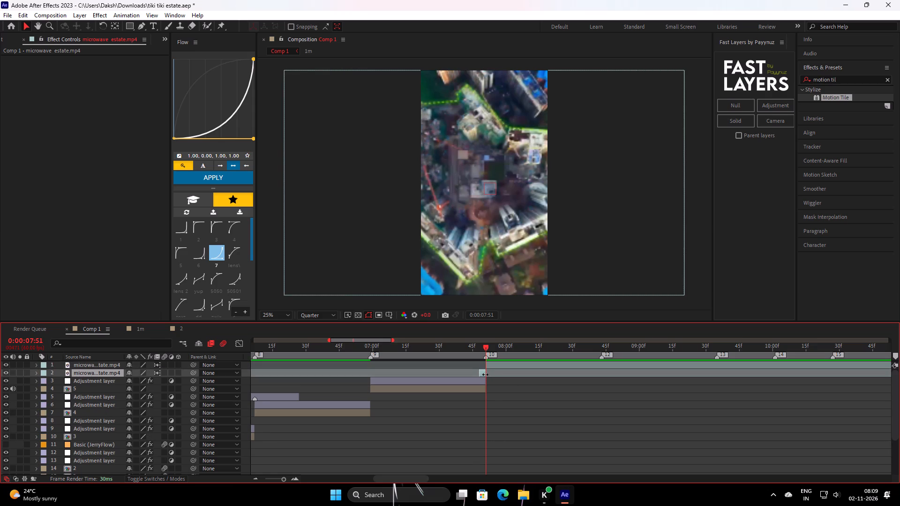
key("BackSpace")
Play through the aerial Phase 1 shot, find its end, and split the microwave estate.mp4 layer at 0:00:11:51.
key("space")
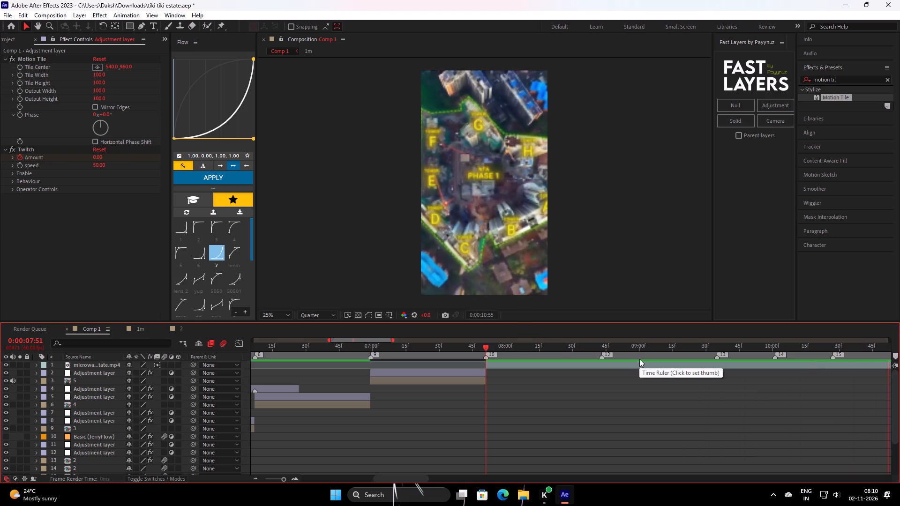
key("space")
left_click_drag(577, 359, 736, 364)
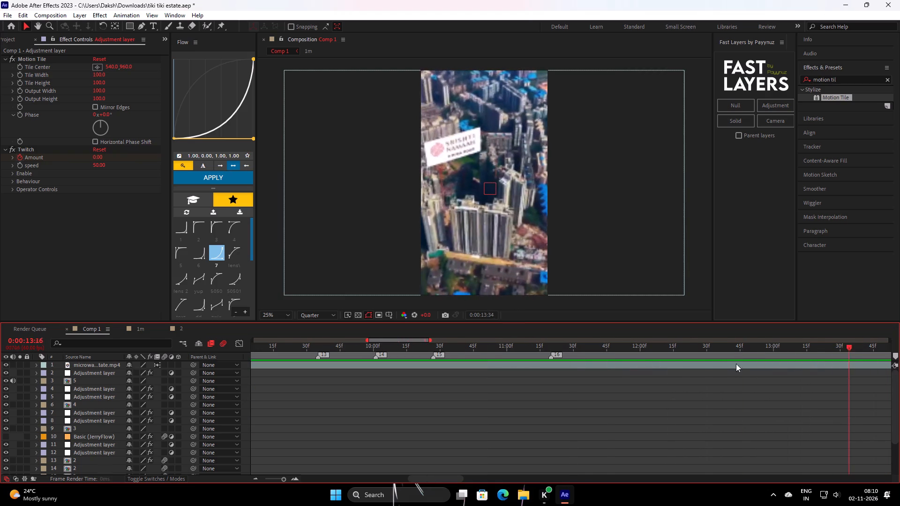
left_click_drag(736, 364, 650, 361)
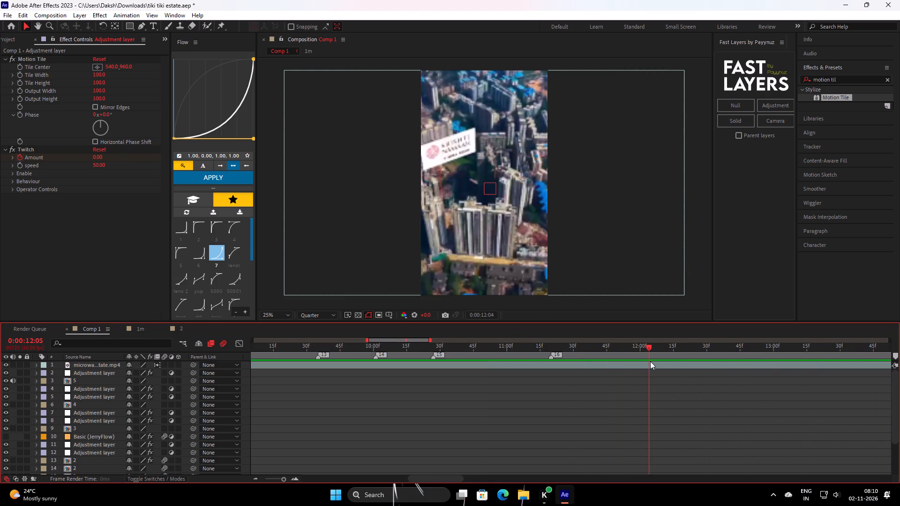
left_click_drag(650, 361, 620, 372)
left_click(621, 367)
key("ctrl+shift+d")
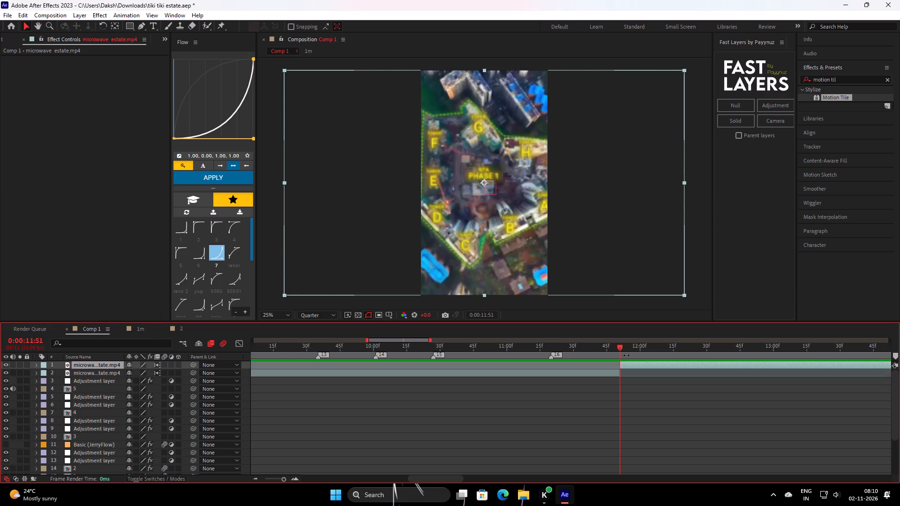
Preview the edited sequence from the earlier clips through the newly placed aerial Phase 1 shot.
left_click_drag(611, 346, 189, 368)
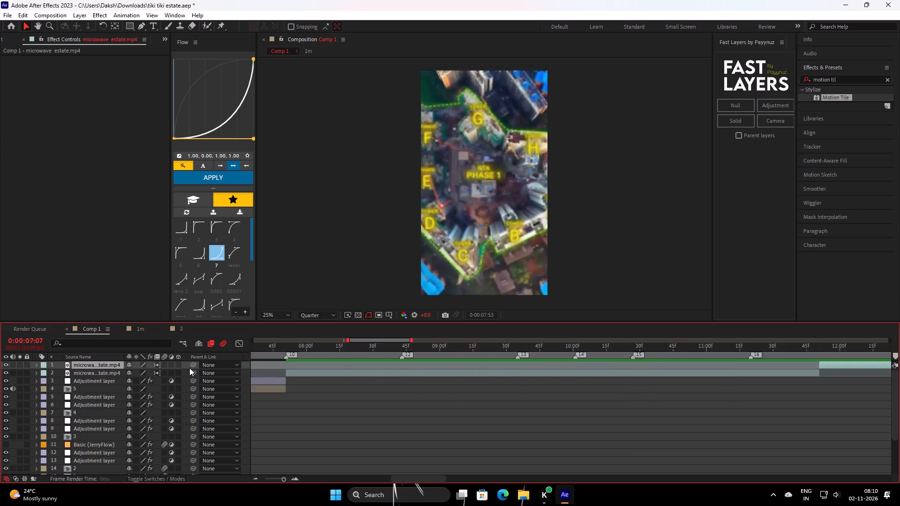
left_click_drag(189, 368, 162, 383)
key("space")
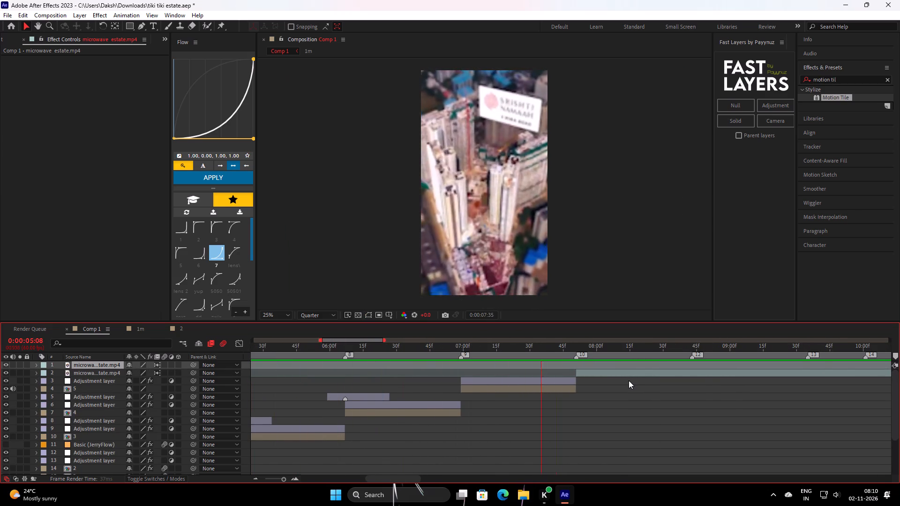
key("space")
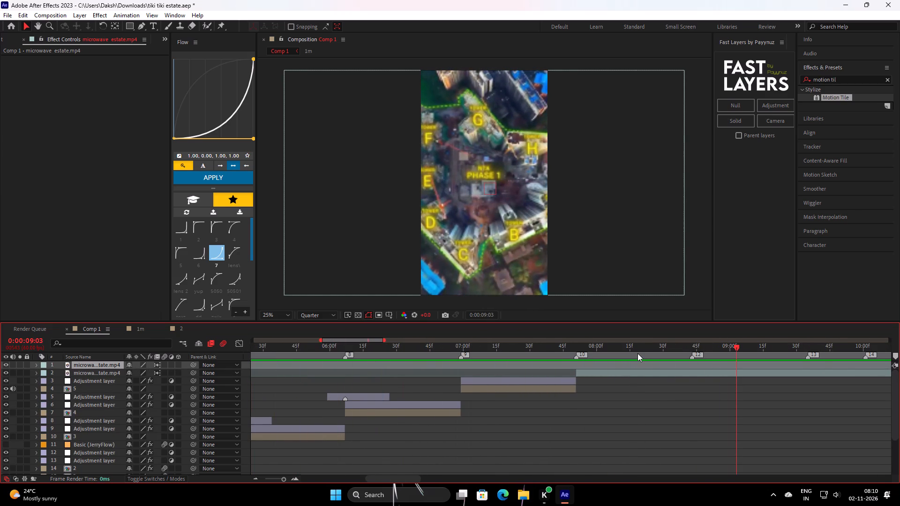
left_click_drag(638, 353, 223, 409)
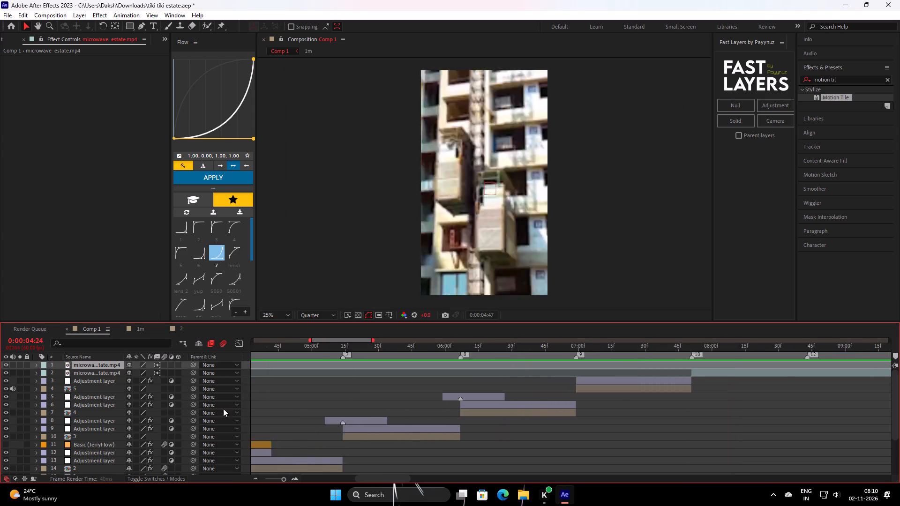
left_click_drag(223, 409, 189, 412)
key("space")
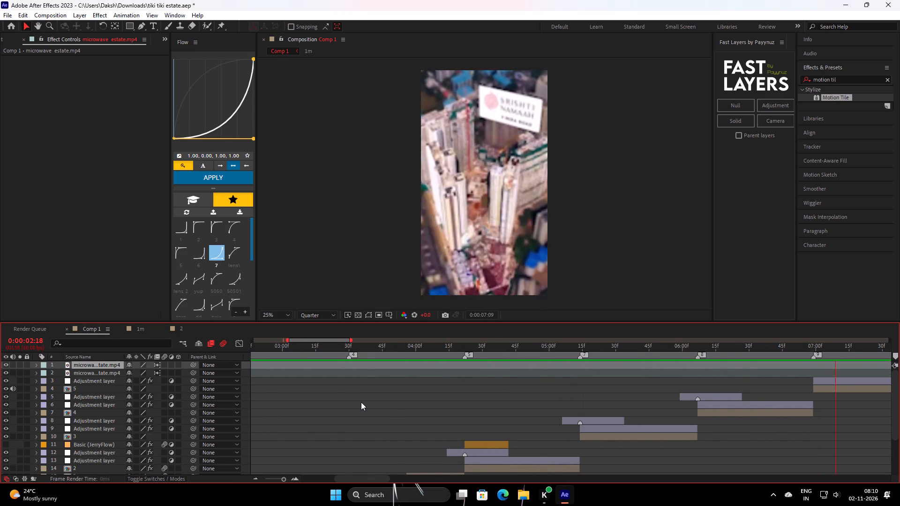
key("space")
Play back the edited sequence and scrub through the remaining microwave estate.mp4 footage to review the upcoming shots against the beat markers.
key("space")
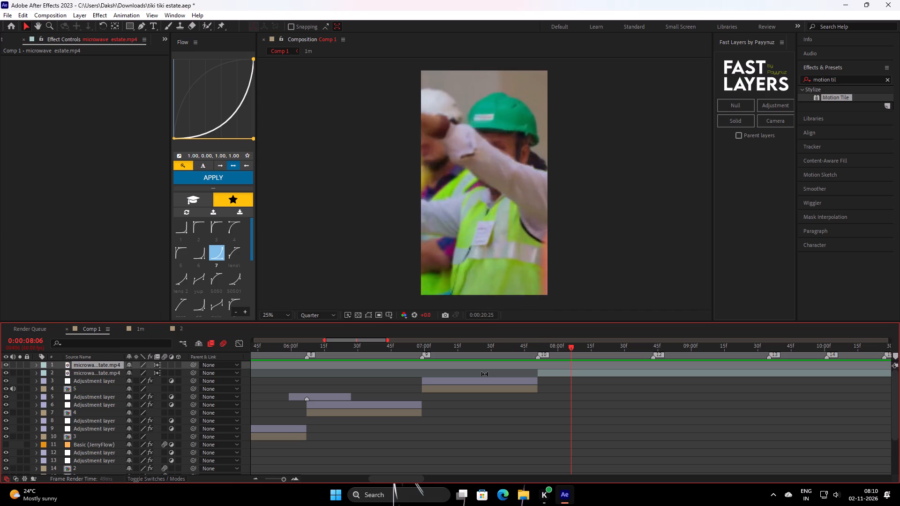
key("space")
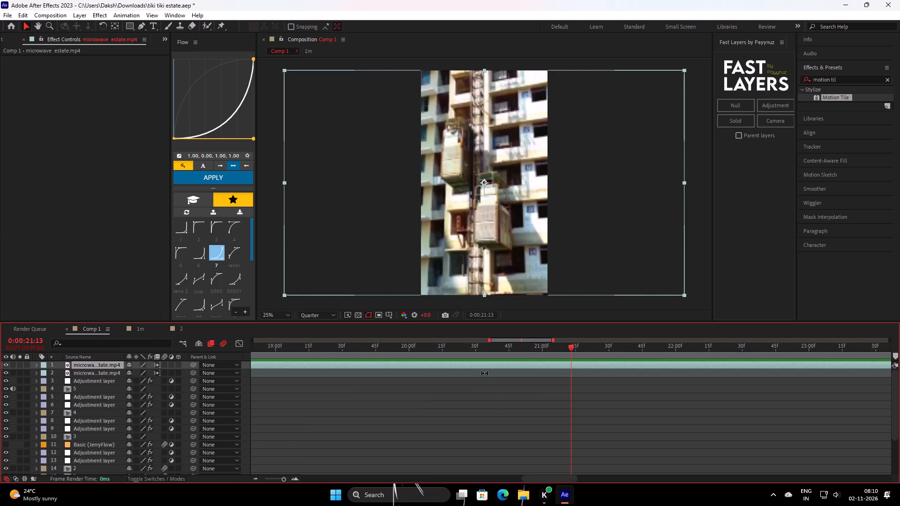
left_click_drag(492, 357, 333, 415)
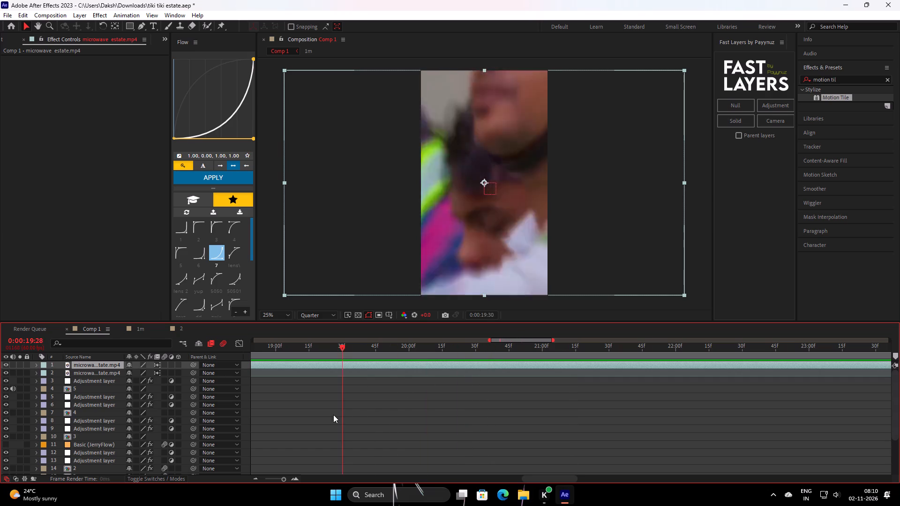
left_click_drag(333, 415, 495, 371)
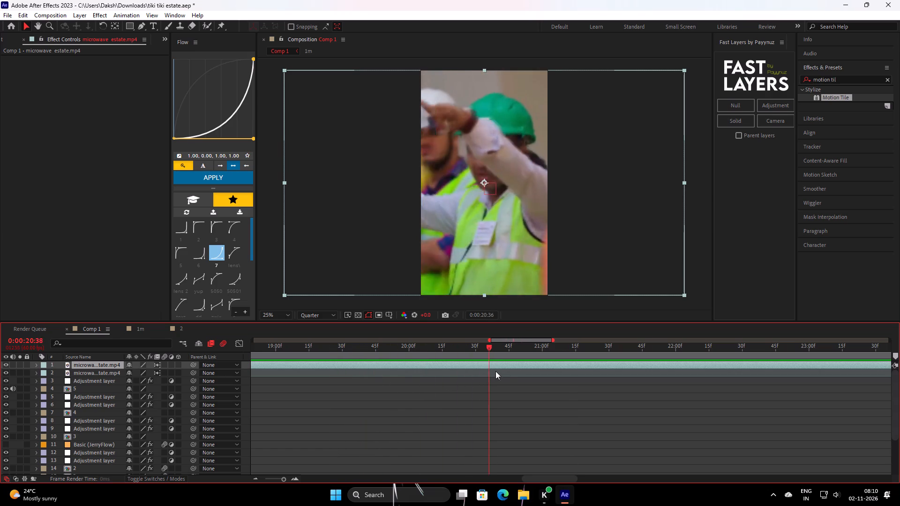
left_click_drag(495, 371, 303, 405)
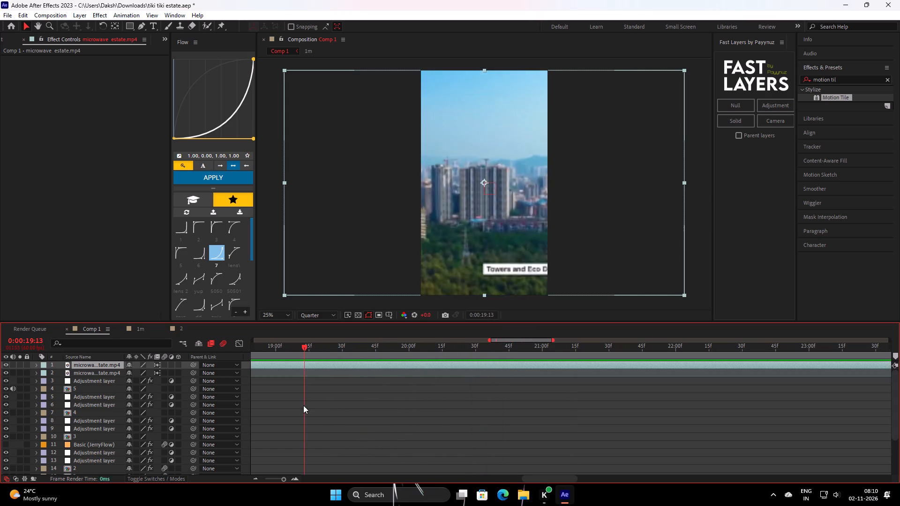
left_click_drag(303, 405, 653, 431)
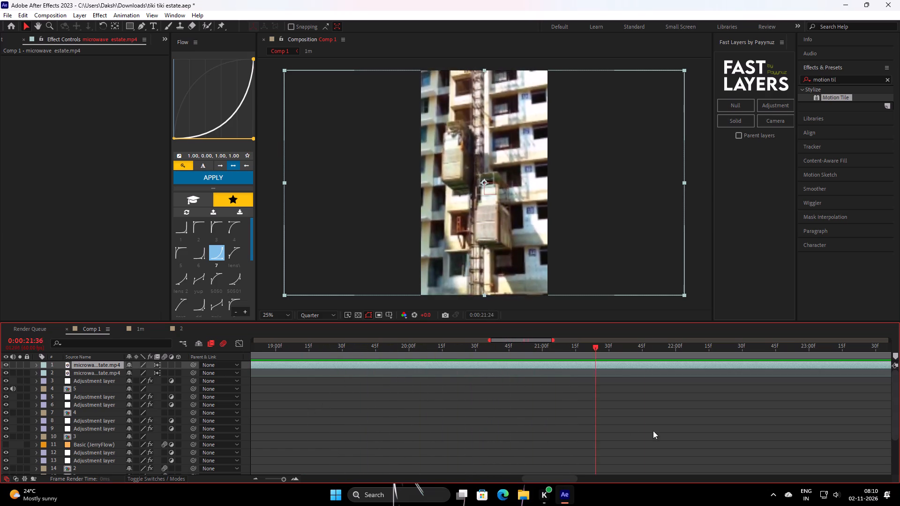
left_click_drag(653, 431, 173, 436)
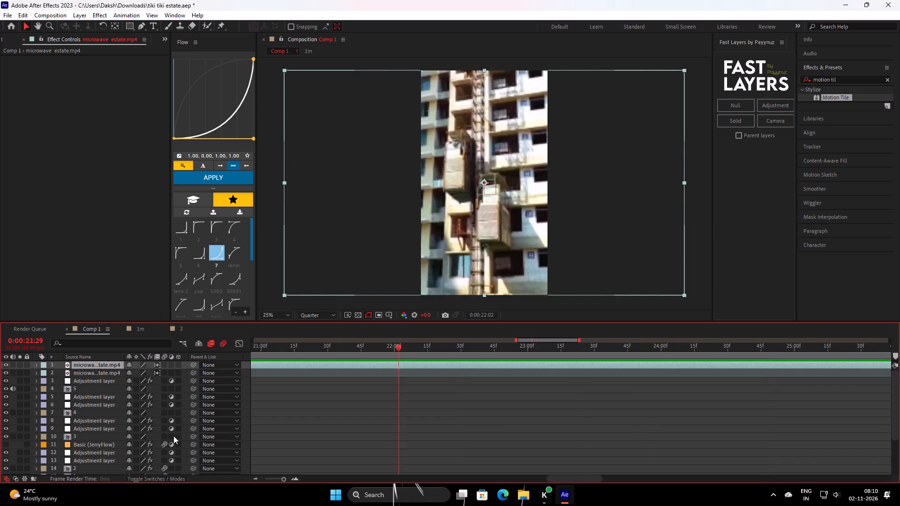
left_click_drag(173, 436, 899, 414)
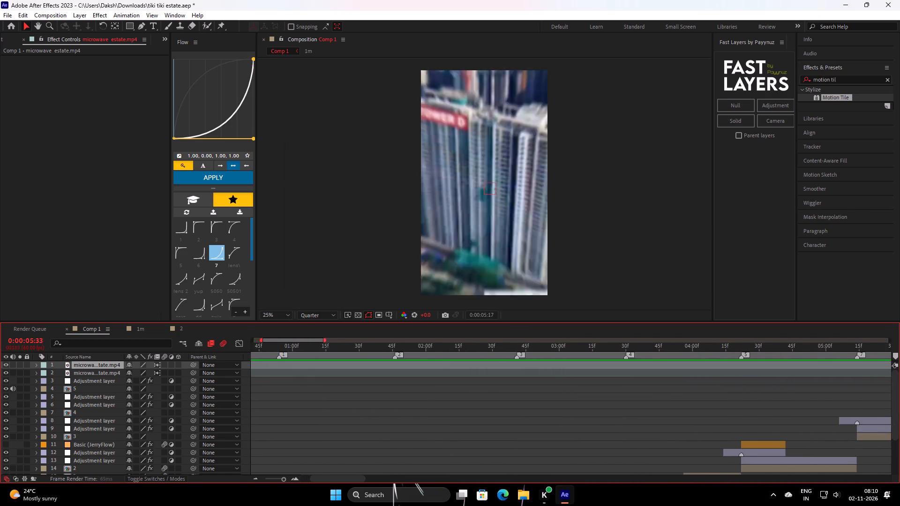
left_click_drag(899, 414, 485, 423)
key("space")
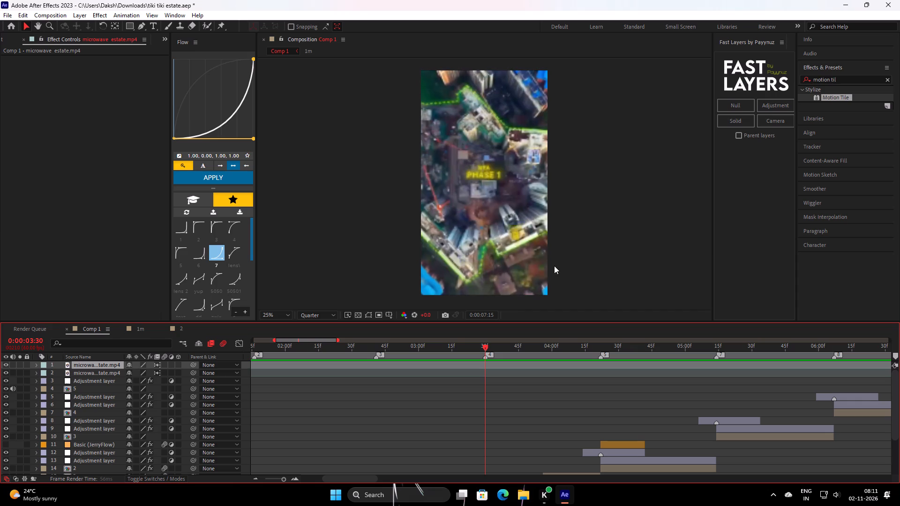
key("space")
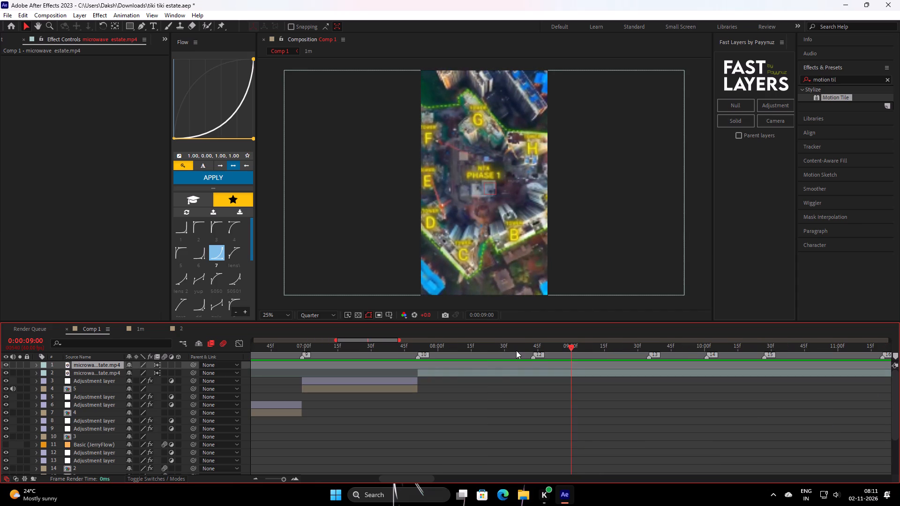
left_click_drag(516, 350, 540, 383)
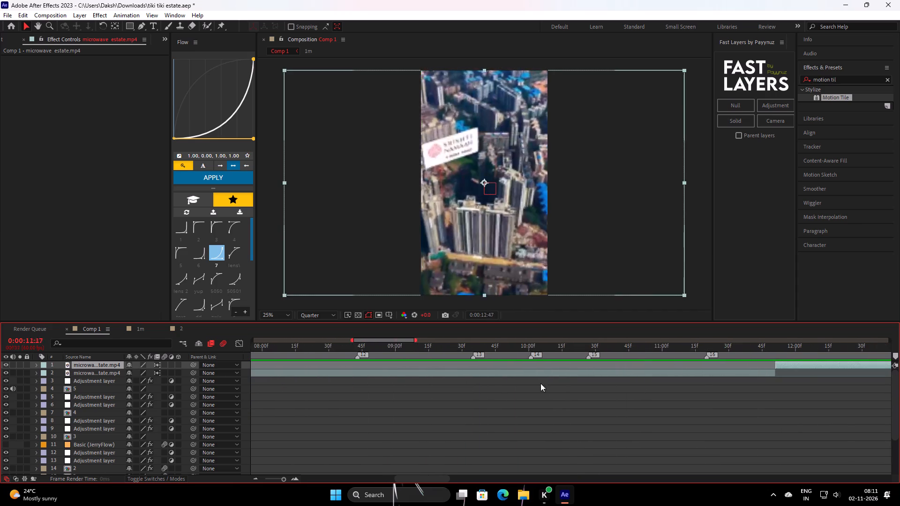
Pre-compose the aerial Phase 1 microwave estate.mp4 layer starting at 0:00:07:51 into a composition named 6, moving all attributes.
left_click_drag(540, 383, 587, 369)
left_click(586, 370)
right_click(586, 370)
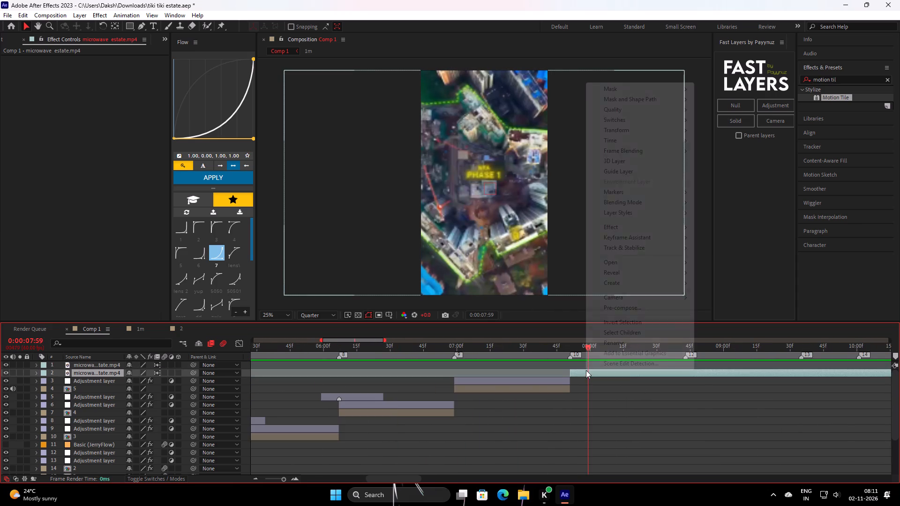
left_click(626, 308)
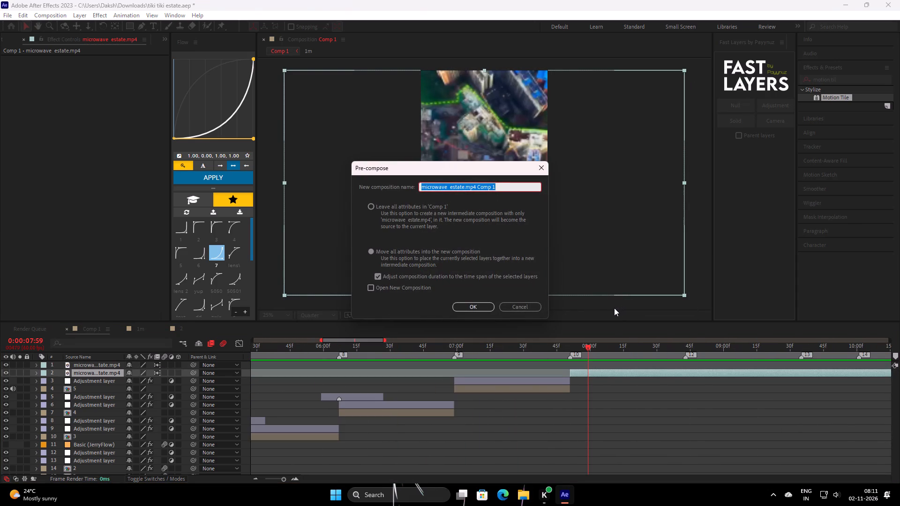
key("6")
left_click(476, 306)
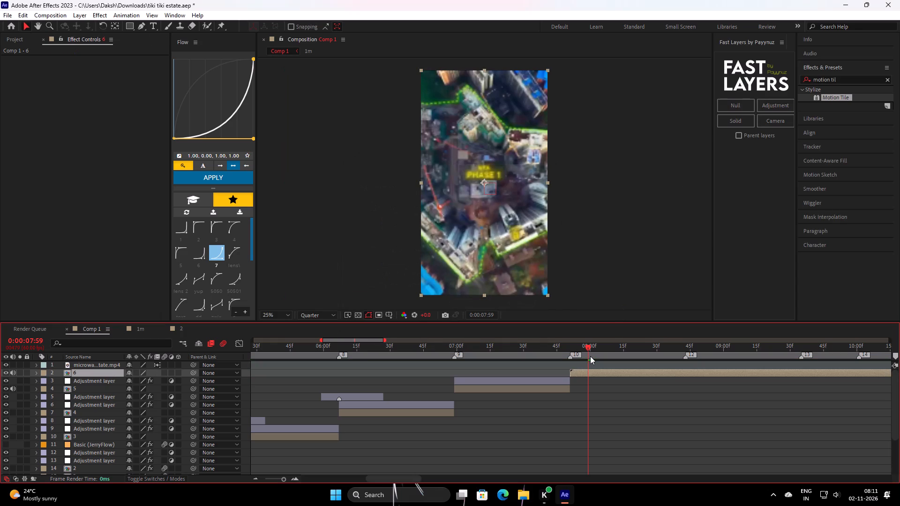
Enable time remapping on layer 6 and set its end Time Remap keyframe value to 0:00:03:59.
key("ctrl+alt+t")
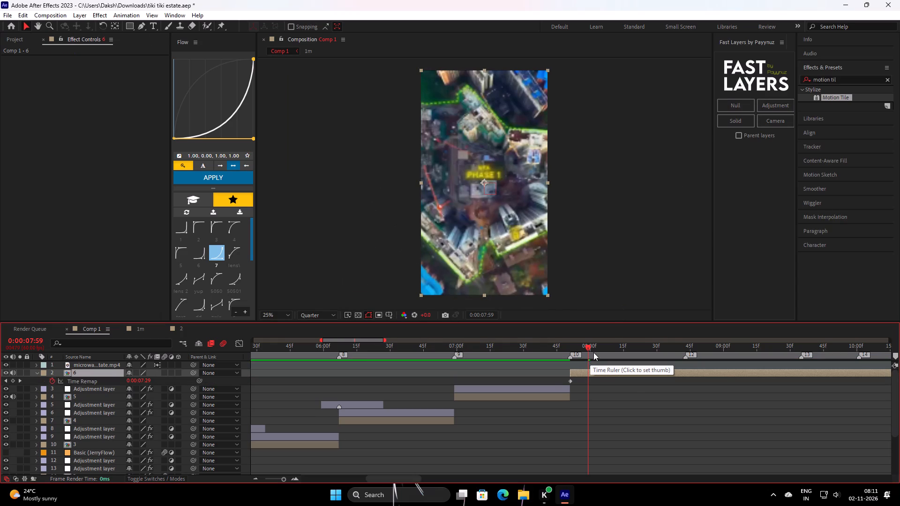
left_click_drag(593, 352, 633, 403)
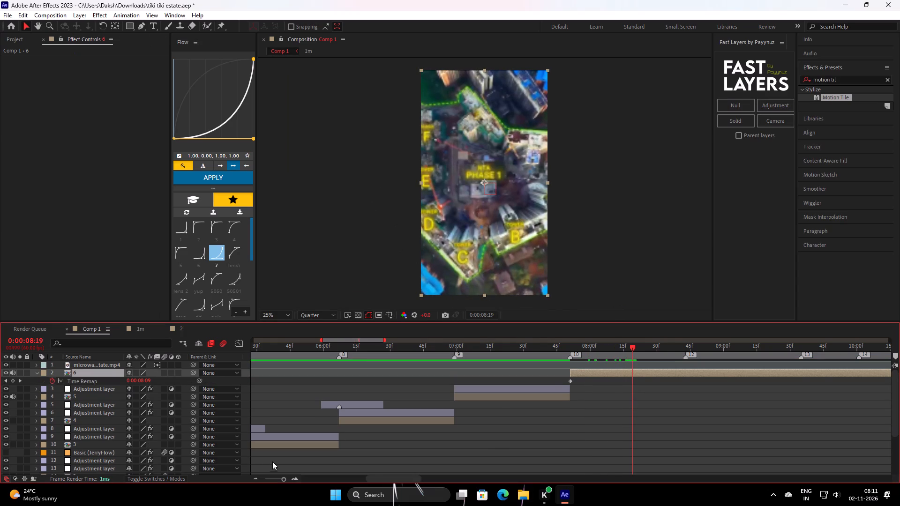
double_click(256, 481)
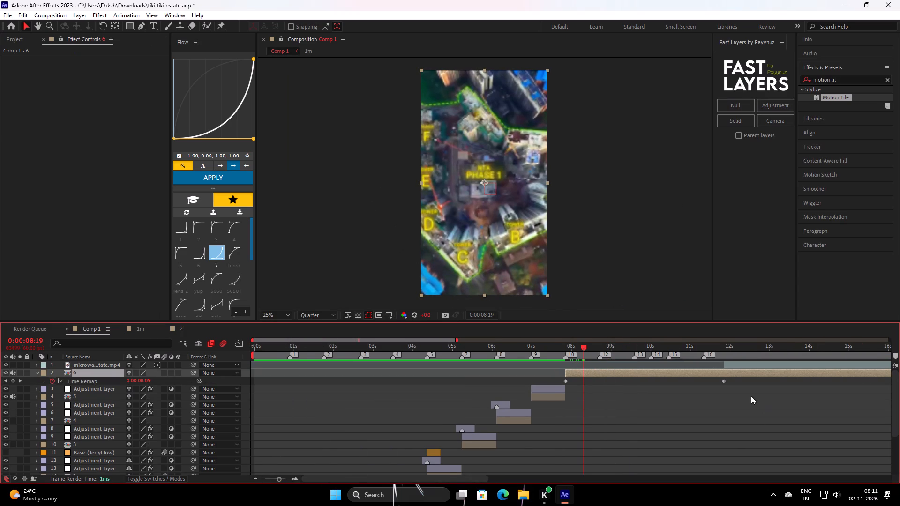
double_click(725, 381)
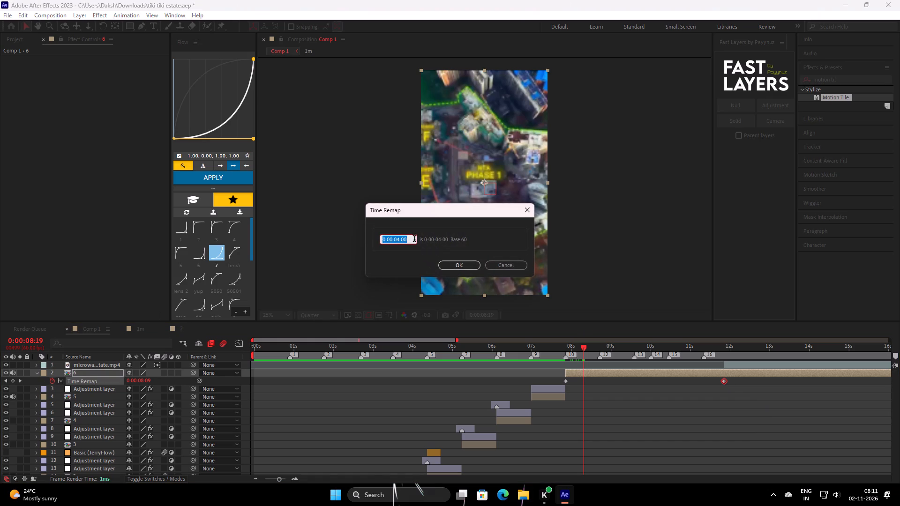
left_click(413, 238)
left_click(398, 241)
key("BackSpace")
key("2")
key("BackSpace")
key("3")
left_click(414, 240)
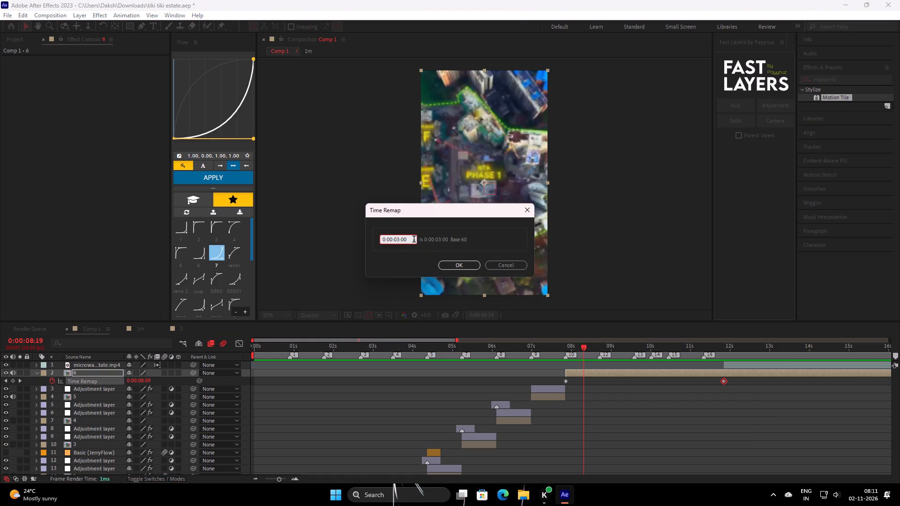
key("BackSpace")
key("BackSpace")
type("50")
key("BackSpace")
key("9")
key("Return")
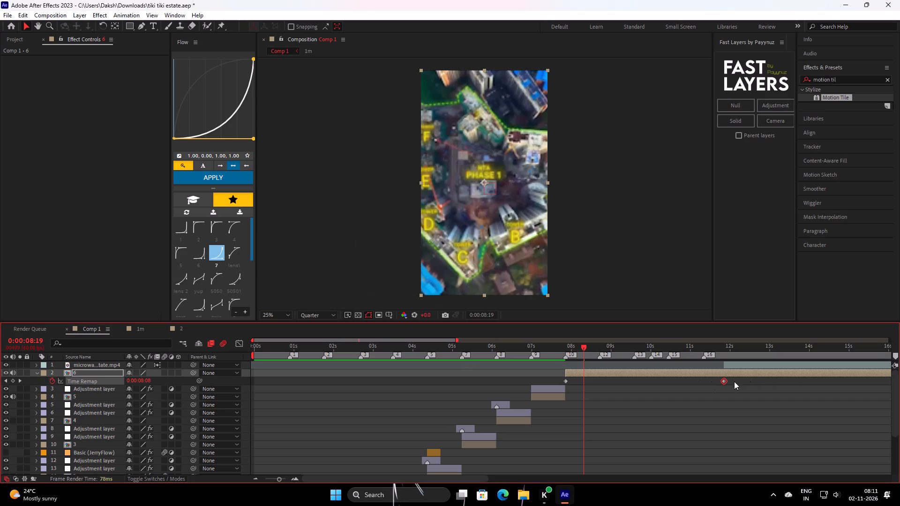
Move layer 6's end Time Remap keyframe to about 0:00:08:17 and copy its first keyframe to 0:00:08:43 for a forward-and-reverse remap.
left_click_drag(724, 380, 584, 411)
double_click(289, 477)
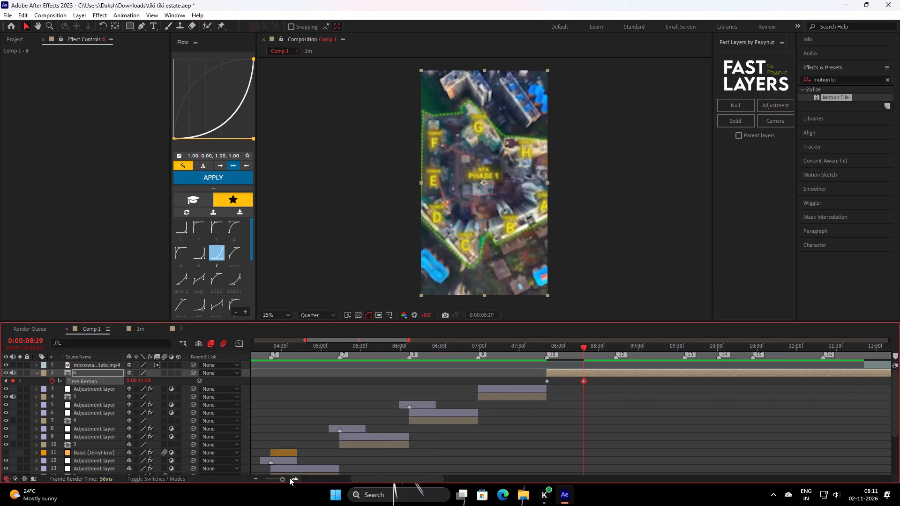
left_click_drag(601, 347, 646, 375)
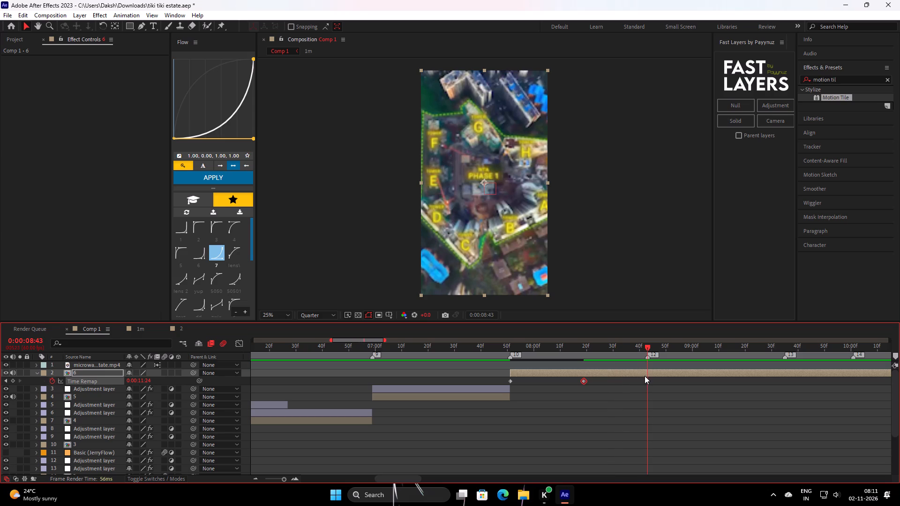
left_click(510, 380)
key("ctrl+c")
key("ctrl+v")
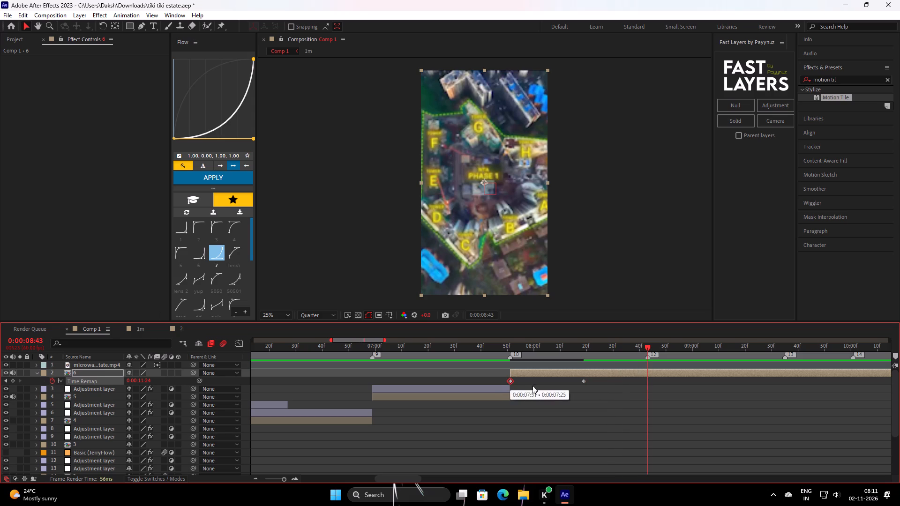
left_click_drag(585, 380, 580, 389)
left_click(580, 389)
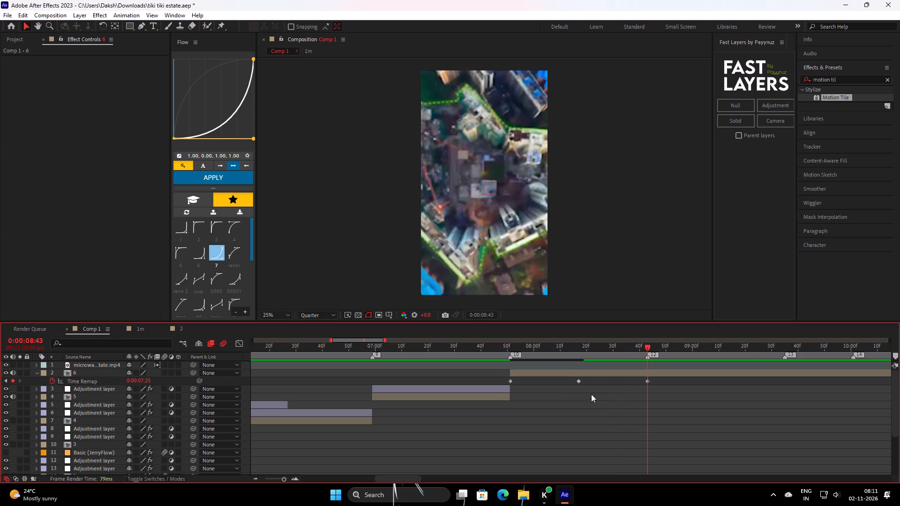
Ease layer 6's Time Remap keyframes with Flow preset 4 on the first pair and preset 7 on the last pair.
left_click_drag(598, 396, 436, 353)
left_click(225, 235)
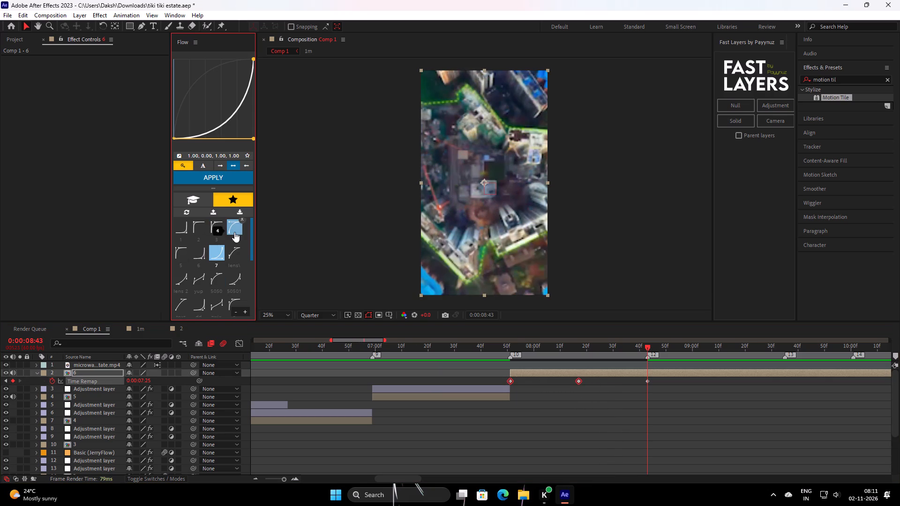
left_click(234, 232)
left_click(230, 179)
left_click_drag(710, 410, 523, 342)
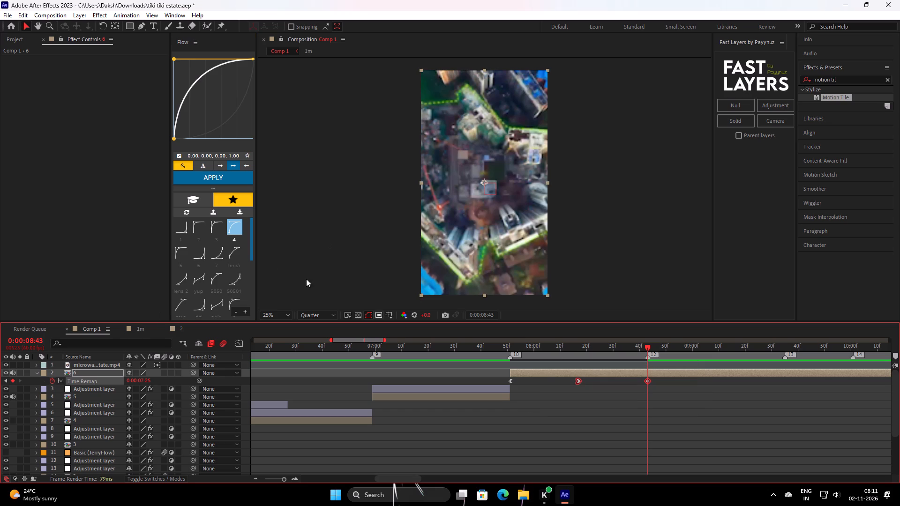
left_click(218, 259)
left_click(237, 180)
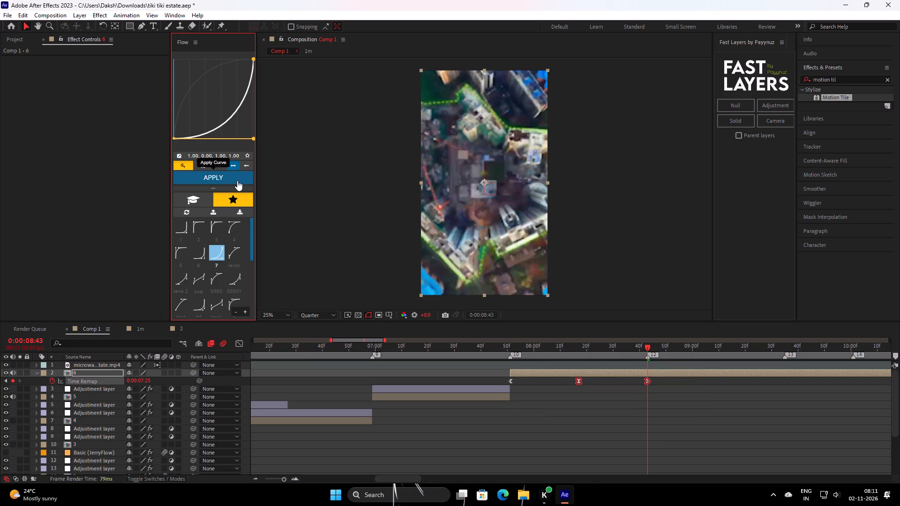
Split layer 6 at 0:00:08:43, delete the part after the split, and preview the remapped Phase 1 clip.
key("ctrl+shift+d")
key("BackSpace")
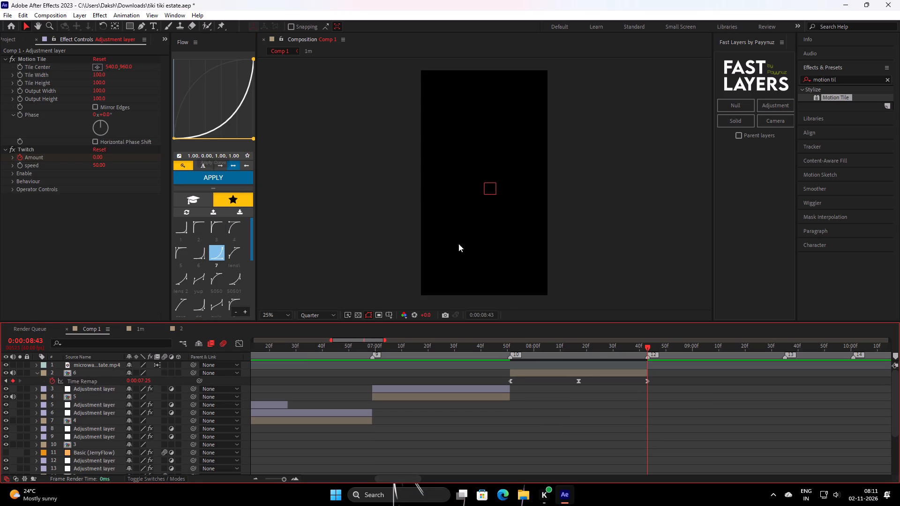
left_click_drag(591, 354, 398, 435)
key("space")
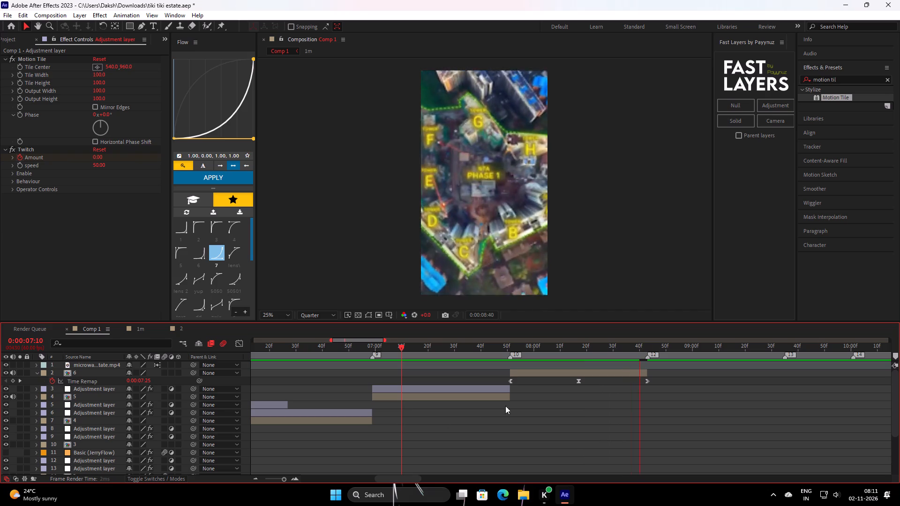
key("space")
Open precomp 6 and set the X position of its microwave estate.mp4 layer to 490.
left_click_drag(601, 354, 574, 368)
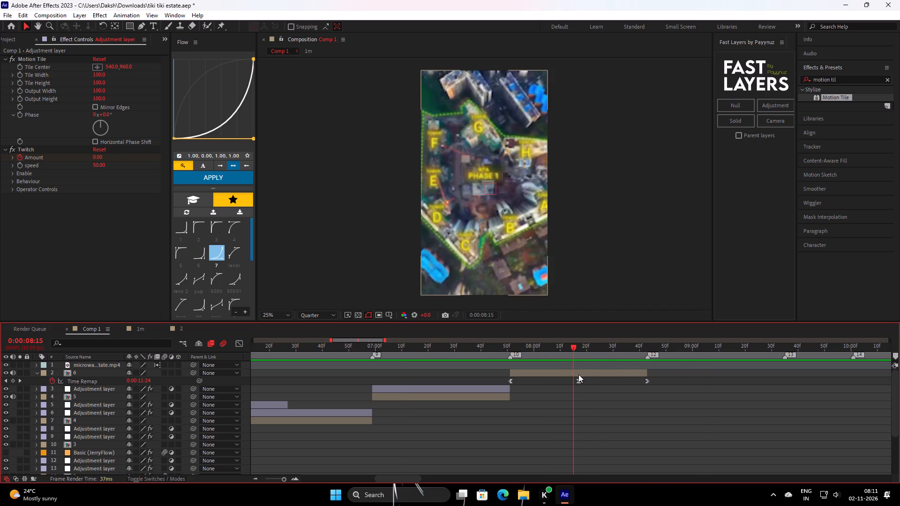
double_click(578, 374)
left_click_drag(438, 351, 899, 350)
left_click(866, 364)
key("p")
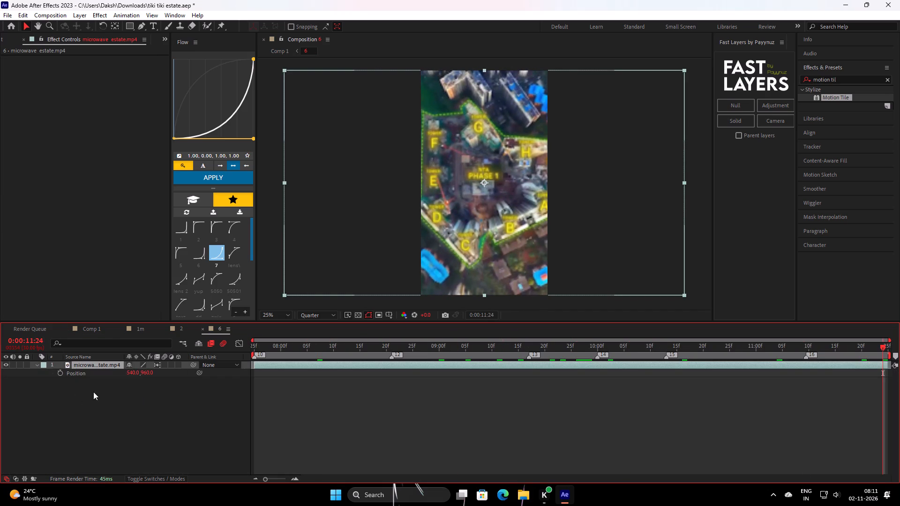
left_click_drag(131, 374, 113, 383)
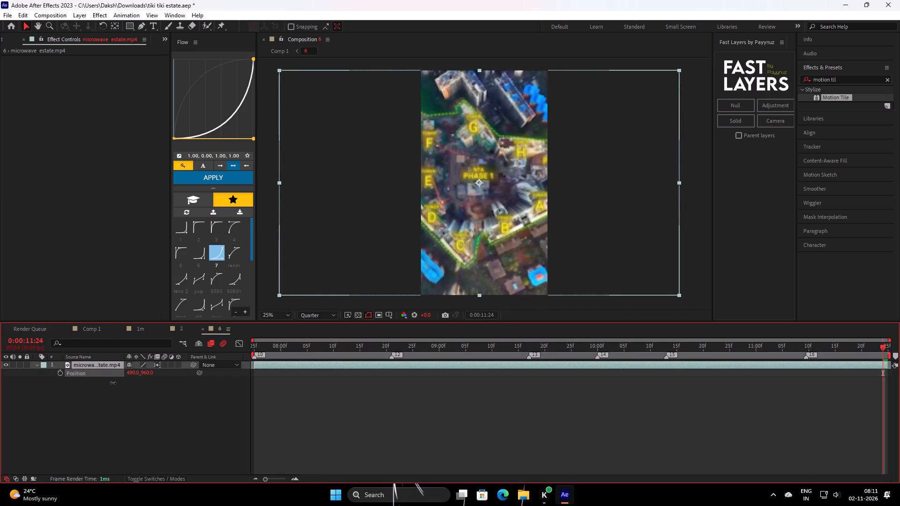
Fine-tune the X position of precomp 6's microwave estate.mp4 layer to about 495, checking the framing at Full preview resolution.
left_click_drag(113, 383, 120, 386)
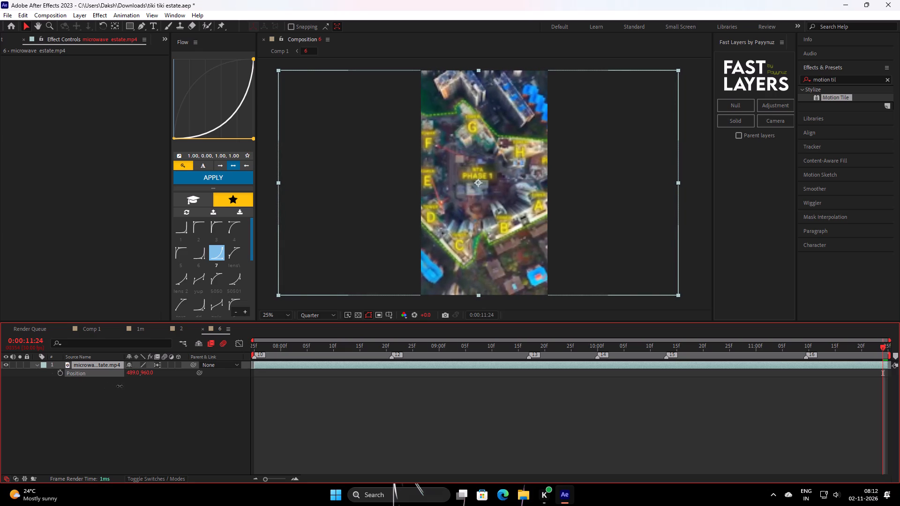
left_click_drag(120, 386, 123, 385)
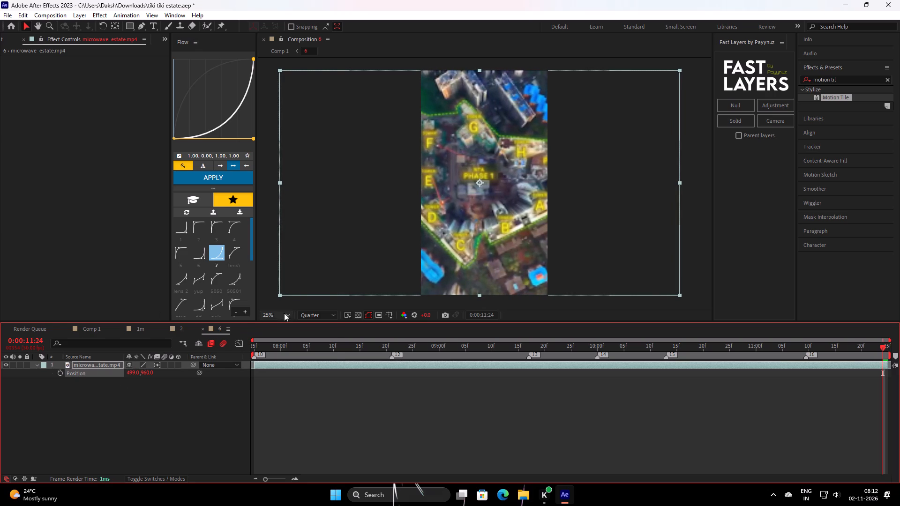
left_click(309, 316)
left_click(308, 341)
scroll(488, 219, "up", 1)
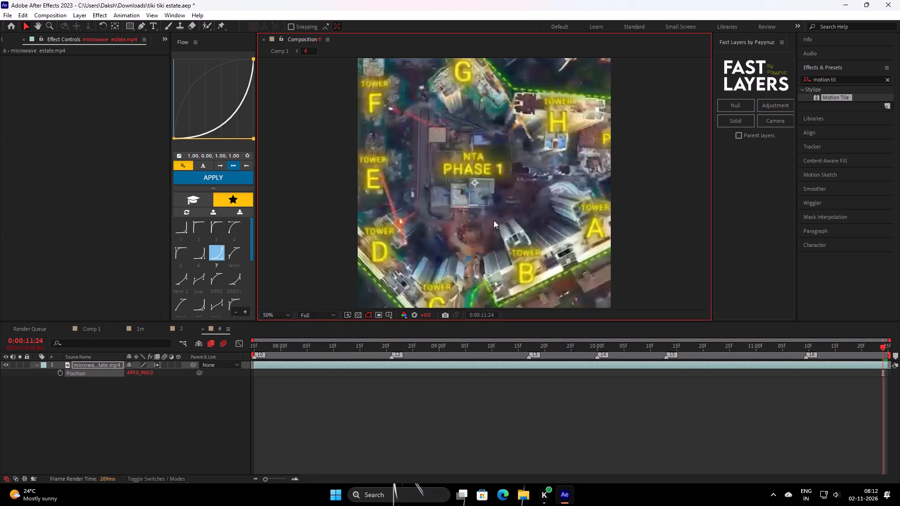
scroll(494, 220, "down", 1)
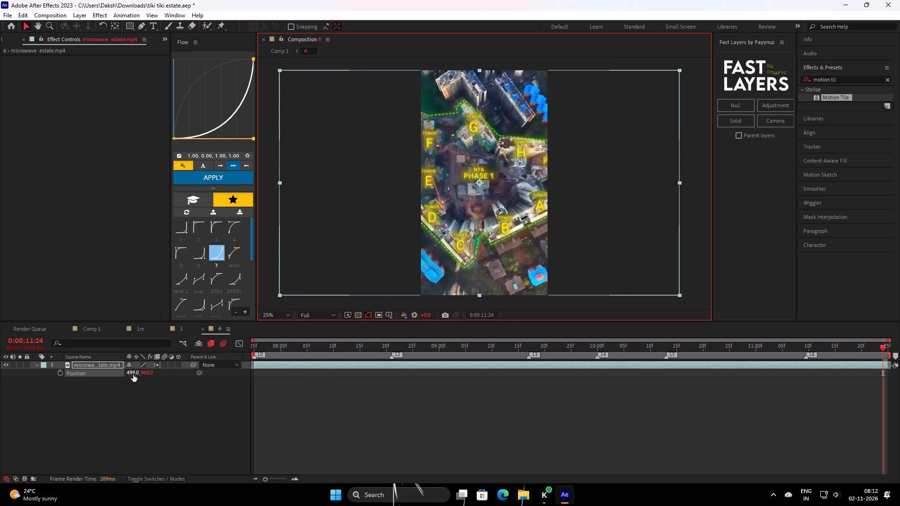
left_click_drag(133, 375, 127, 379, "ctrl")
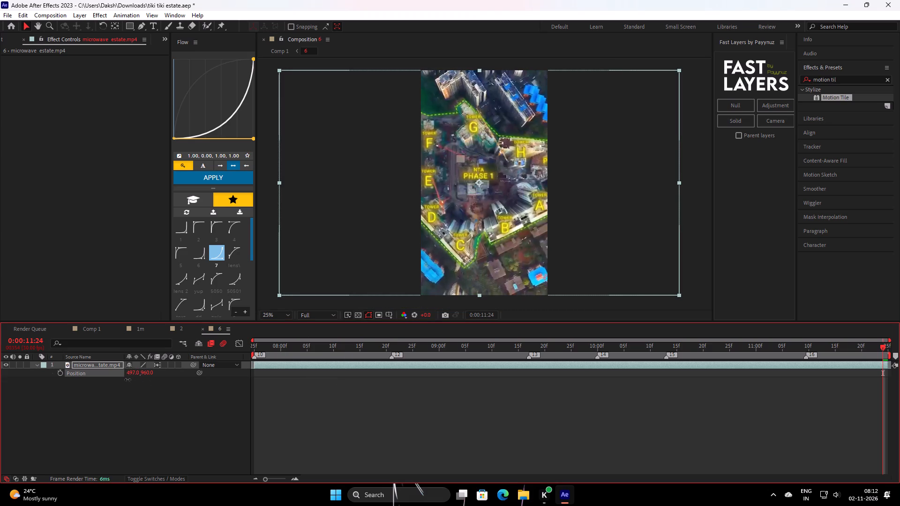
left_click_drag(127, 379, 112, 382, "ctrl")
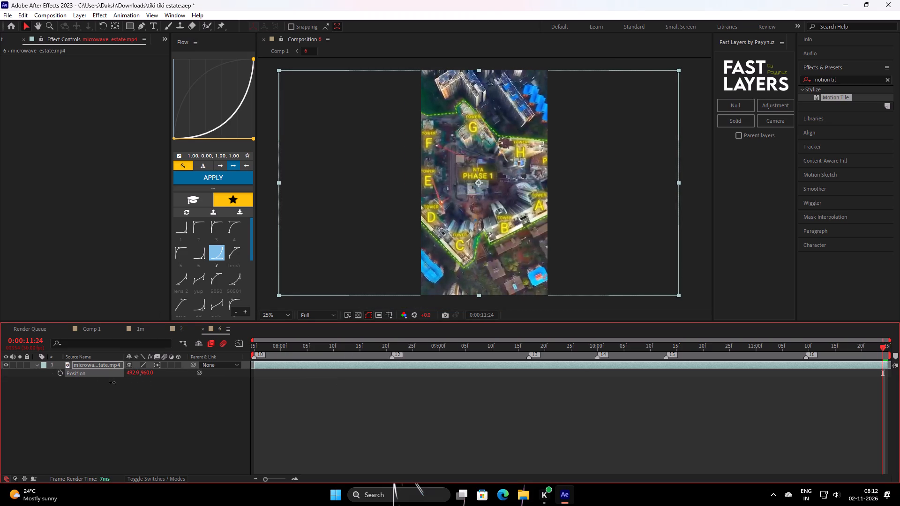
left_click_drag(112, 382, 113, 384, "ctrl")
left_click_drag(113, 384, 114, 385, "ctrl")
left_click_drag(114, 385, 115, 385, "ctrl")
scroll(629, 152, "up", 1)
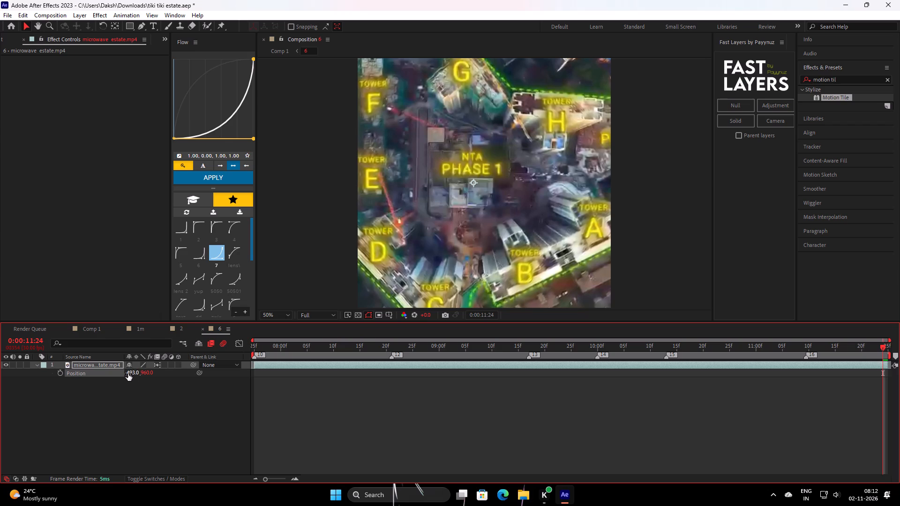
left_click_drag(129, 376, 135, 378, "ctrl")
left_click_drag(135, 378, 136, 378, "ctrl")
left_click_drag(136, 378, 136, 379, "ctrl")
left_click_drag(136, 379, 144, 379, "ctrl")
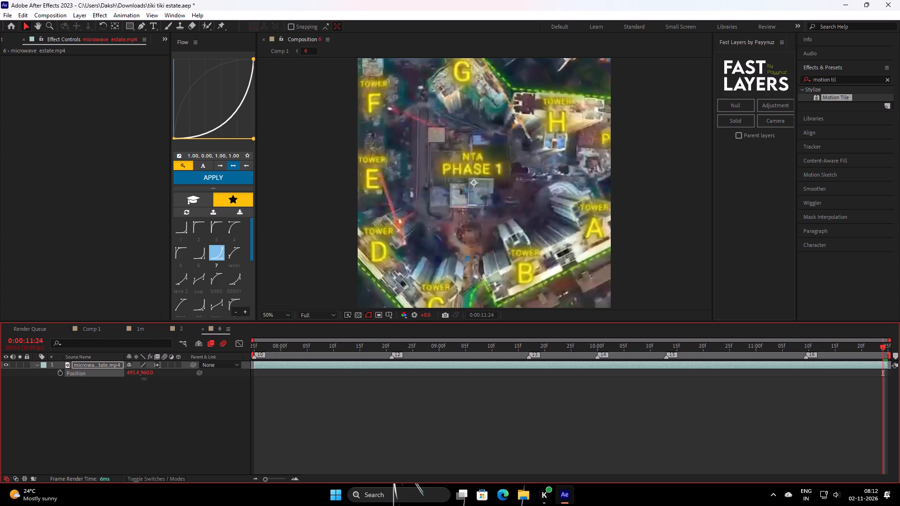
left_click_drag(144, 379, 145, 382, "ctrl")
Return to Comp 1 and review the repositioned Phase 1 clip together with the preceding estate shots.
left_click(98, 332)
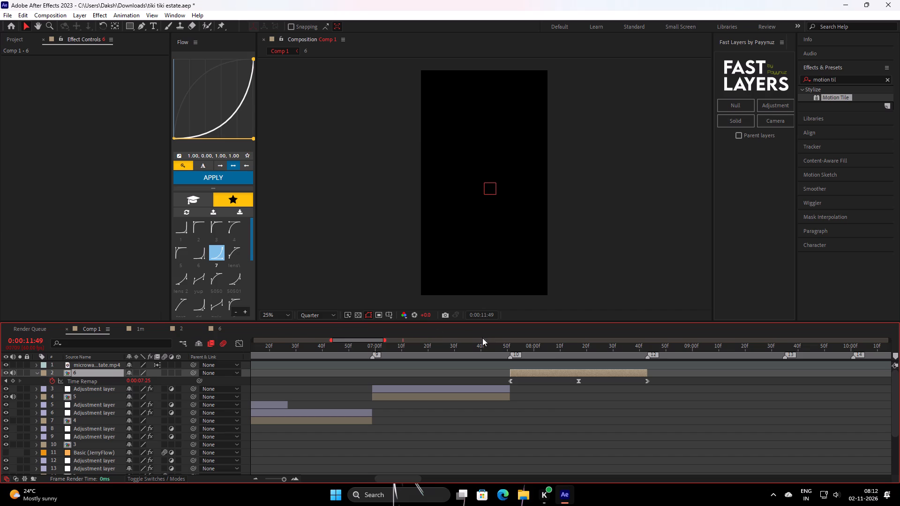
left_click_drag(554, 345, 400, 390)
key("space")
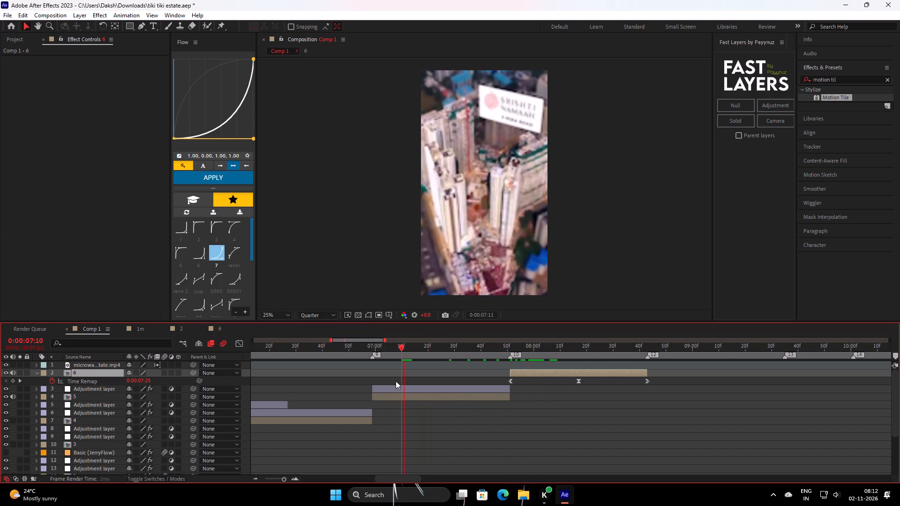
key("space")
left_click_drag(570, 350, 557, 368)
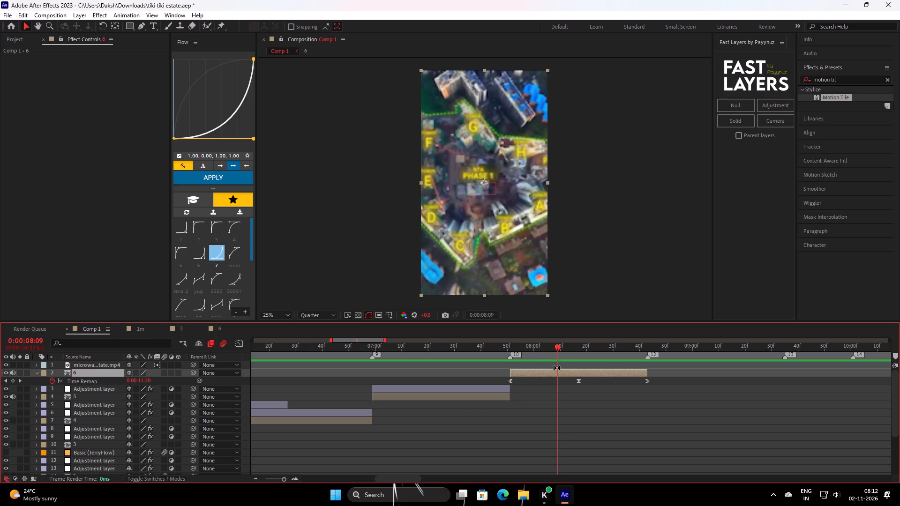
left_click_drag(546, 349, 468, 387)
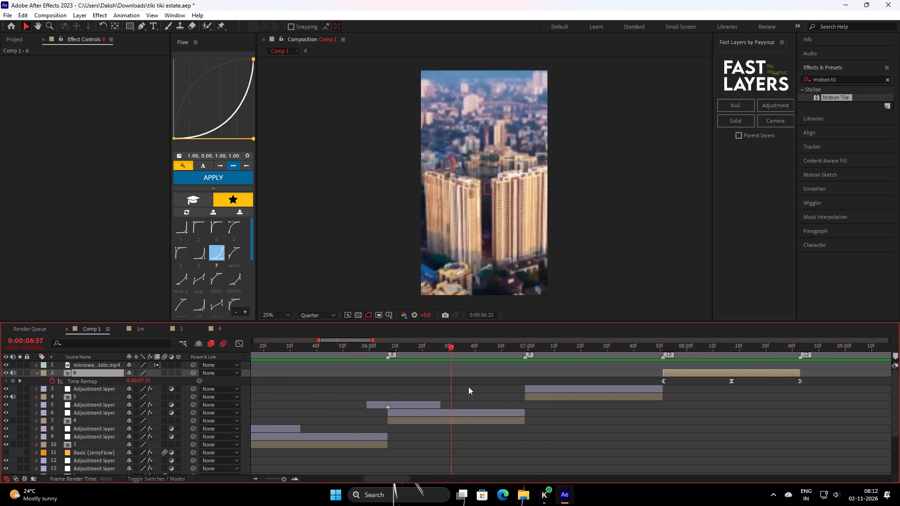
left_click_drag(468, 387, 263, 429)
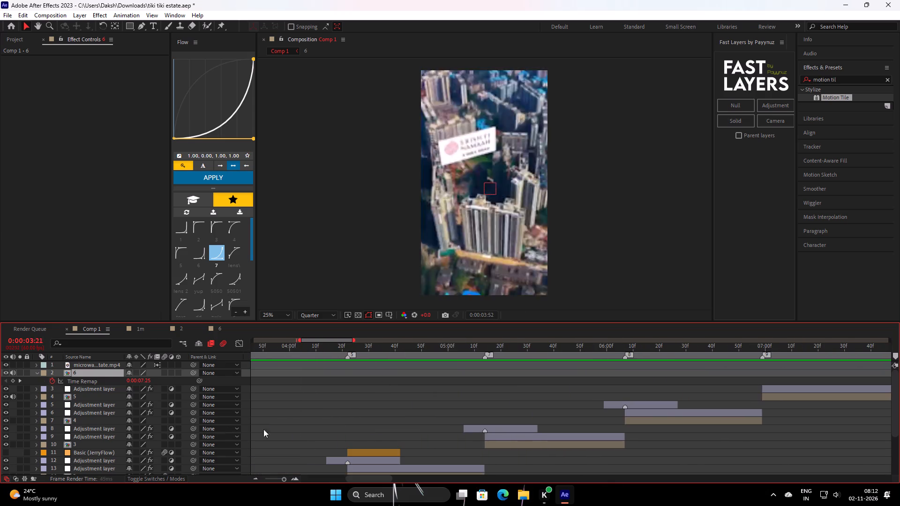
left_click_drag(263, 429, 658, 390)
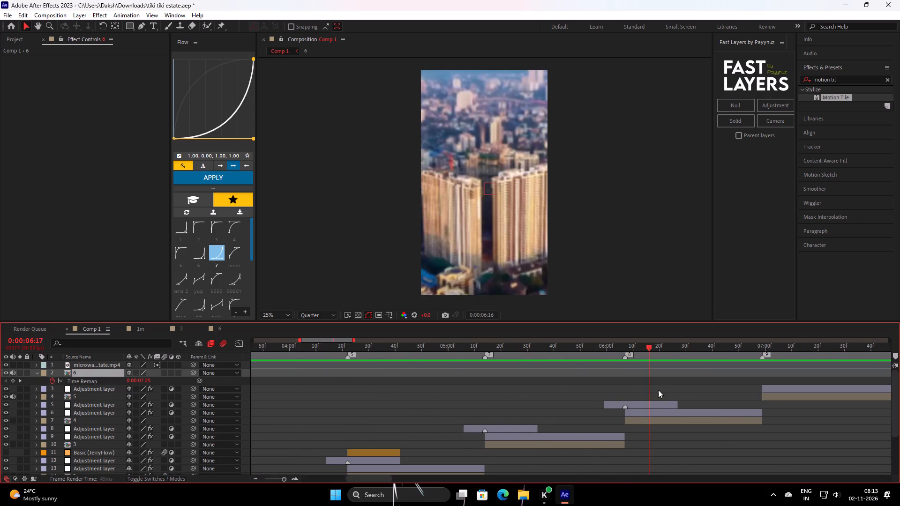
left_click_drag(658, 390, 557, 449)
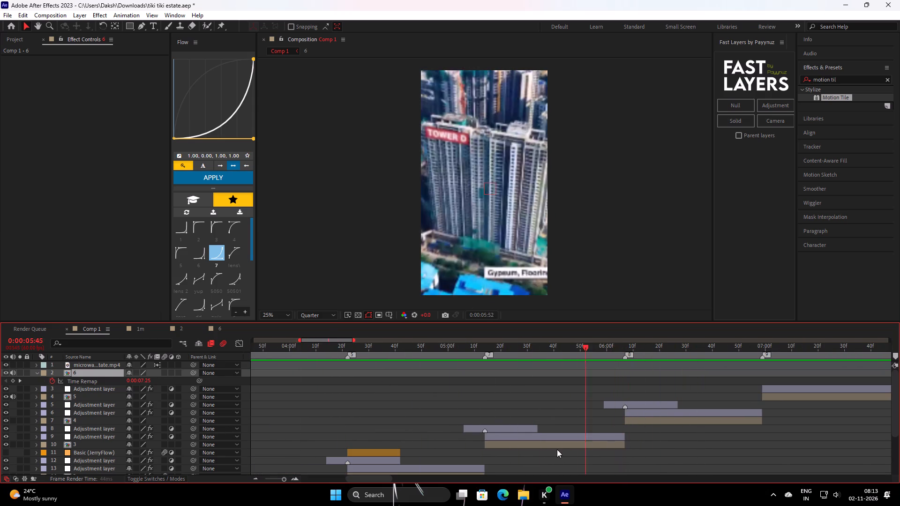
left_click_drag(557, 449, 550, 451)
Duplicate the S_BlurMoCurves adjustment layer above clip 3, start the copy at 0:00:07:51, and place it directly above layer 6.
left_click(554, 434)
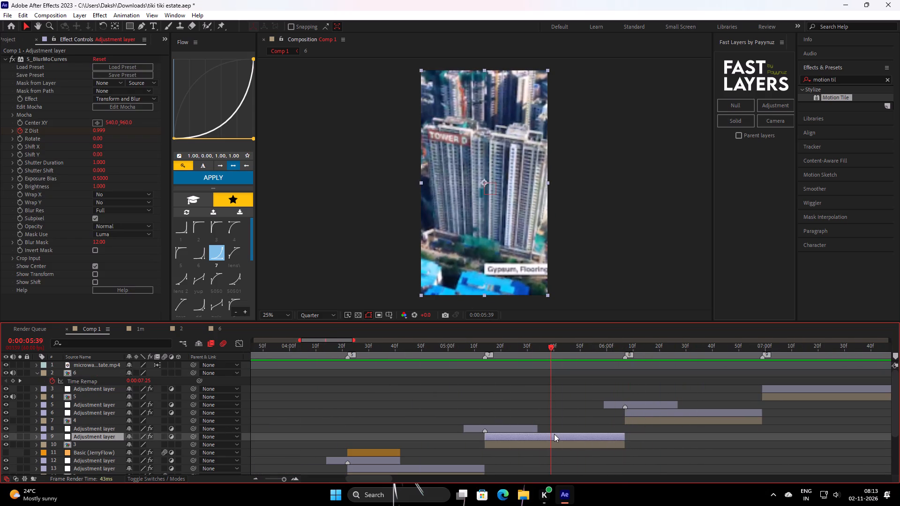
key("ctrl+d")
left_click_drag(538, 439, 669, 435)
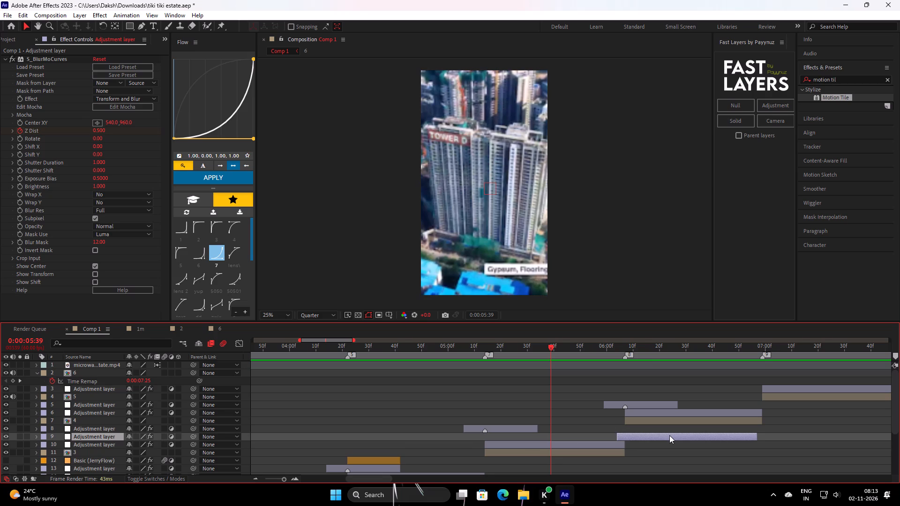
left_click_drag(659, 435, 803, 446)
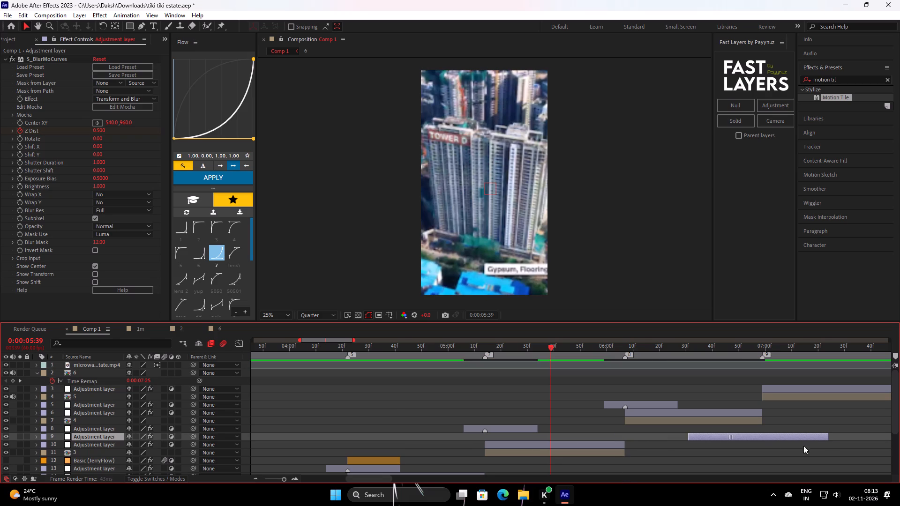
left_click_drag(803, 446, 701, 465)
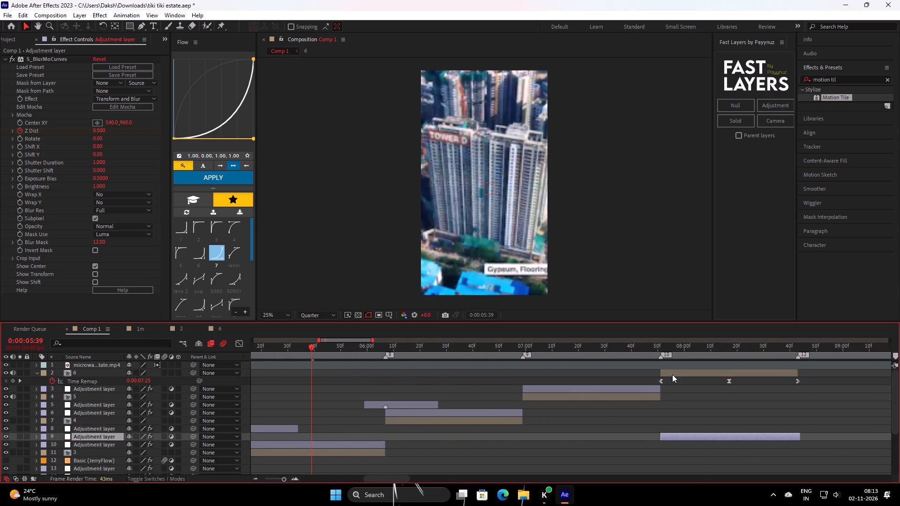
left_click_drag(674, 347, 659, 388)
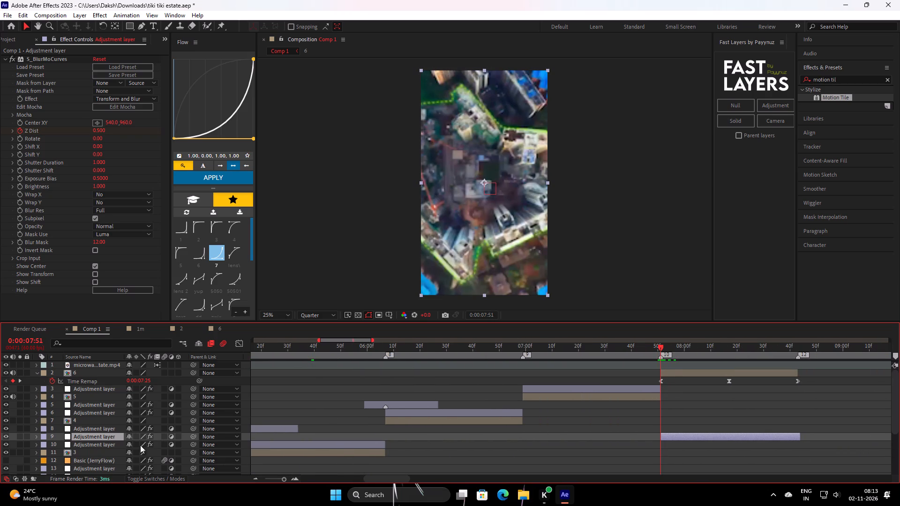
left_click_drag(110, 438, 116, 371)
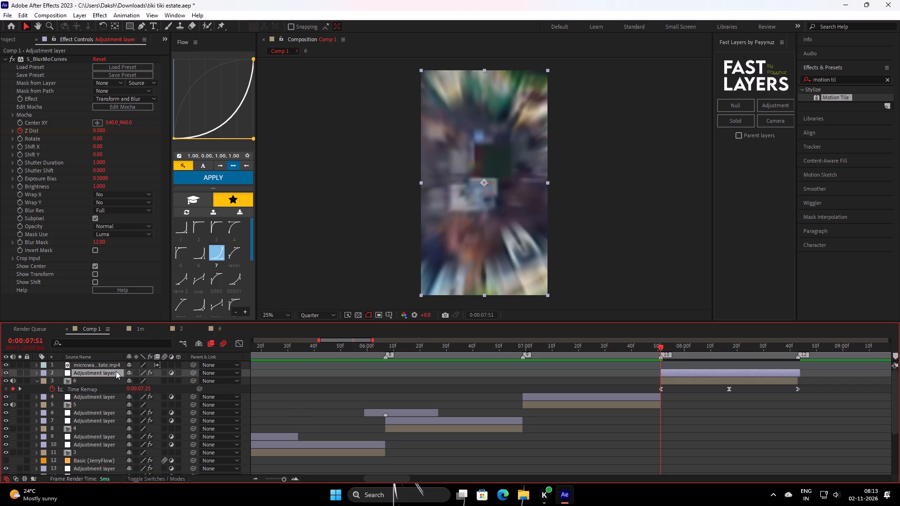
Compress the new adjustment layer's Z Dist keyframes to match layer 6's Time Remap keyframes, ending at 0:00:08:43, and preview the zoom.
key("u")
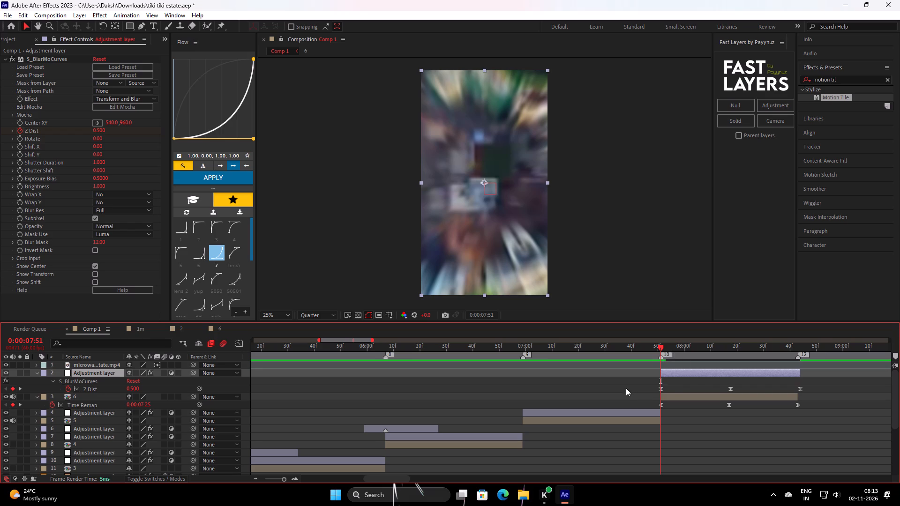
left_click_drag(626, 389, 823, 392)
left_click_drag(802, 387, 798, 391, "alt")
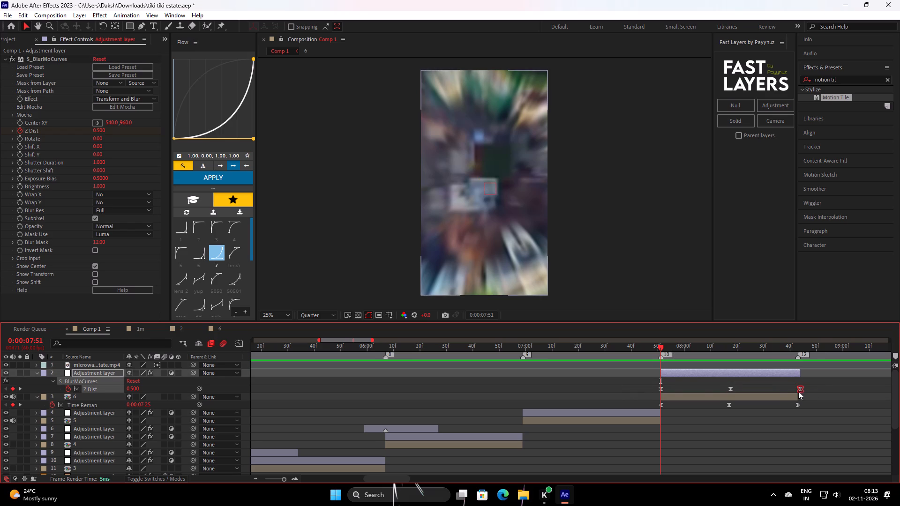
left_click_drag(798, 391, 800, 391, "alt")
left_click_drag(600, 374, 822, 393)
left_click_drag(800, 388, 799, 394, "alt")
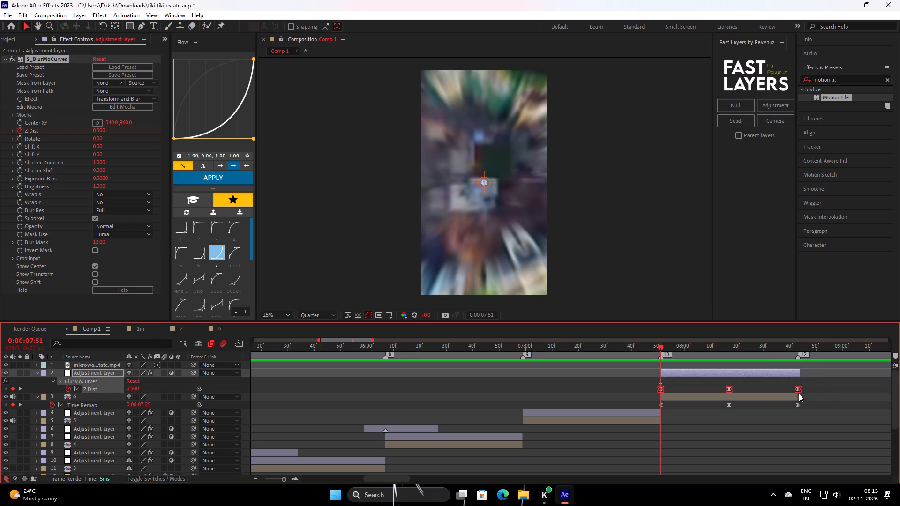
left_click_drag(799, 394, 798, 395, "alt")
left_click_drag(715, 352, 576, 396)
key("space")
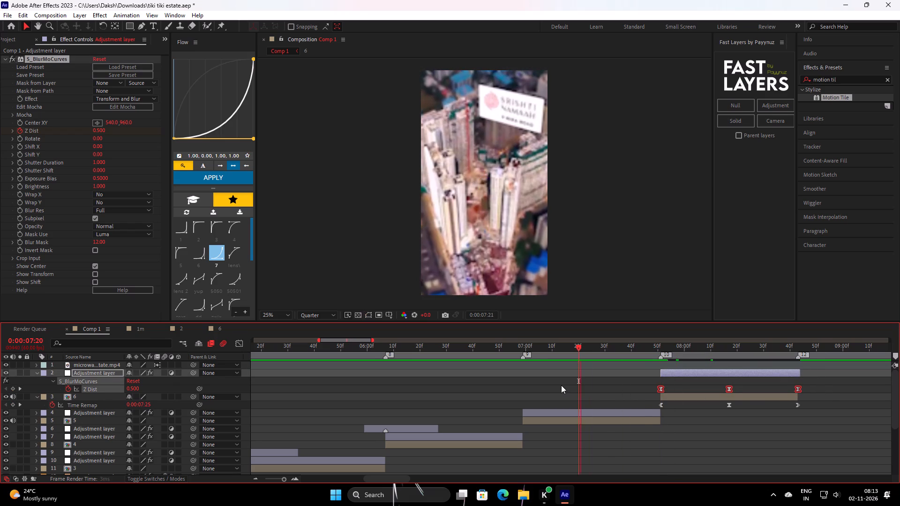
key("space")
left_click_drag(686, 356, 677, 361)
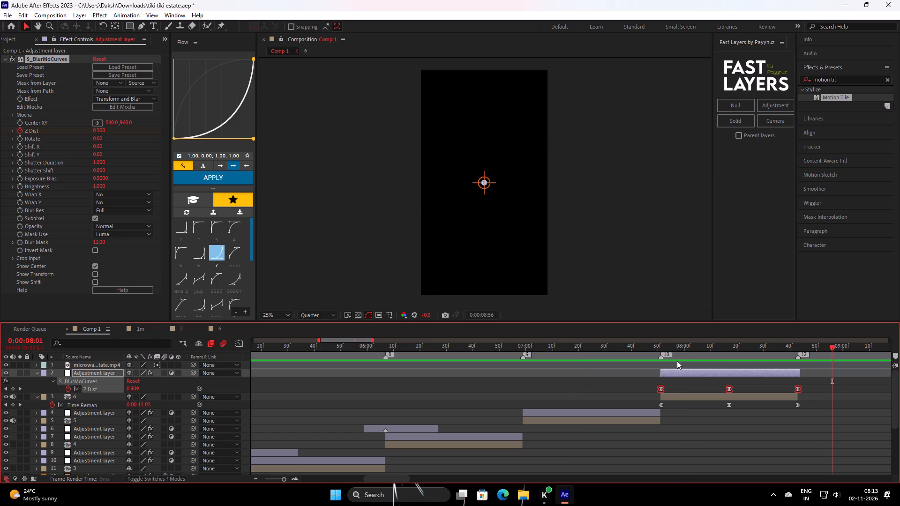
left_click_drag(677, 361, 656, 386)
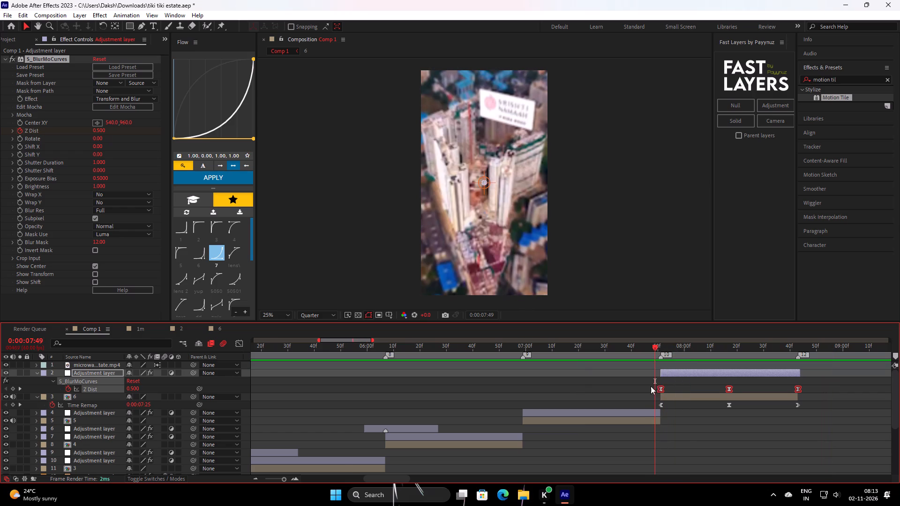
Ease the first two Z Dist keyframes of the adjustment layer above layer 6 with the Flow preset ds (0.00, 0.80, 0.20, 1.00).
left_click_drag(645, 386, 738, 399)
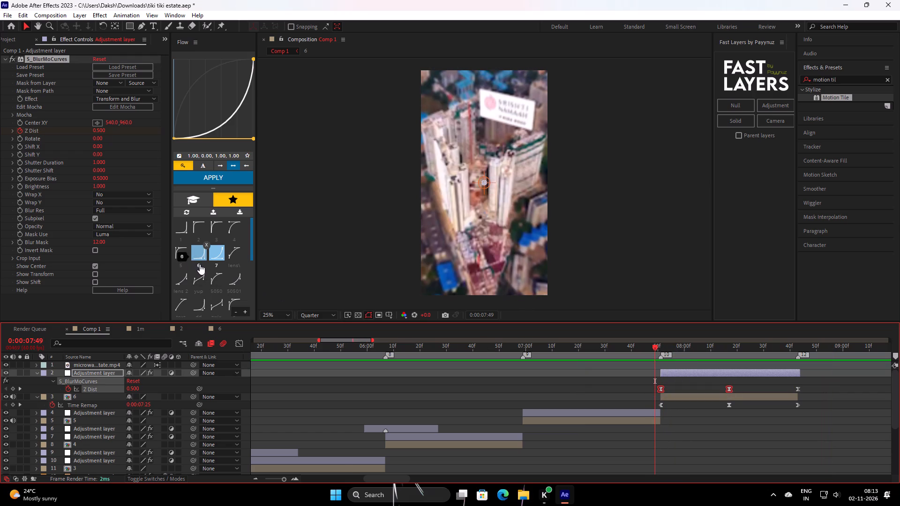
scroll(195, 275, "down", 1)
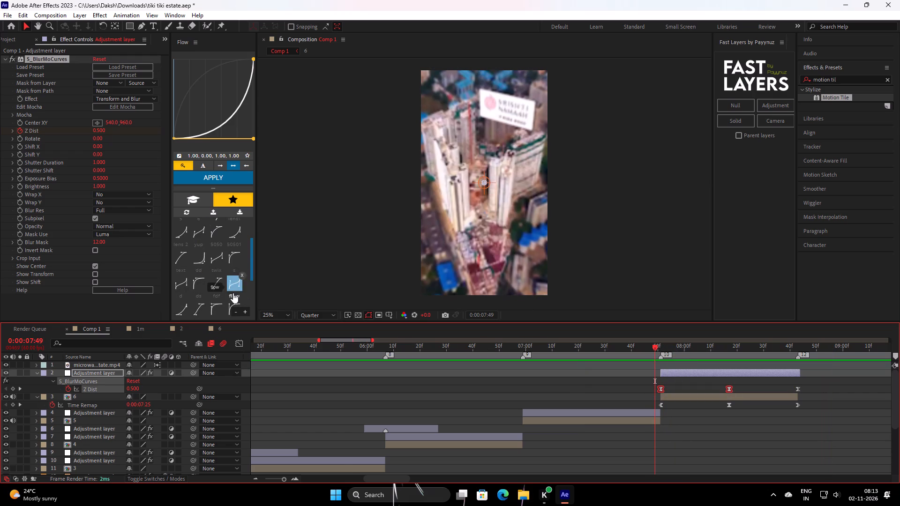
left_click(196, 283)
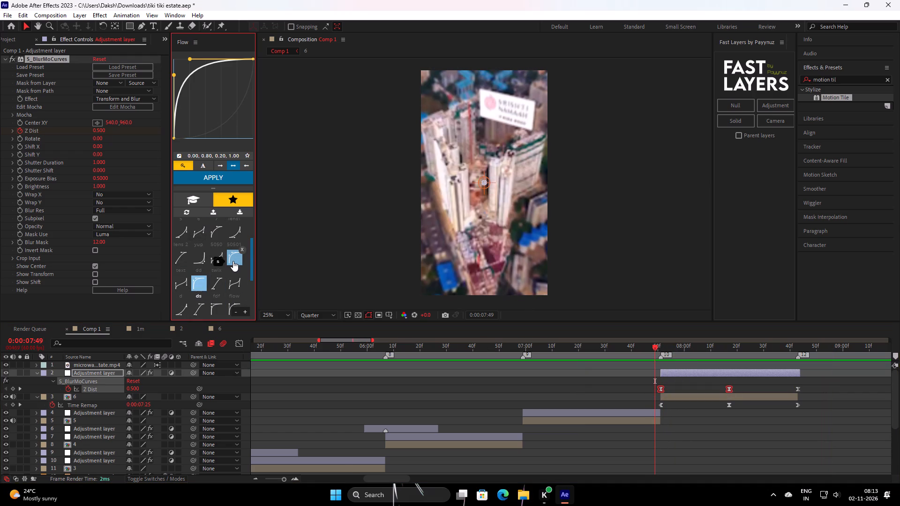
left_click(233, 261)
left_click(195, 282)
scroll(222, 280, "down", 1)
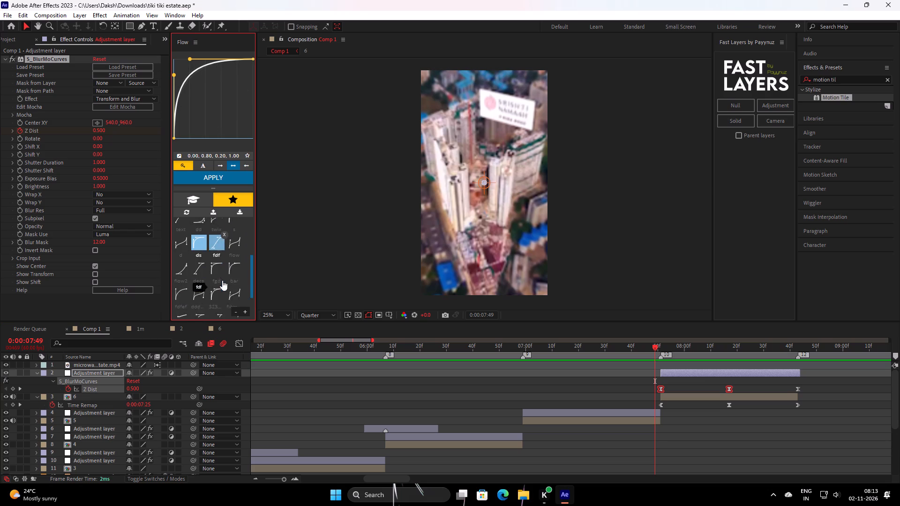
scroll(225, 297, "down", 1)
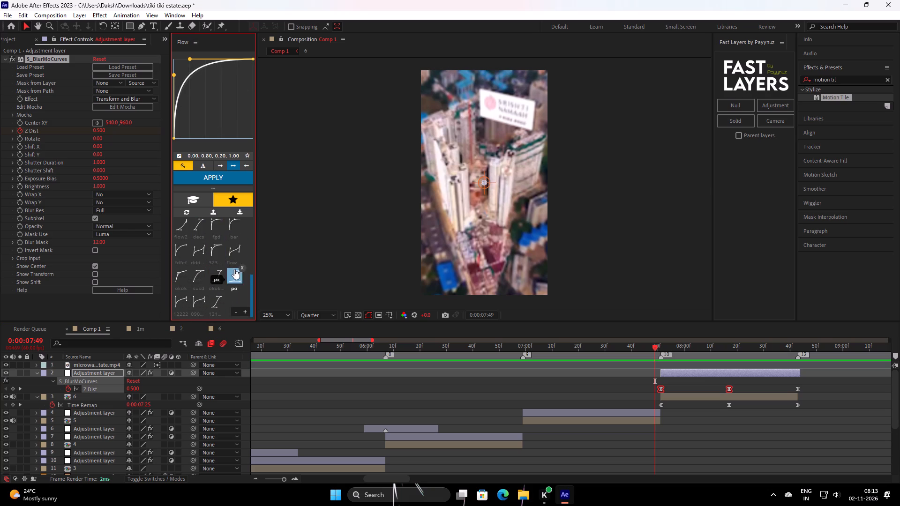
left_click(228, 182)
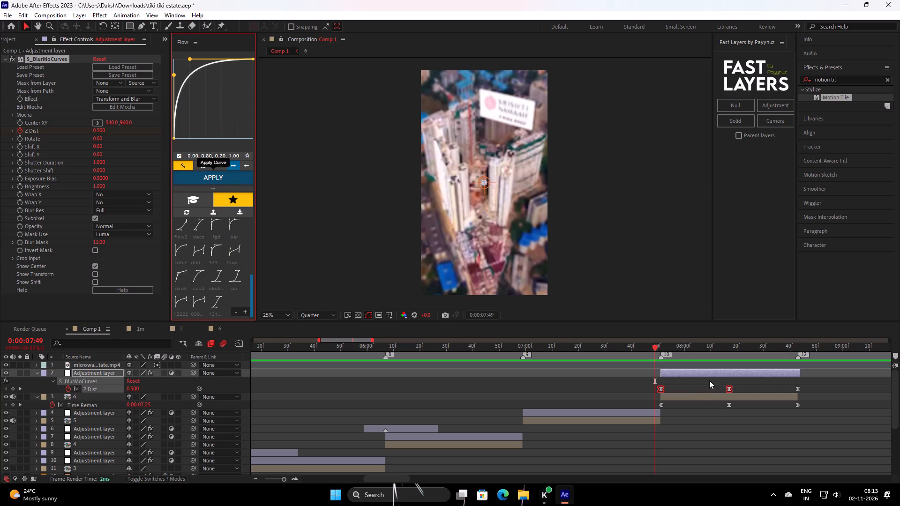
Reverse the Flow curve to 0.80, 0.00, 1.00, 0.20 and apply it to the last two Z Dist keyframes.
left_click_drag(710, 380, 811, 396)
scroll(205, 264, "up", 1)
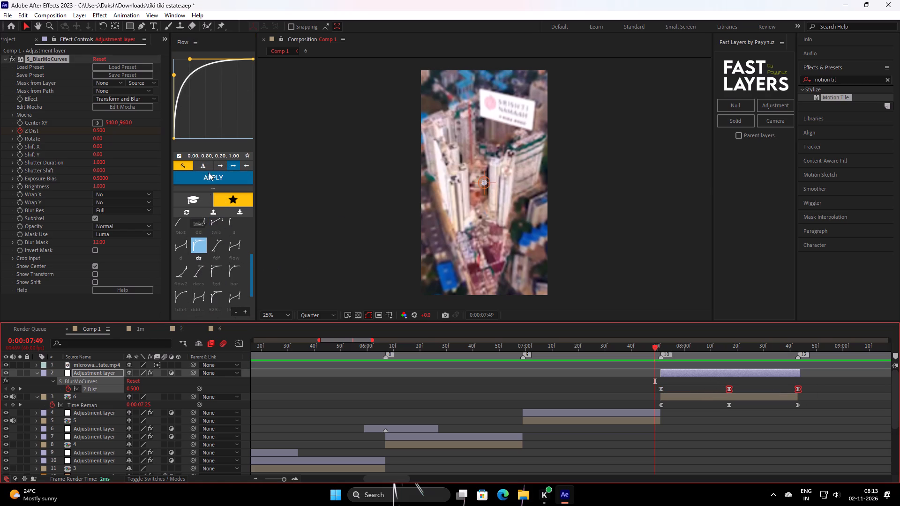
right_click(199, 111)
left_click(242, 154)
left_click(235, 179)
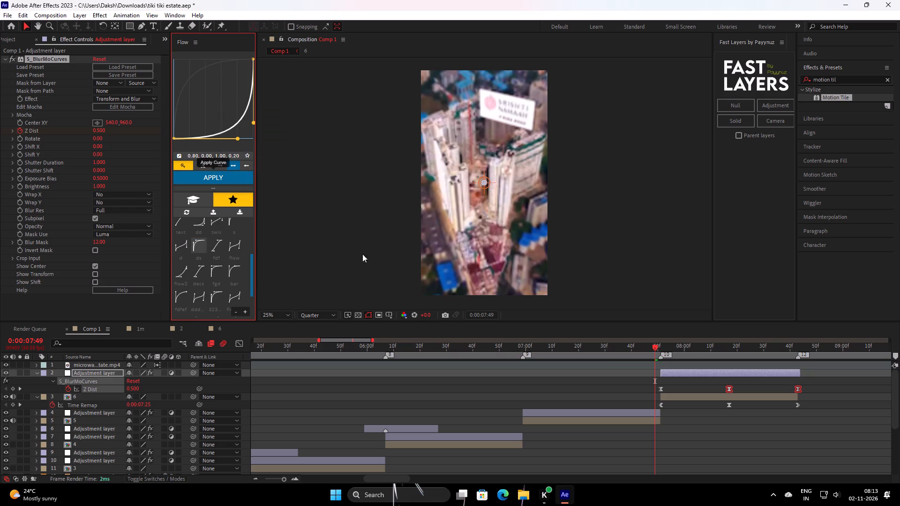
Review the re-eased zoom on the Phase 1 clip together with the preceding estate shots, ending at 0:00:07:51.
left_click_drag(682, 357, 538, 399)
key("space")
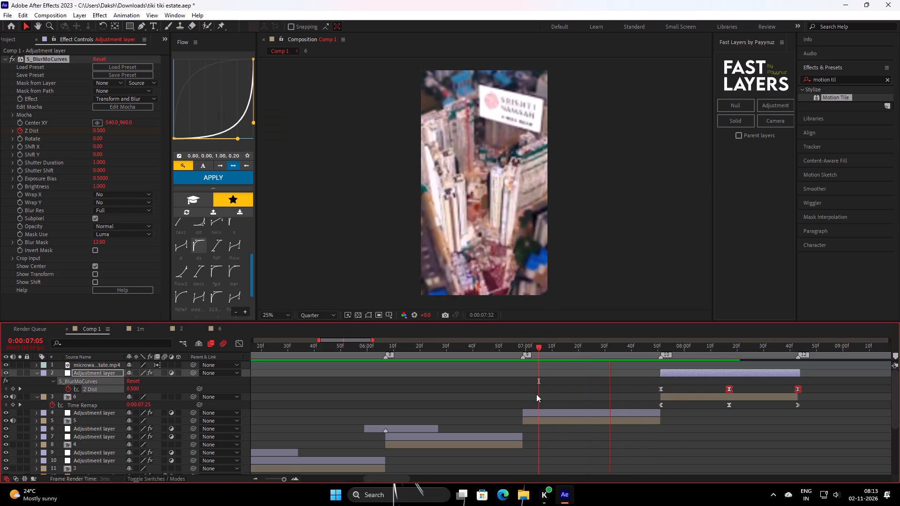
key("space")
left_click_drag(723, 350, 697, 362)
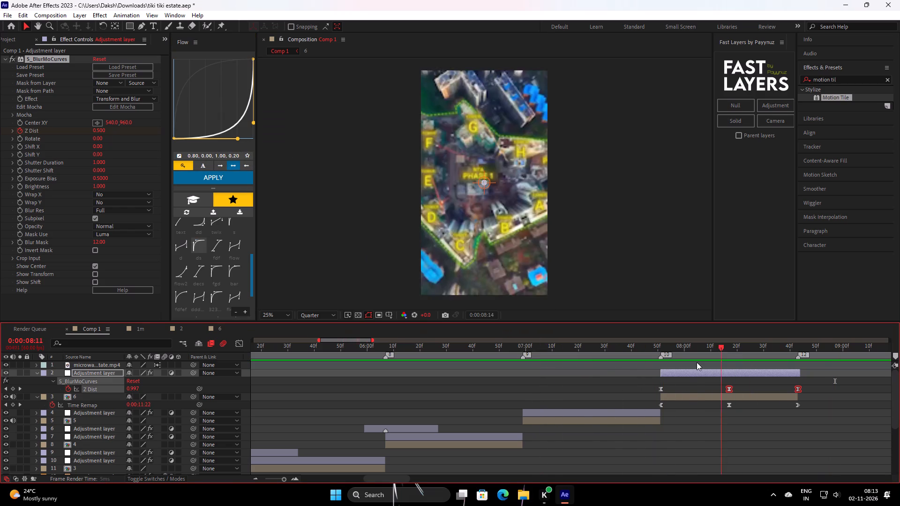
left_click_drag(697, 362, 733, 351)
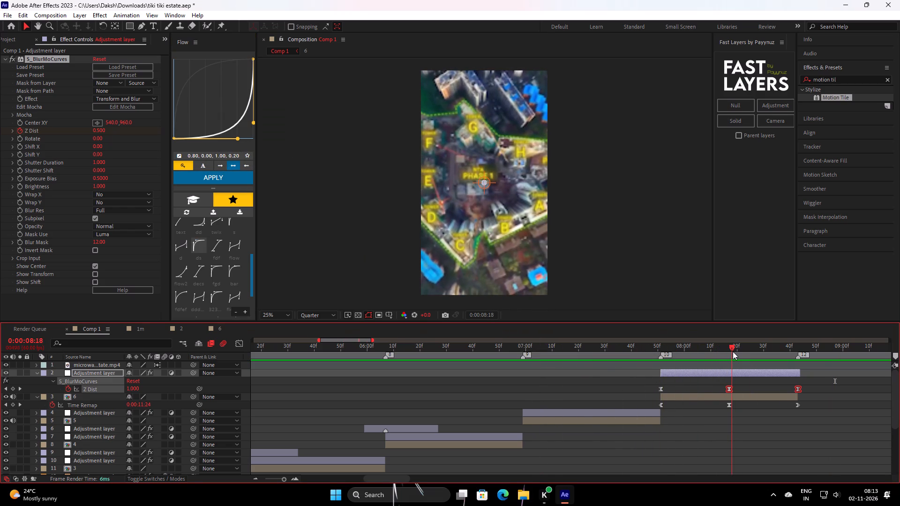
left_click_drag(733, 351, 656, 386)
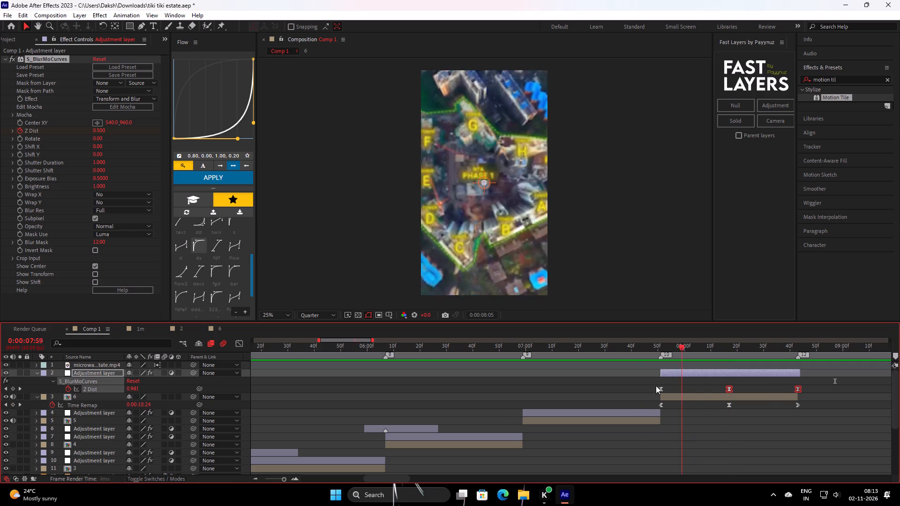
left_click_drag(656, 386, 189, 397)
key("space")
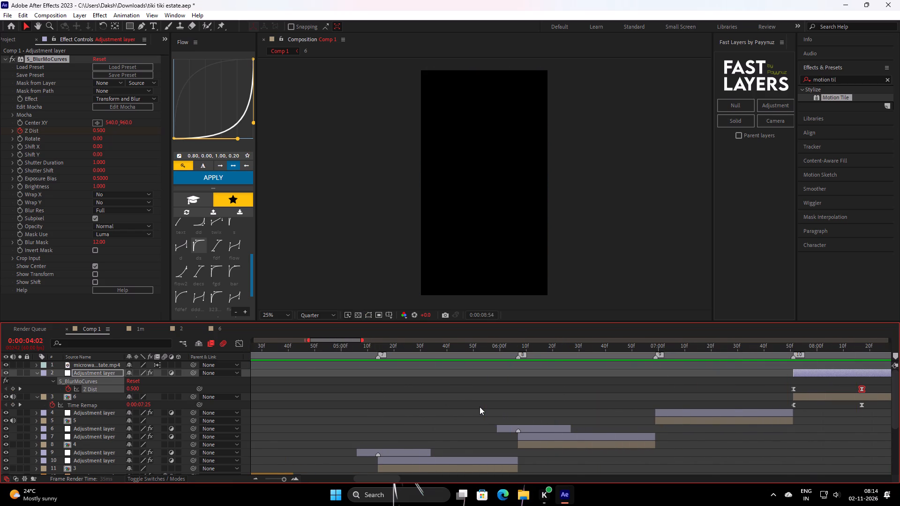
key("space")
left_click_drag(481, 351, 341, 395)
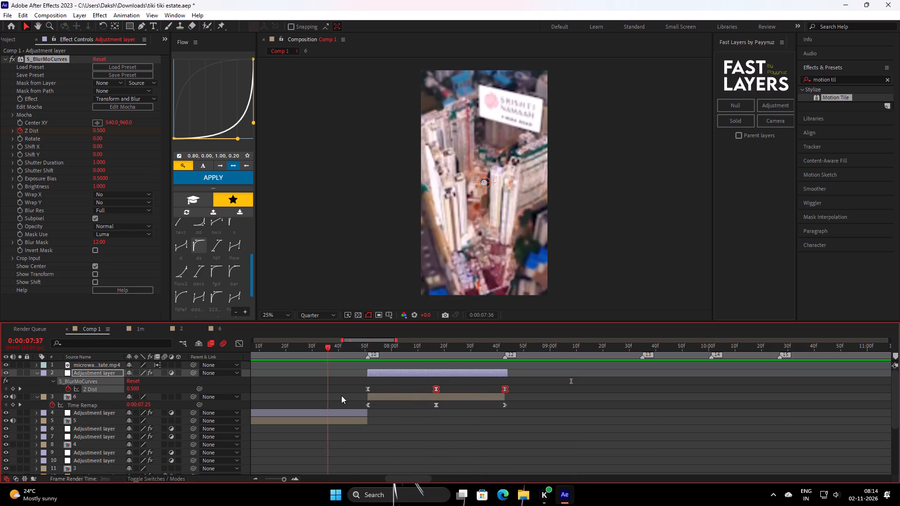
left_click_drag(341, 395, 370, 389)
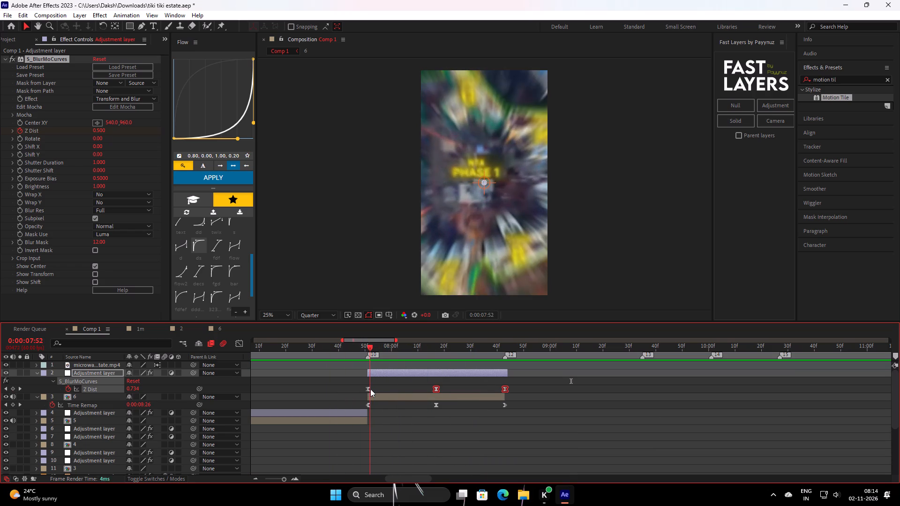
left_click_drag(370, 389, 367, 393)
Collapse the layer properties and trim the adjustment layer above layer 6 to end with layer 6 at 0:00:08:43.
left_click(406, 419)
type("ss")
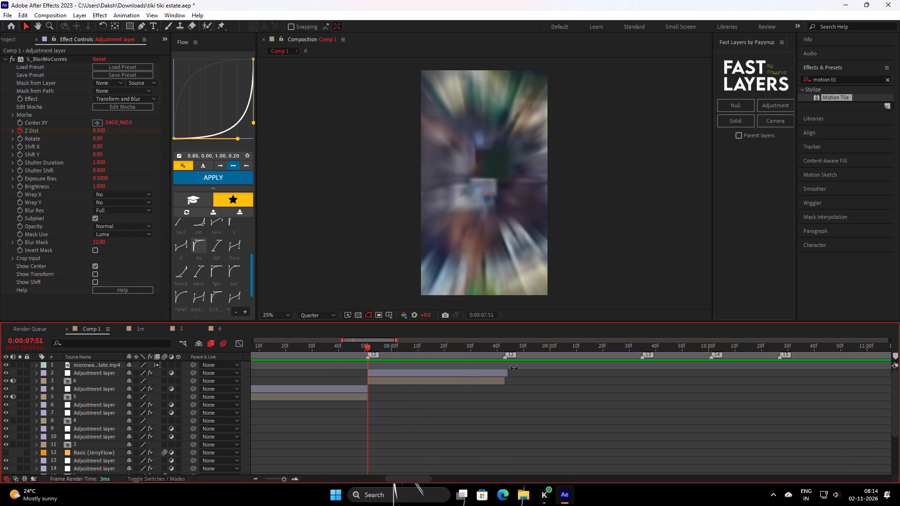
left_click_drag(509, 373, 505, 379)
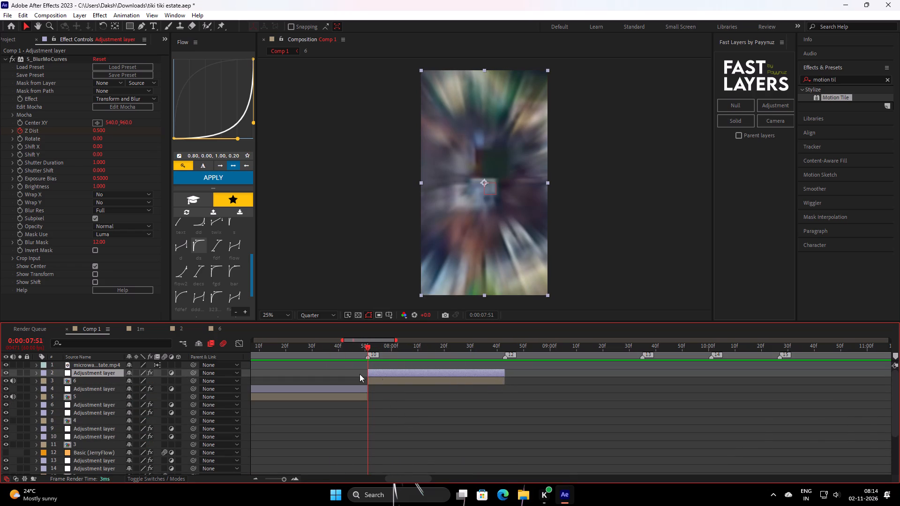
Slide the microwave estate.mp4 layer along the timeline until its close-up of Tower B and Tower A falls at 0:00:07:51.
left_click(114, 364)
key("bracketleft")
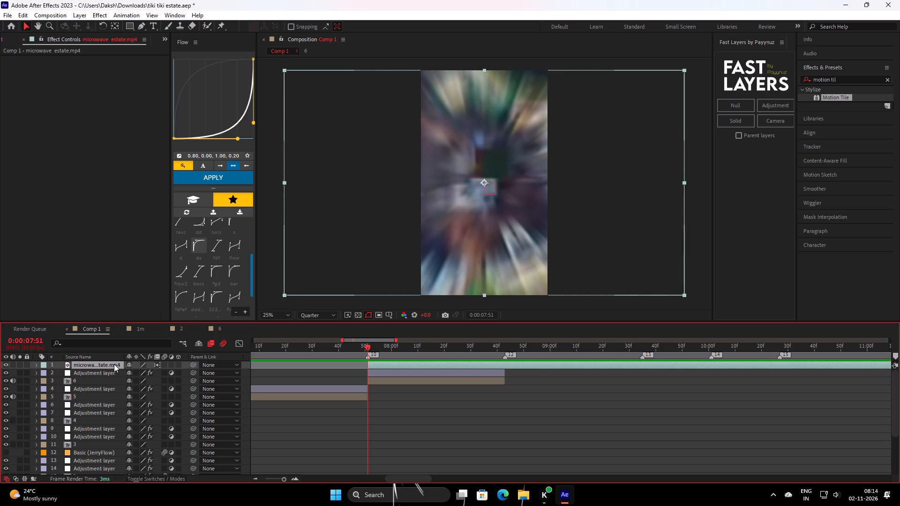
left_click_drag(676, 365, 550, 390)
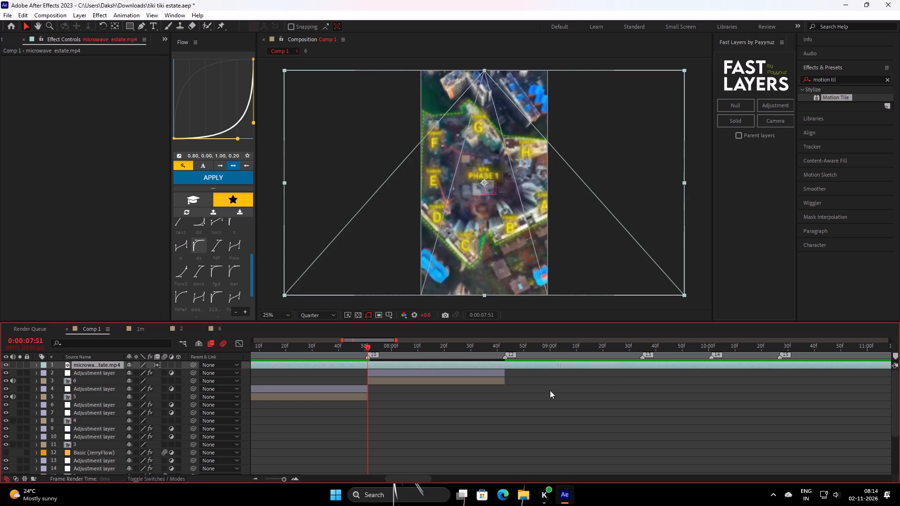
left_click_drag(550, 390, 275, 388)
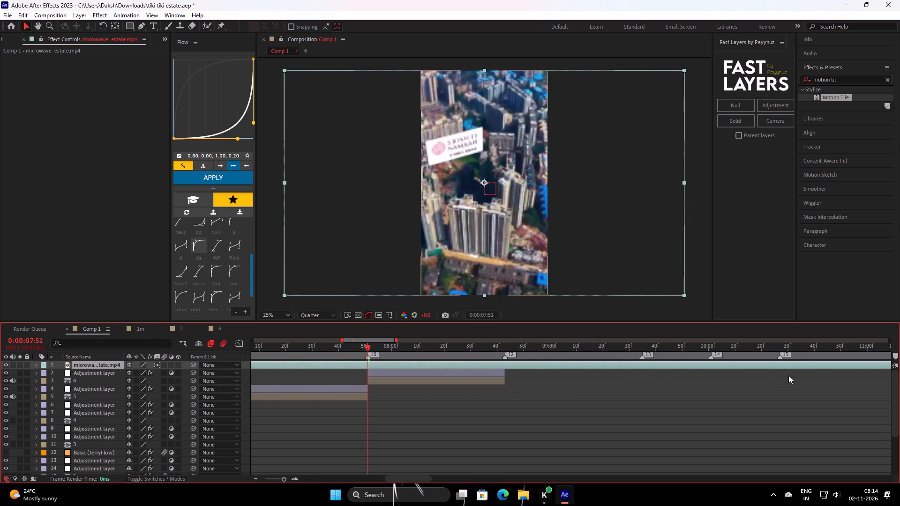
left_click_drag(809, 364, 491, 376)
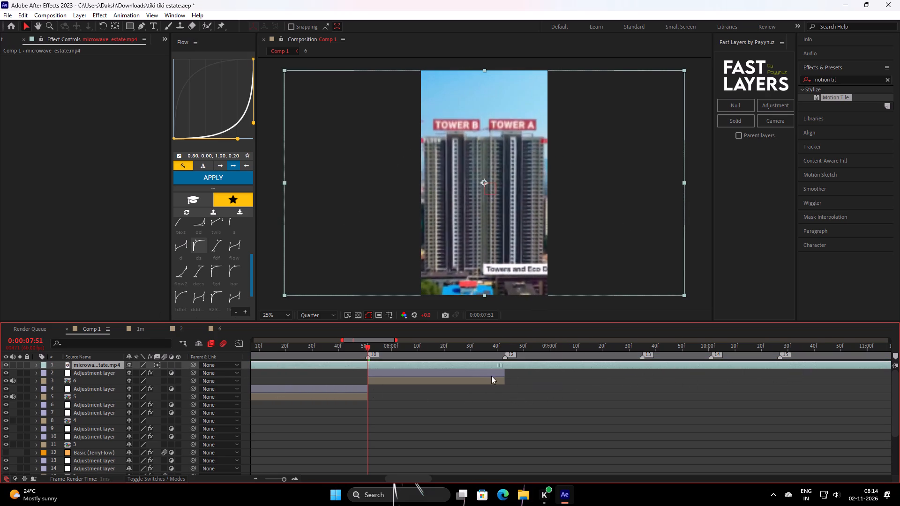
left_click_drag(491, 376, 761, 376)
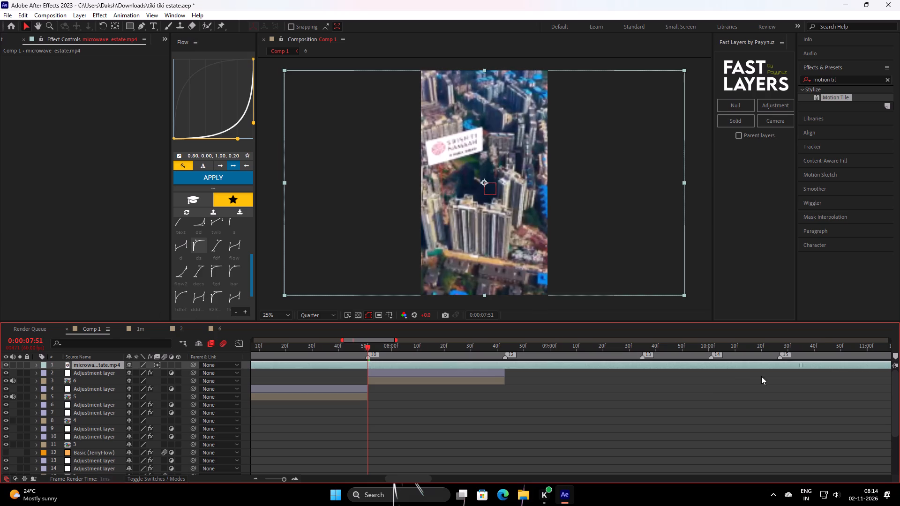
left_click_drag(761, 376, 404, 378)
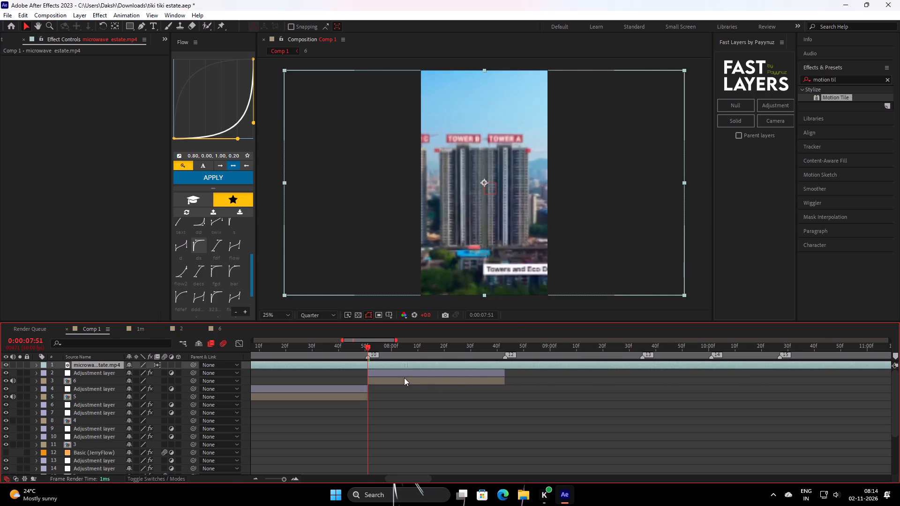
left_click_drag(404, 378, 755, 382)
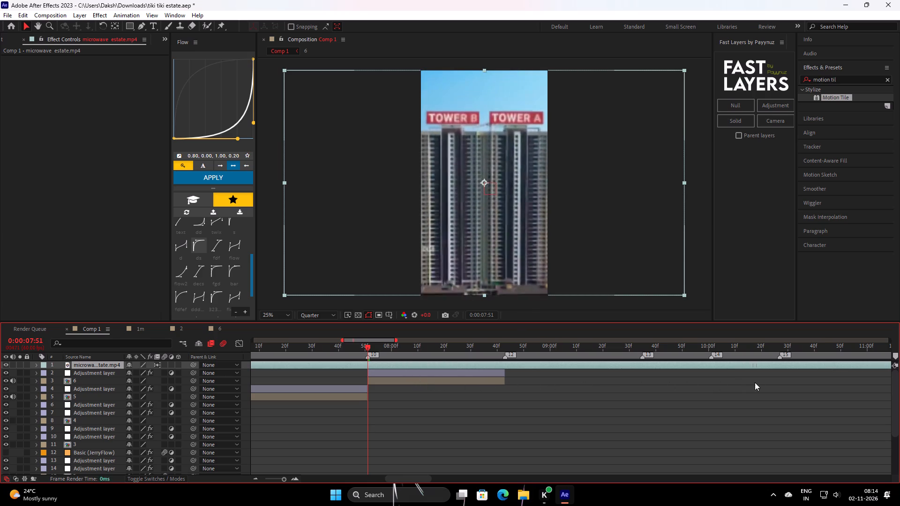
left_click_drag(755, 382, 501, 394)
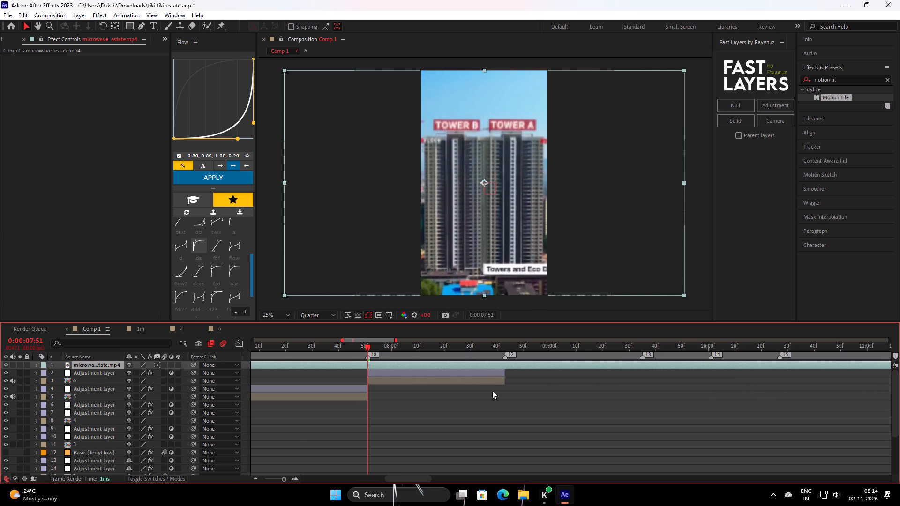
left_click_drag(705, 363, 396, 379)
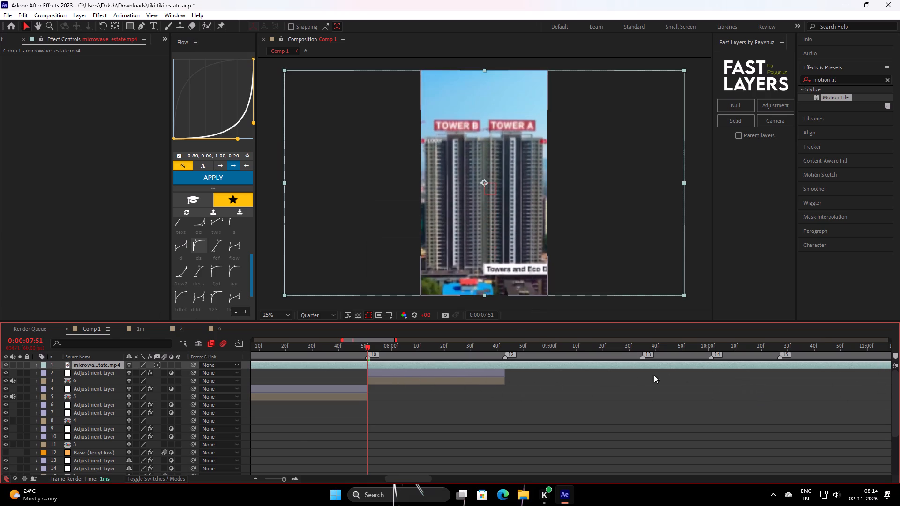
left_click_drag(790, 367, 490, 398)
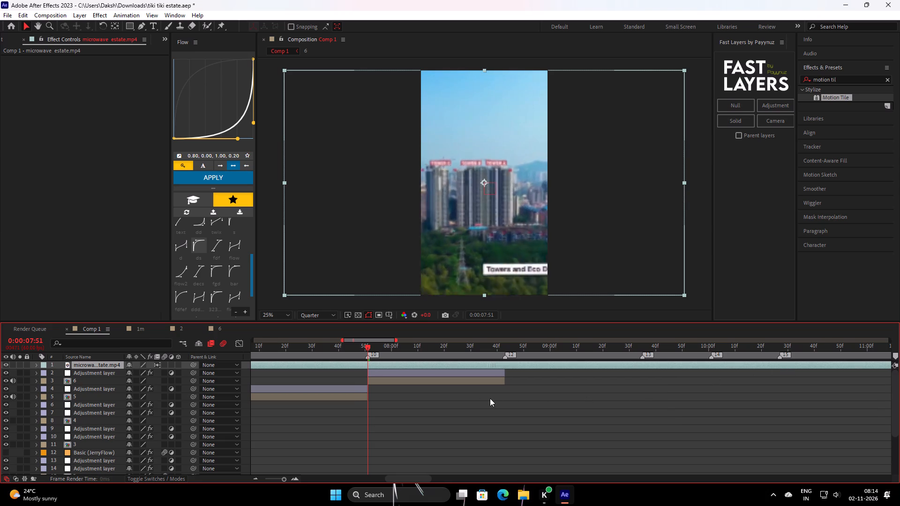
left_click_drag(490, 398, 469, 397)
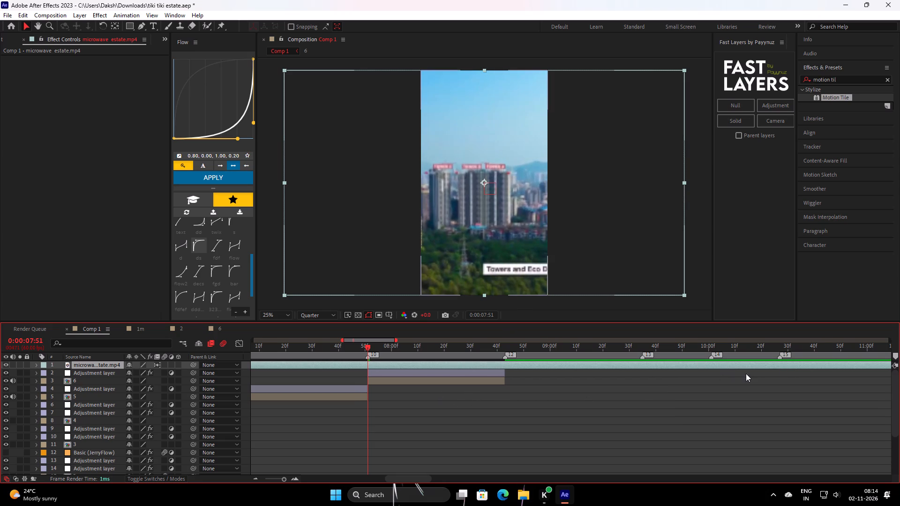
left_click_drag(762, 366, 442, 394)
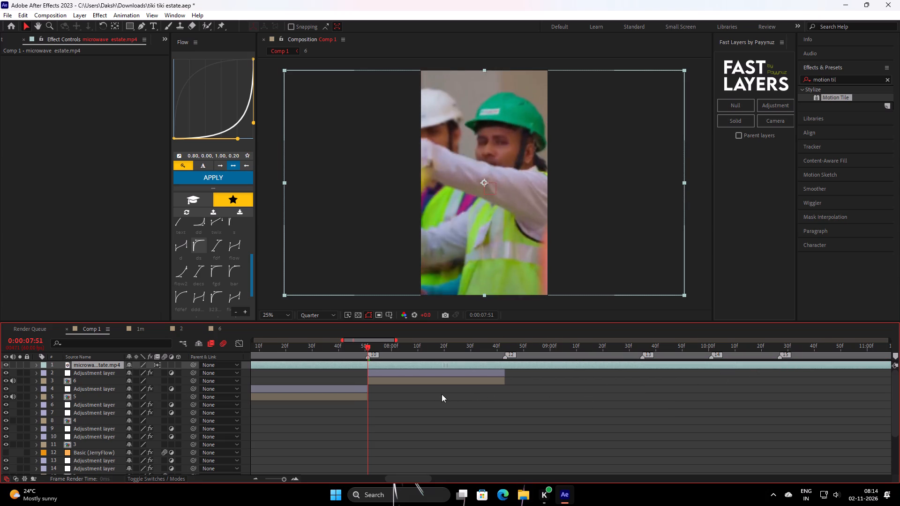
left_click_drag(442, 394, 721, 373)
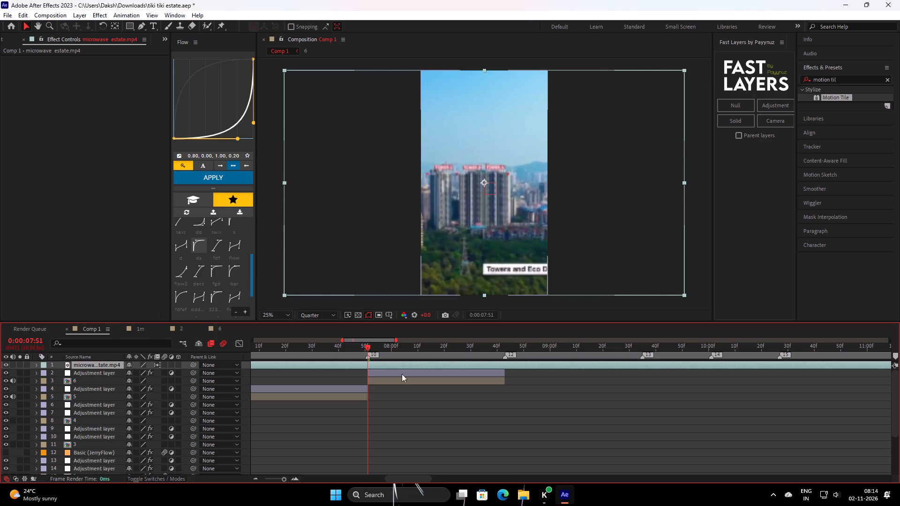
left_click_drag(347, 367, 786, 368)
left_click_drag(369, 366, 599, 367)
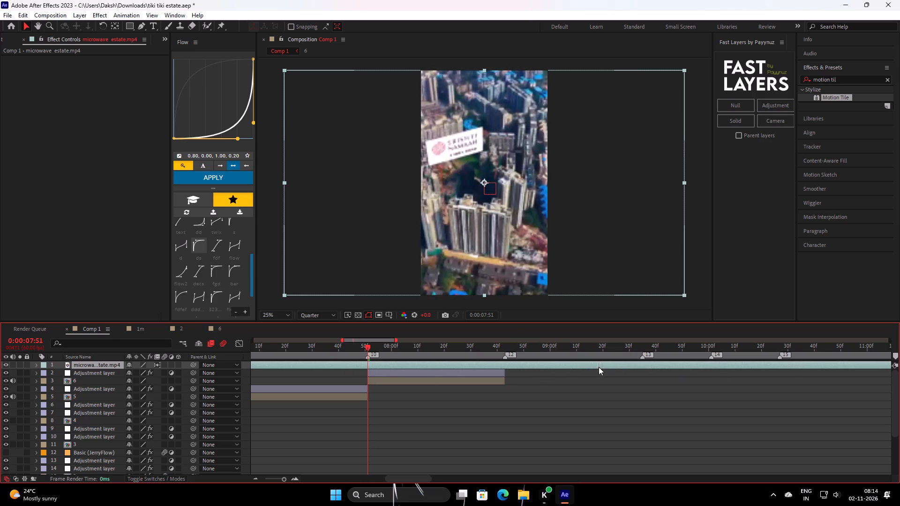
left_click_drag(599, 367, 594, 372)
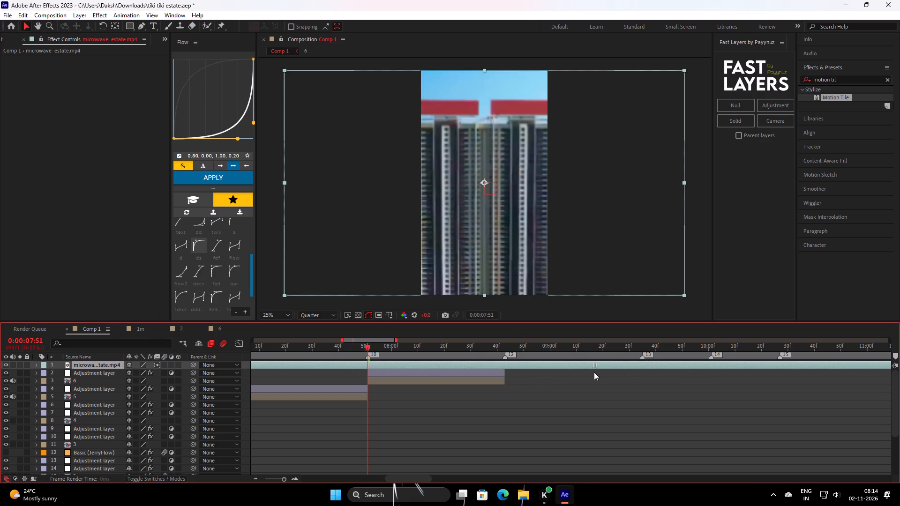
left_click_drag(594, 372, 592, 372)
left_click(596, 366)
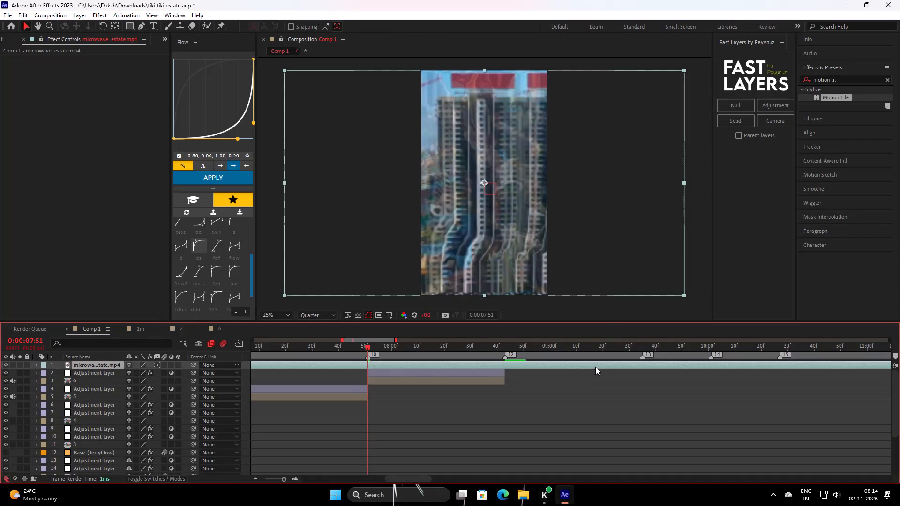
Split the microwave estate.mp4 layer at 0:00:07:51 and delete the part before the cut.
key("ctrl+shift+d")
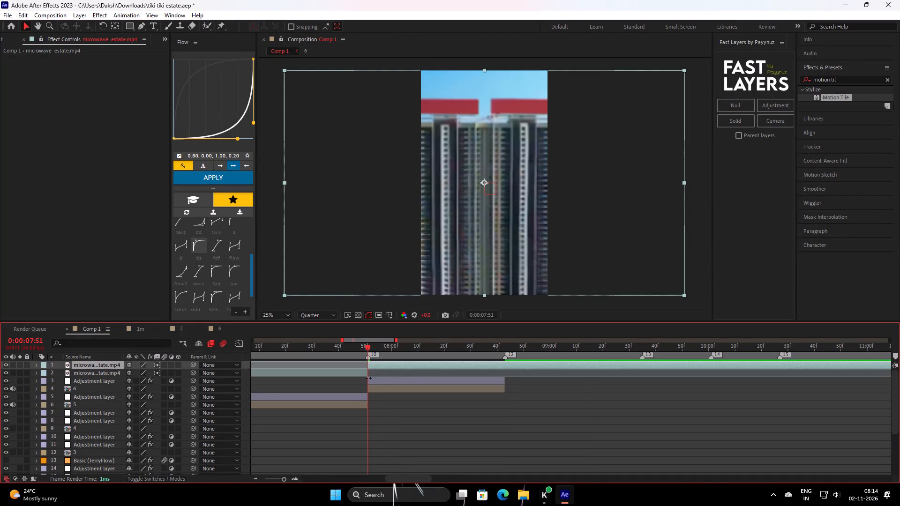
left_click(365, 374)
key("BackSpace")
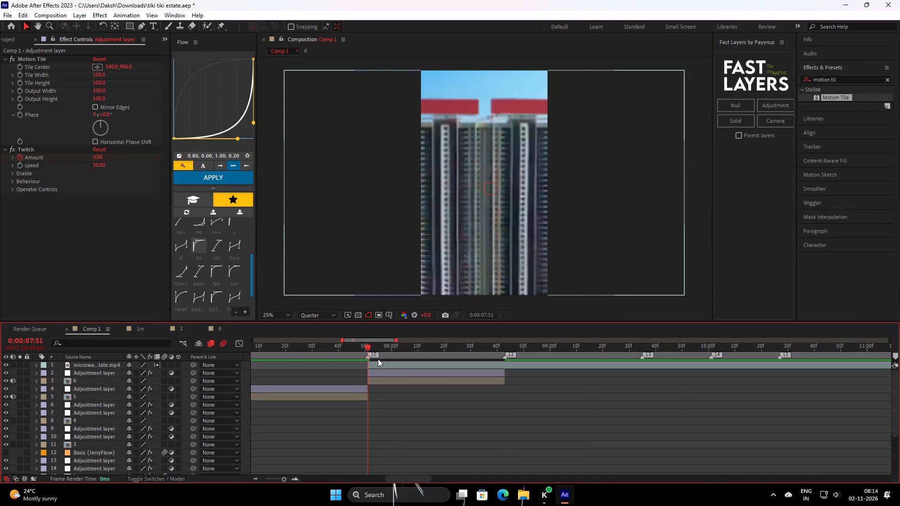
Split the microwave estate.mp4 layer at 0:00:12:50, where the Tower B and Tower A shot ends.
left_click_drag(371, 348, 899, 384)
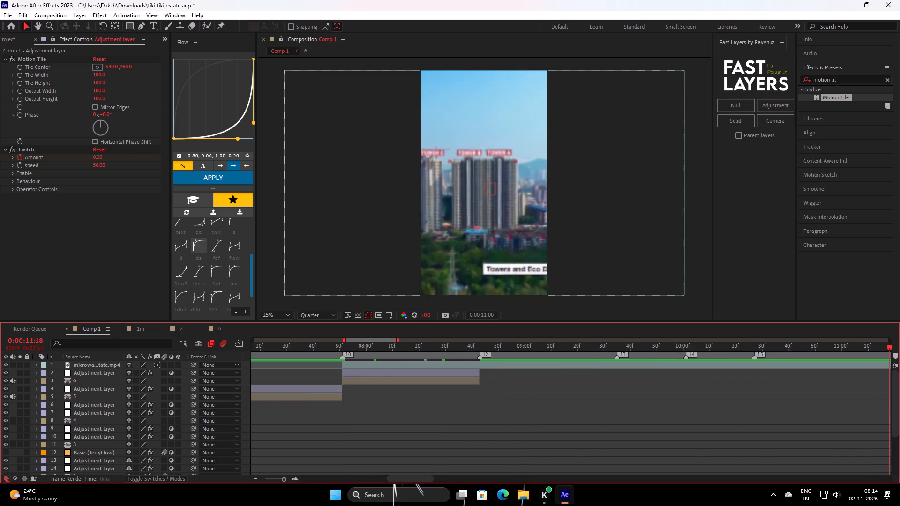
left_click_drag(899, 384, 756, 376)
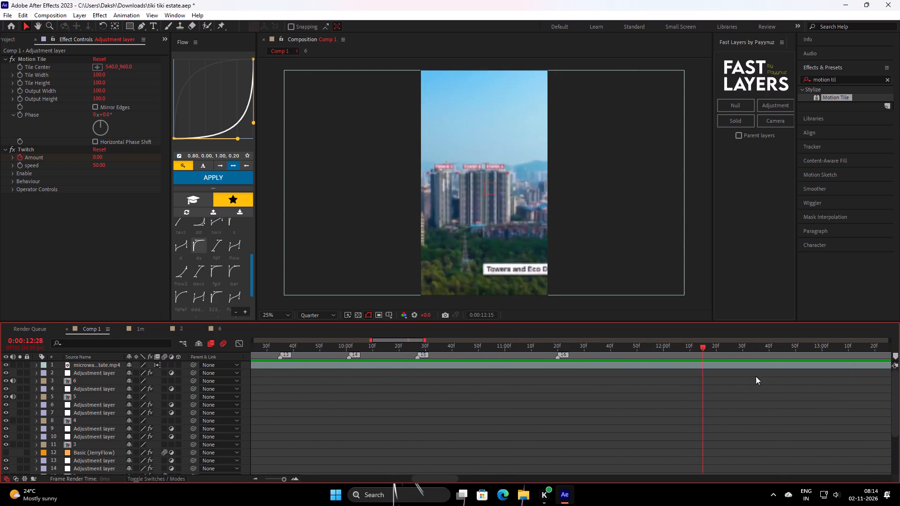
left_click_drag(756, 376, 798, 372)
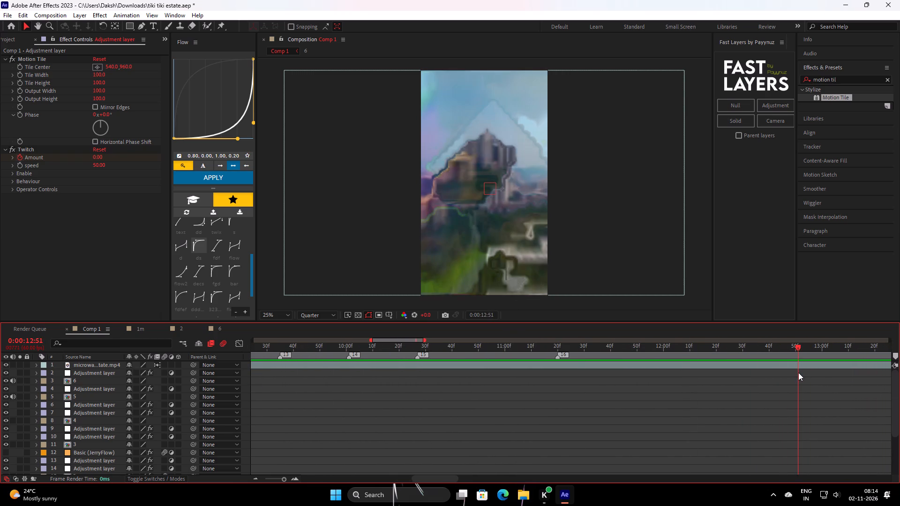
left_click_drag(798, 372, 796, 374)
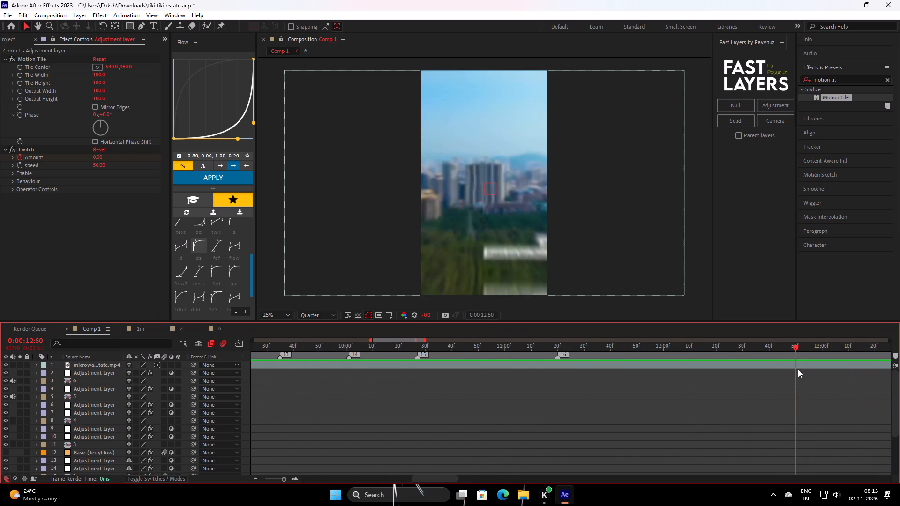
left_click(799, 366)
key("ctrl+shift+d")
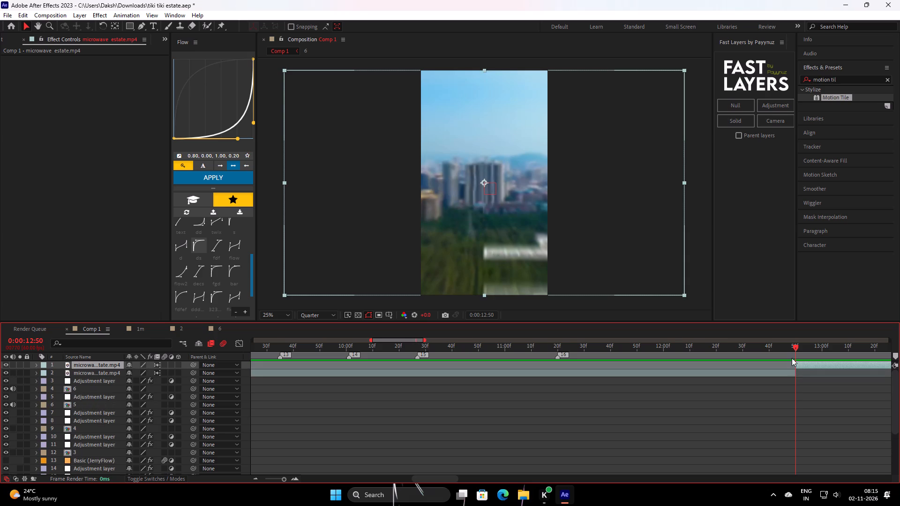
Move the Tower B and Tower A segment of microwave estate.mp4 along the timeline so it starts at marker 13.
left_click_drag(793, 356, 469, 387)
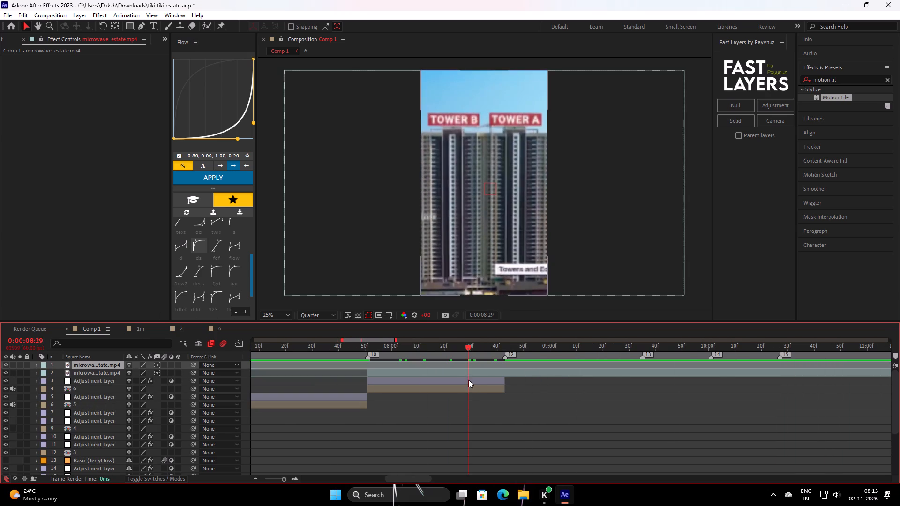
left_click_drag(469, 377, 673, 377)
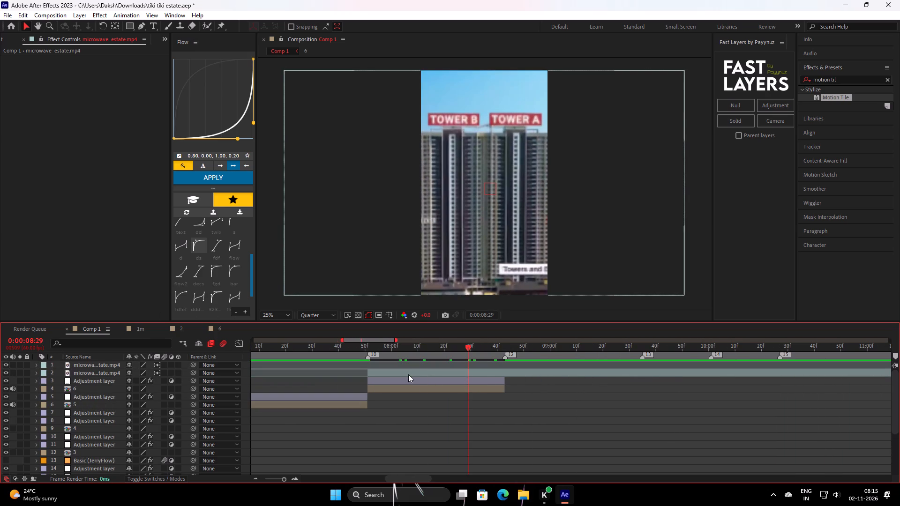
left_click(410, 369)
left_click_drag(399, 373, 673, 383)
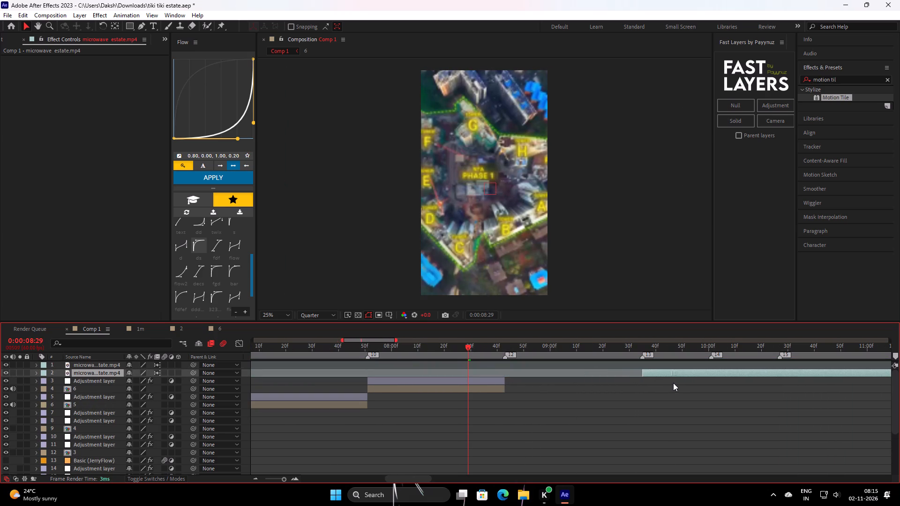
left_click_drag(673, 383, 673, 383)
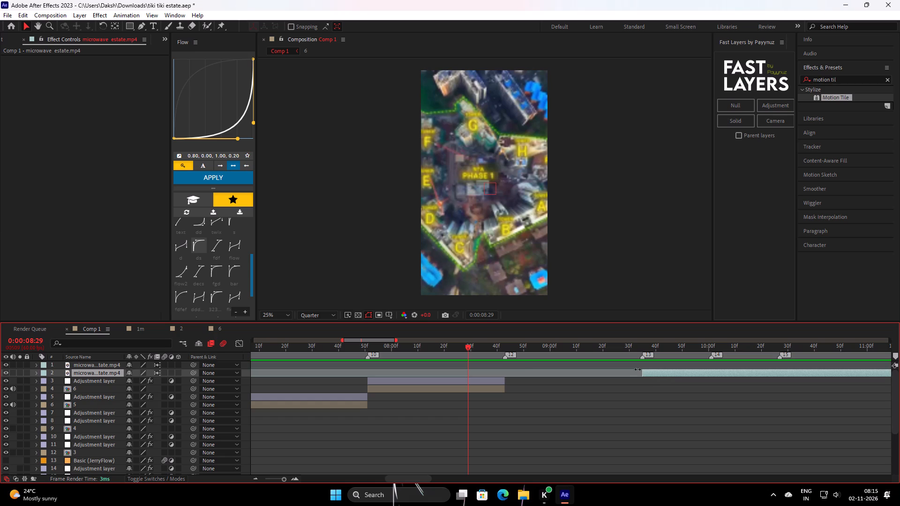
Pre-compose the moved tower segment as 8, with all attributes moved into the new composition.
left_click_drag(501, 348, 662, 352)
right_click(661, 370)
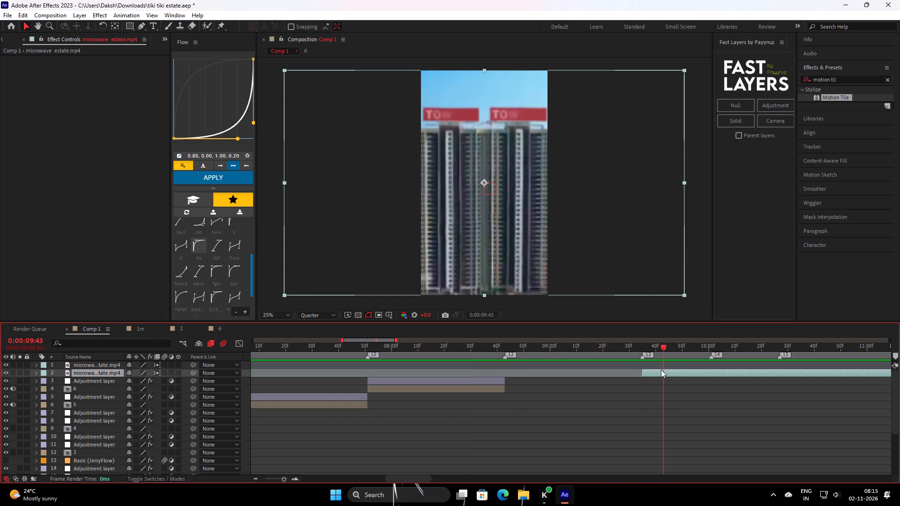
left_click(700, 307)
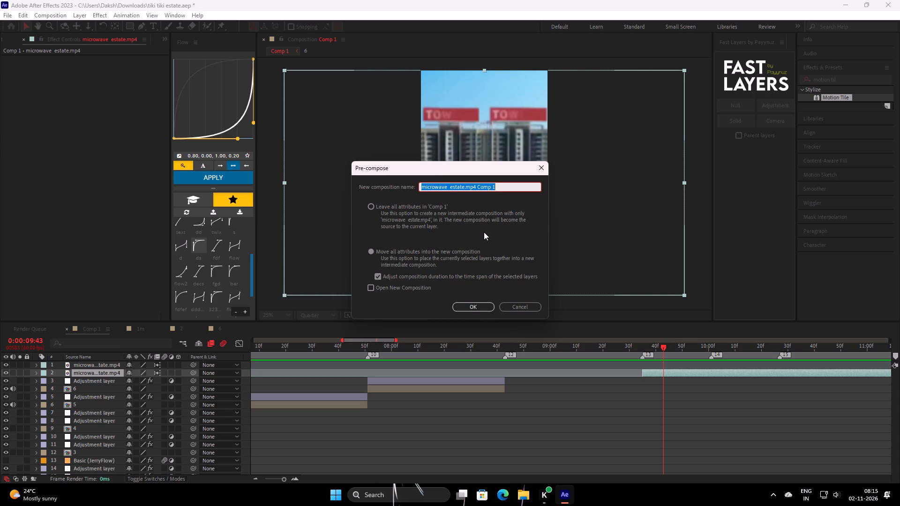
key("8")
key("Return")
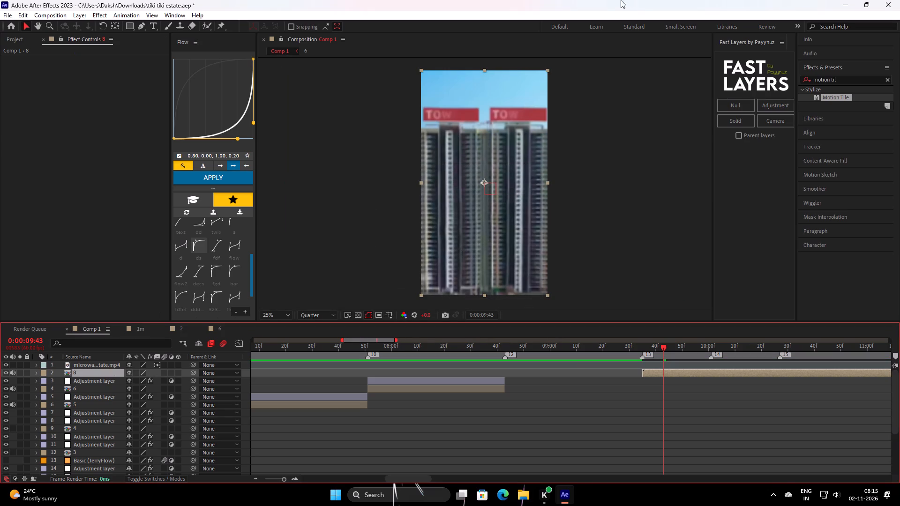
Enable time remapping on layer 8 and add a Time Remap keyframe at 0:00:11:37.
key("ctrl+alt+t")
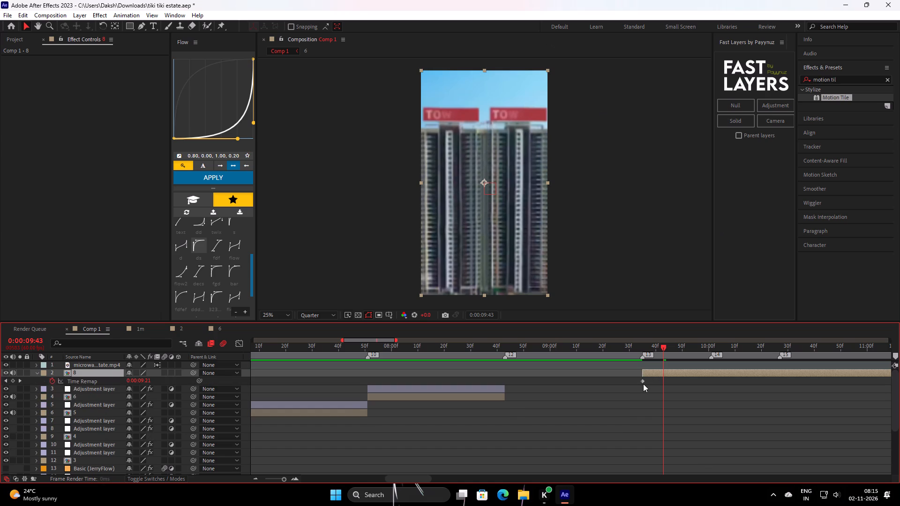
scroll(643, 384, "up", 1)
left_click_drag(664, 351, 899, 371)
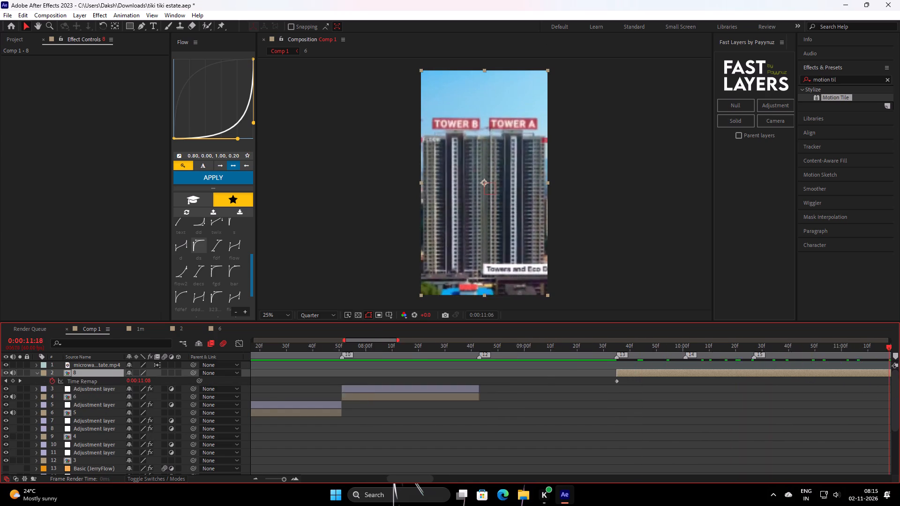
left_click_drag(899, 371, 621, 398)
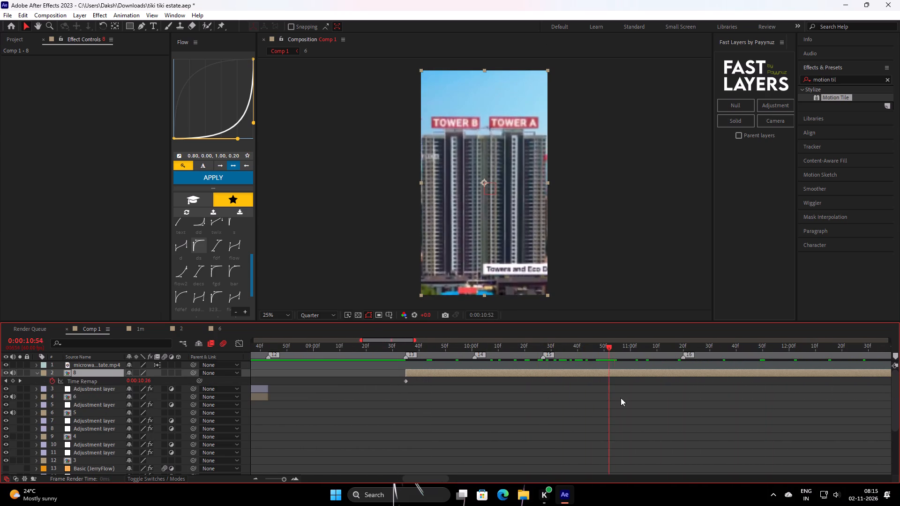
left_click_drag(621, 398, 707, 383)
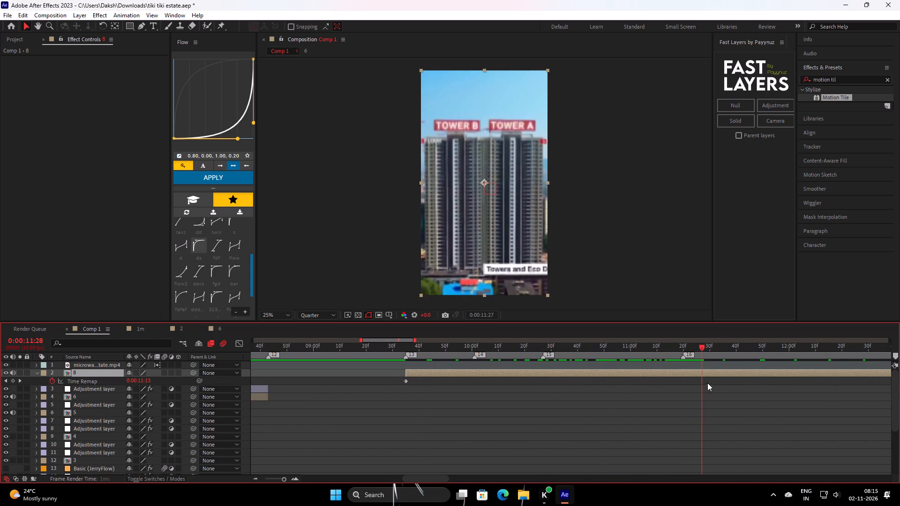
left_click_drag(707, 383, 725, 383)
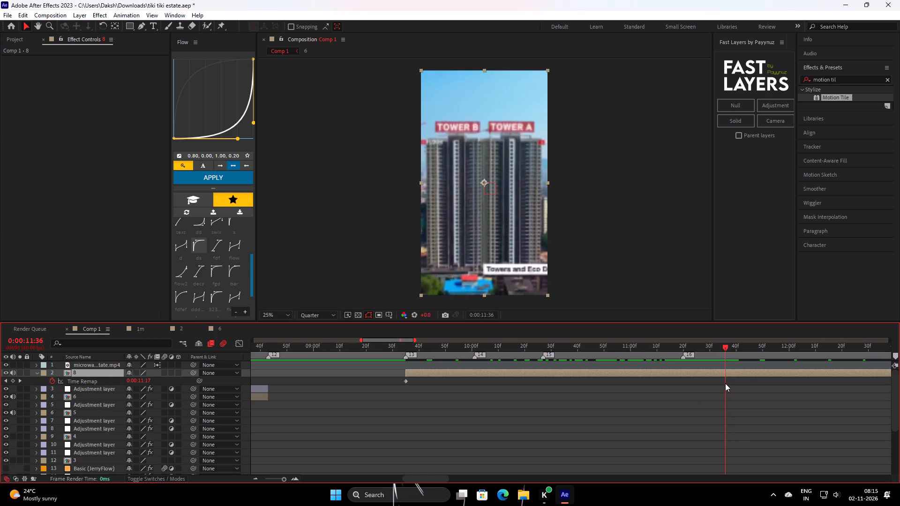
left_click_drag(725, 383, 725, 385)
left_click_drag(725, 385, 728, 384)
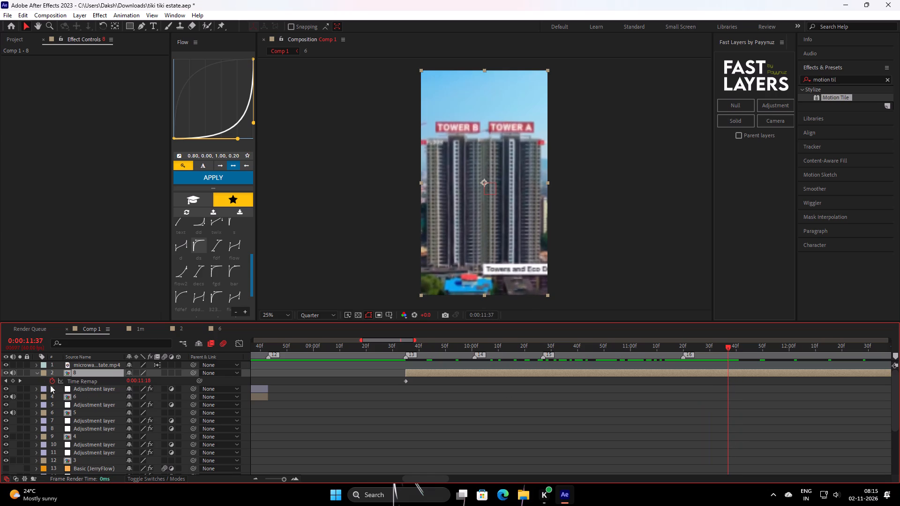
left_click(13, 382)
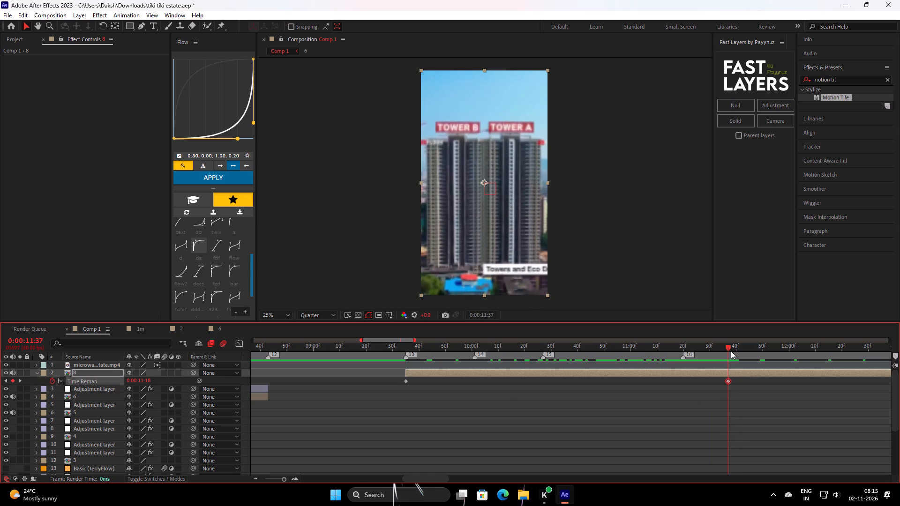
Move layer 8's middle Time Remap keyframe to marker 14 at 0:00:10:01.
left_click_drag(732, 350, 757, 369)
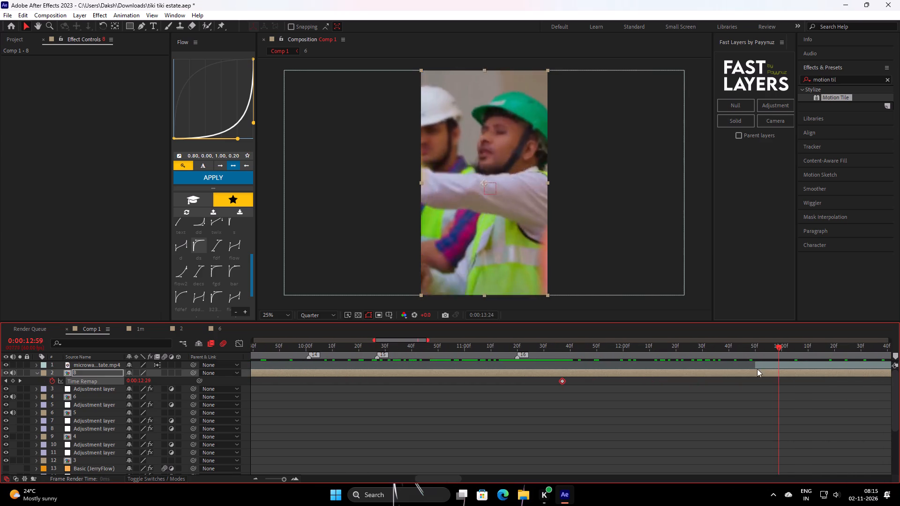
left_click_drag(757, 369, 590, 395)
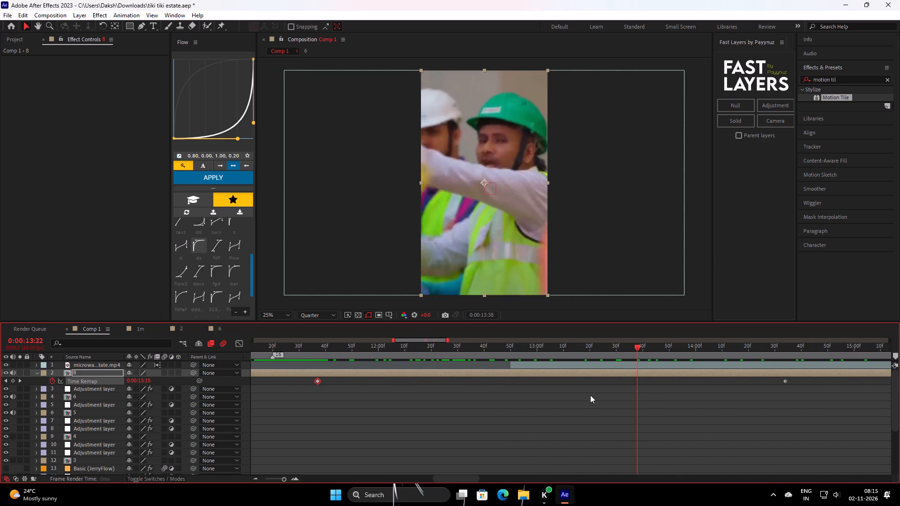
left_click_drag(590, 395, 442, 400)
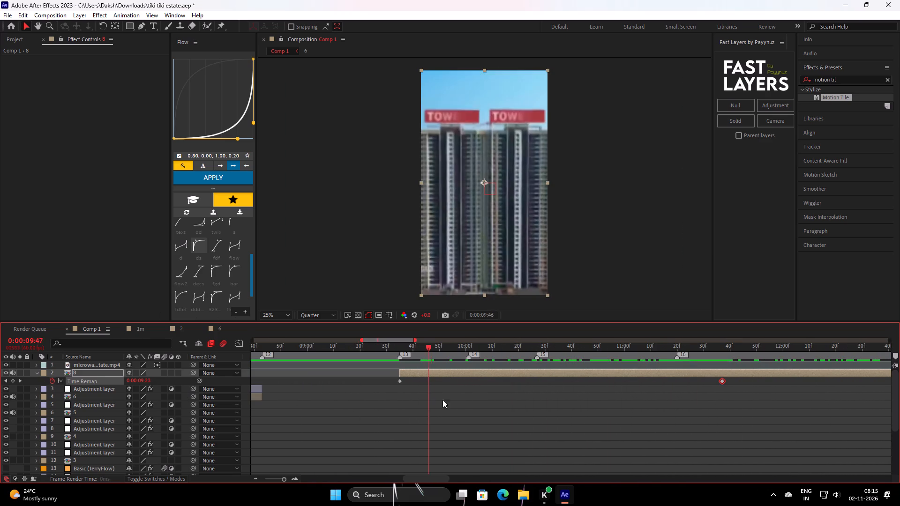
left_click_drag(442, 400, 467, 390)
double_click(257, 479)
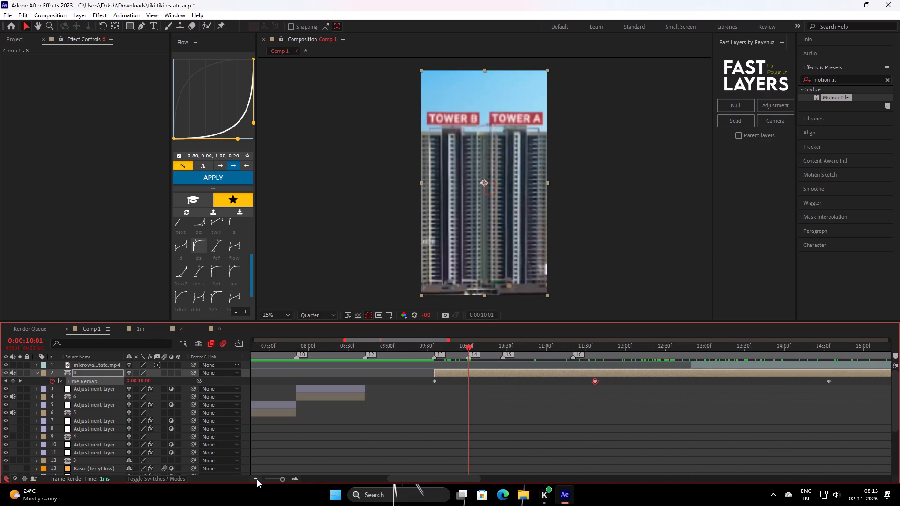
left_click_drag(533, 381, 476, 409)
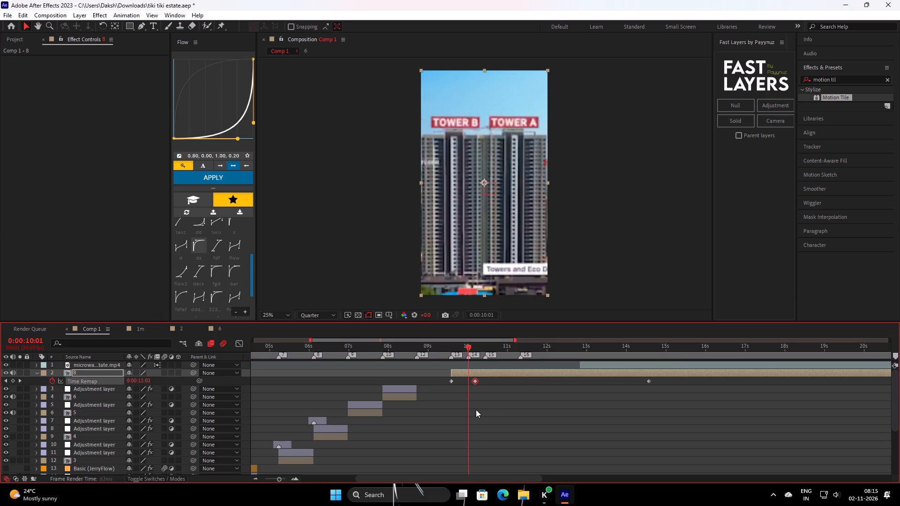
left_click_drag(476, 409, 470, 414)
Move layer 8's last Time Remap keyframe to marker 15, just after 0:00:10:26.
left_click_drag(480, 351, 483, 361)
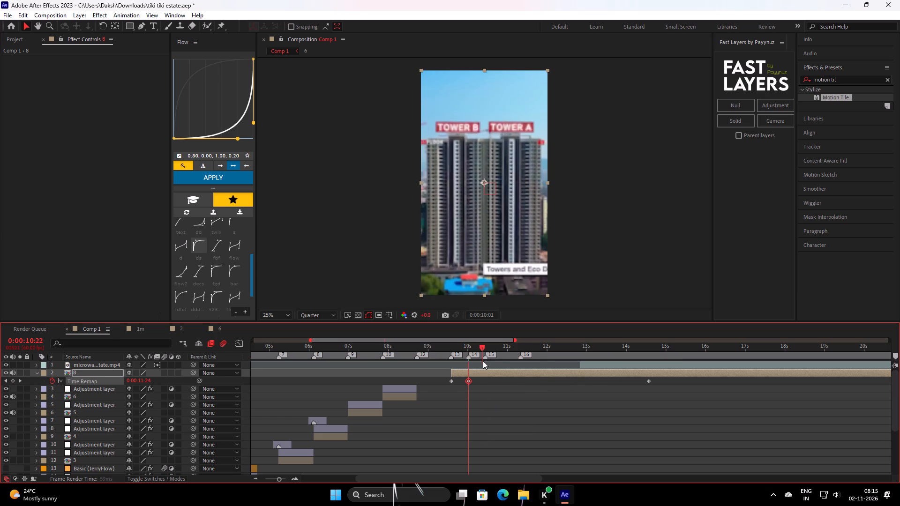
left_click_drag(483, 361, 485, 368)
left_click_drag(649, 380, 551, 397)
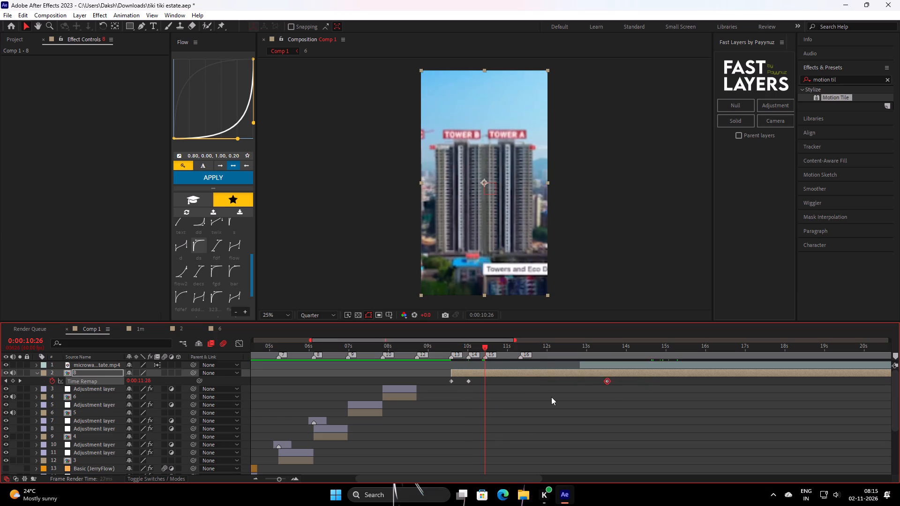
left_click_drag(551, 397, 486, 405)
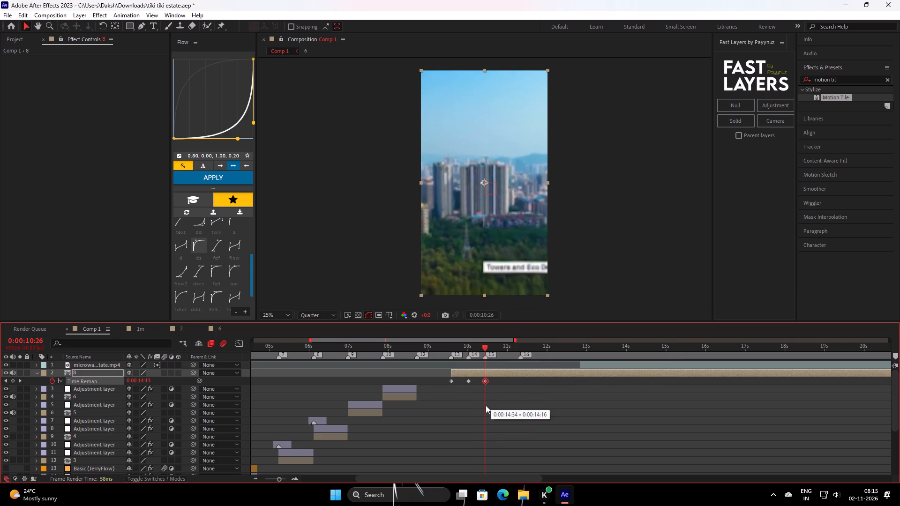
left_click_drag(486, 405, 485, 405)
double_click(296, 479)
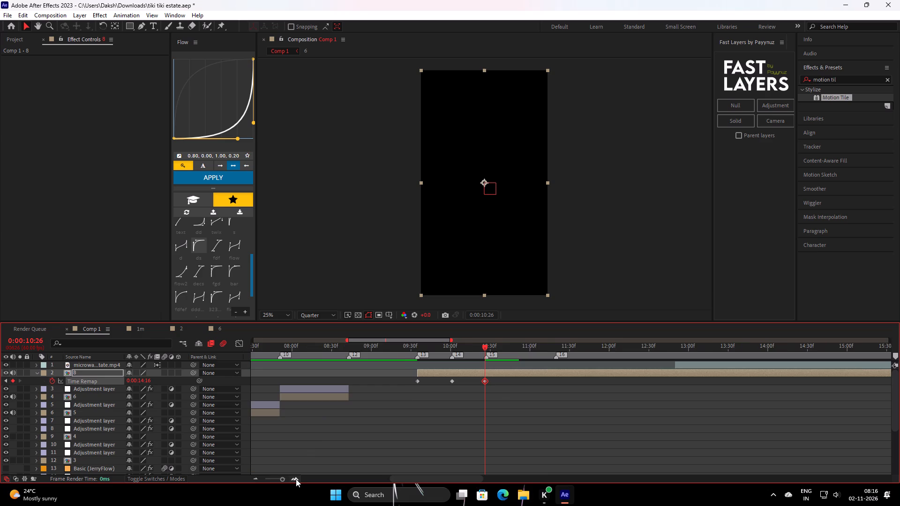
left_click(485, 381)
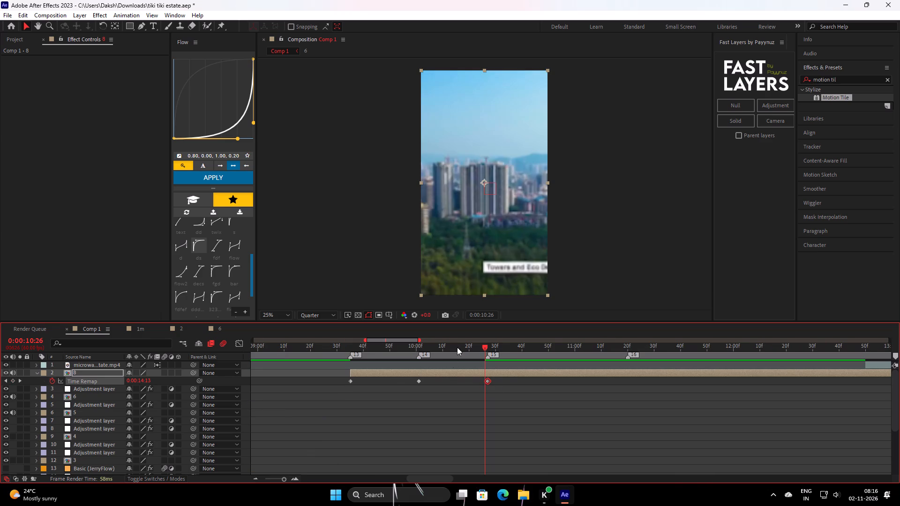
Play back the retimed layer 8 and ease its last two Time Remap keyframes with the 0.50, 0.00, 0.50, 1.00 Flow curve.
left_click_drag(456, 347, 281, 394)
key("space")
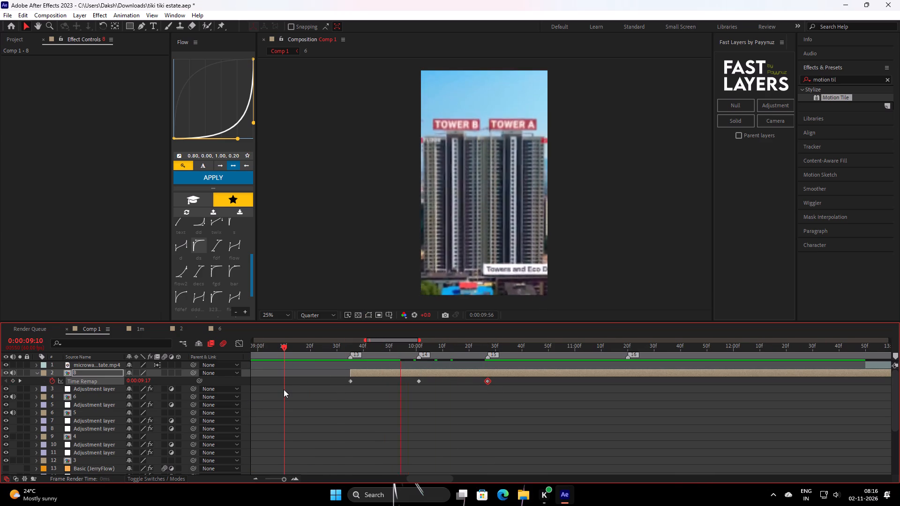
key("space")
left_click_drag(465, 350, 322, 398)
key("space")
key("space")
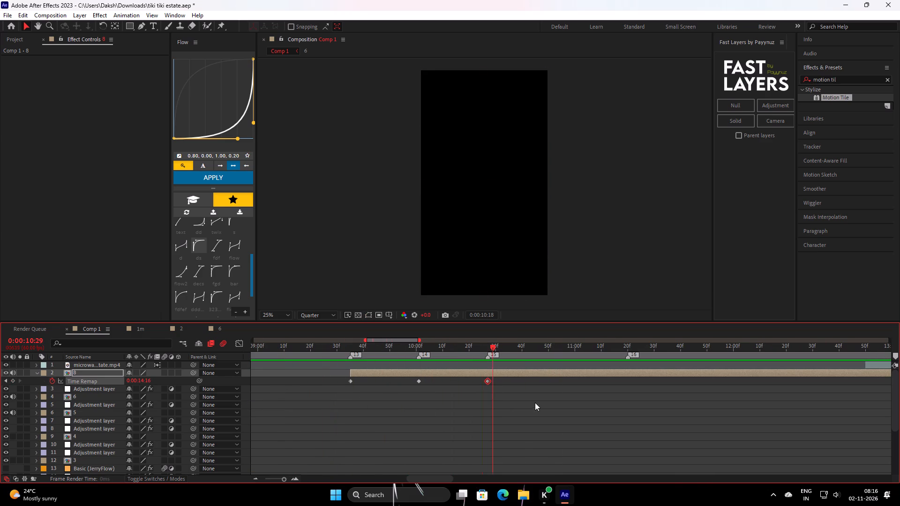
left_click_drag(535, 401, 414, 367)
scroll(199, 255, "down", 6)
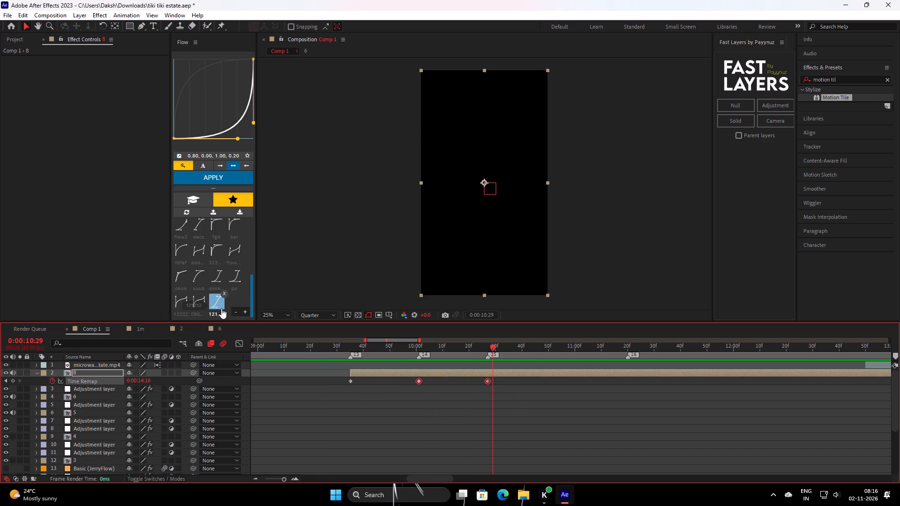
left_click(220, 308)
left_click(225, 178)
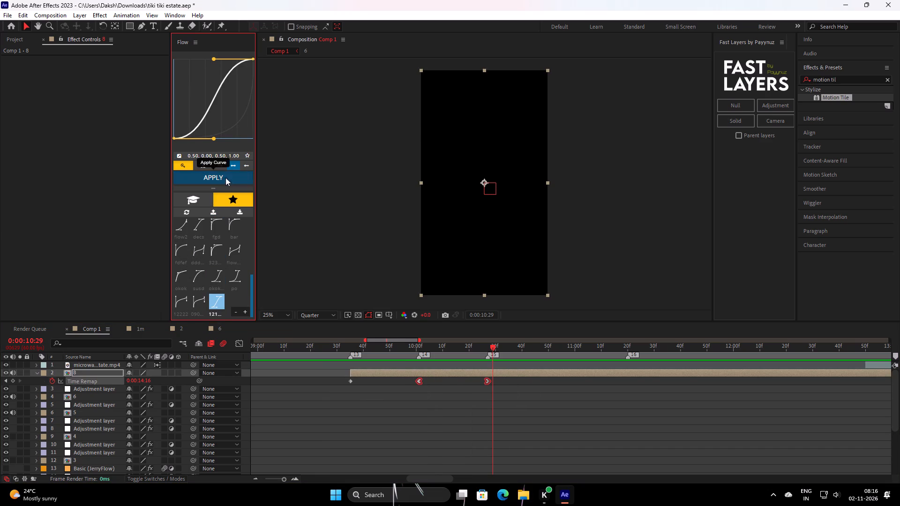
left_click_drag(466, 356, 324, 393)
key("space")
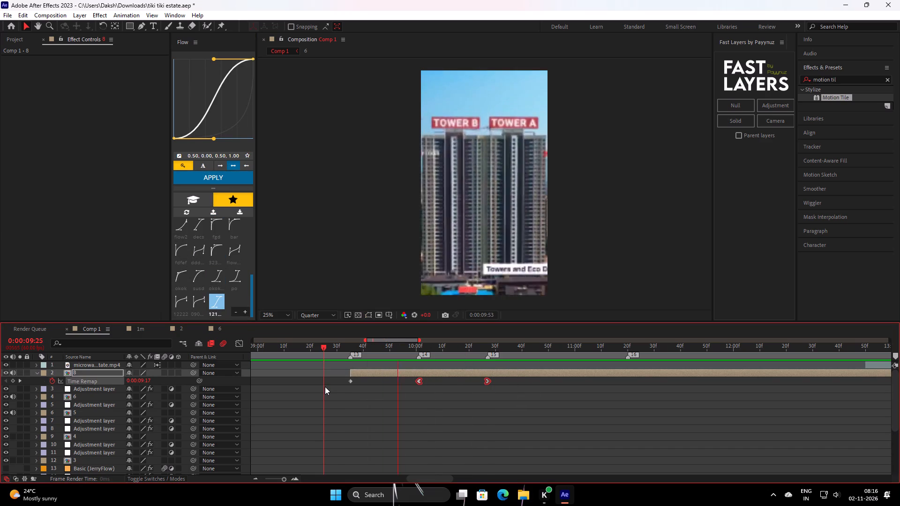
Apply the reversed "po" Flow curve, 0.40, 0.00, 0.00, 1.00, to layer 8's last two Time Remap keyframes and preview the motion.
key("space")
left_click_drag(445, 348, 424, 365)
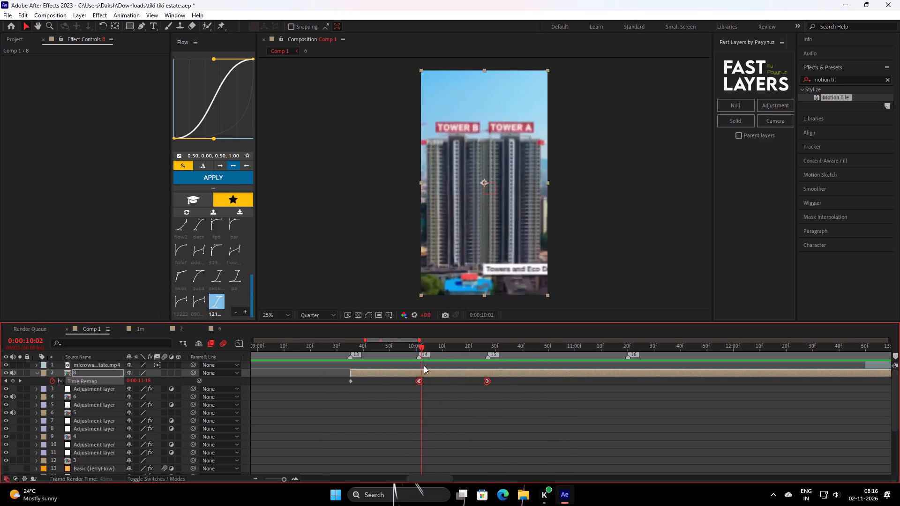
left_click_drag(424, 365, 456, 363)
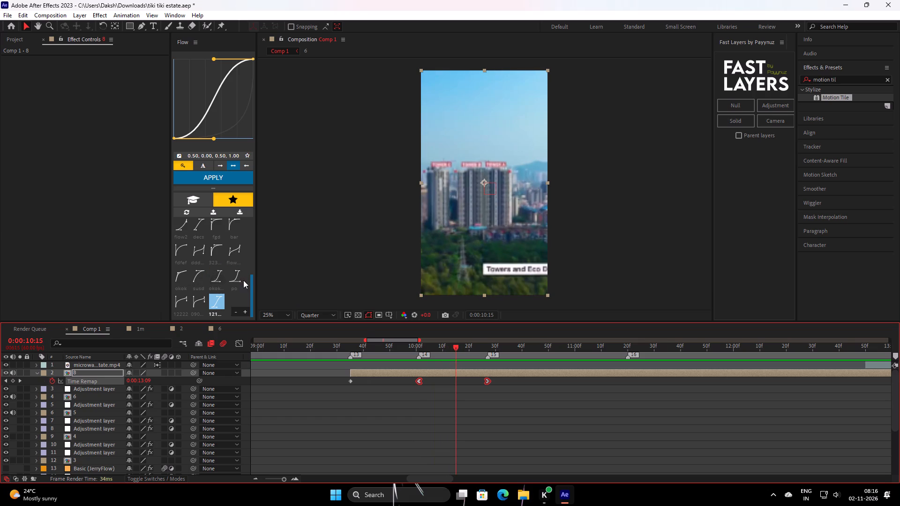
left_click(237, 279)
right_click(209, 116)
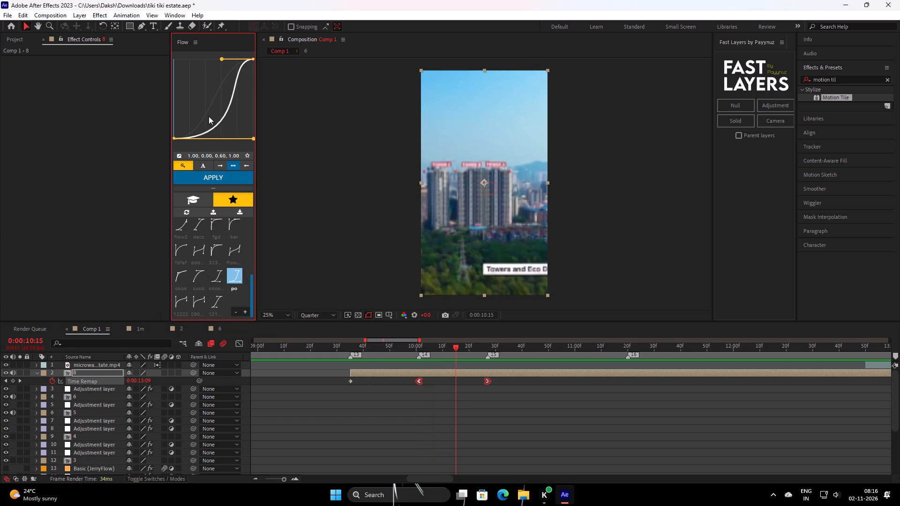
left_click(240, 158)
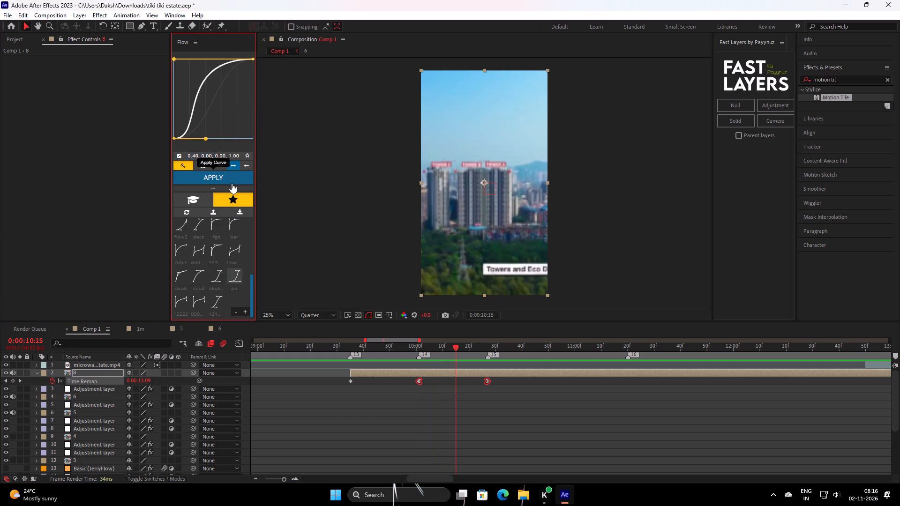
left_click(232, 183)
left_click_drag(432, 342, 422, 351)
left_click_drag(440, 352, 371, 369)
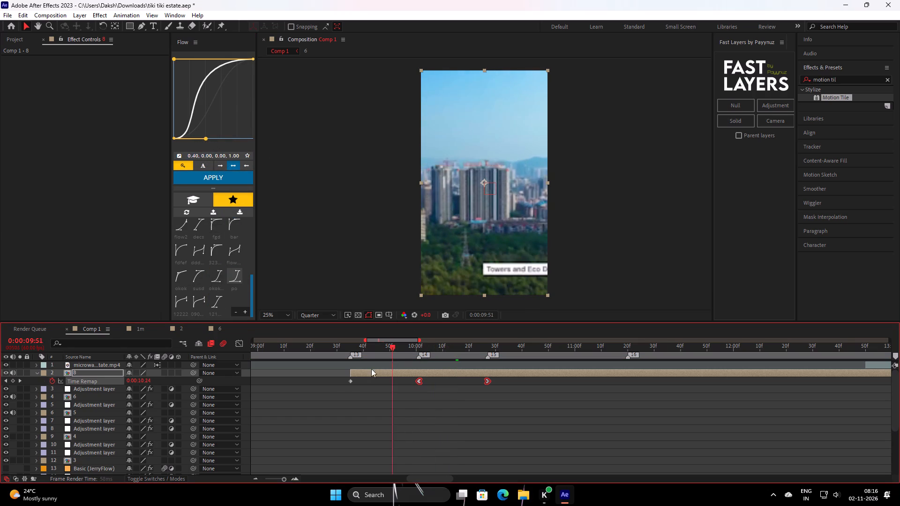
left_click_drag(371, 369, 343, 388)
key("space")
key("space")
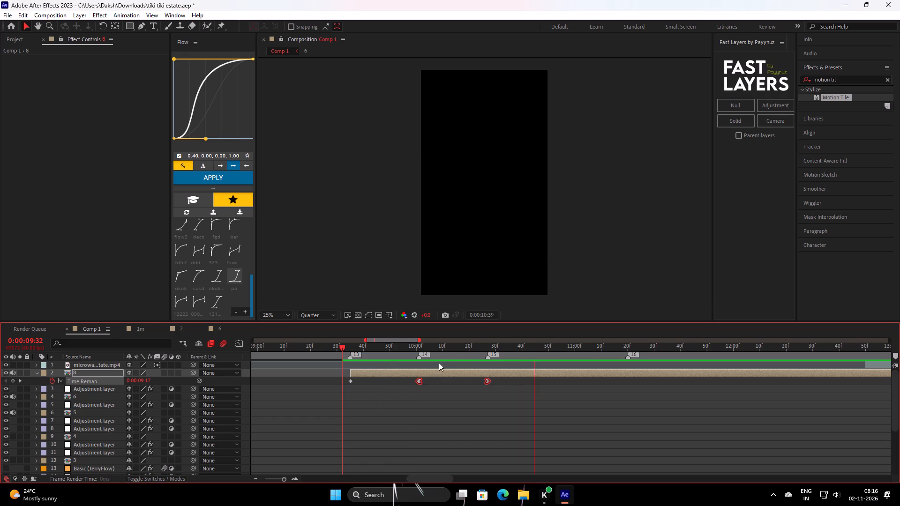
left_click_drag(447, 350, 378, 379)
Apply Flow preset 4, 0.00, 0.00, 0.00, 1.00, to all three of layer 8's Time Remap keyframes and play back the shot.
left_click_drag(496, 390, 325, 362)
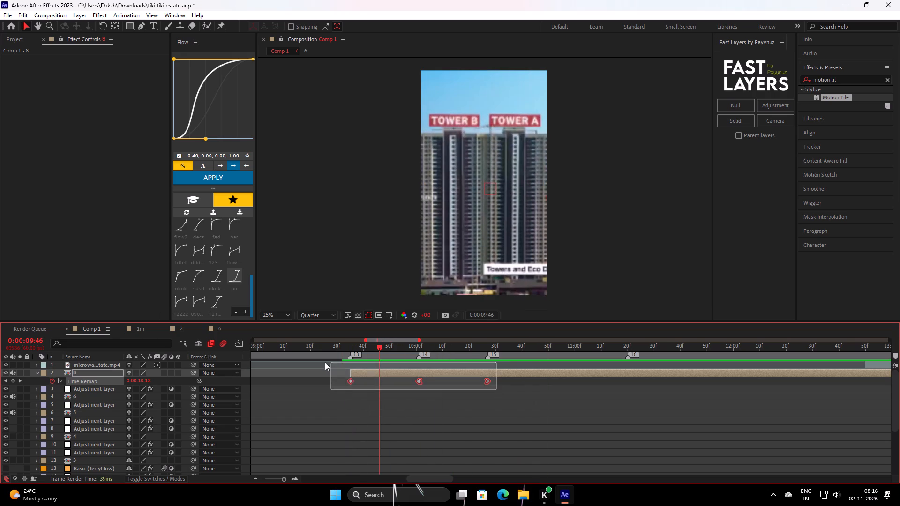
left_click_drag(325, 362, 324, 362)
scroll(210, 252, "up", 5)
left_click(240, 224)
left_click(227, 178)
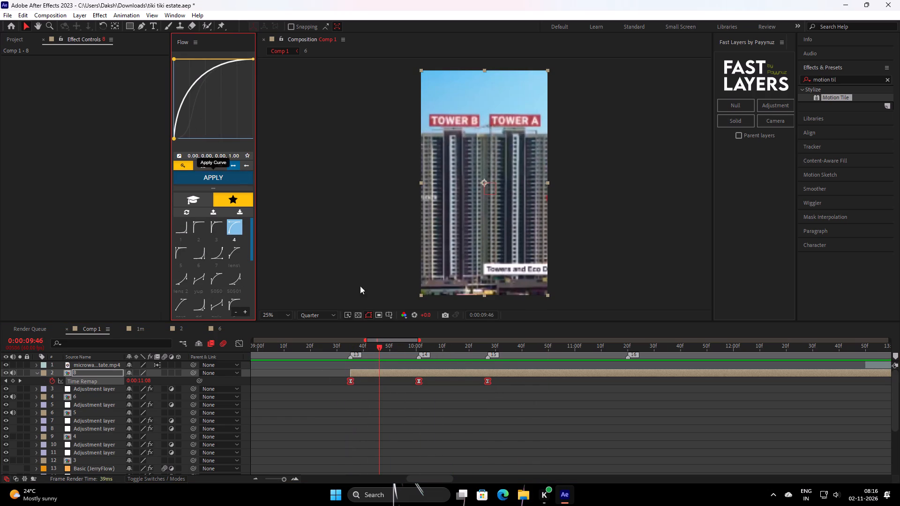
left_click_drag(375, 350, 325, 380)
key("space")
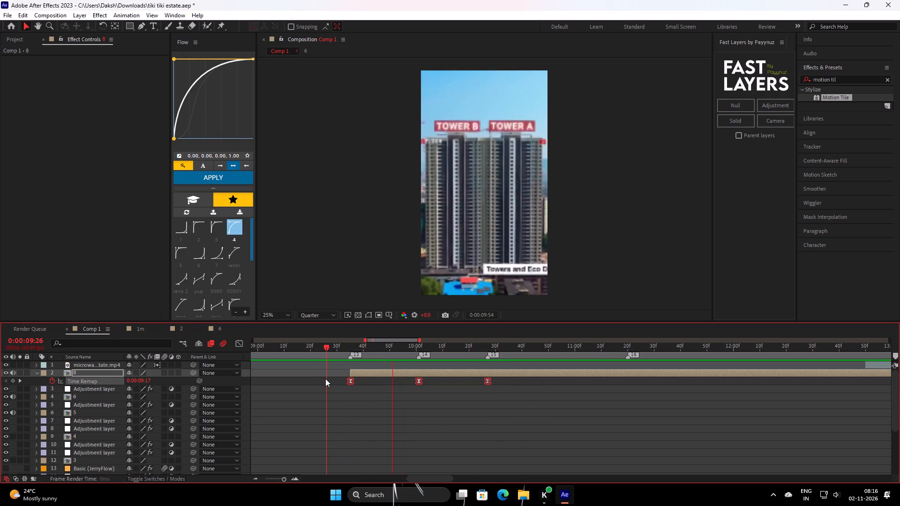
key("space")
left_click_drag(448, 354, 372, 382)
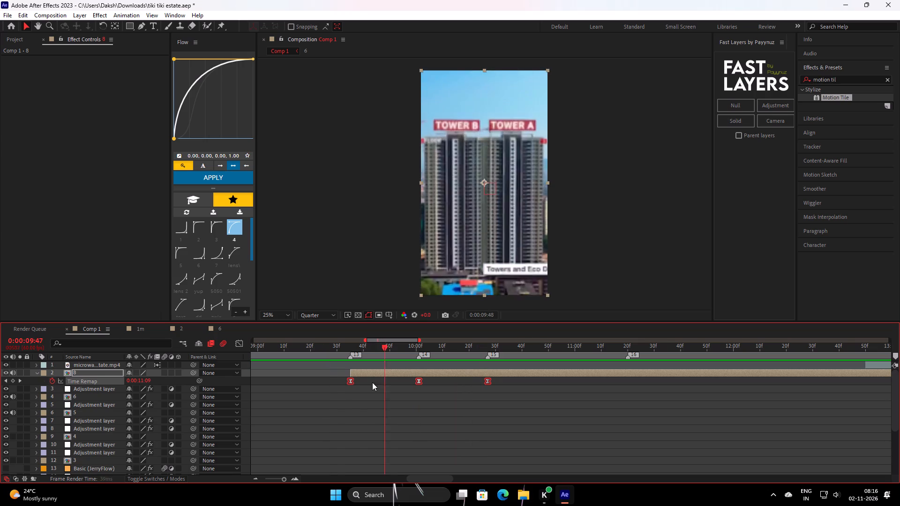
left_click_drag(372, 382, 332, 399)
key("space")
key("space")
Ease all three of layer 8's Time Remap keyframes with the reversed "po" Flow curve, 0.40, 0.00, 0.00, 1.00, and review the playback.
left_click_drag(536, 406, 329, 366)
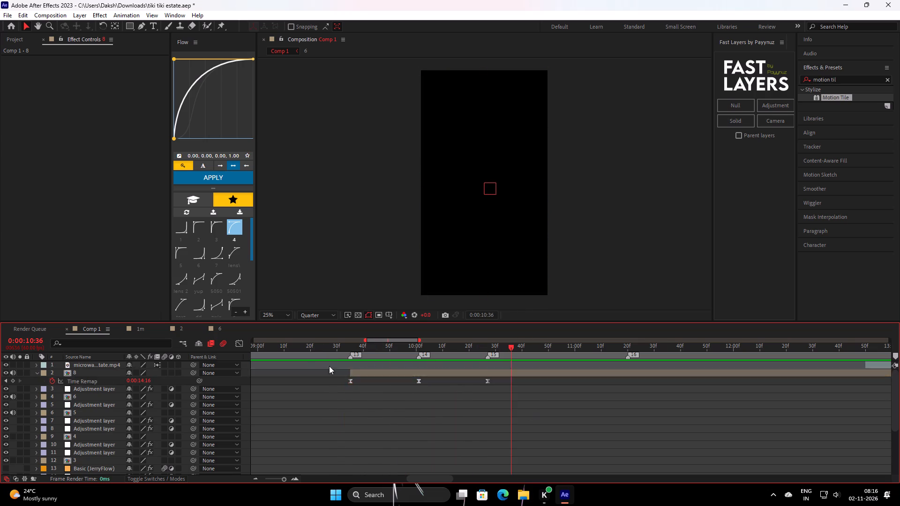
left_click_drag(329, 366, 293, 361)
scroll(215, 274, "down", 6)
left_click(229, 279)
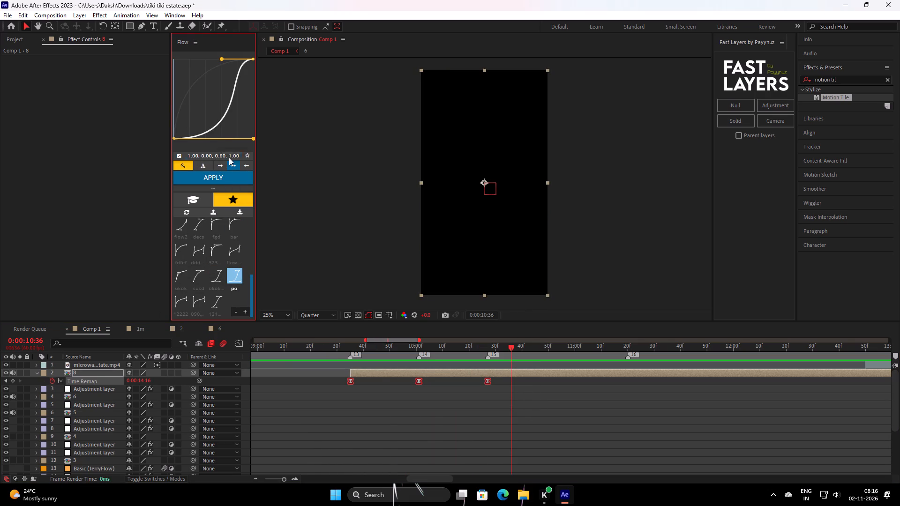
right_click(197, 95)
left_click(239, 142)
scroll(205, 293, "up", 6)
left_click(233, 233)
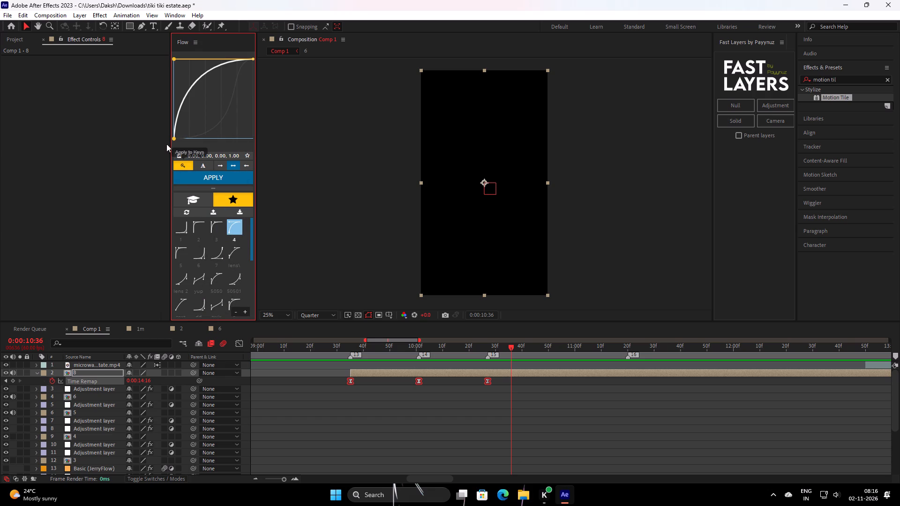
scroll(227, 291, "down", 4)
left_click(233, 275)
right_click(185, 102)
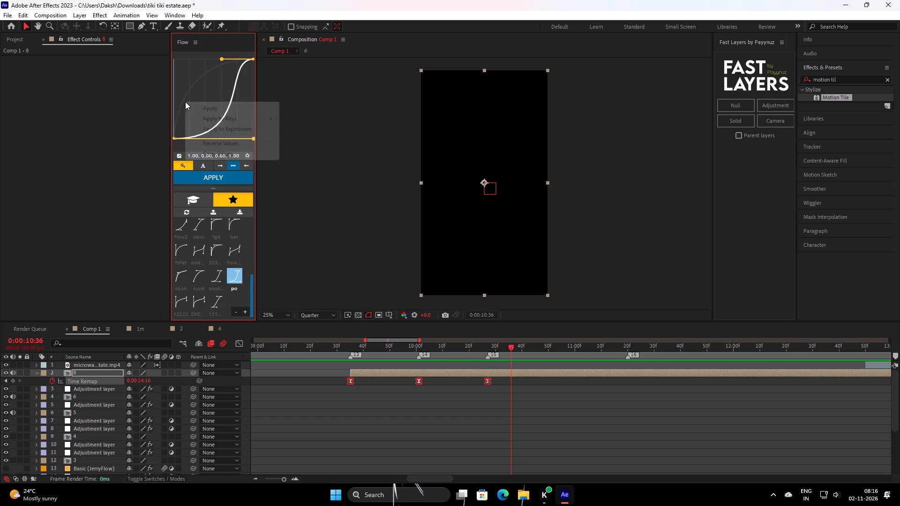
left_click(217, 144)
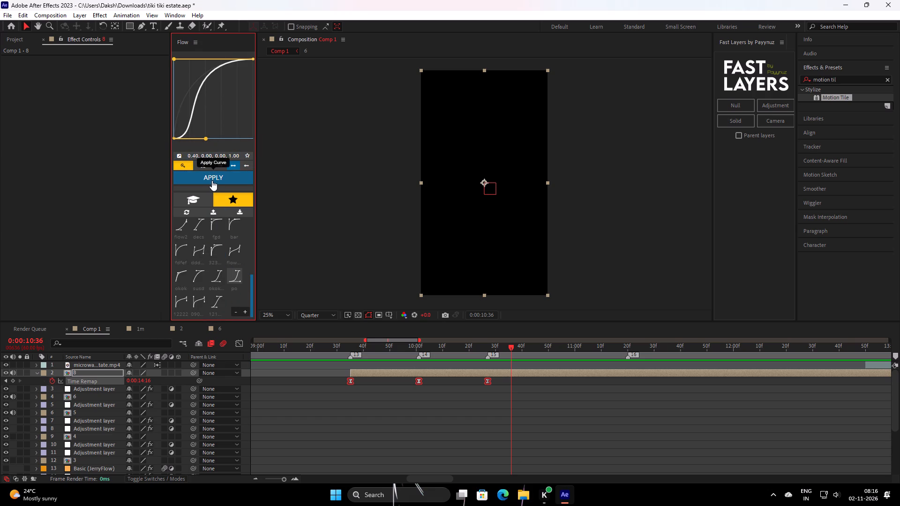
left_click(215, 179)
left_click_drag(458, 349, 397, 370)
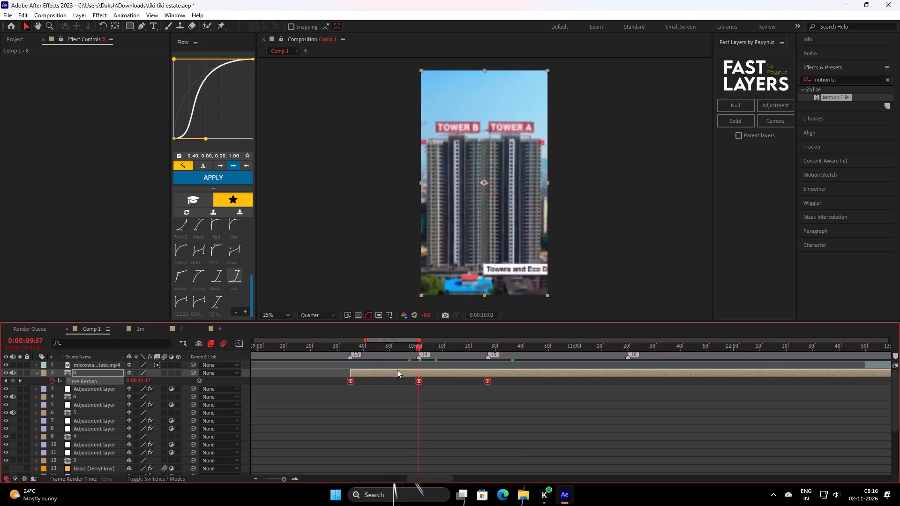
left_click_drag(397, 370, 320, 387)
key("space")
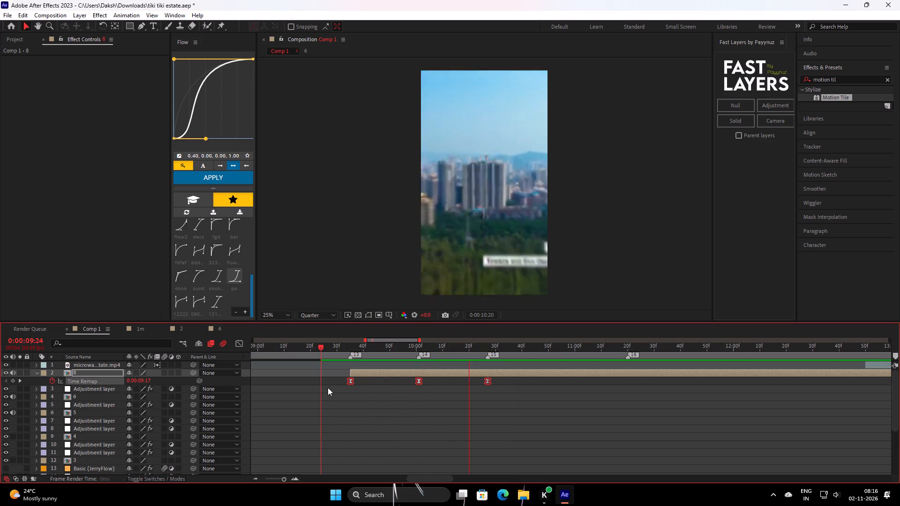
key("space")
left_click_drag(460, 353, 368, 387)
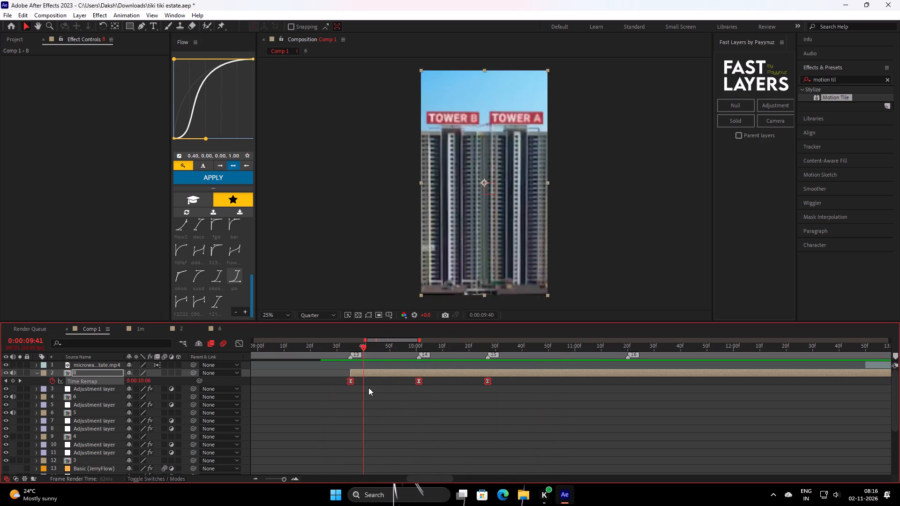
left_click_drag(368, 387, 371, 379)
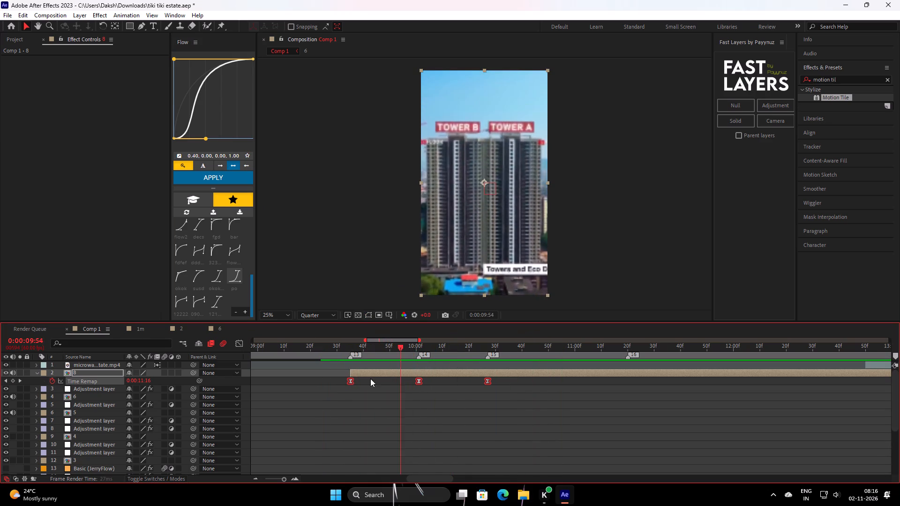
Apply the unreversed "po" Flow curve, 1.00, 0.00, 0.60, 1.00, to layer 8's three Time Remap keyframes and play it back.
left_click(234, 277)
left_click(232, 179)
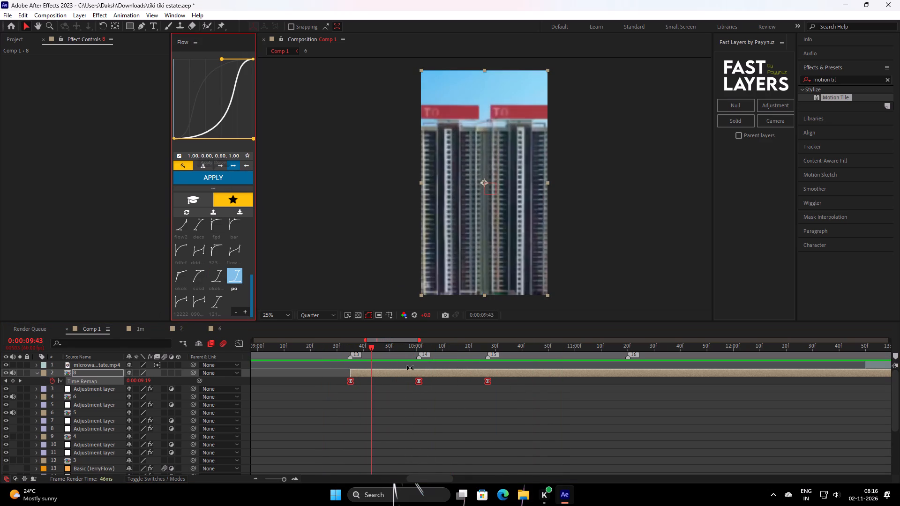
left_click_drag(367, 348, 337, 368)
key("space")
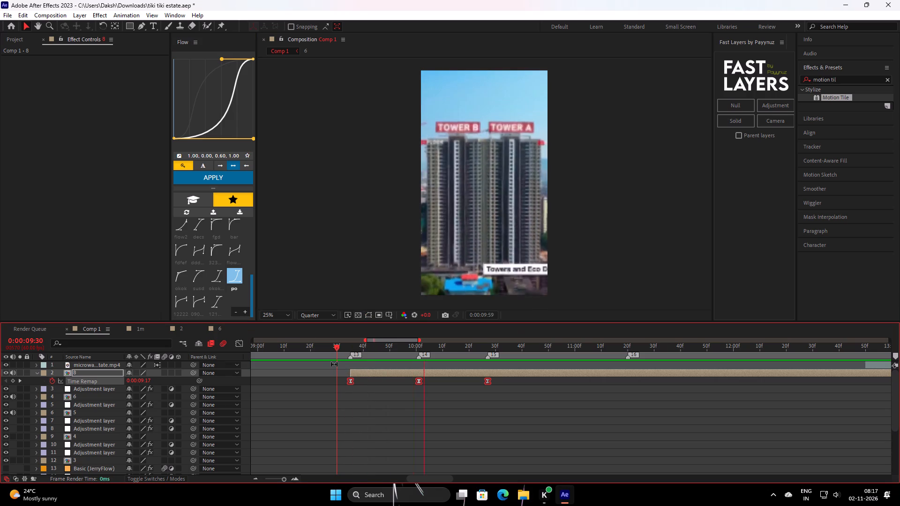
key("space")
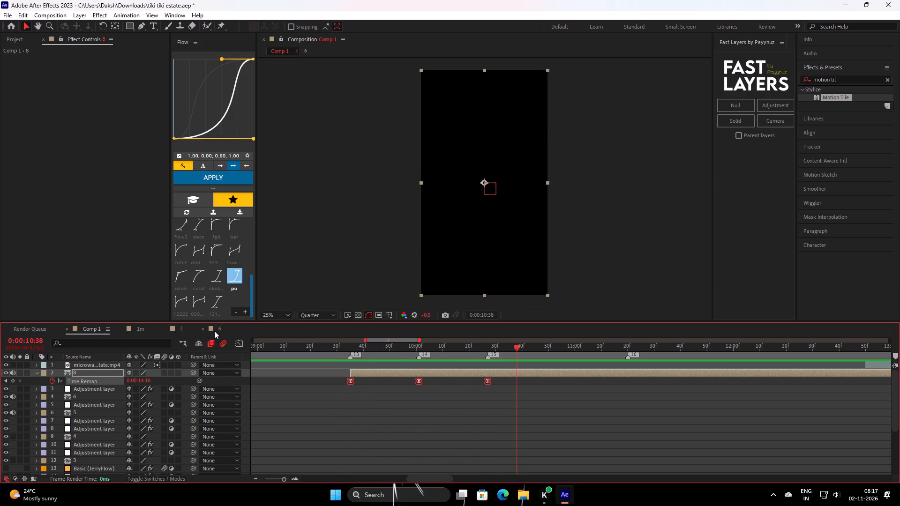
Choose the "ddddd" Flow curve, 0.10, 0.80, 0.90, 0.20, for layer 8's selected Time Remap keyframes.
left_click(192, 254)
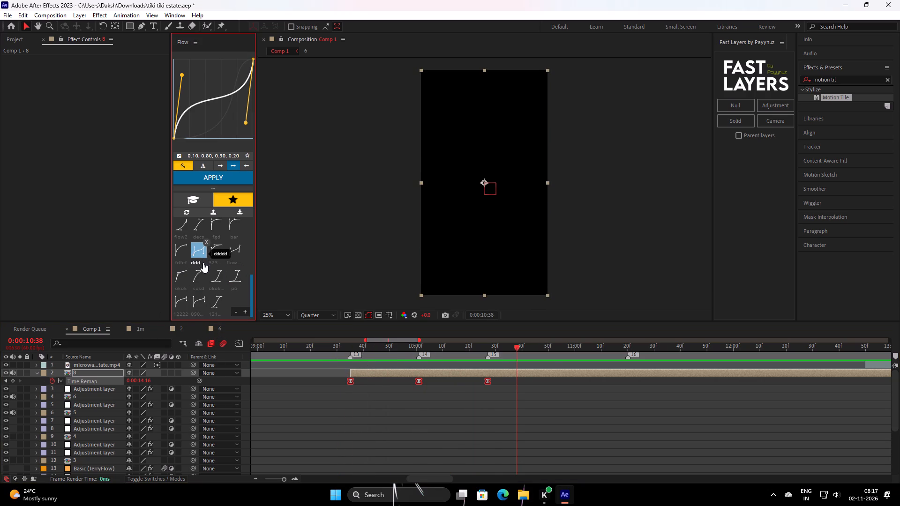
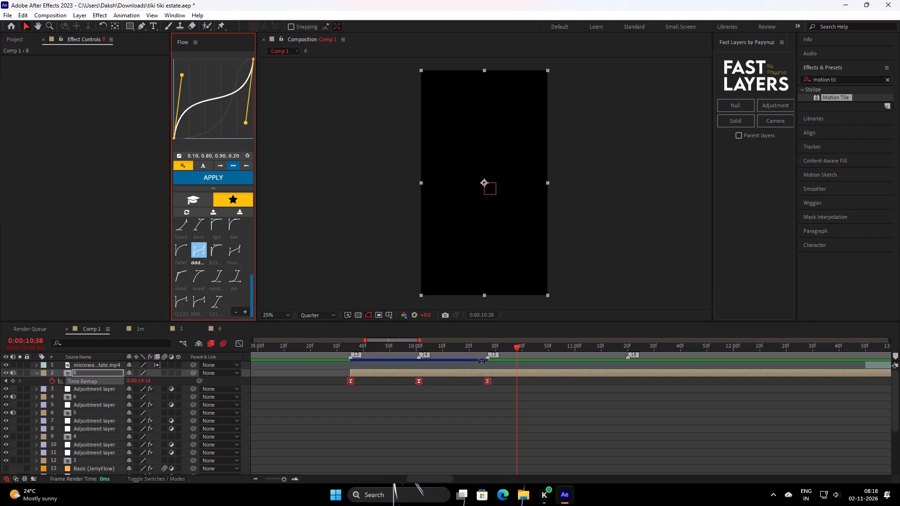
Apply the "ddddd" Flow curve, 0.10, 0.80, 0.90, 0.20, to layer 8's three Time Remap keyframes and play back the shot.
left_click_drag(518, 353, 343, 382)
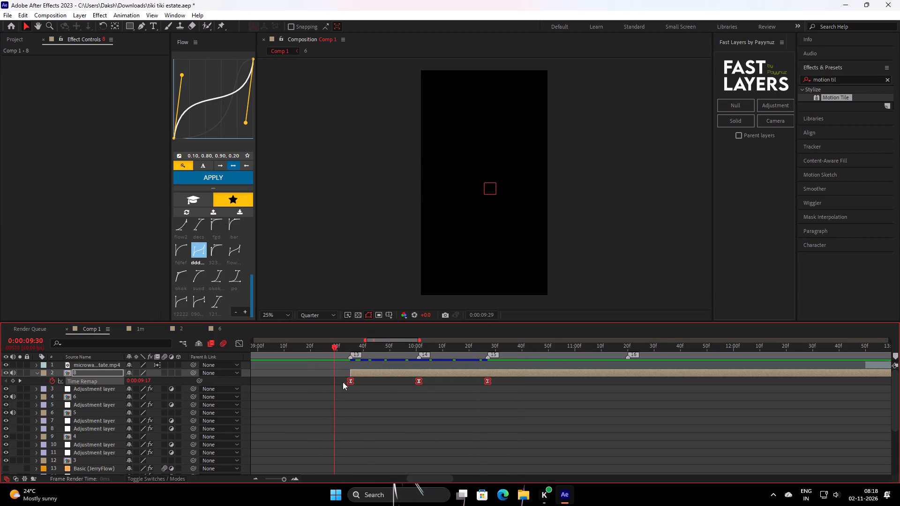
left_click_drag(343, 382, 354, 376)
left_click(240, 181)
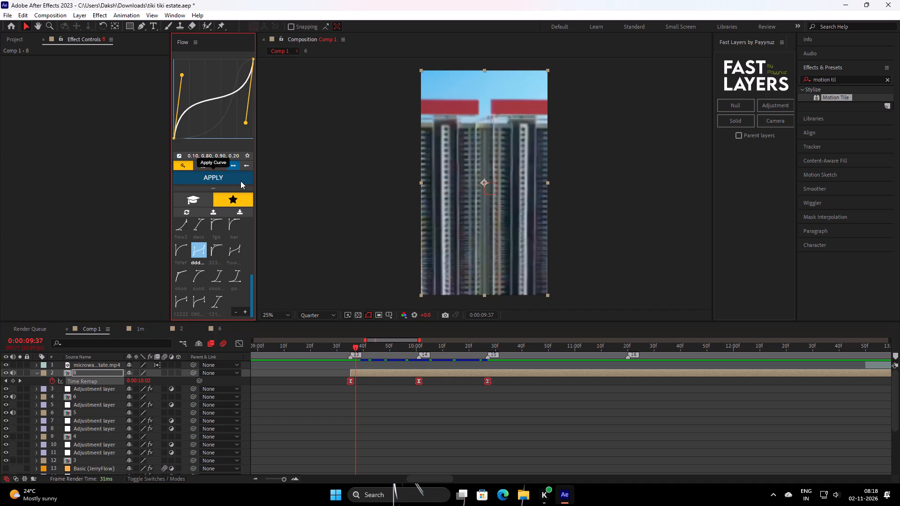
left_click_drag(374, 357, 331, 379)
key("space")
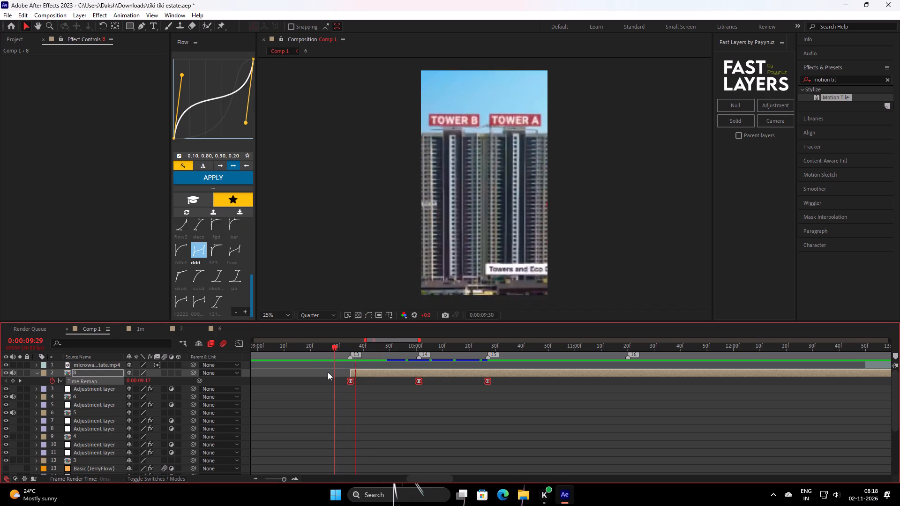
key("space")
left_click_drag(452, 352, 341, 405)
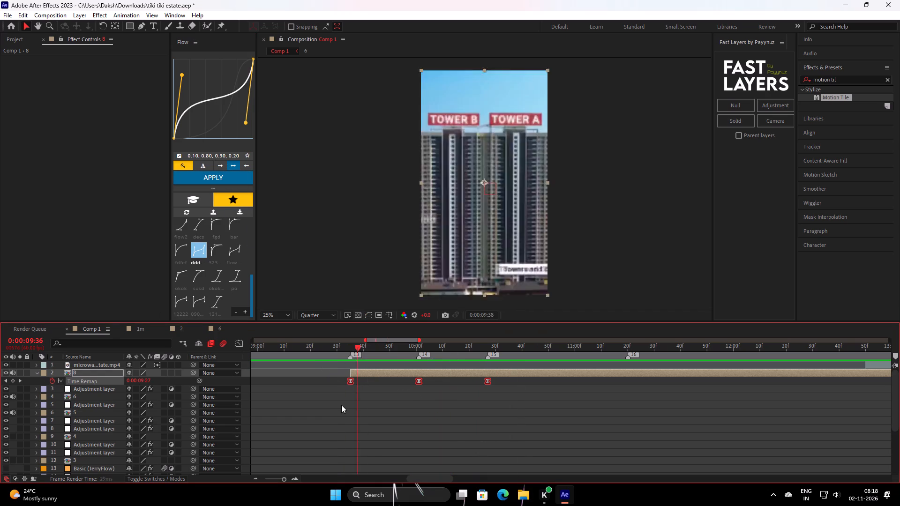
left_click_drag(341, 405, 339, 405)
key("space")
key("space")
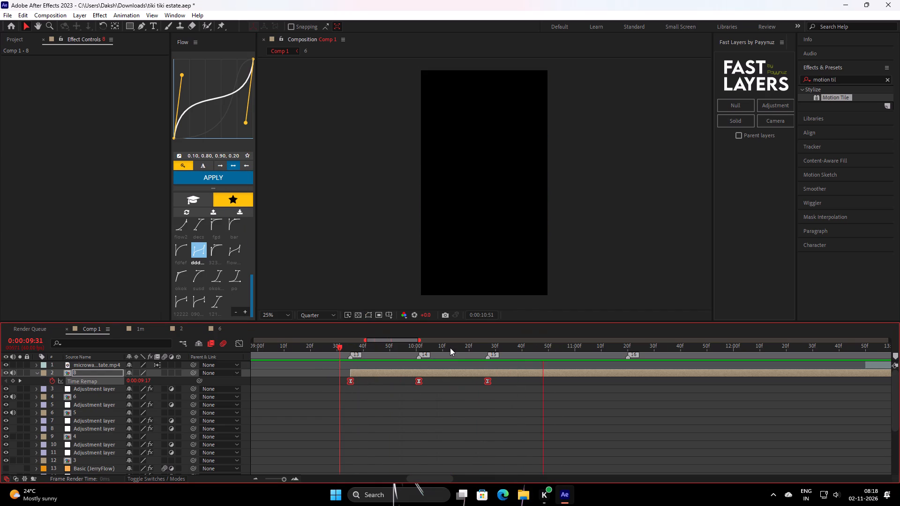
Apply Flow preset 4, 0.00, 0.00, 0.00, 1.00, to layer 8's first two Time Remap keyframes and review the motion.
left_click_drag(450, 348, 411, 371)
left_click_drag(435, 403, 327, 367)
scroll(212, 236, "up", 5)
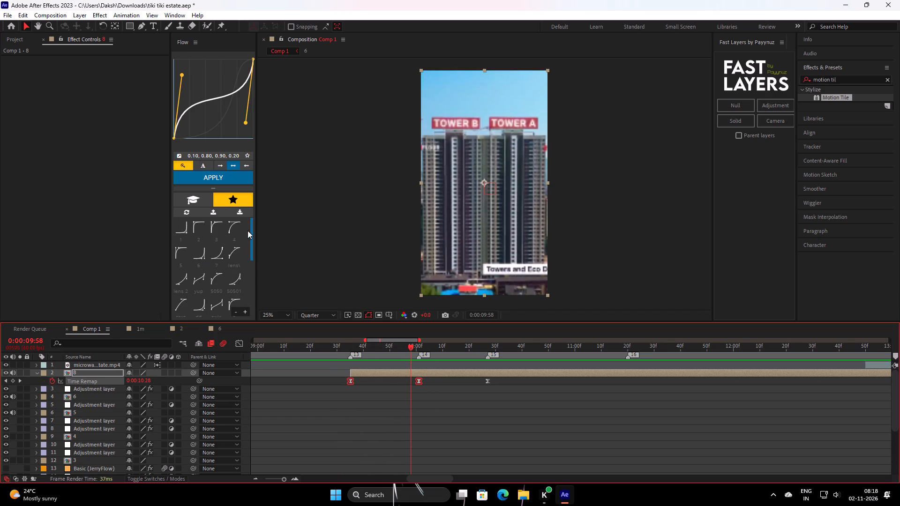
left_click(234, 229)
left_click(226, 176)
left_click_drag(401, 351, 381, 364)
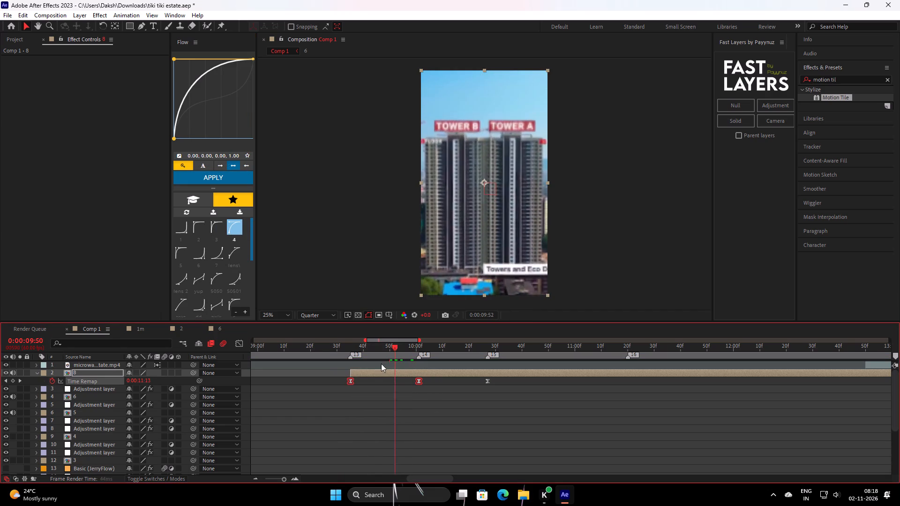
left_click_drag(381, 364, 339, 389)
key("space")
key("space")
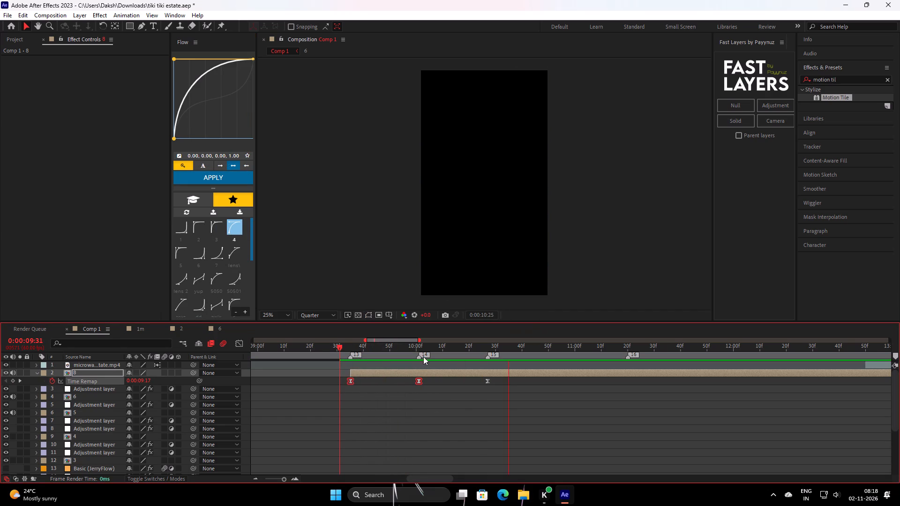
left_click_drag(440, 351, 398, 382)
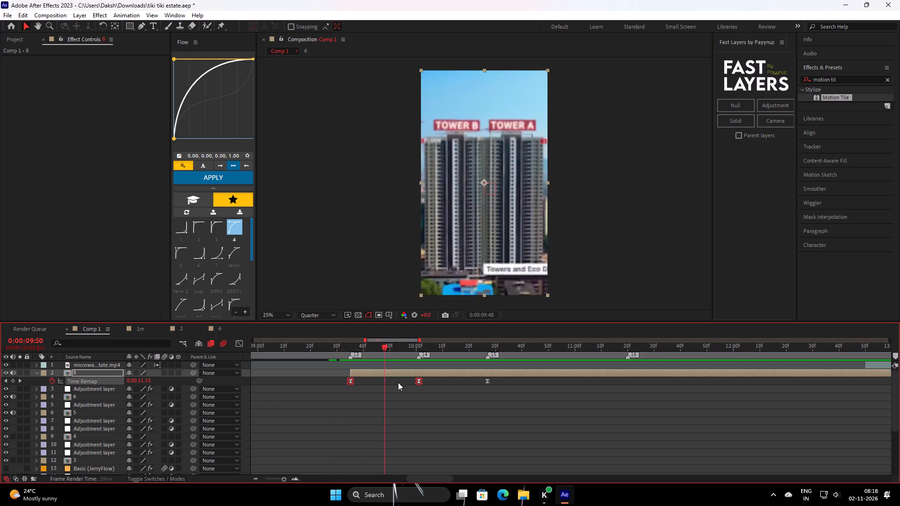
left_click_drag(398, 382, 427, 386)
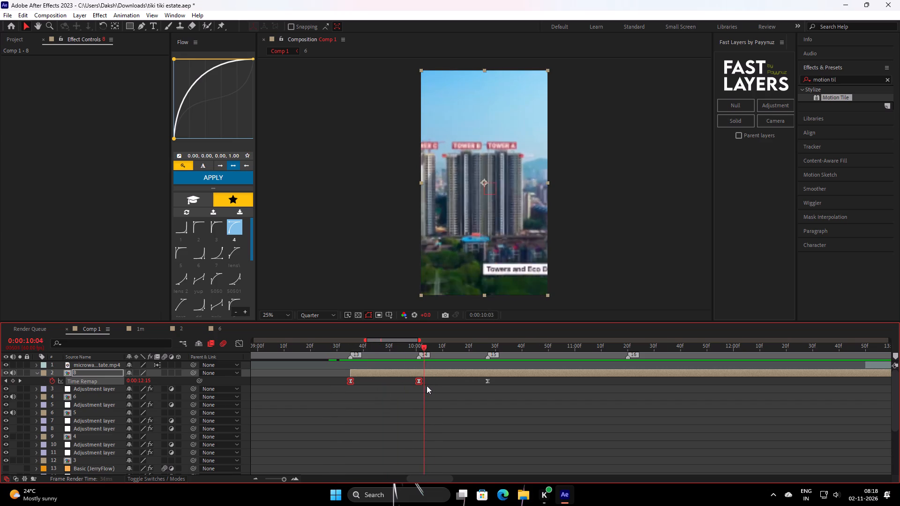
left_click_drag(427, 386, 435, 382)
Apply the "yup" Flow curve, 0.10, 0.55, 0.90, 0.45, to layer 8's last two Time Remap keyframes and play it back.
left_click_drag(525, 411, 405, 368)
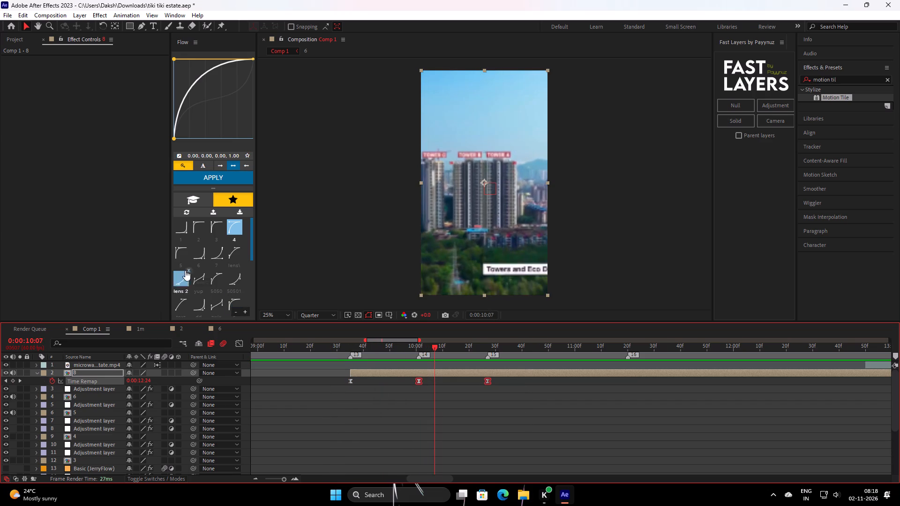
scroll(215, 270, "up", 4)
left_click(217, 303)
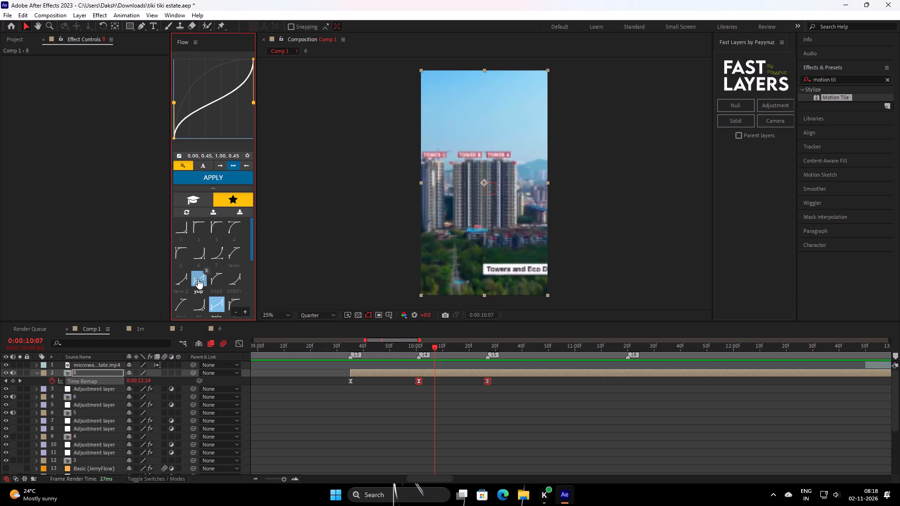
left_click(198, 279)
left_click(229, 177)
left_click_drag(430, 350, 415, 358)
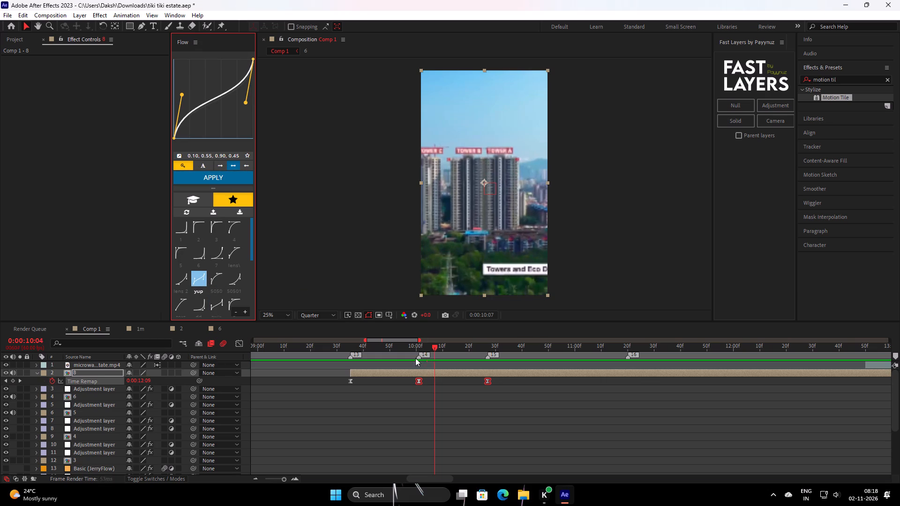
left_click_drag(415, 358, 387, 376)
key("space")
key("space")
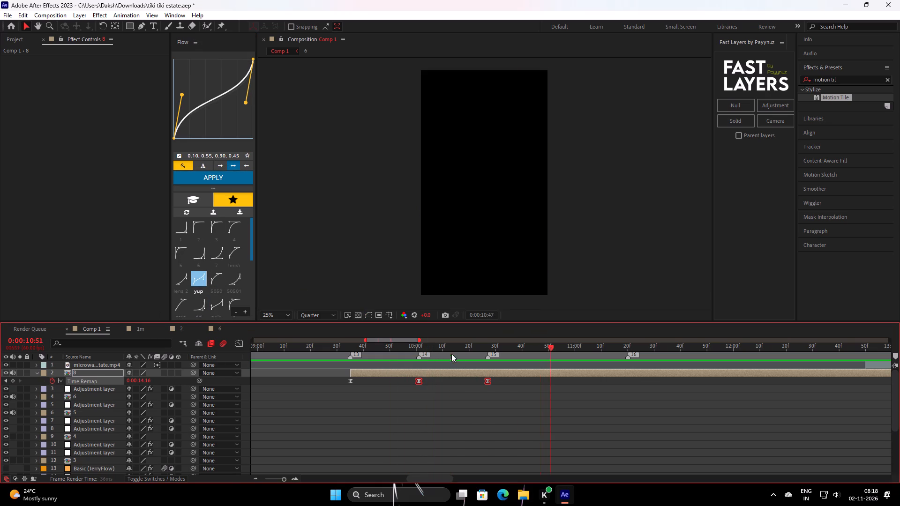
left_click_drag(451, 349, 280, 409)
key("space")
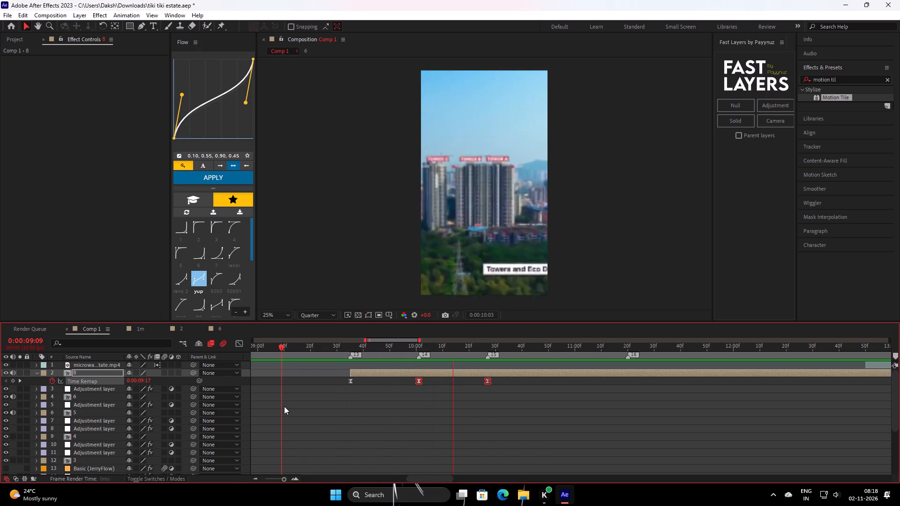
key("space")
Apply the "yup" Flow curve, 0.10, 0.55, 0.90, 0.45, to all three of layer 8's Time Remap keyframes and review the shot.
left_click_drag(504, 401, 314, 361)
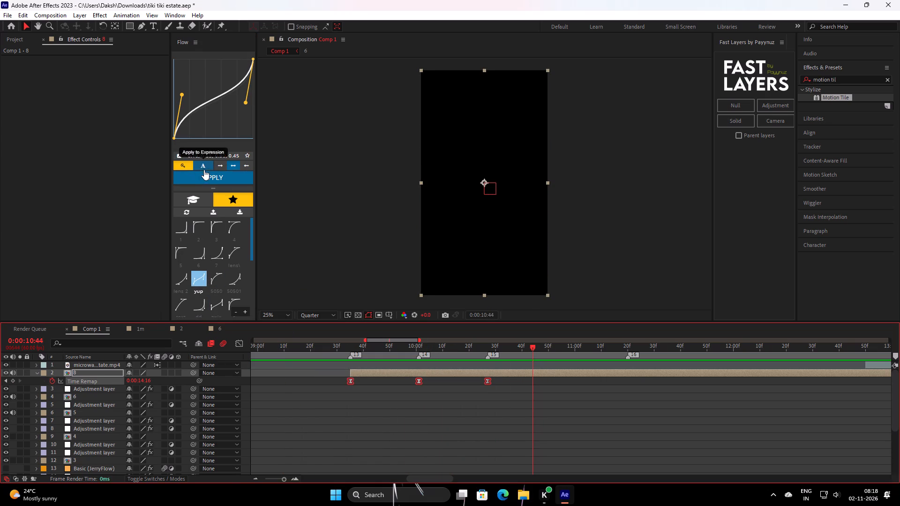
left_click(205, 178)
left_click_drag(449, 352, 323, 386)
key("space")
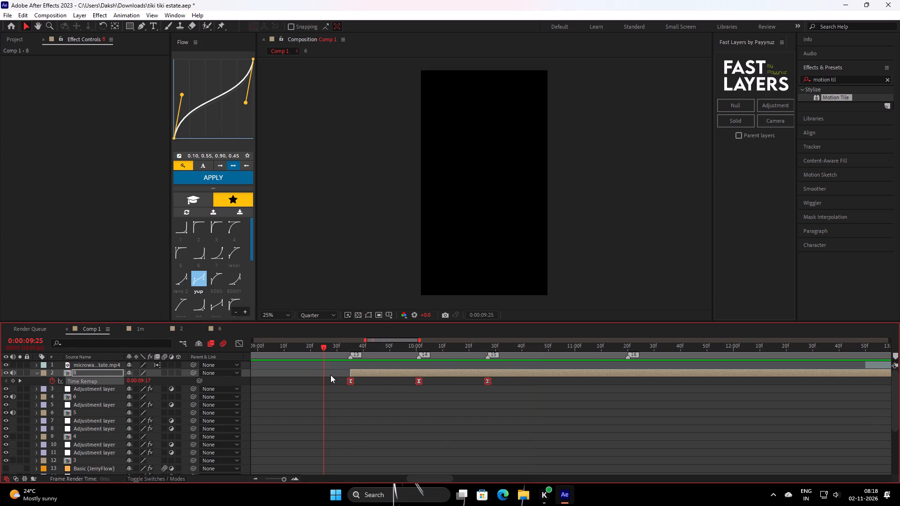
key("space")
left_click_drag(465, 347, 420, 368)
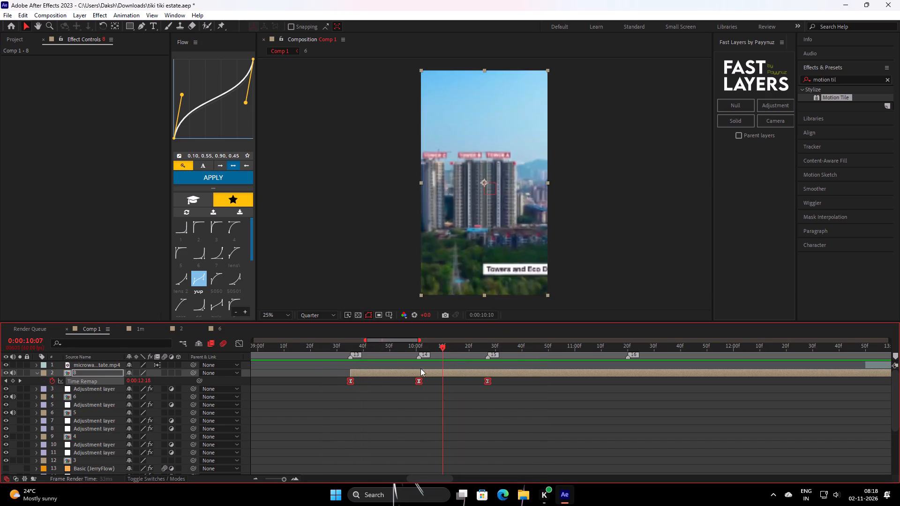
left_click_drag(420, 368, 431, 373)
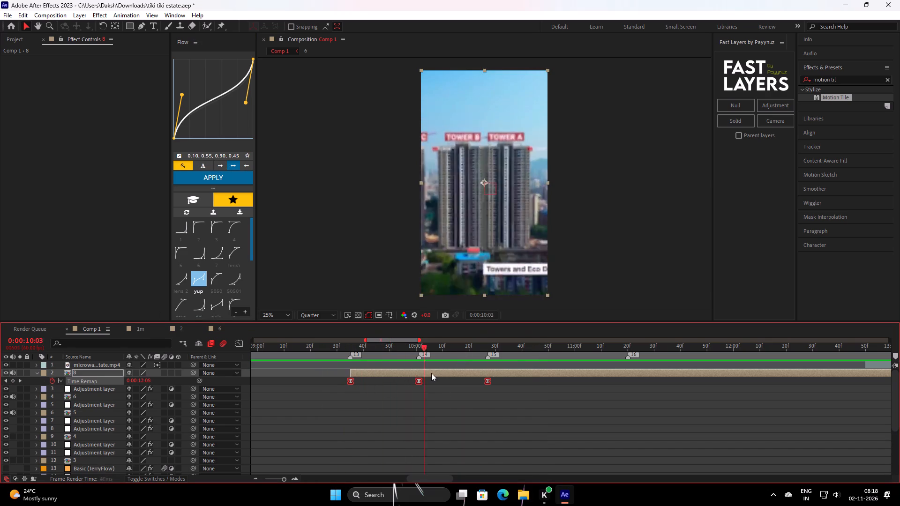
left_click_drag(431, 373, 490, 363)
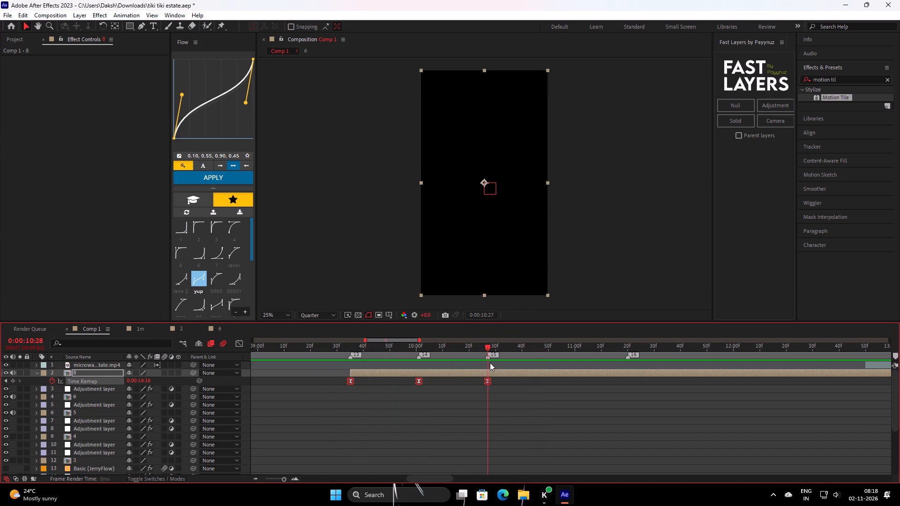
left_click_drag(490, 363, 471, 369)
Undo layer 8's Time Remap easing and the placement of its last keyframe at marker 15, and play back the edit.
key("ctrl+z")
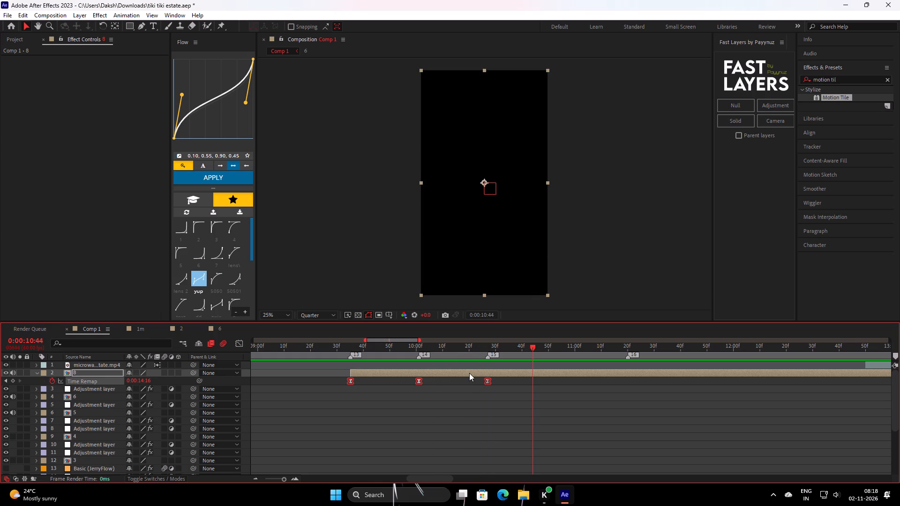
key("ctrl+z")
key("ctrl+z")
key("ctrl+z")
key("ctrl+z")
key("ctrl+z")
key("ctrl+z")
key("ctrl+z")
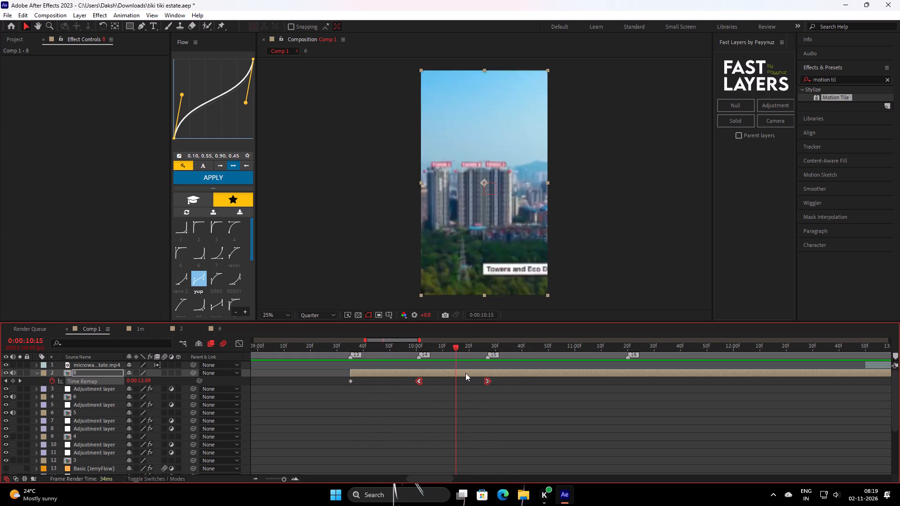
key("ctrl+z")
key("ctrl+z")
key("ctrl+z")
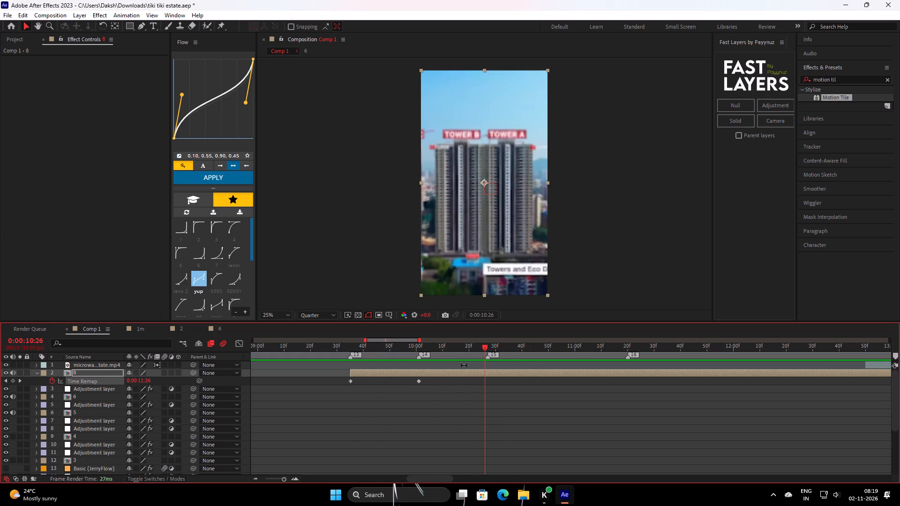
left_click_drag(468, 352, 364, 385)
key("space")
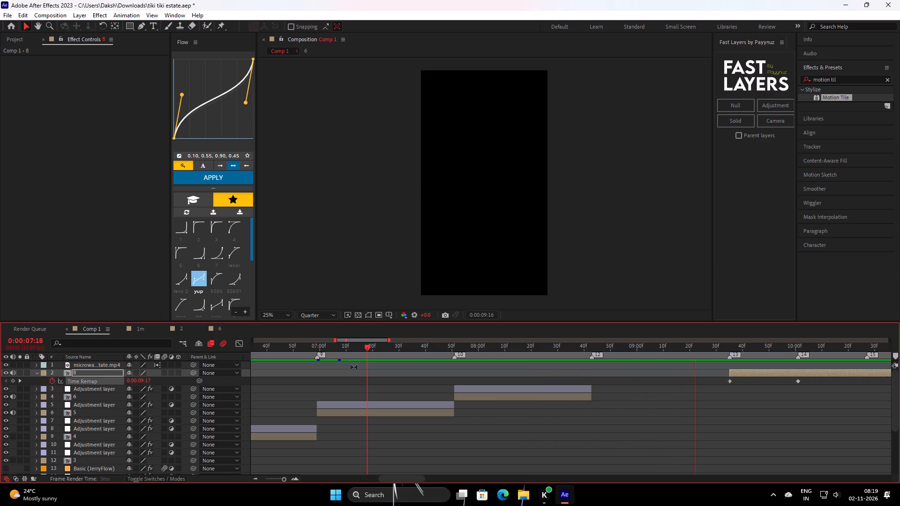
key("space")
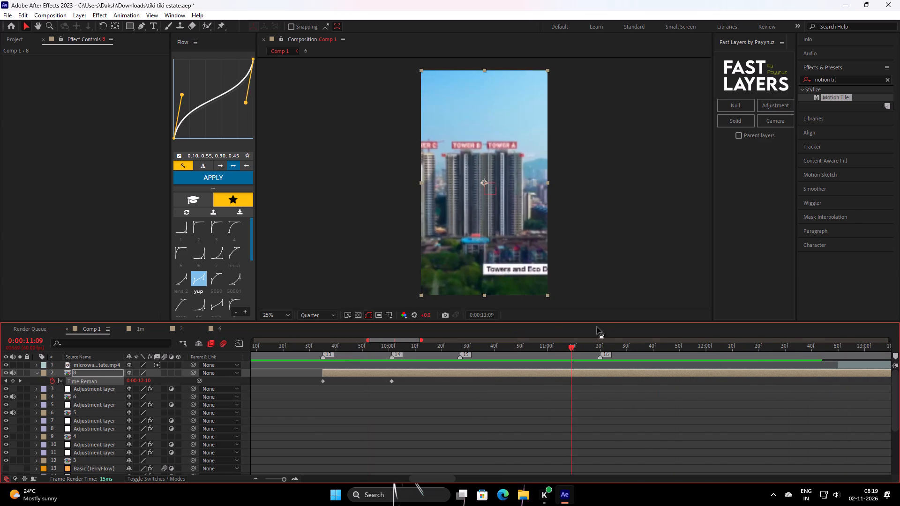
Split the microwave estate.mp4 layer at 0:00:25:57, where the Tower E construction shot begins.
left_click_drag(570, 356, 899, 379)
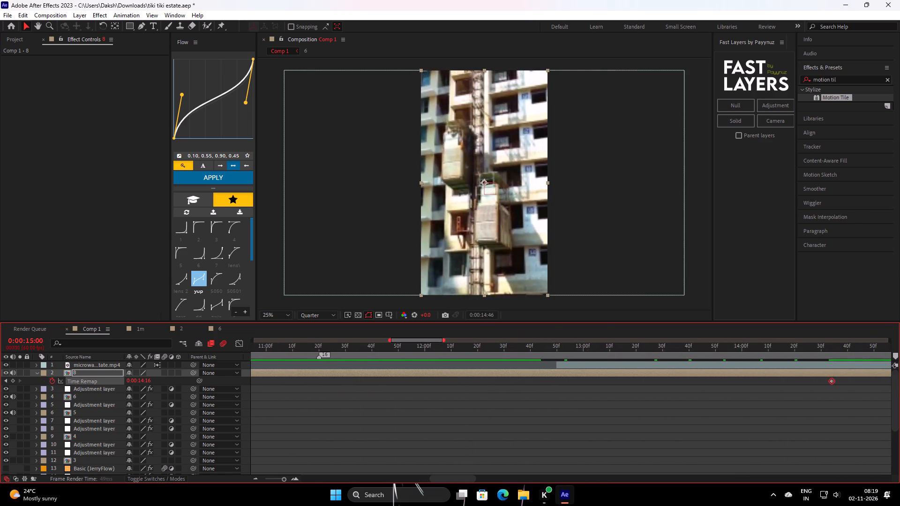
left_click_drag(899, 379, 899, 377)
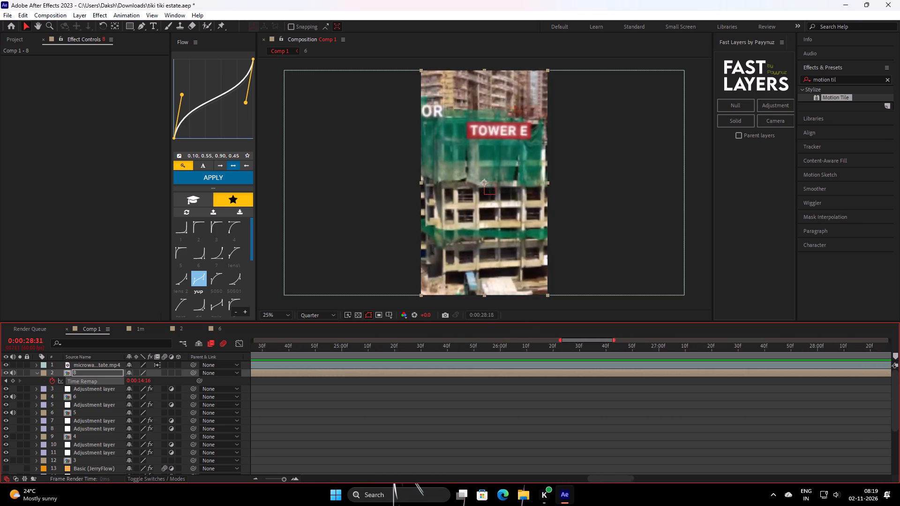
left_click_drag(899, 377, 273, 378)
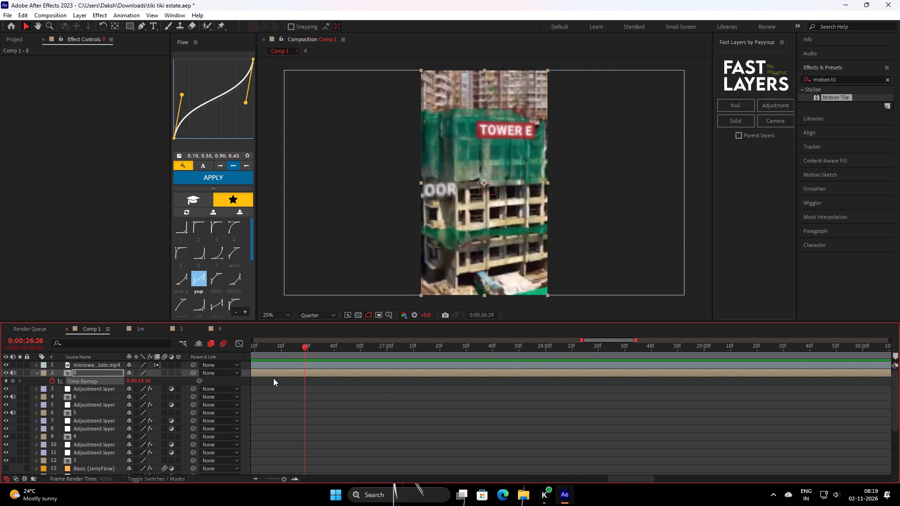
left_click_drag(273, 378, 560, 379)
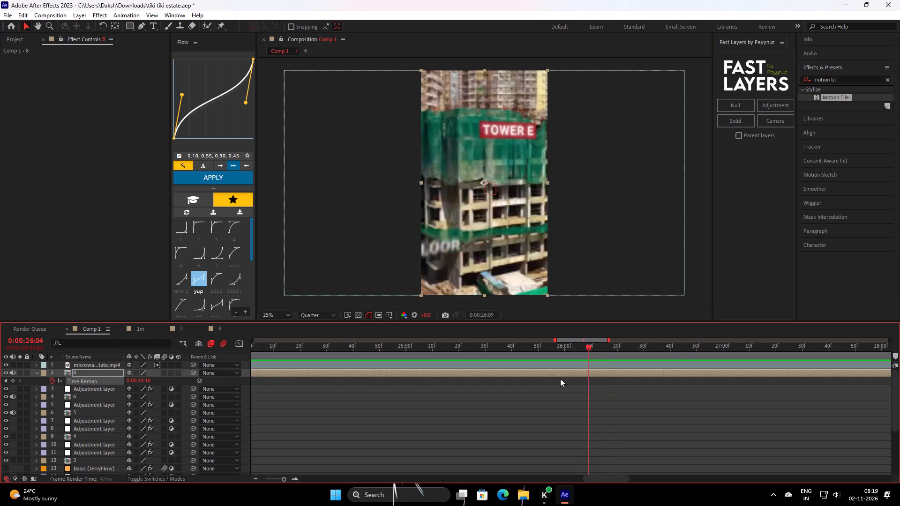
left_click_drag(560, 379, 555, 380)
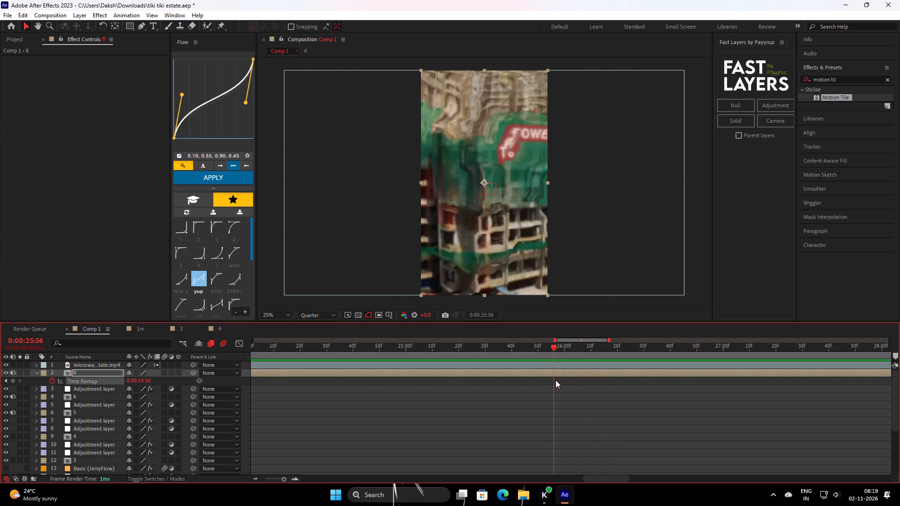
left_click_drag(555, 380, 556, 380)
left_click(575, 365)
key("ctrl+shift+d")
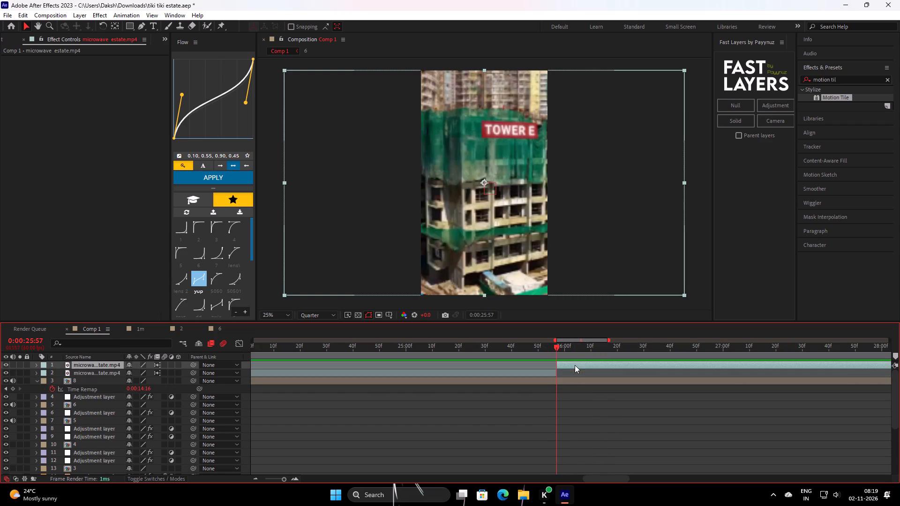
Split the Tower E segment of the microwave estate.mp4 layer at 0:00:29:02, where that shot ends.
left_click_drag(562, 350, 899, 345)
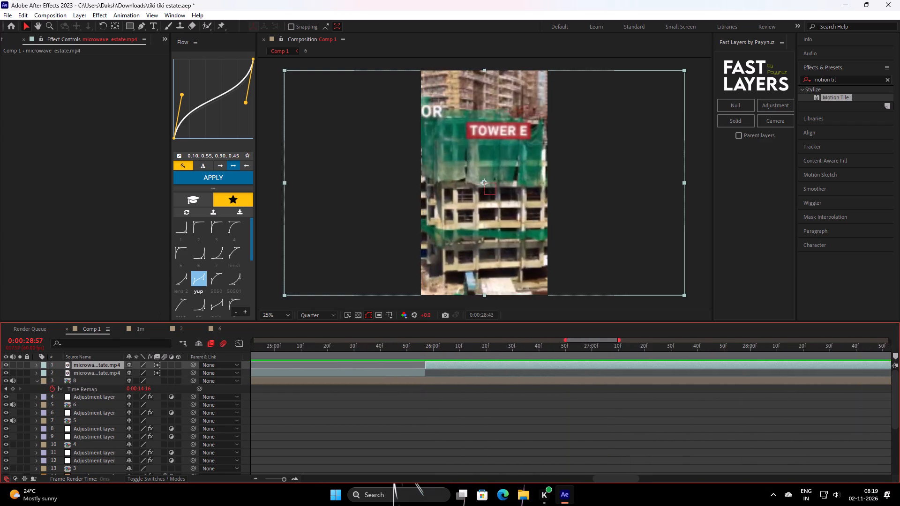
left_click_drag(899, 345, 744, 338)
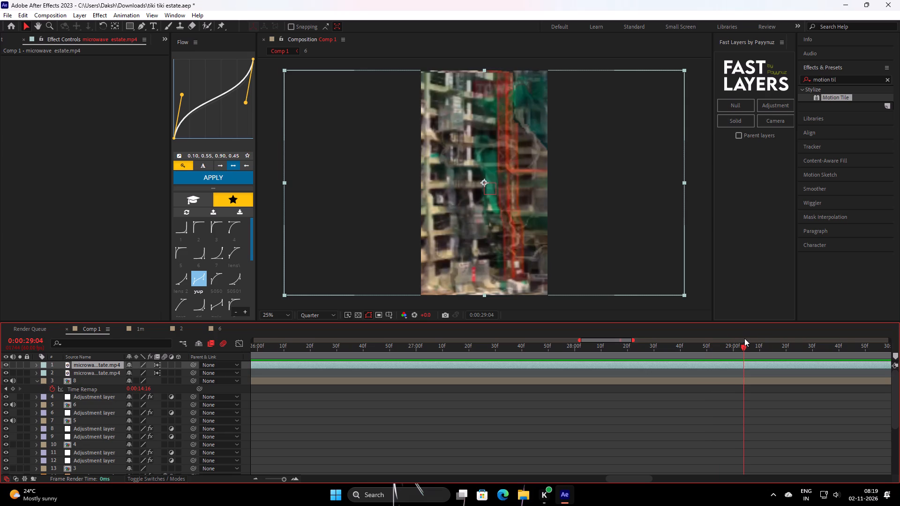
left_click_drag(744, 338, 739, 343)
key("ctrl+shift+d")
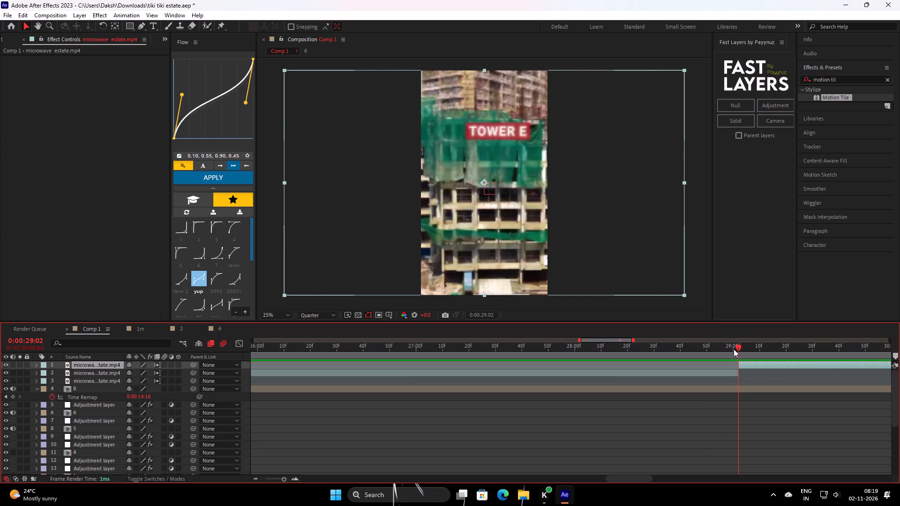
left_click_drag(733, 349, 360, 388)
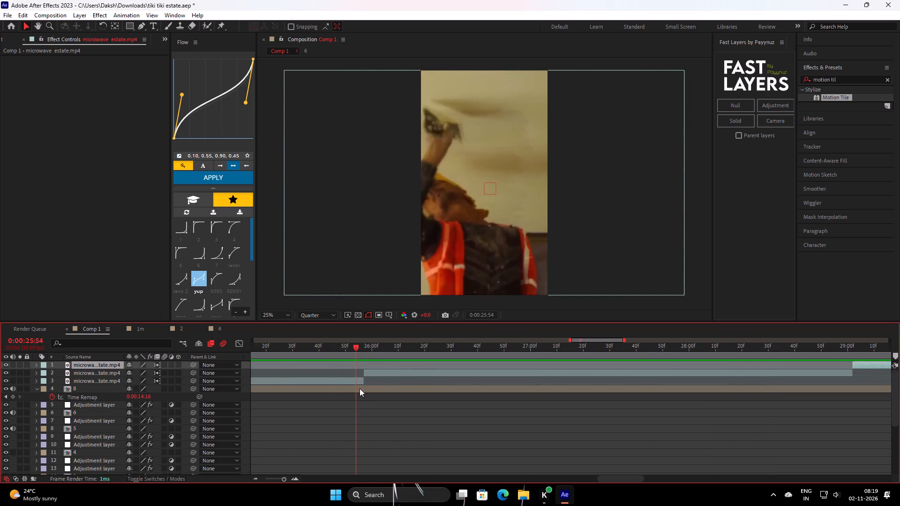
Move the Tower E segment of microwave estate.mp4 so that it starts at marker 12.
left_click_drag(360, 388, 364, 387)
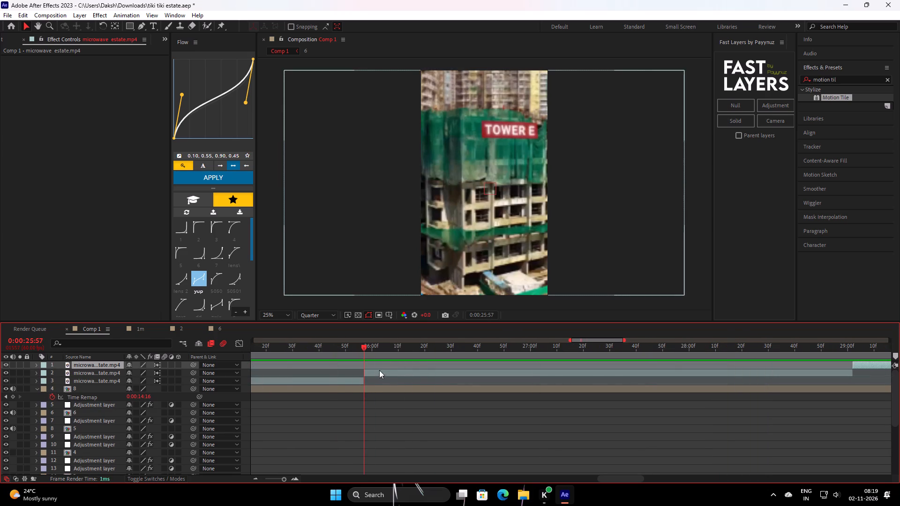
left_click_drag(388, 372, 682, 396)
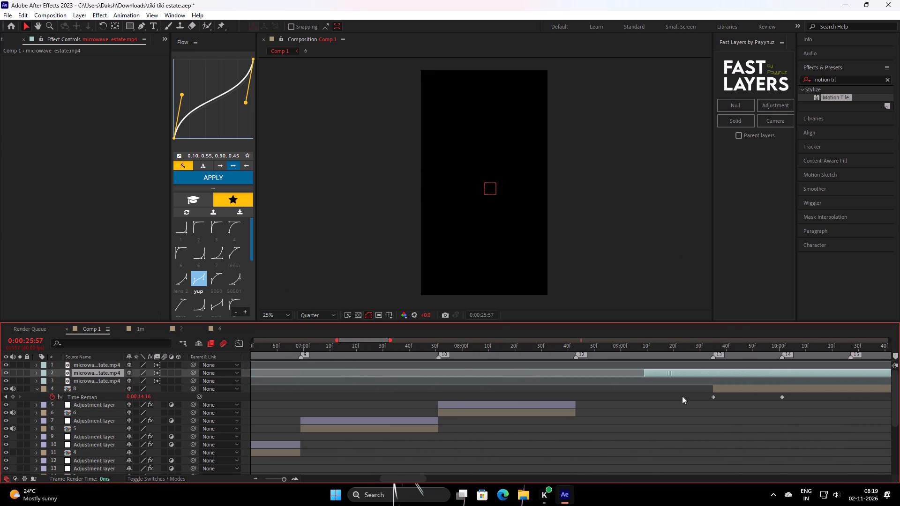
left_click_drag(682, 396, 600, 426)
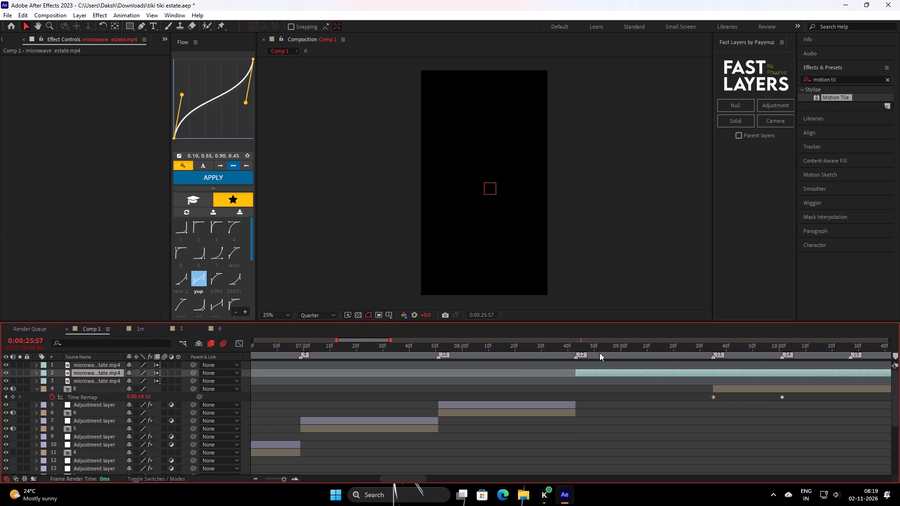
Pre-compose the Tower E segment at 0:00:08:43 as a new composition named 7.
left_click_drag(600, 353, 577, 374)
right_click(577, 374)
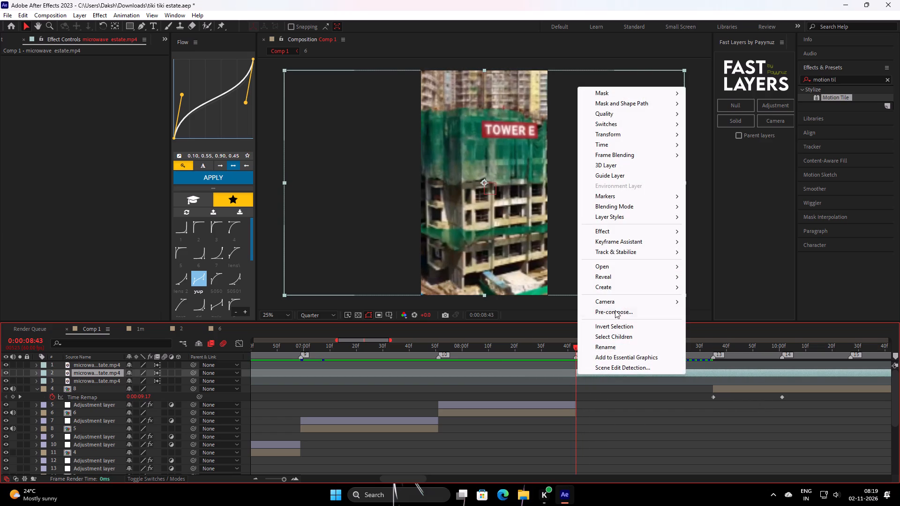
left_click(615, 310)
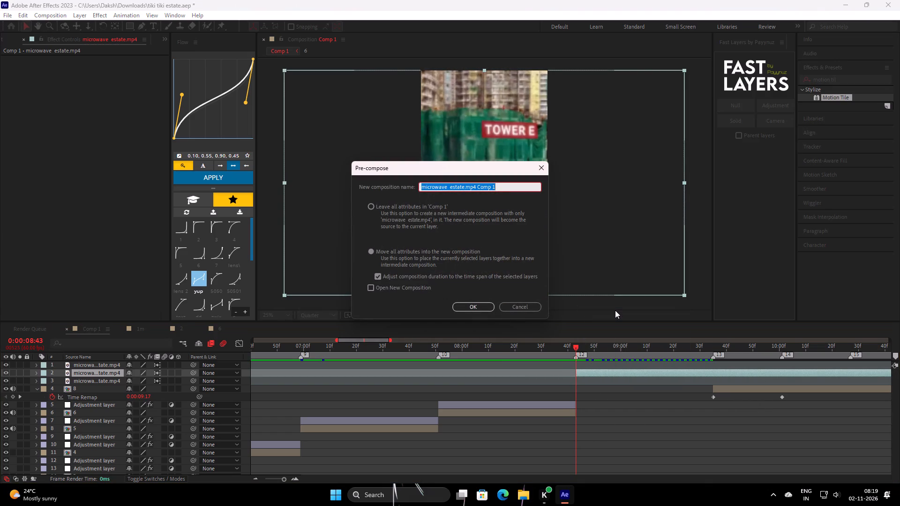
key("7")
left_click(464, 307)
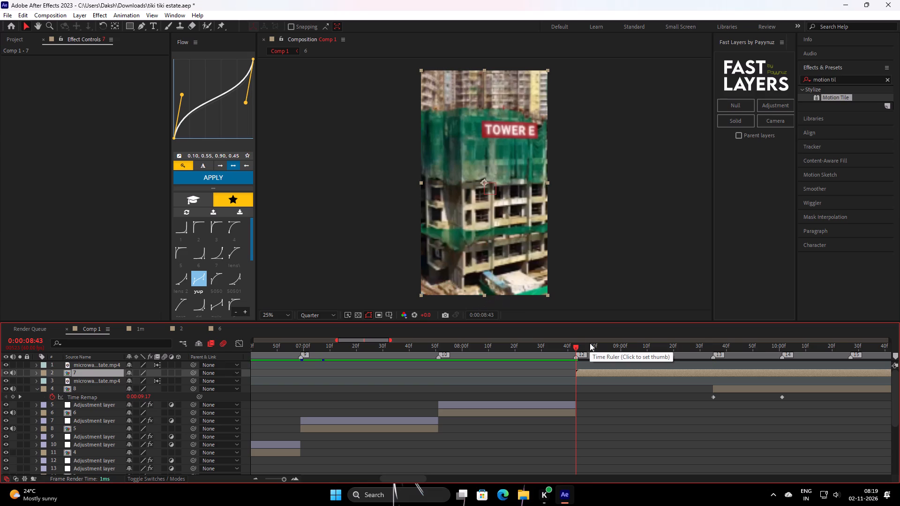
Enable time remapping on layer 7 and move its end keyframe to about halfway between markers 12 and 13.
key("ctrl+alt+t")
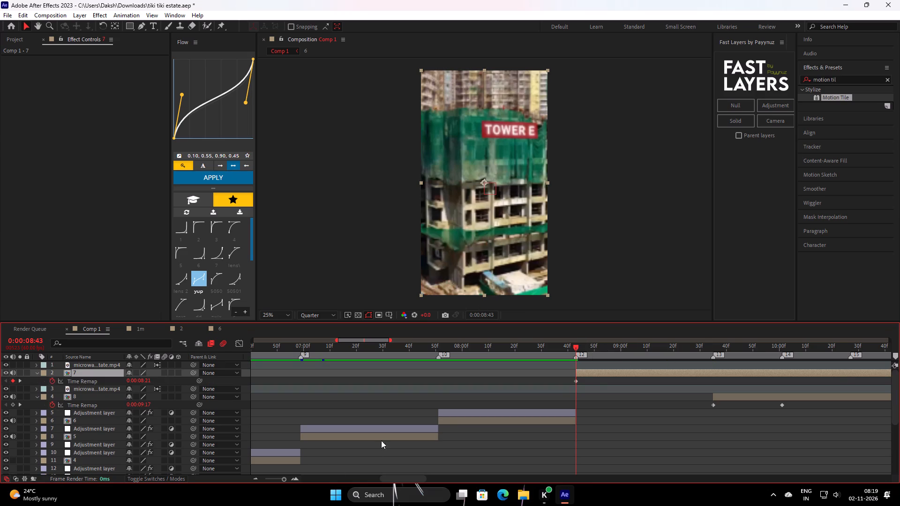
double_click(256, 480)
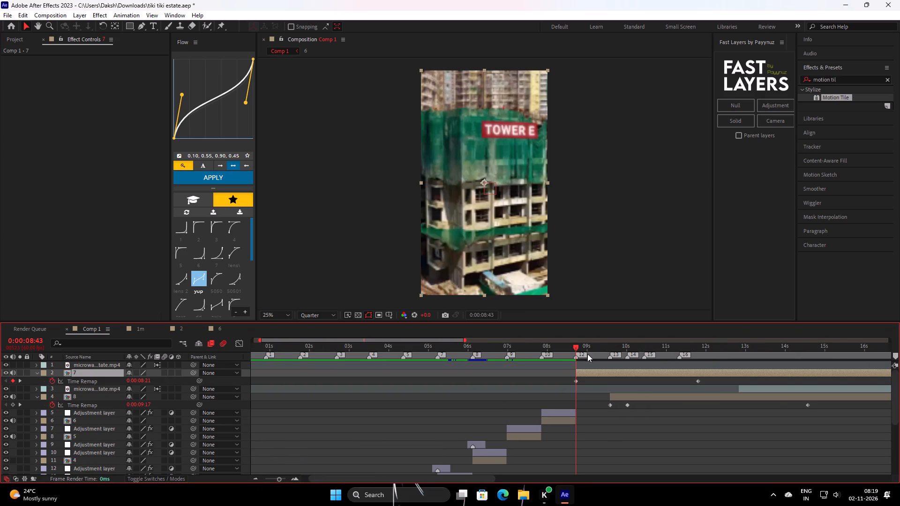
left_click_drag(585, 352, 593, 365)
left_click_drag(699, 380, 614, 426)
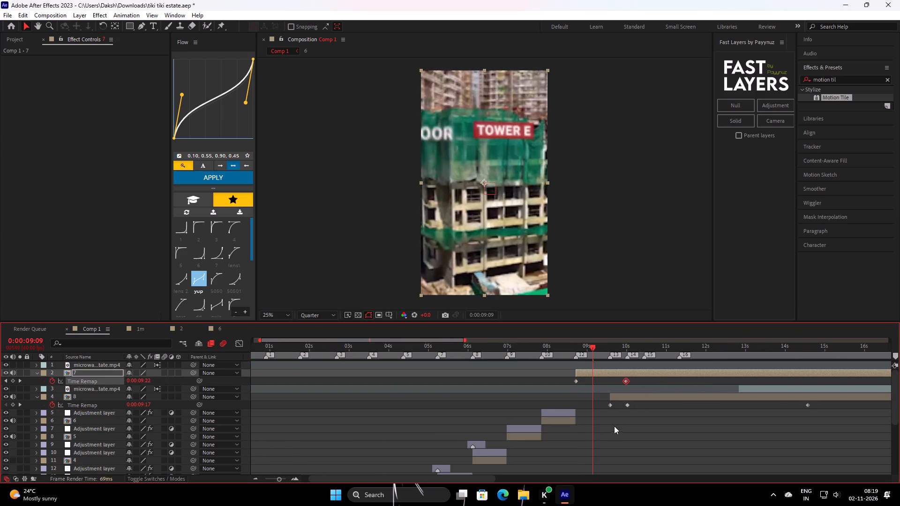
left_click_drag(614, 426, 594, 437)
Set the value of layer 7's second Time Remap keyframe to 0:00:03:04.
double_click(592, 379)
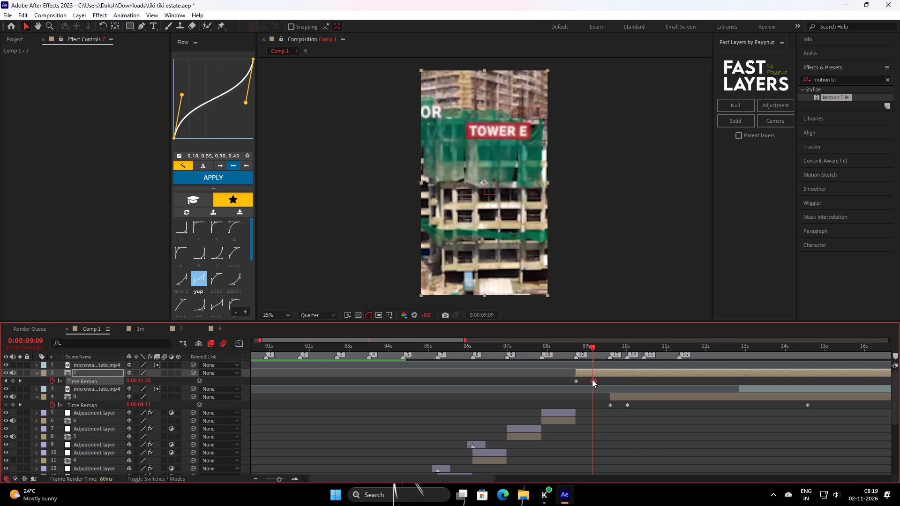
left_click(409, 241)
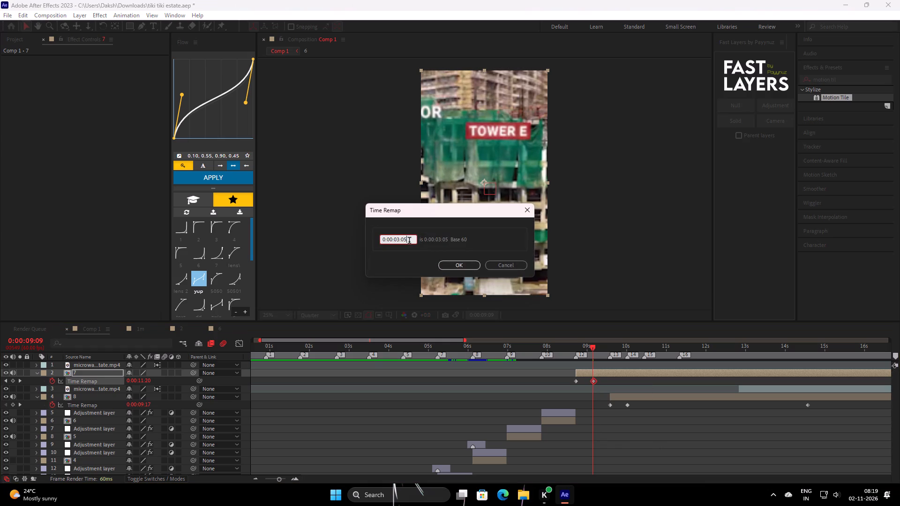
key("BackSpace")
key("Return")
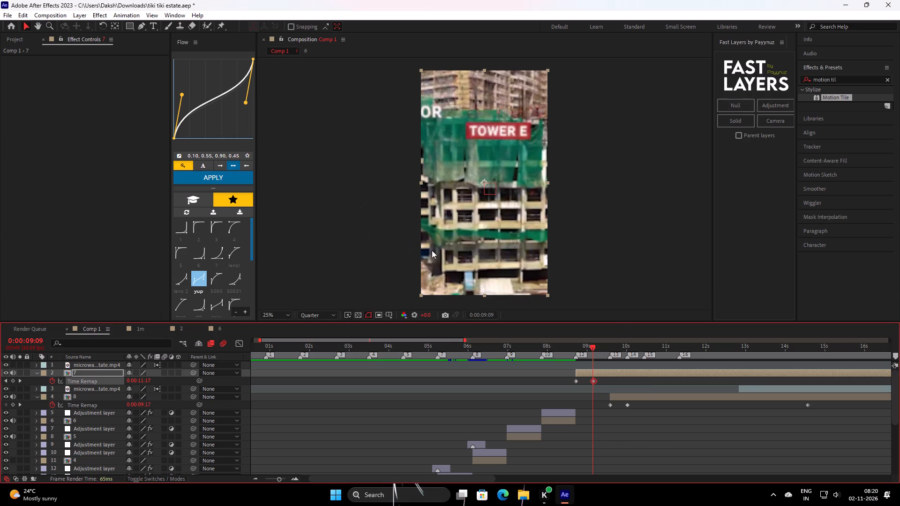
triple_click(591, 378)
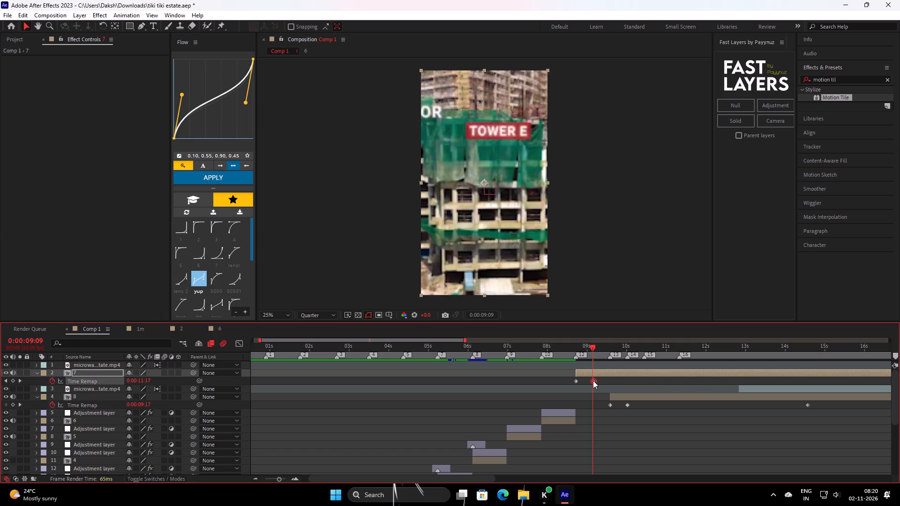
left_click(593, 380)
double_click(592, 380)
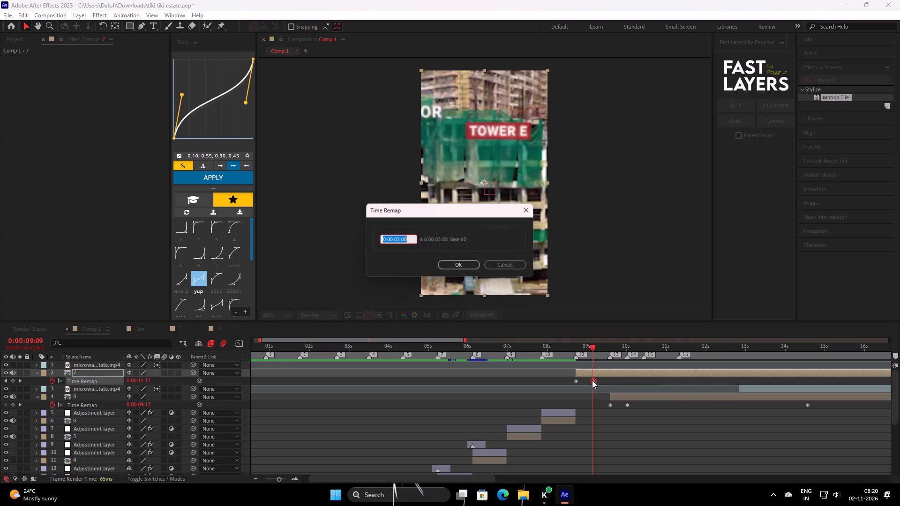
left_click(410, 237)
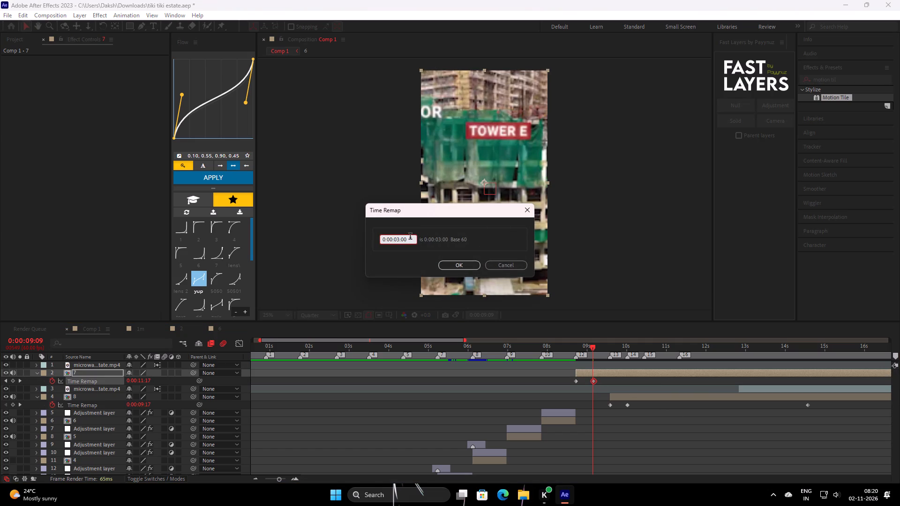
key("BackSpace")
key("4")
key("Return")
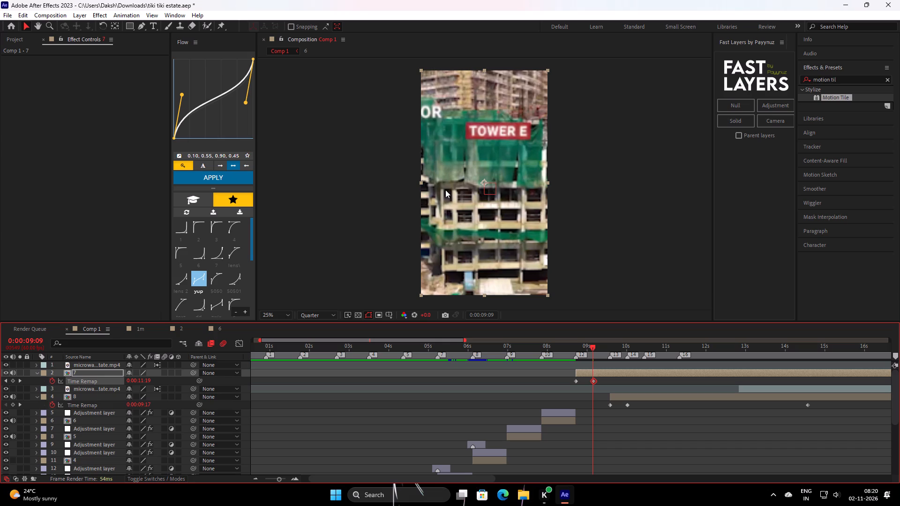
Copy layer 7's first Time Remap keyframe to marker 13, at 0:00:09:35.
left_click(297, 482)
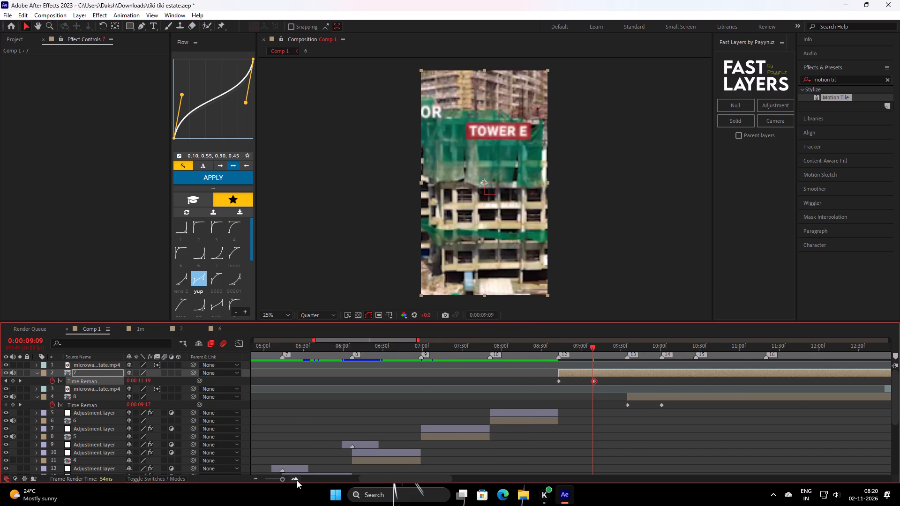
left_click(297, 480)
left_click_drag(626, 347, 662, 393)
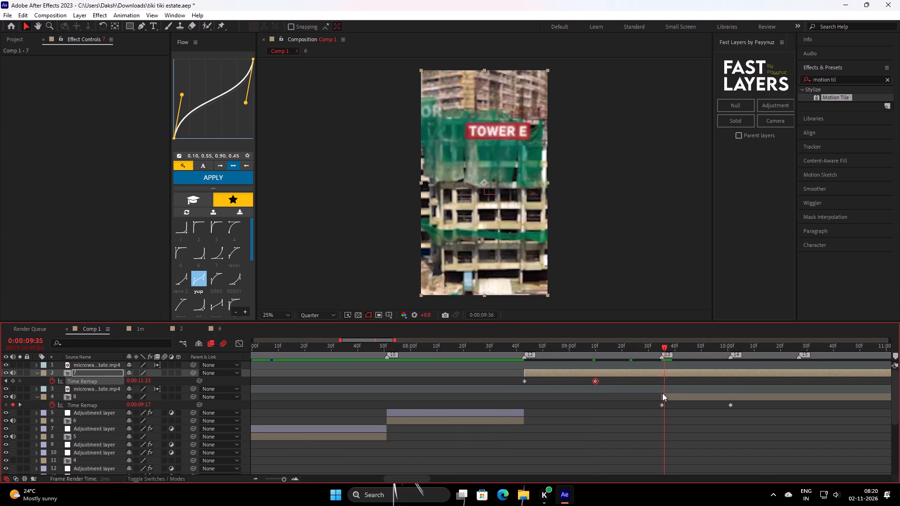
left_click_drag(662, 393, 662, 394)
left_click(525, 381)
key("ctrl+c")
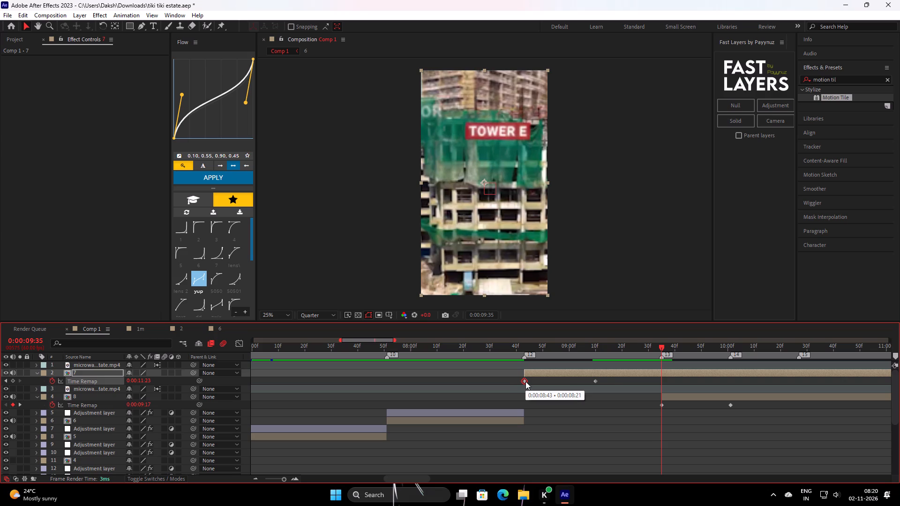
key("ctrl+v")
left_click(610, 379)
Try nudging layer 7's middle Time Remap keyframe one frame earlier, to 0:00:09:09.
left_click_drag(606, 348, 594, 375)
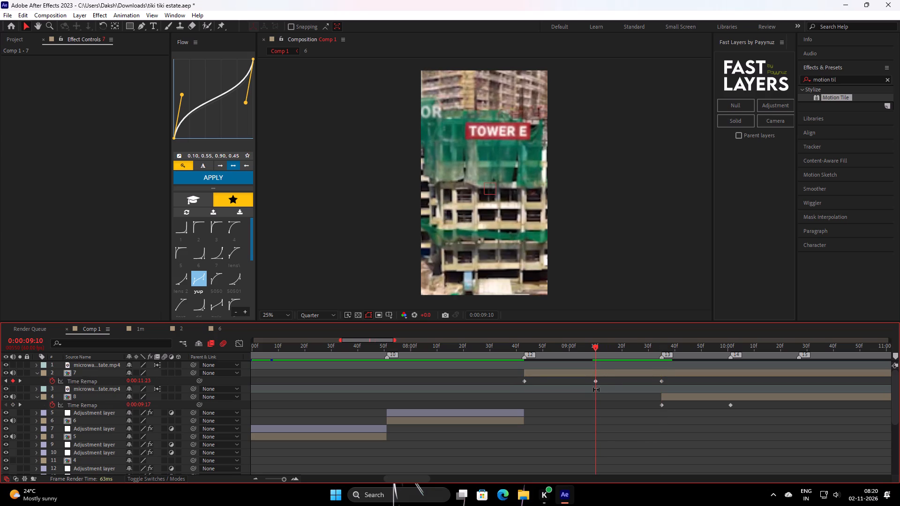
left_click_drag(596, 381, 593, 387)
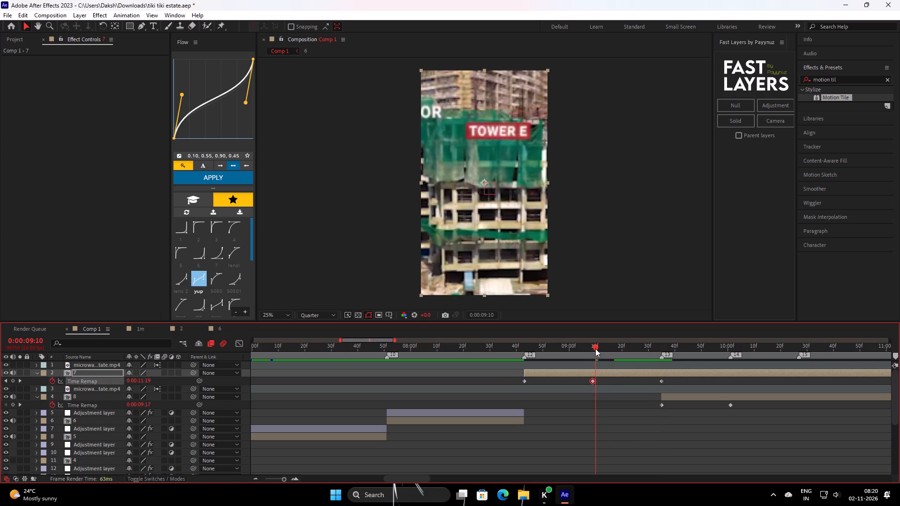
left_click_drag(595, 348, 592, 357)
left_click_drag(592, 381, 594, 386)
Apply Flow preset 4, curve 0.00, 0.00, 0.00, 1.00, to layer 7's first two Time Remap keyframes.
left_click_drag(500, 377, 609, 396)
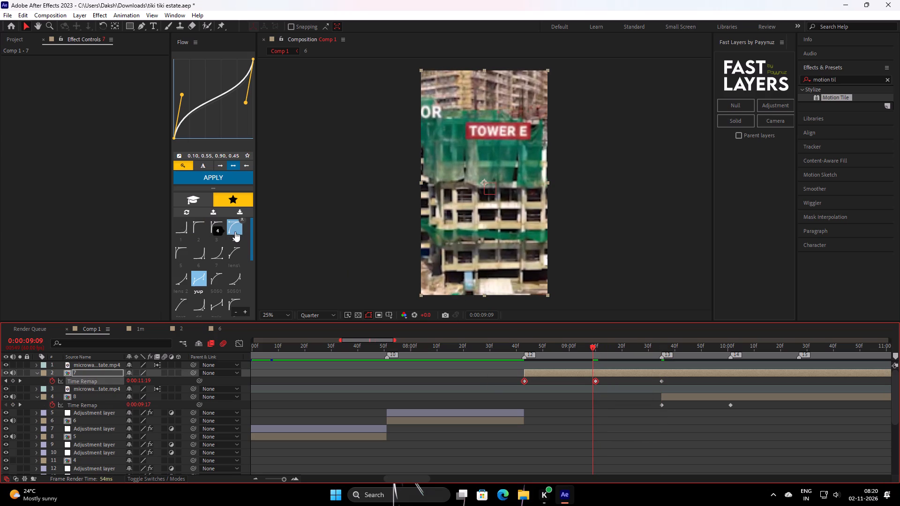
left_click(235, 231)
left_click(235, 177)
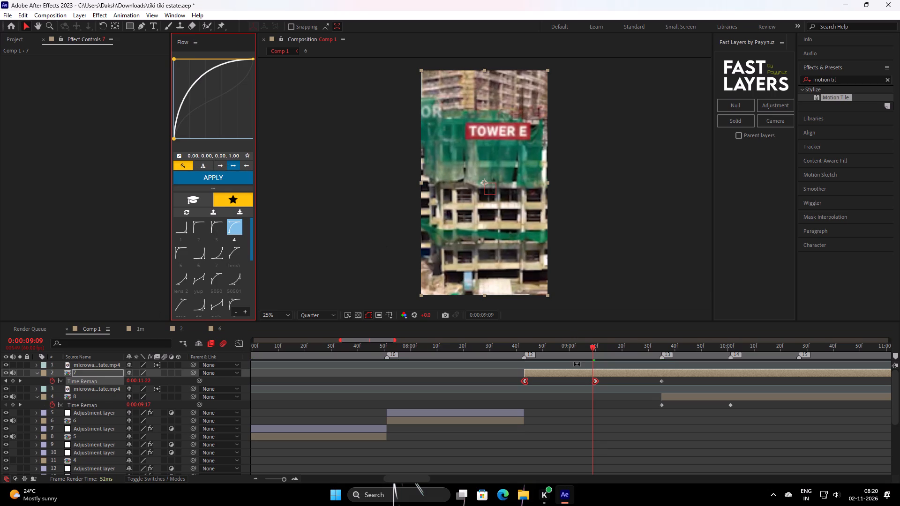
left_click(577, 364)
Apply Flow preset 7, curve 1.00, 0.00, 1.00, 1.00, to layer 7's last two Time Remap keyframes.
left_click_drag(587, 381, 696, 392)
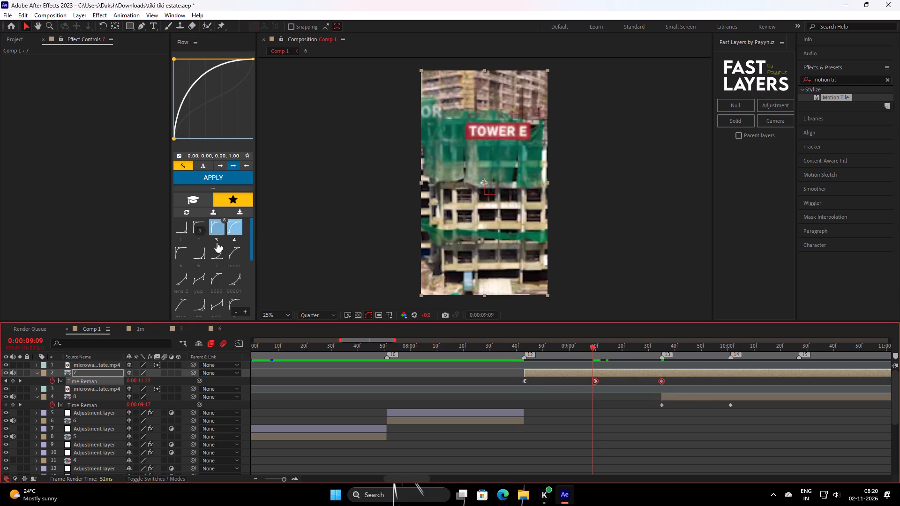
left_click(220, 253)
left_click(236, 172)
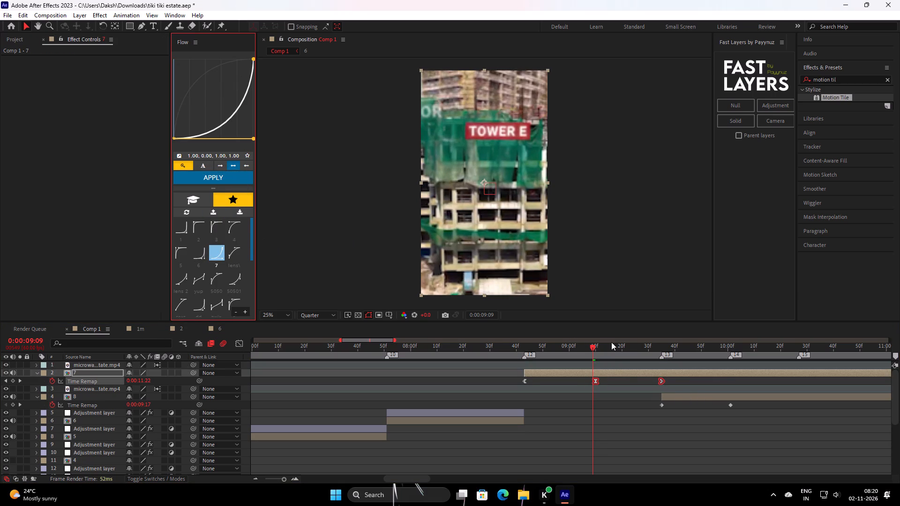
Split layer 7 at marker 13, 0:00:09:35, delete the part after it, and save the project.
left_click_drag(601, 347, 662, 385)
key("ctrl+shift+d")
key("ctrl+shift+s")
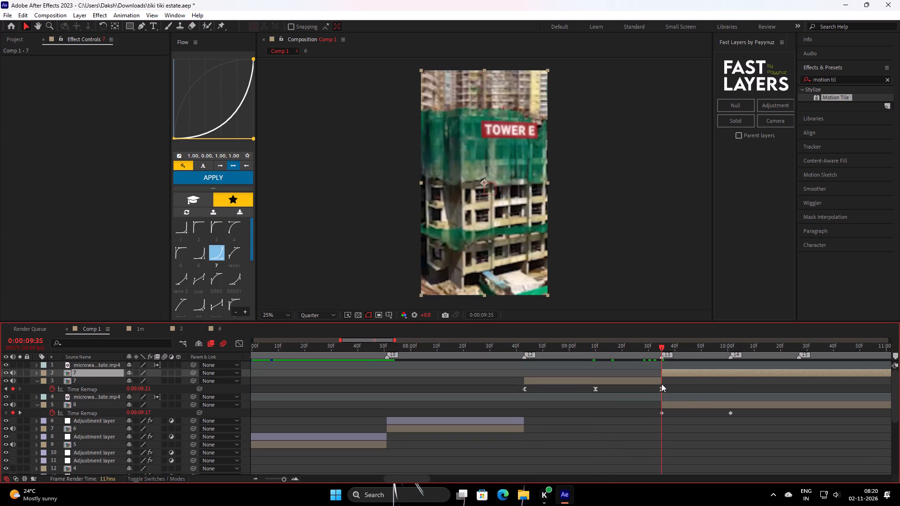
left_click(435, 32)
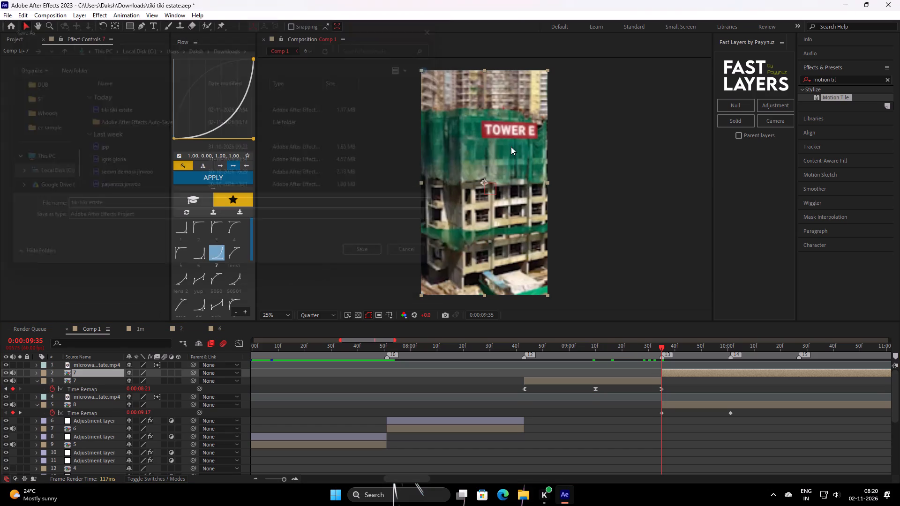
key("BackSpace")
key("ctrl+s")
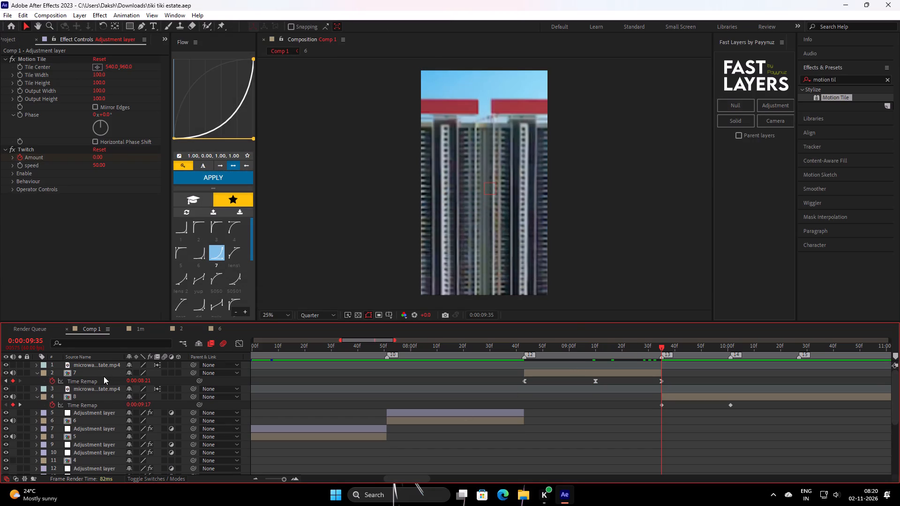
Move layer 7 below layer 8 in the layer stack, directly above the top adjustment layer.
left_click_drag(104, 373, 104, 407)
Play back the edit through layers 6, 7 and 8 to review the new Tower E shot's timing.
left_click_drag(588, 353, 479, 381)
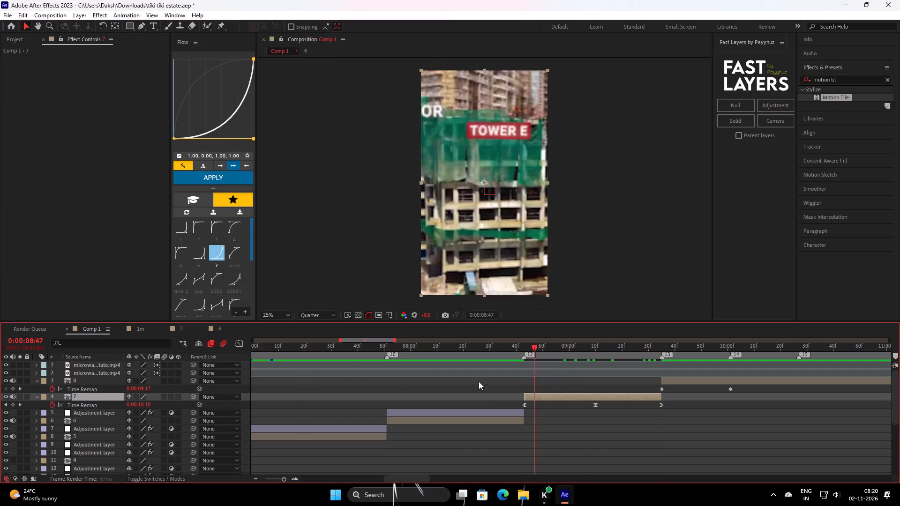
left_click_drag(479, 381, 295, 389)
key("space")
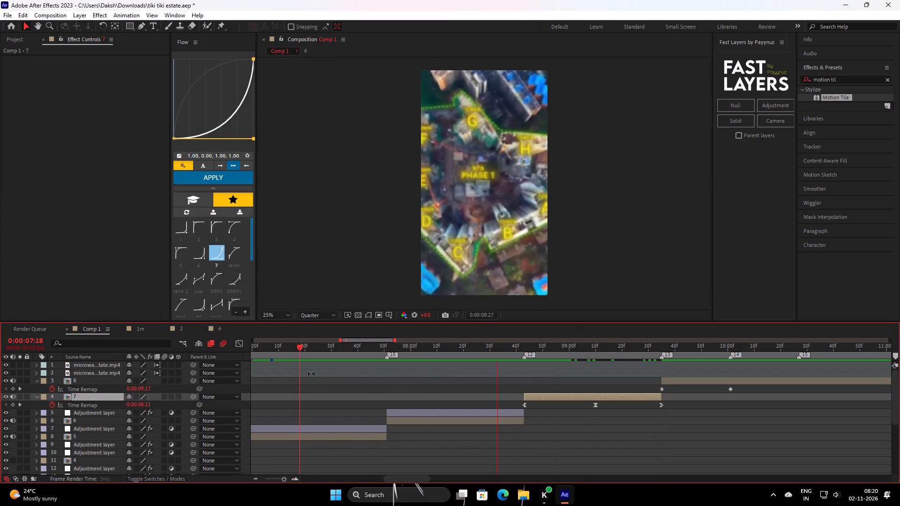
key("space")
left_click_drag(606, 354, 516, 384)
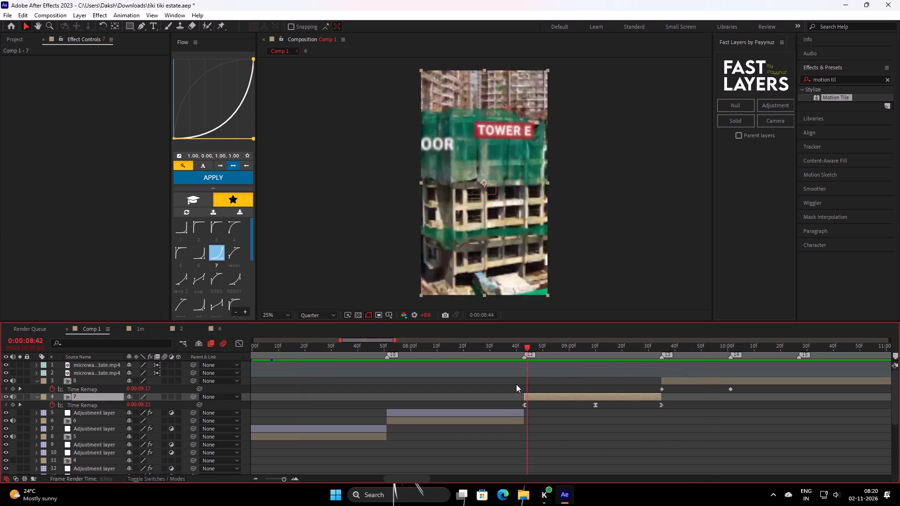
left_click_drag(516, 384, 522, 387)
key("space")
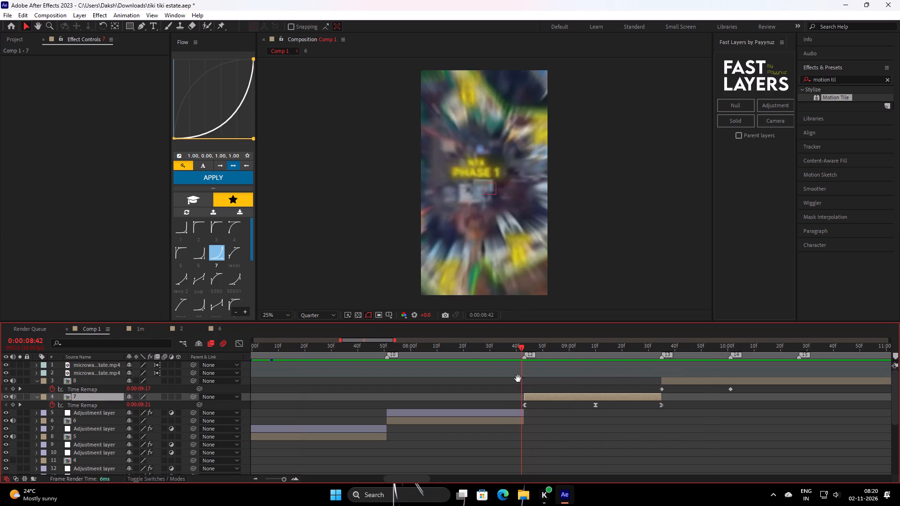
key("space")
left_click_drag(630, 354, 624, 352)
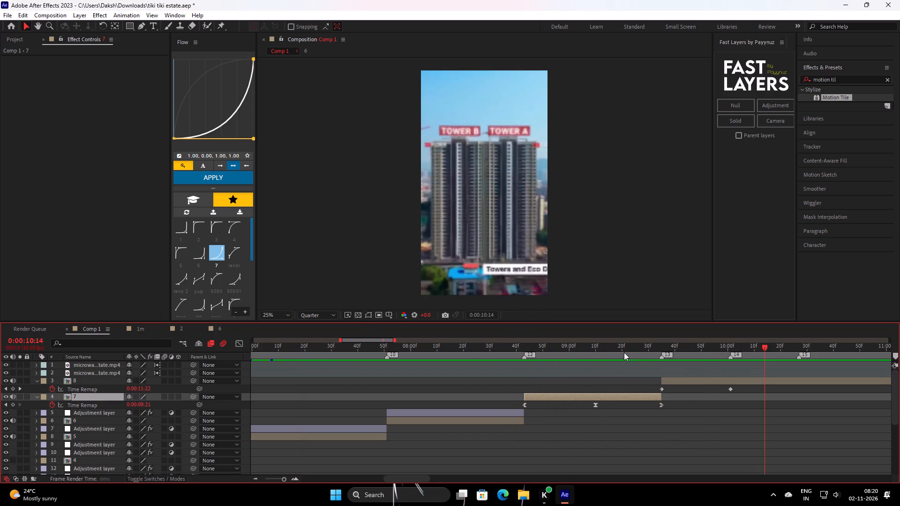
left_click_drag(624, 352, 225, 386)
key("space")
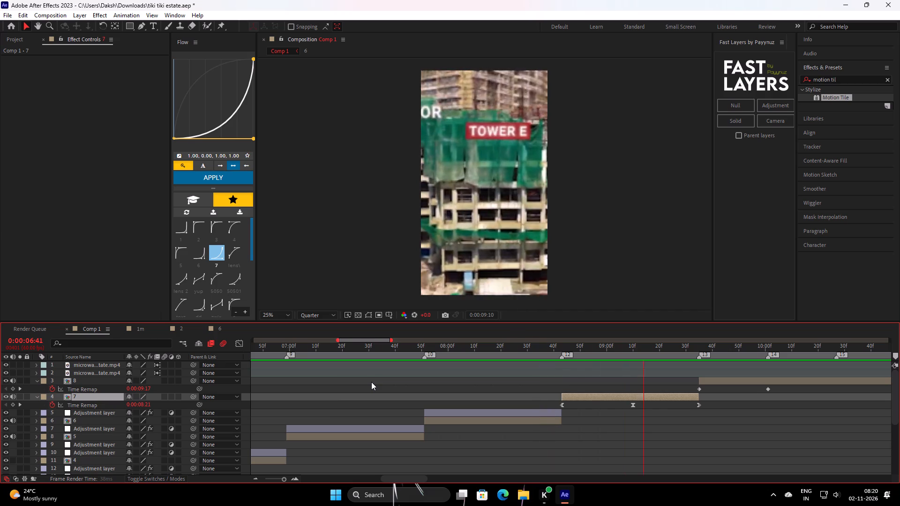
Play back the edit across the layer 6 to 8 cuts and again from the earlier shots to judge which transitions are missing.
key("space")
left_click_drag(599, 350, 558, 389)
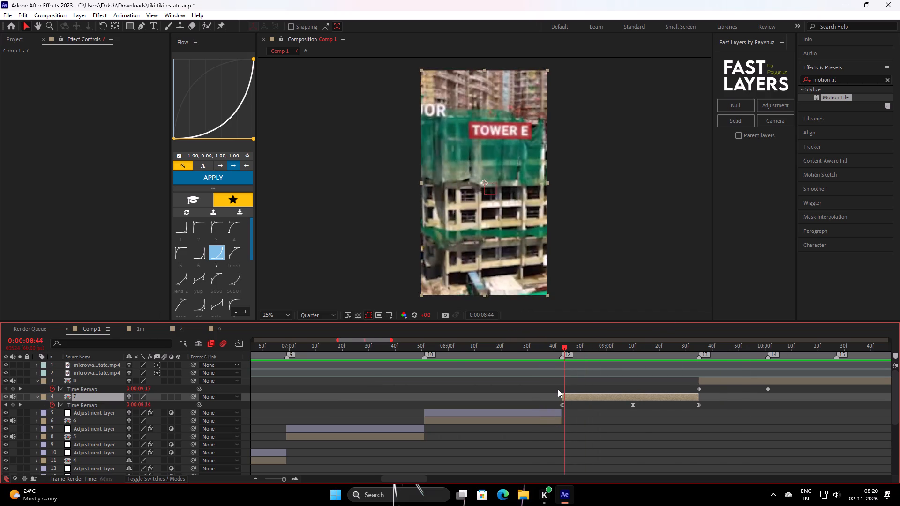
left_click_drag(558, 389, 559, 390)
left_click_drag(554, 343, 515, 360)
key("space")
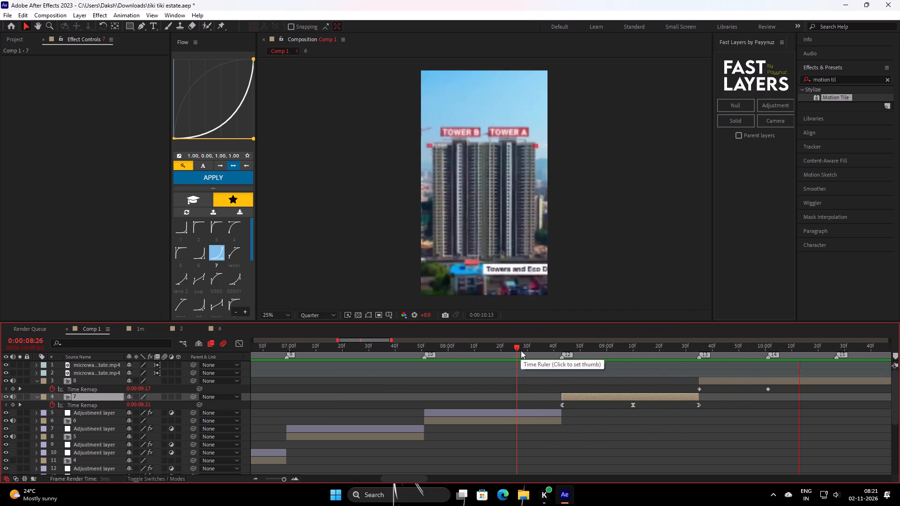
key("space")
left_click(672, 418)
key("s")
key("s")
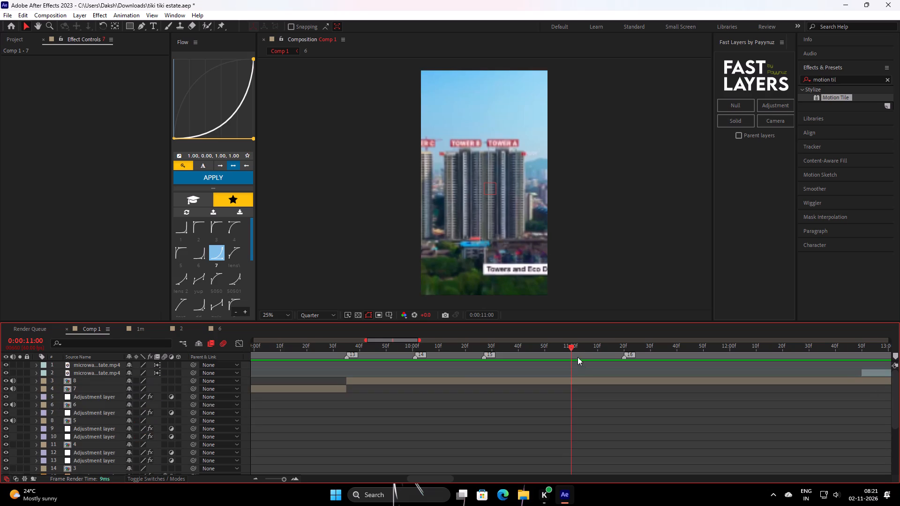
left_click_drag(569, 350, 103, 377)
key("space")
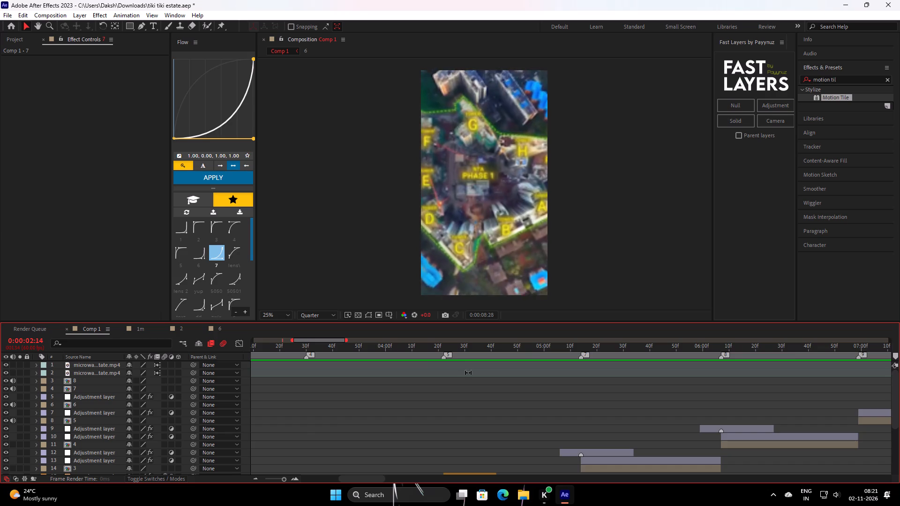
key("space")
left_click_drag(511, 346, 210, 394)
key("space")
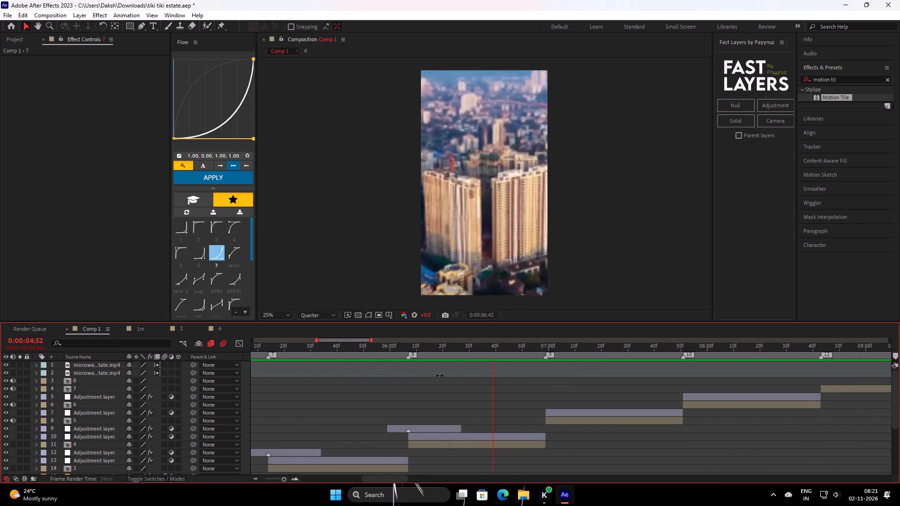
key("space")
Duplicate adjustment layer 21 with S_BlurMoCurves, place the copy directly below layer 6, and start it at marker 9, 0:00:06:59.
left_click_drag(553, 353, 545, 372)
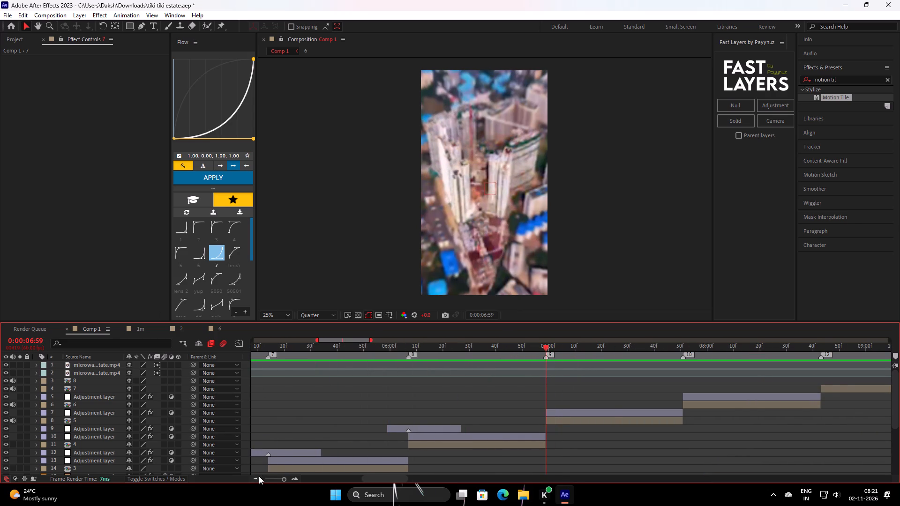
double_click(256, 477)
scroll(454, 418, "down", 3)
left_click(401, 451)
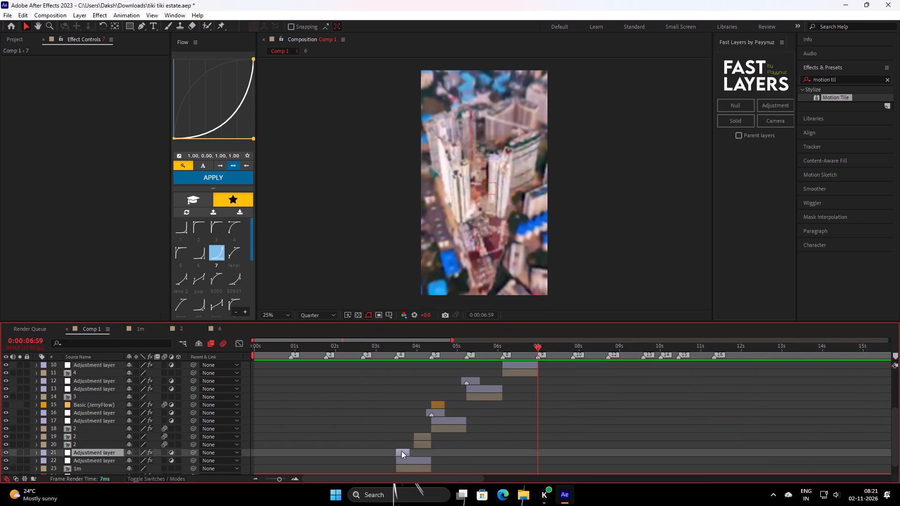
key("ctrl+d")
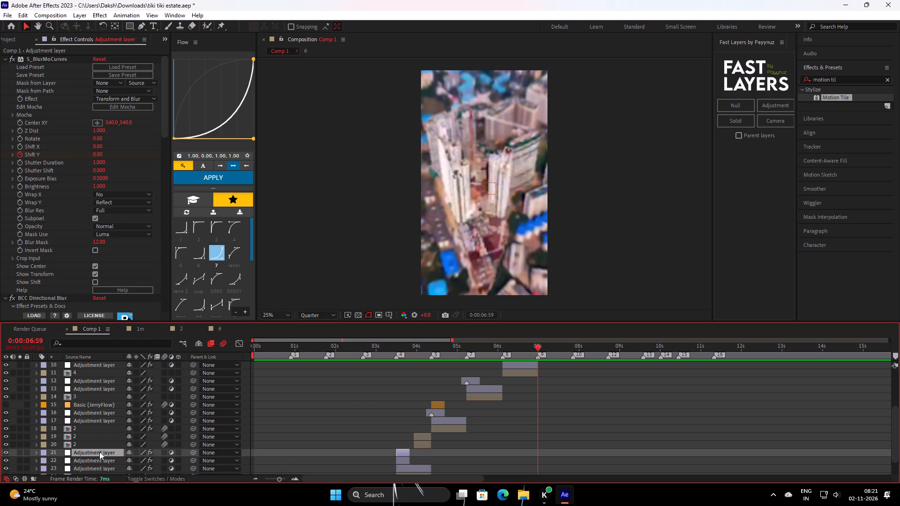
left_click_drag(101, 451, 110, 370)
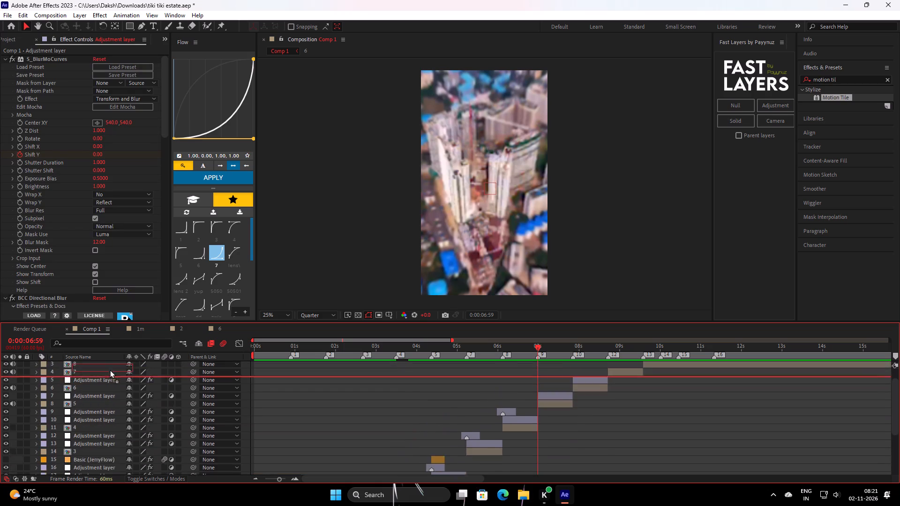
left_click_drag(110, 370, 114, 403)
key("bracketleft")
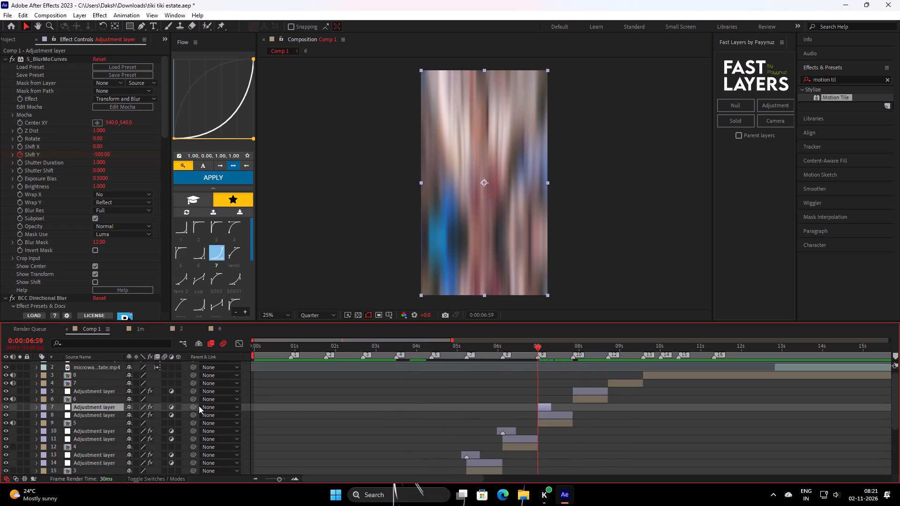
Duplicate the Motion Tile and Twitch adjustment layer at marker 8, place the copy directly below layer 7, and align it with marker 10.
left_click(513, 433)
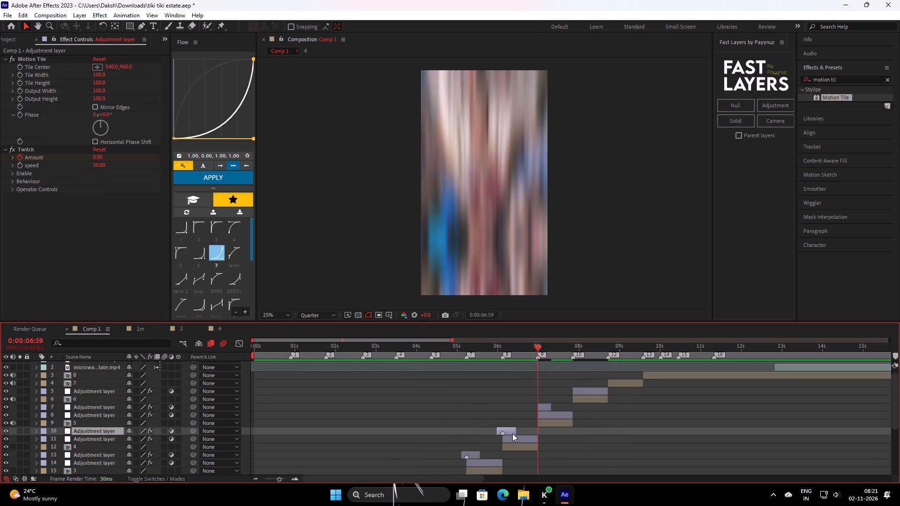
key("ctrl+d")
left_click_drag(108, 432, 119, 387)
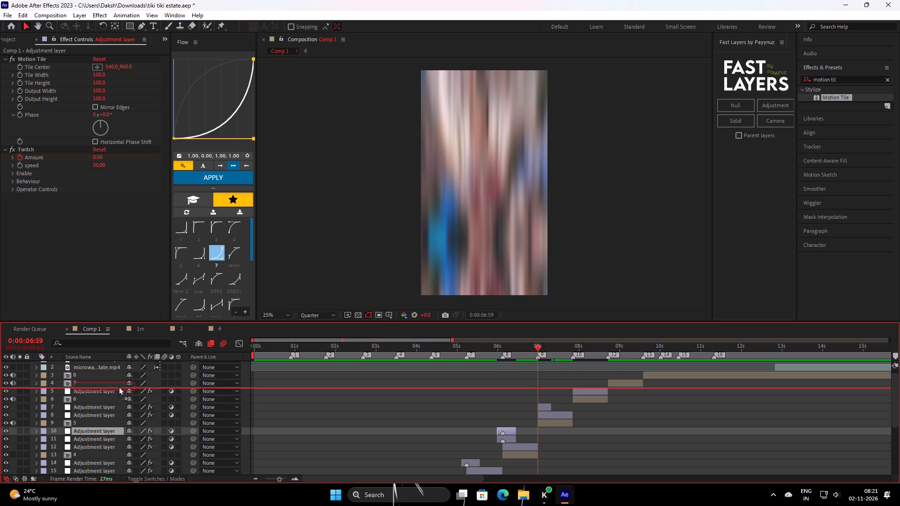
left_click_drag(119, 387, 119, 386)
left_click_drag(510, 390, 580, 420)
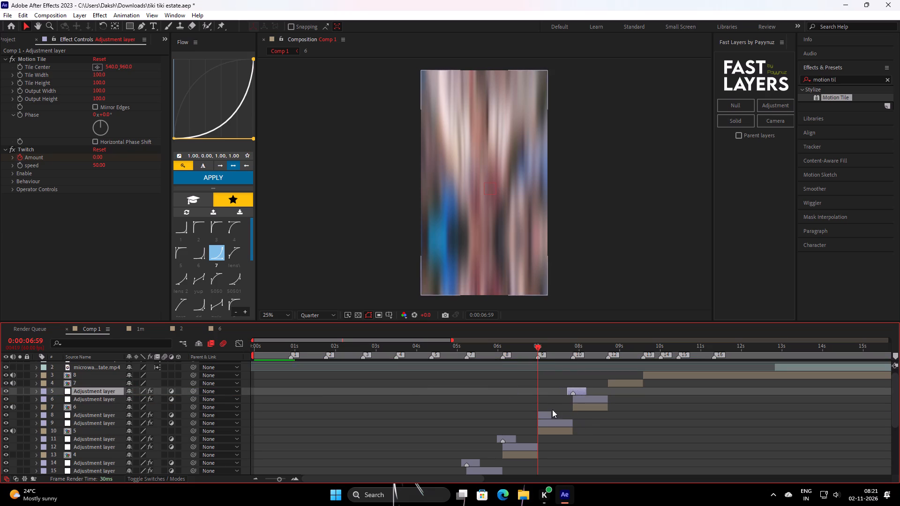
Play back the shots between markers 7 and 12 repeatedly to review the transitions at markers 9 and 10.
left_click_drag(555, 351, 573, 375)
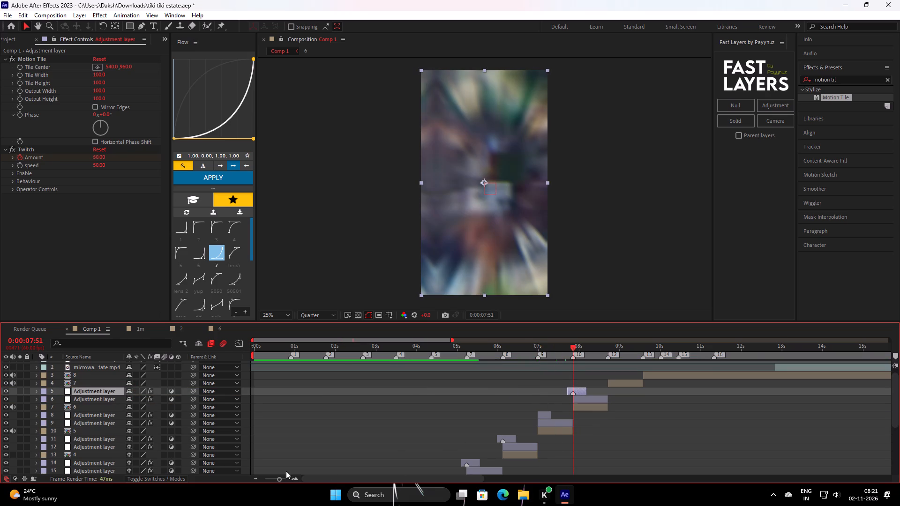
double_click(297, 477)
left_click_drag(584, 348, 534, 358)
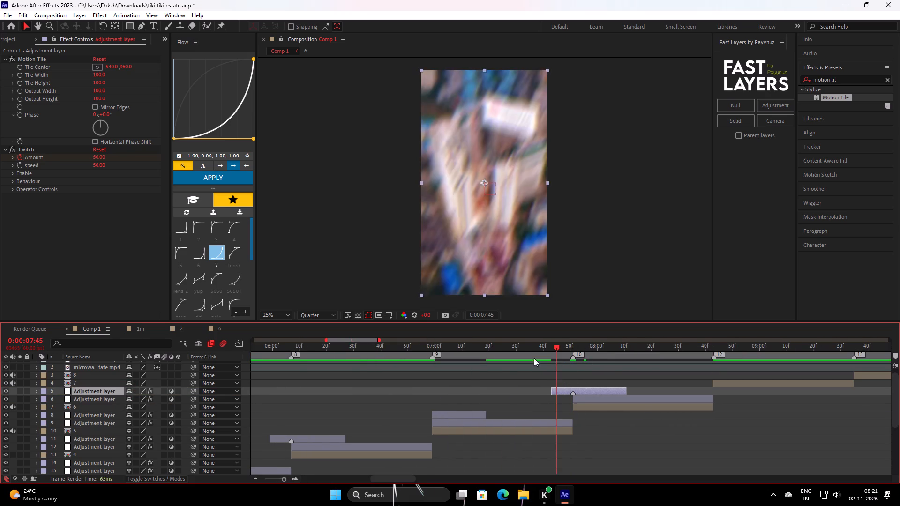
left_click_drag(534, 358, 261, 366)
key("space")
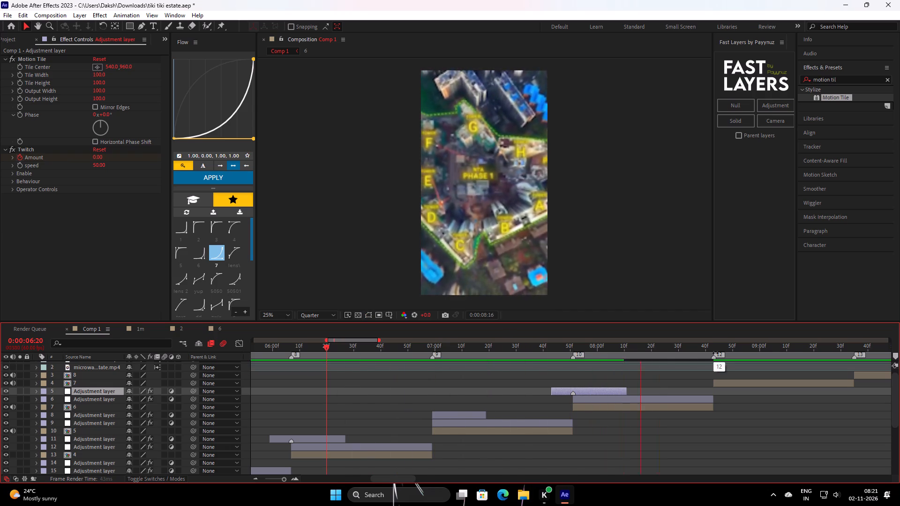
key("space")
left_click_drag(760, 352, 201, 414)
key("space")
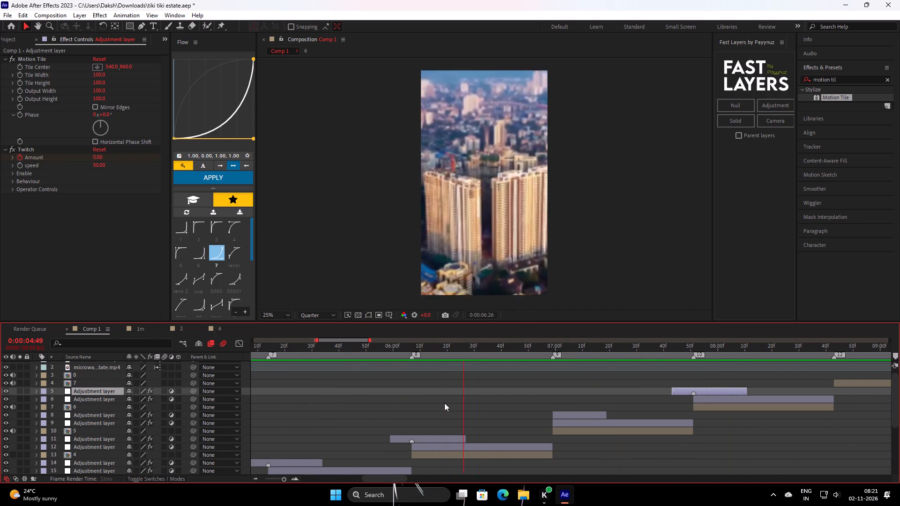
key("space")
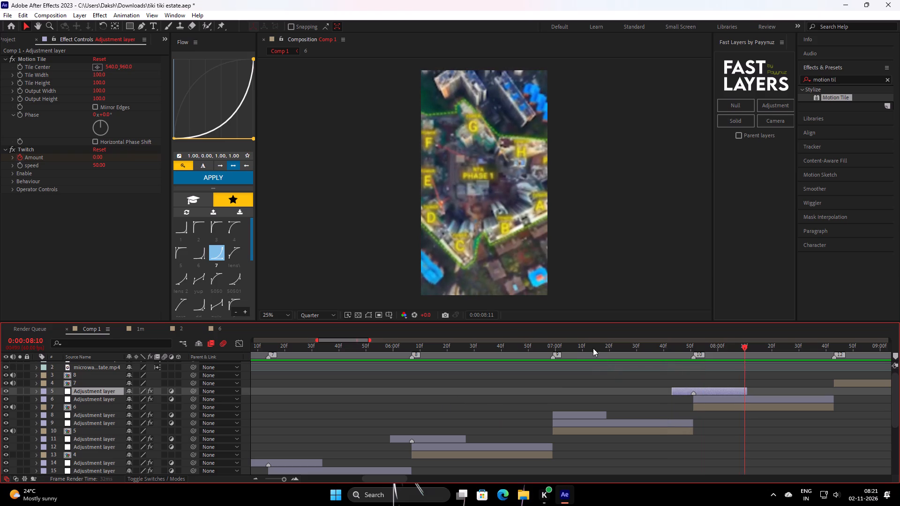
left_click_drag(593, 347, 357, 406)
key("space")
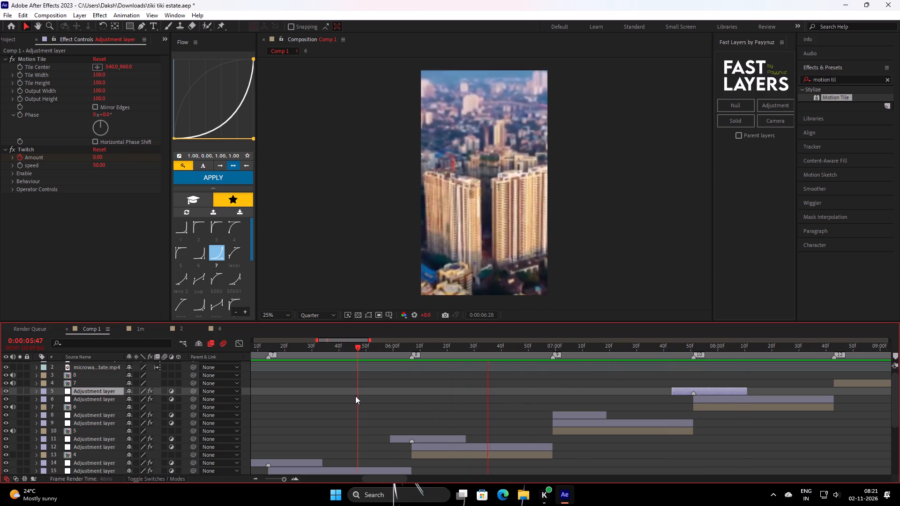
key("space")
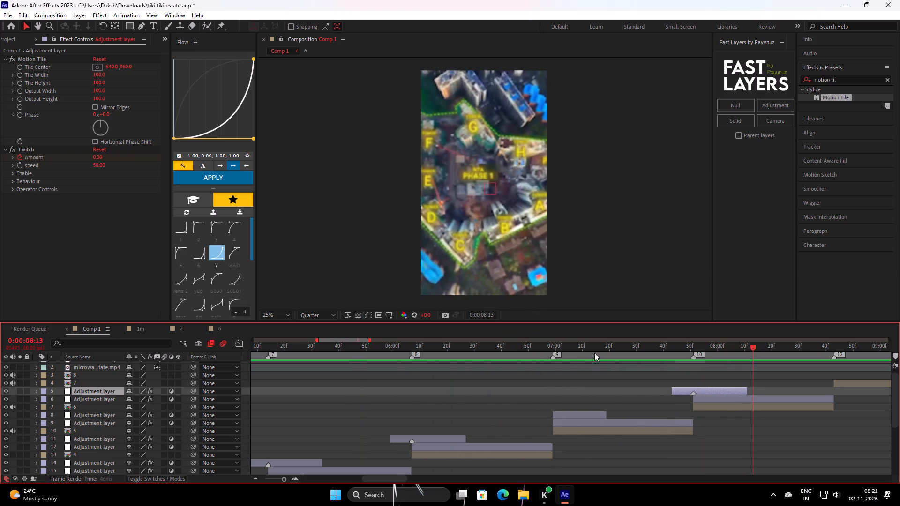
left_click_drag(594, 353, 541, 381)
key("space")
key("space")
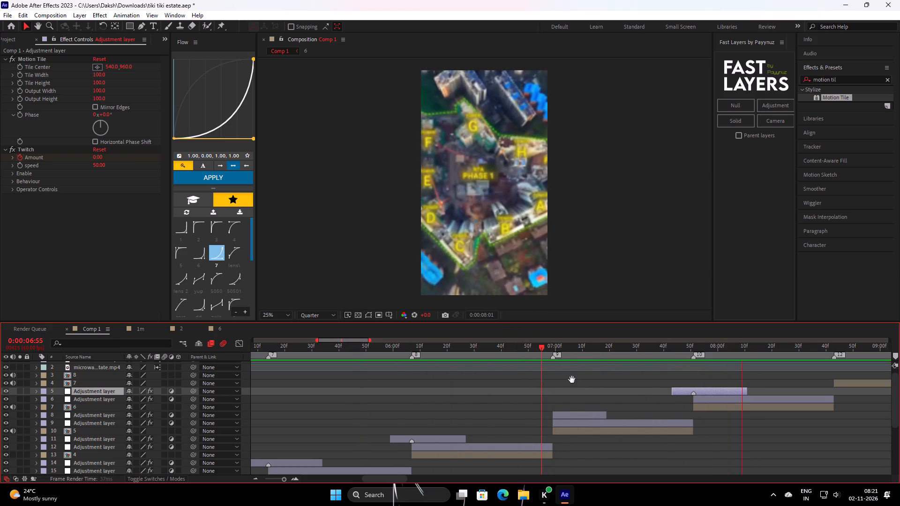
Reveal adjustment layer 8's keyframes and copy the S_BlurMoCurves 2 Shift Y and BCC Directional Blur 2 Blur Amount keyframes.
left_click(592, 413)
key("u")
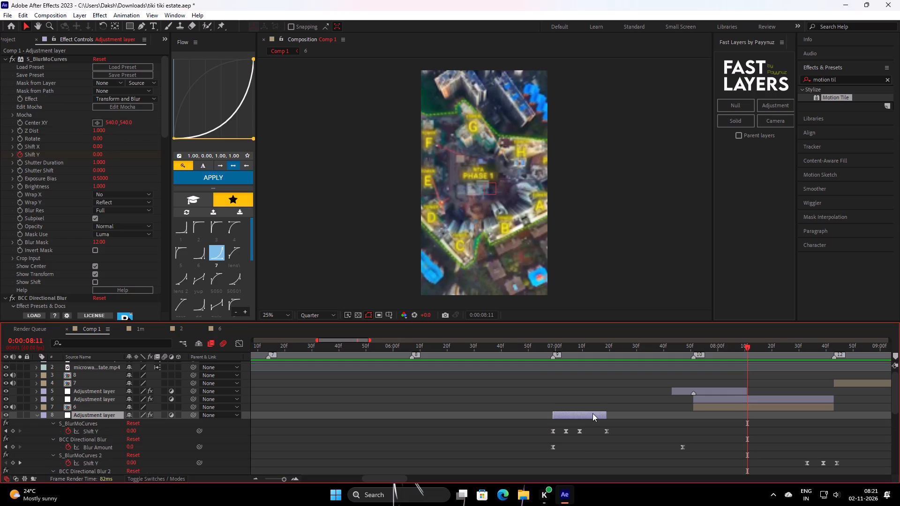
scroll(602, 384, "down", 2)
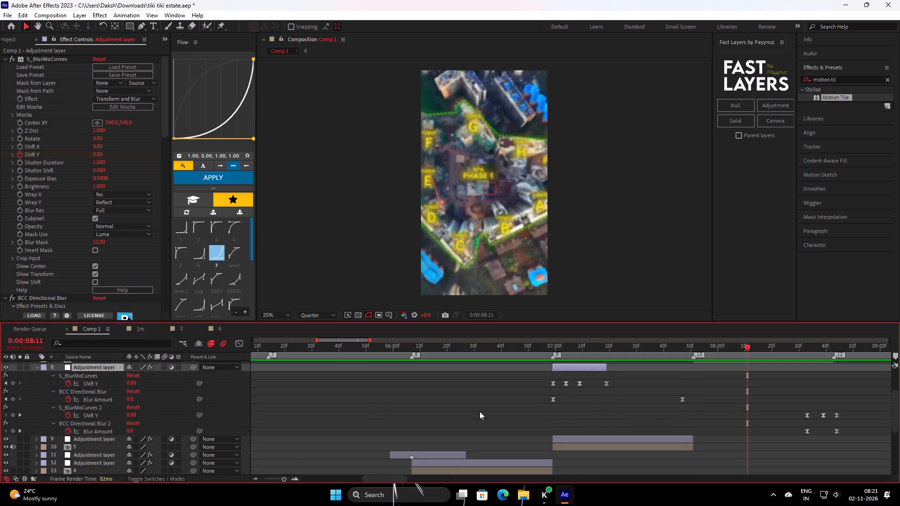
left_click_drag(765, 405, 855, 441)
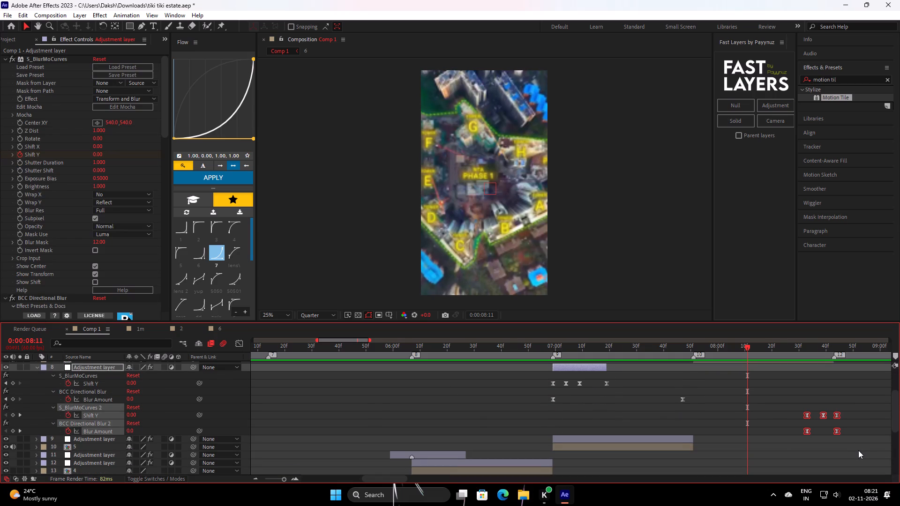
key("ctrl+c")
Move the last Blur Amount keyframe of layer 8's BCC Directional Blur to 0:00:07:19, level with the last Shift Y keyframe.
left_click_drag(655, 350, 592, 381)
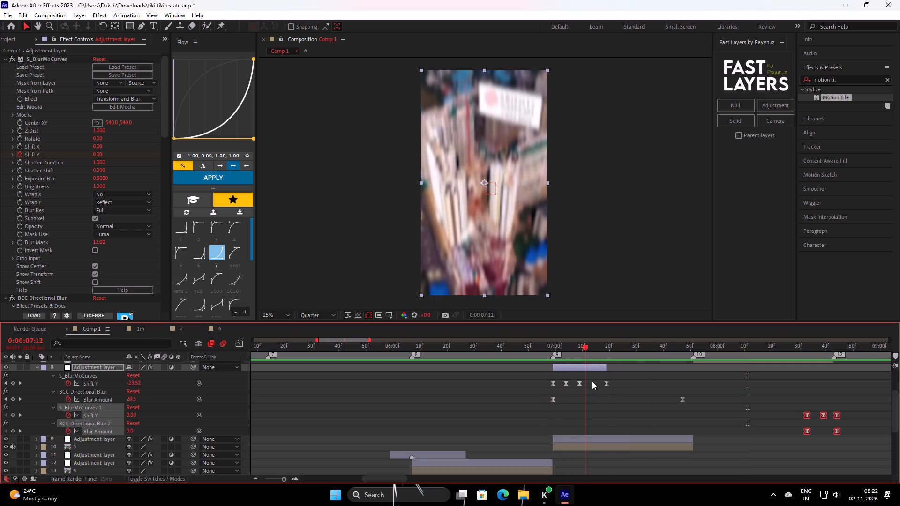
left_click_drag(592, 381, 606, 379)
left_click_drag(540, 399, 668, 411)
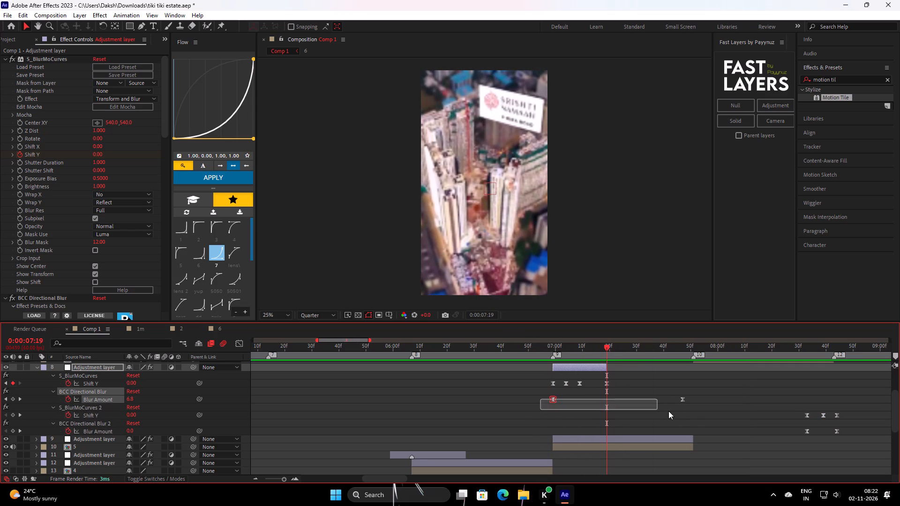
left_click_drag(668, 411, 695, 417)
left_click_drag(683, 399, 617, 420, "alt")
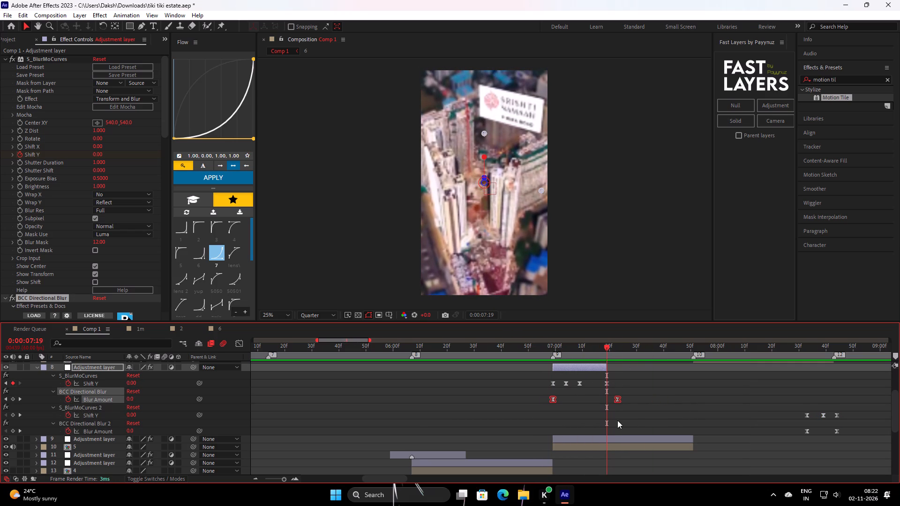
left_click_drag(617, 420, 608, 429, "alt")
Scrub through the blur transition at marker 9 and examine layer 8's effect settings.
left_click_drag(606, 347, 600, 349)
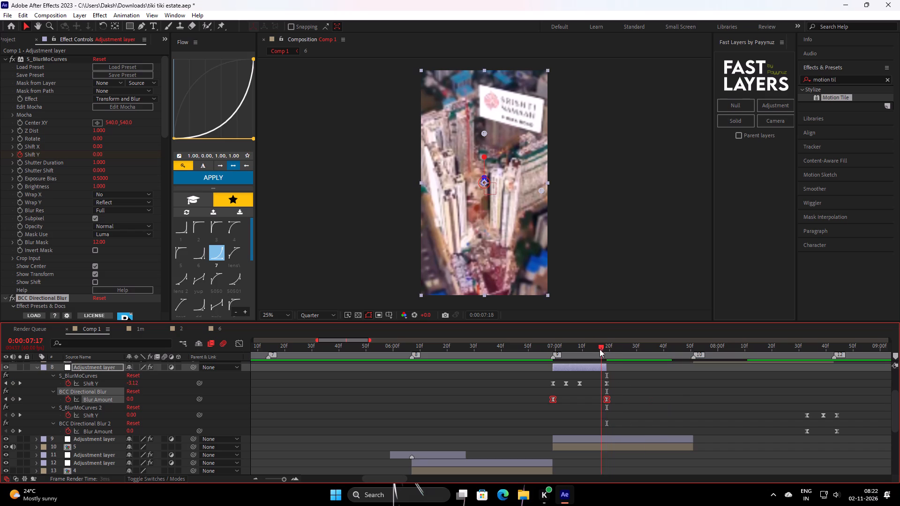
left_click_drag(600, 349, 542, 372)
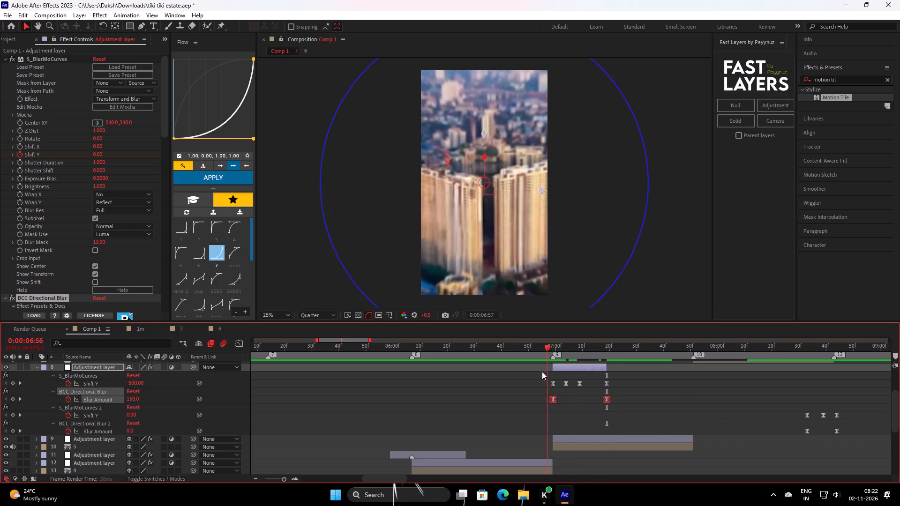
left_click_drag(542, 372, 566, 367)
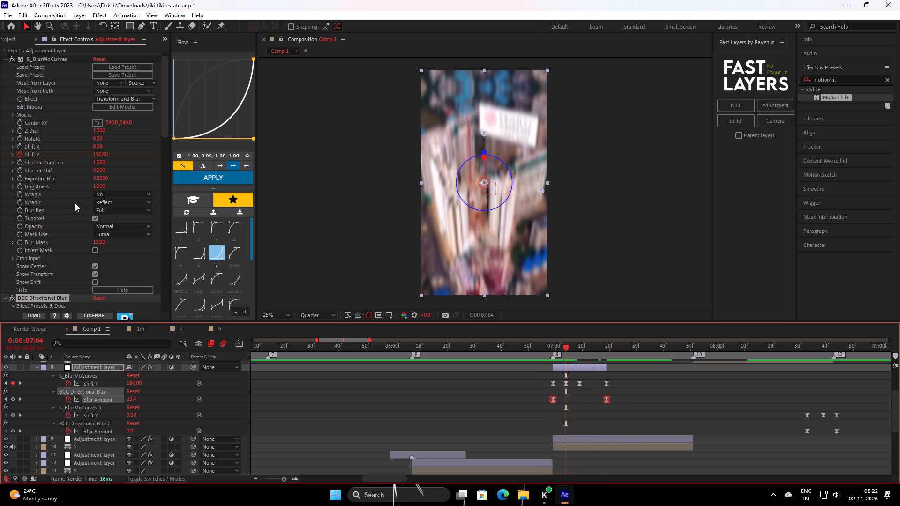
scroll(71, 204, "down", 13)
scroll(71, 207, "up", 20)
scroll(71, 207, "up", 9)
Copy the S_BlurMoCurves 2 and BCC Directional Blur 2 effects from adjustment layer 8, then delete them from it.
left_click(99, 409)
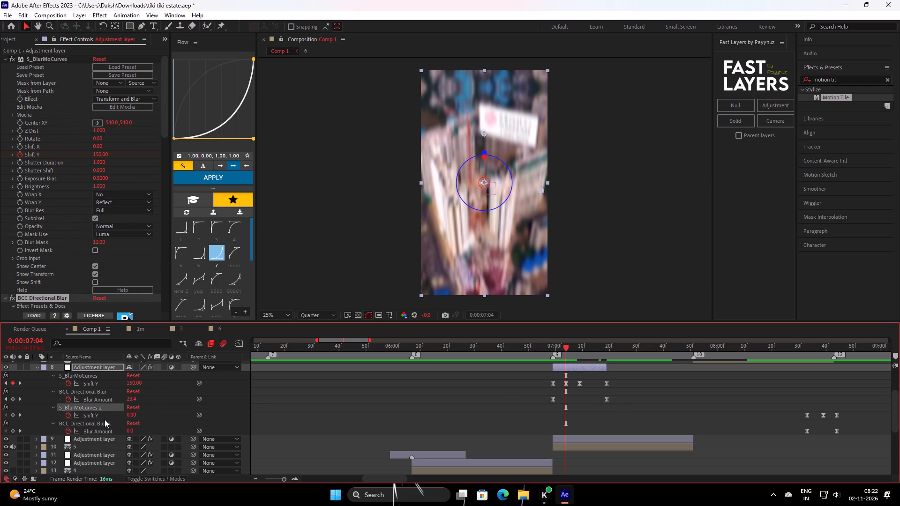
left_click(104, 421, "ctrl")
key("ctrl+c")
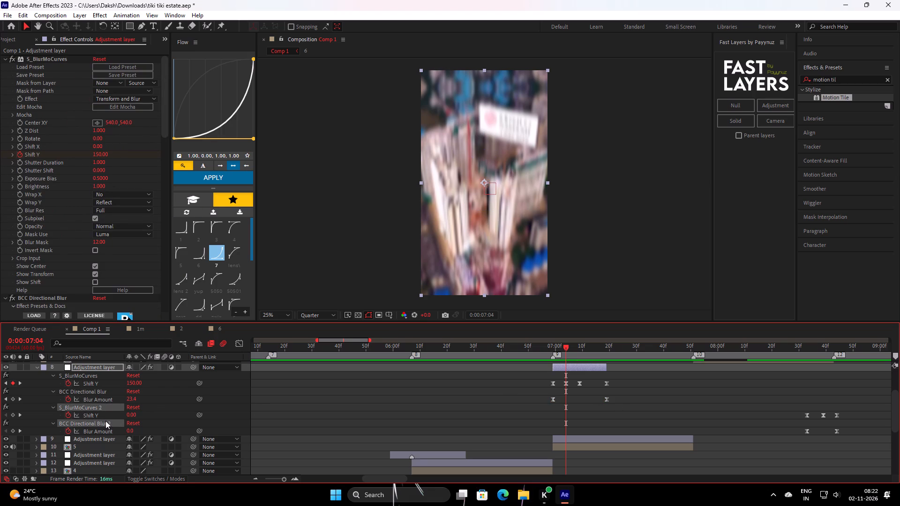
key("BackSpace")
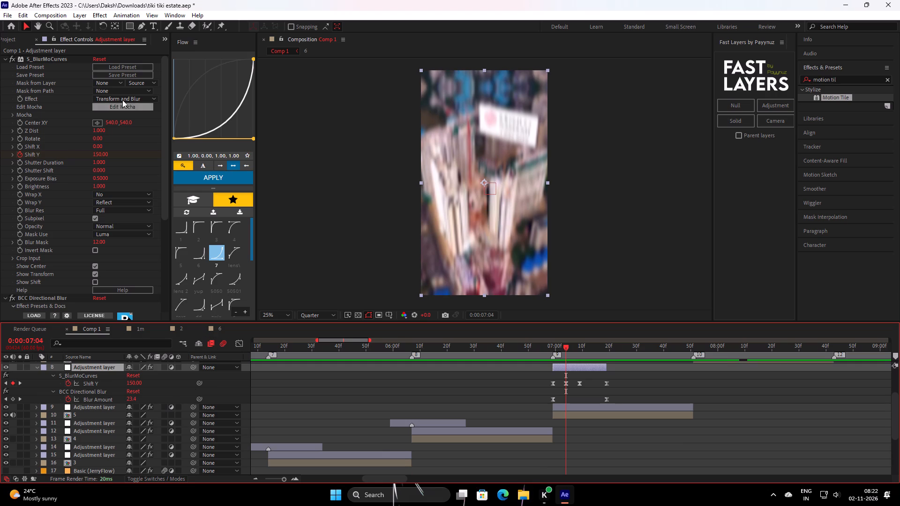
Set the vertical Center XY value of layer 8's S_BlurMoCurves effect to 960.
left_click(129, 123)
type("960")
key("Return")
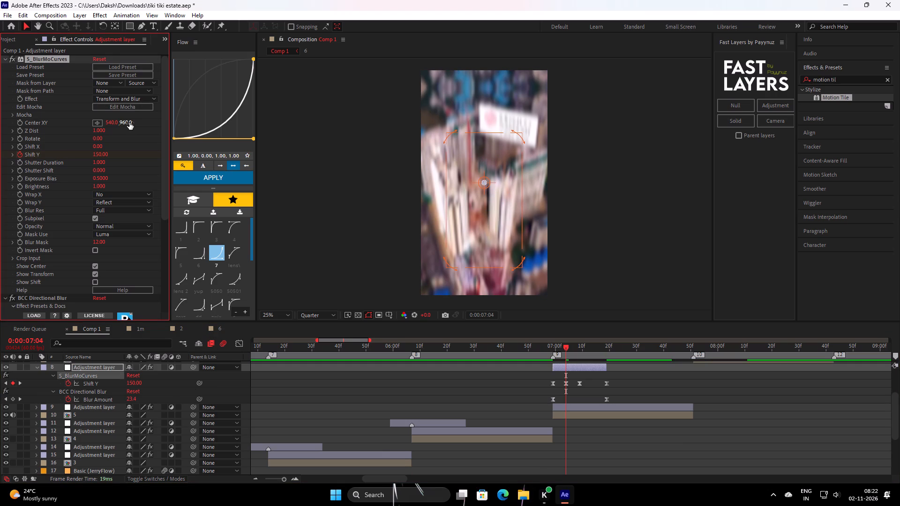
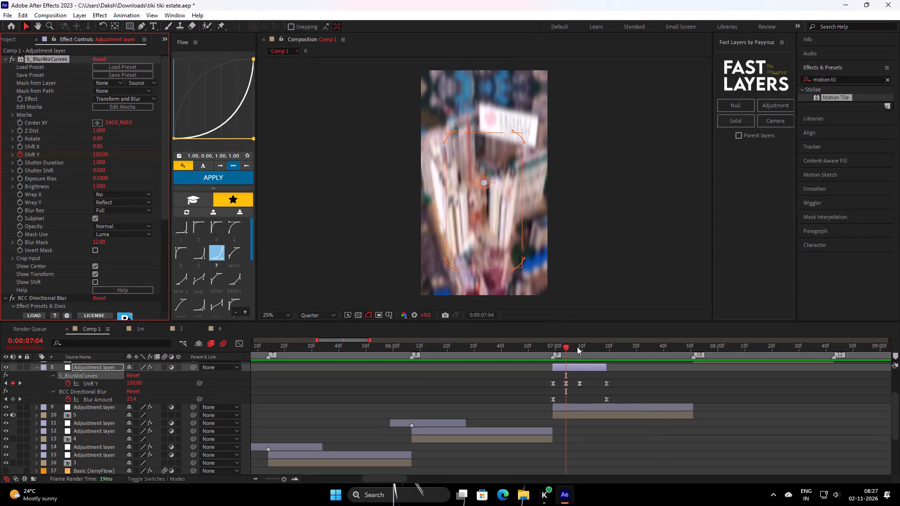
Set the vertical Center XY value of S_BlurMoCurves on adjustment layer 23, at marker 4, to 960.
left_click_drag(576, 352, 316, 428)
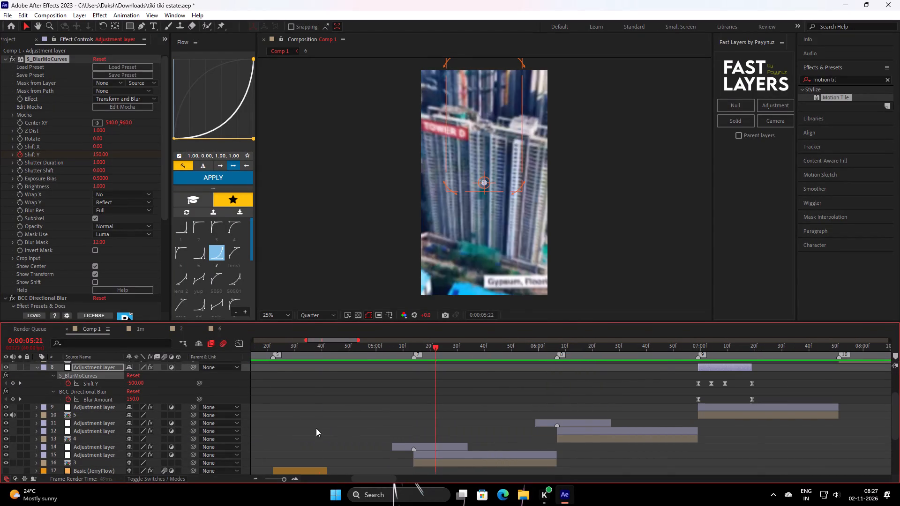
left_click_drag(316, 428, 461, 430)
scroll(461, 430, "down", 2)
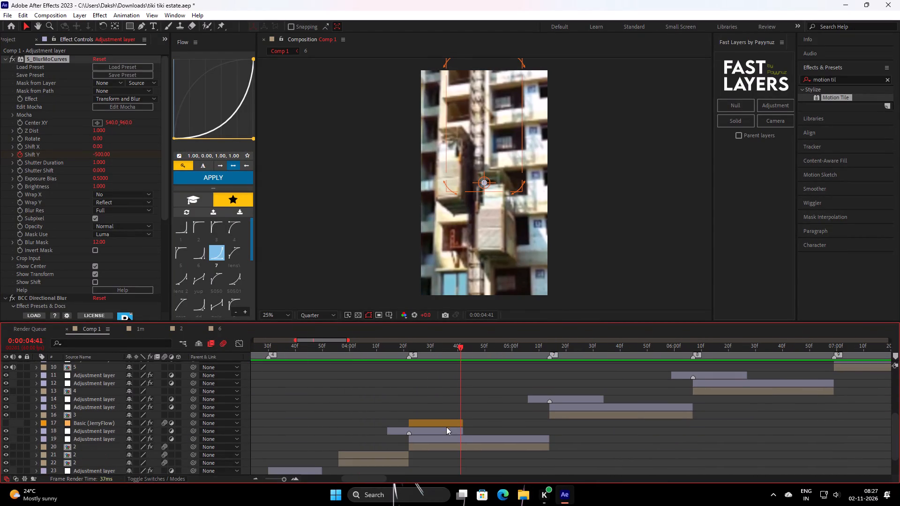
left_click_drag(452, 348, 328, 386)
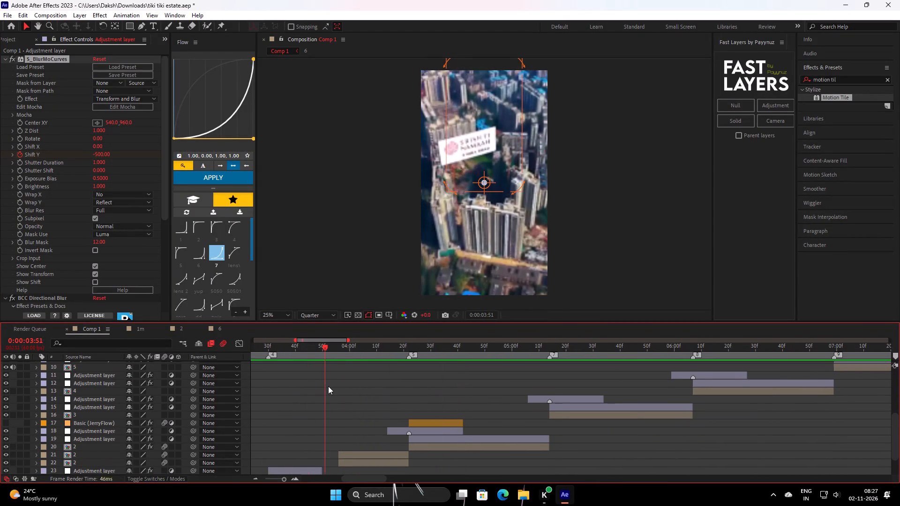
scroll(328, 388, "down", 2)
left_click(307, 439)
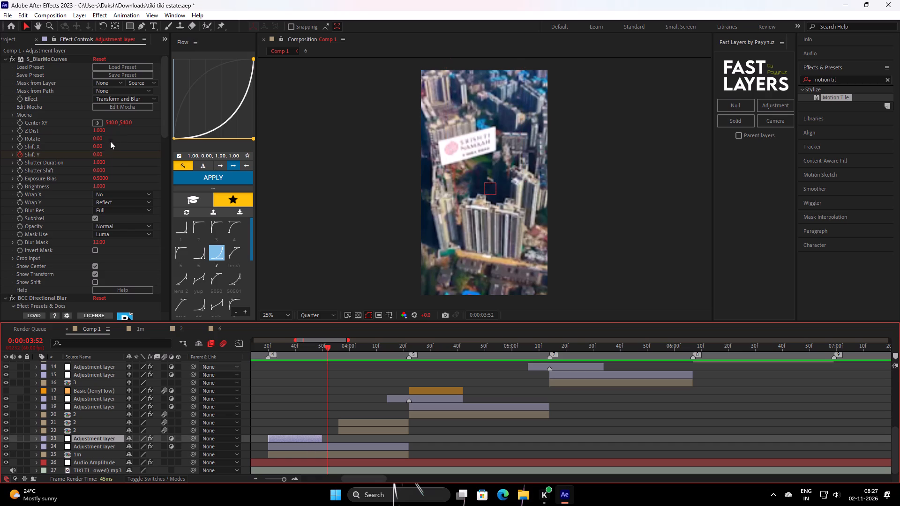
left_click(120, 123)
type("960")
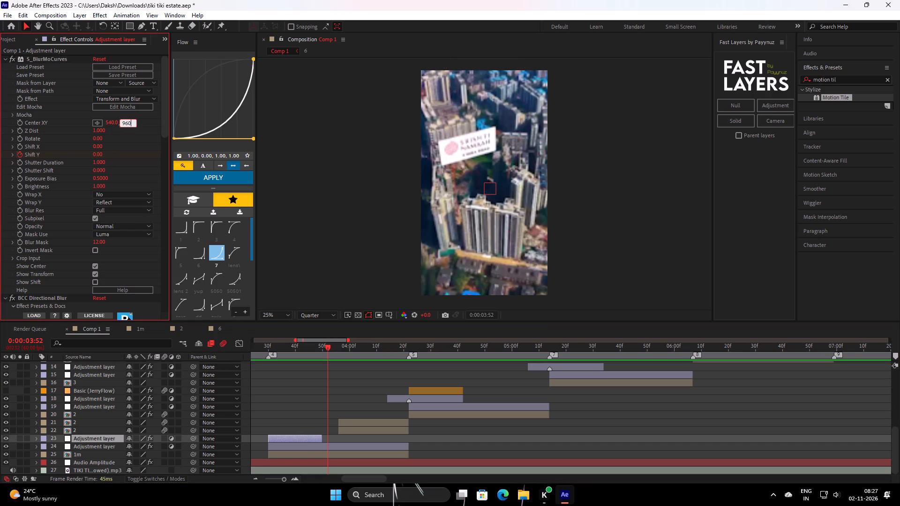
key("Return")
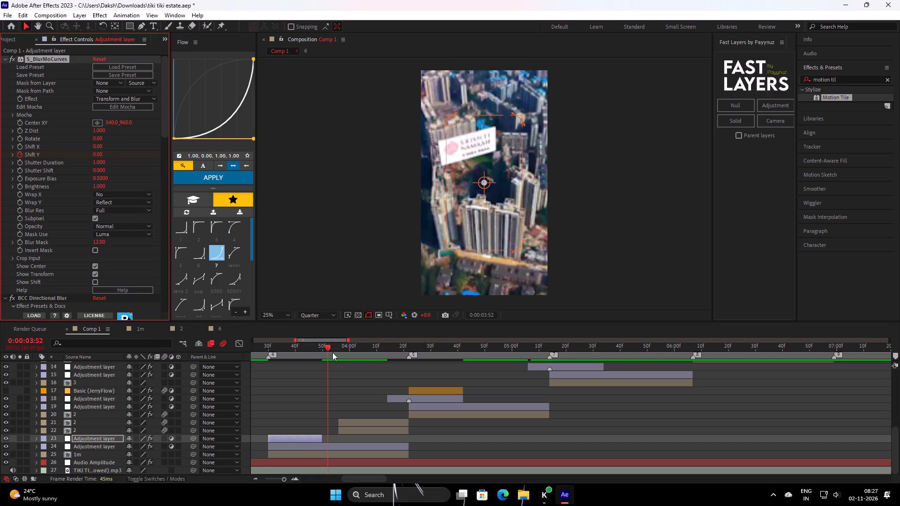
Play and scrub through the blur transition at marker 4 to examine how layer 23's blur behaves.
left_click_drag(324, 349, 142, 372)
key("space")
left_click_drag(300, 349, 282, 357)
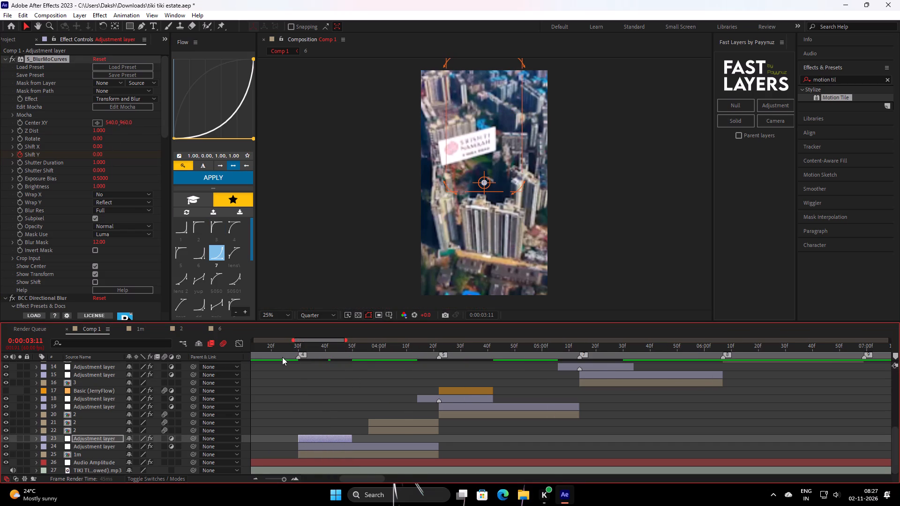
left_click_drag(282, 357, 281, 357)
left_click_drag(284, 353, 197, 378)
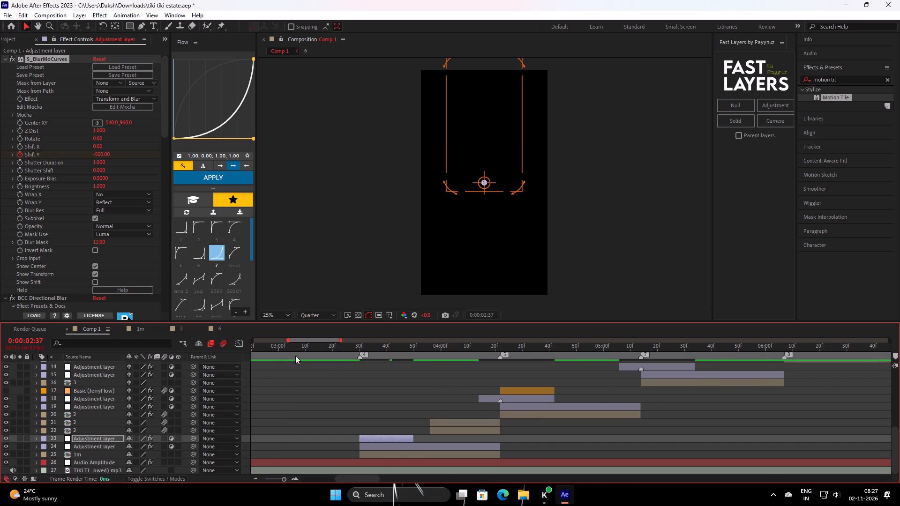
left_click_drag(314, 351, 298, 360)
left_click(300, 402)
type("ss")
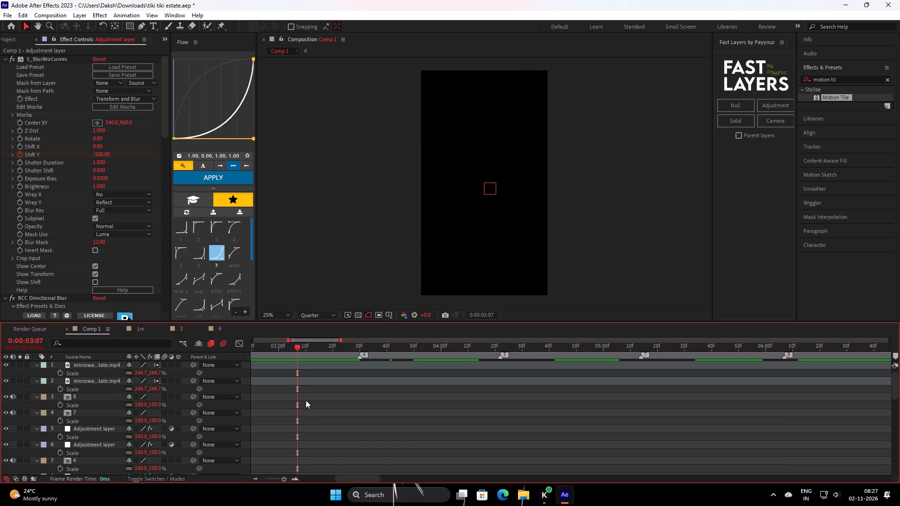
key("space")
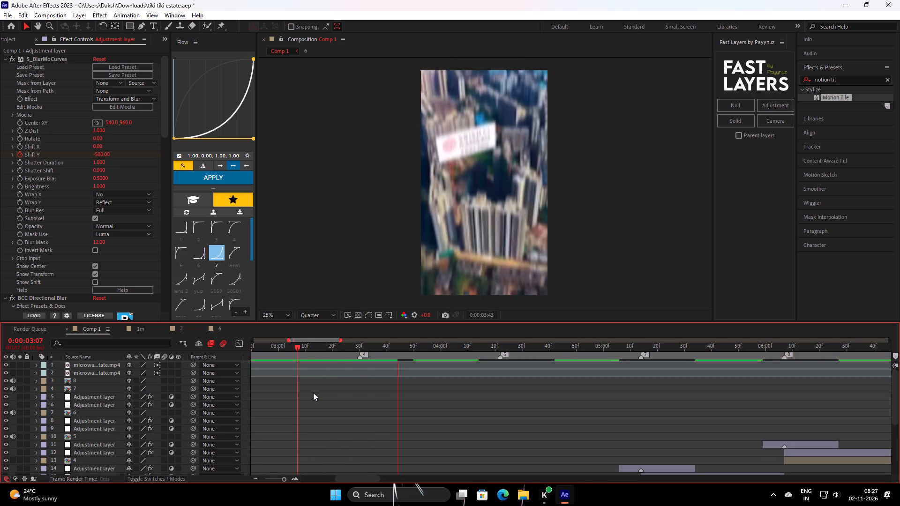
key("space")
left_click_drag(445, 355, 316, 384)
key("space")
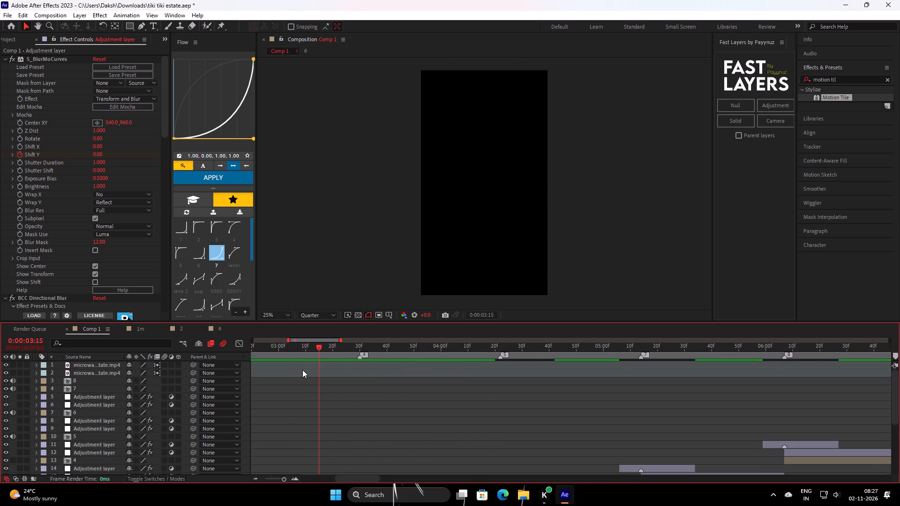
key("space")
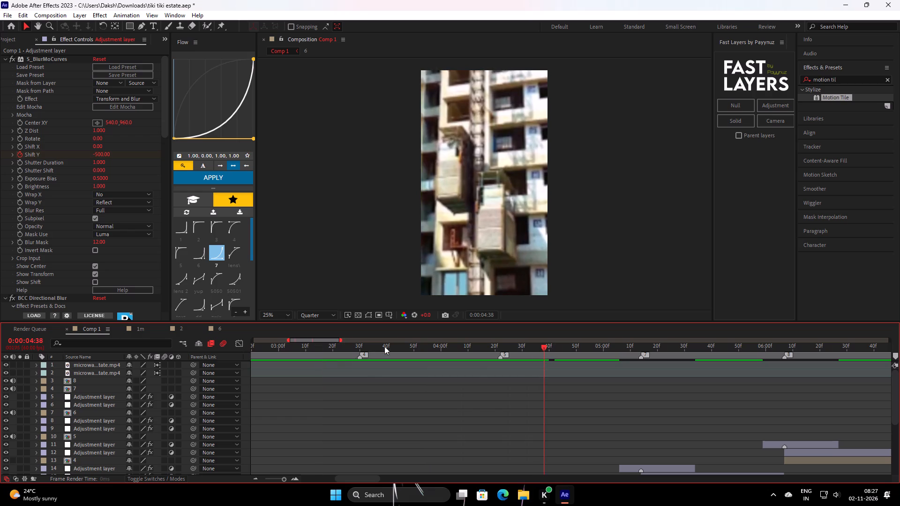
left_click_drag(384, 346, 360, 372)
key("space")
key("space")
left_click_drag(375, 350, 375, 351)
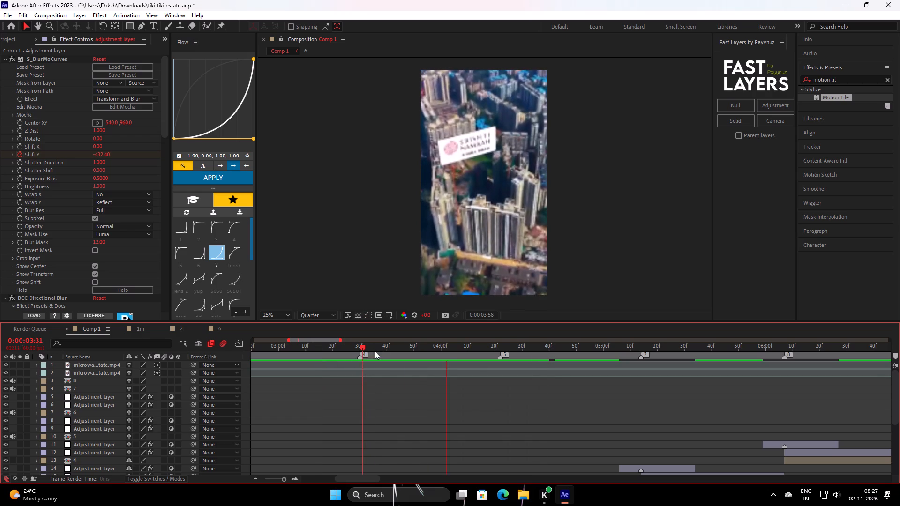
left_click_drag(375, 351, 381, 362)
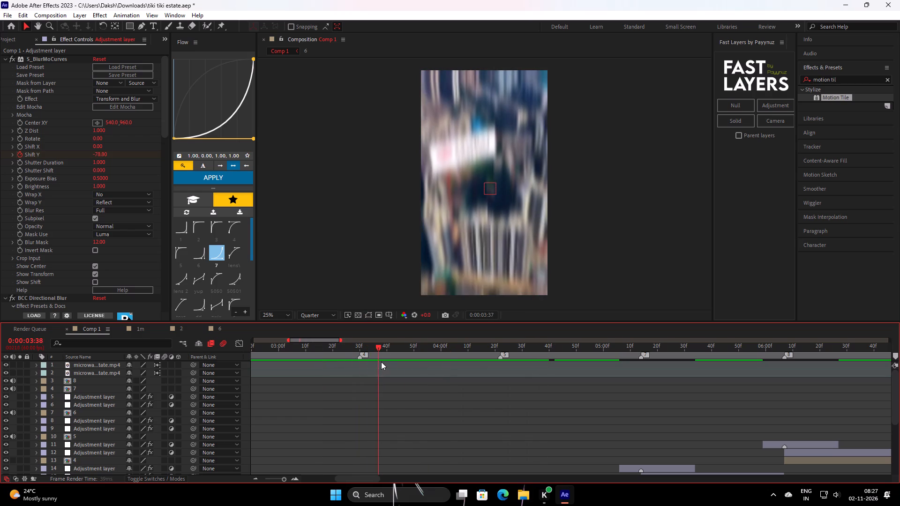
left_click_drag(381, 362, 349, 379)
key("space")
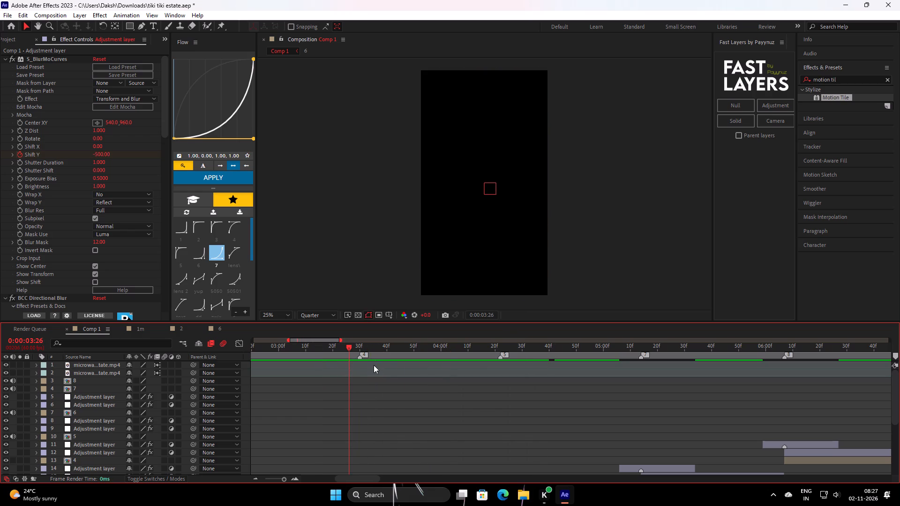
left_click_drag(371, 353, 366, 360)
left_click(366, 360)
left_click_drag(367, 351, 366, 354)
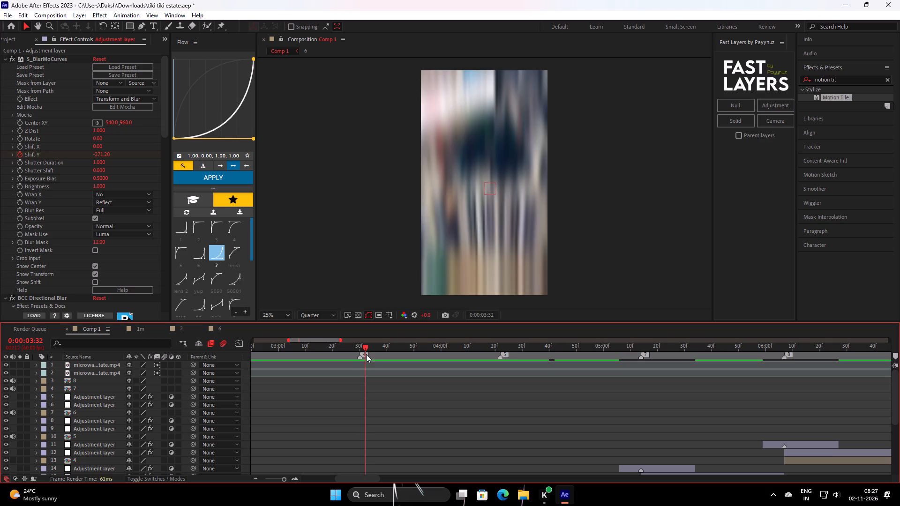
left_click_drag(366, 354, 359, 367)
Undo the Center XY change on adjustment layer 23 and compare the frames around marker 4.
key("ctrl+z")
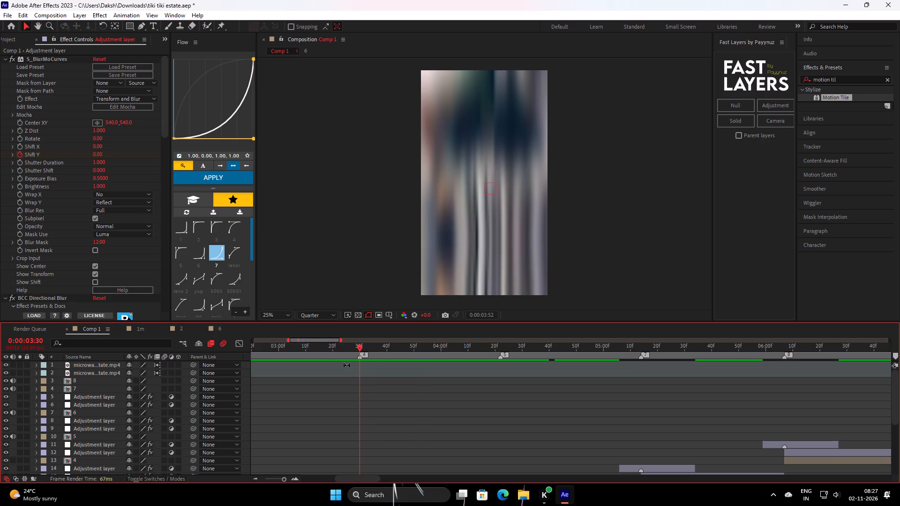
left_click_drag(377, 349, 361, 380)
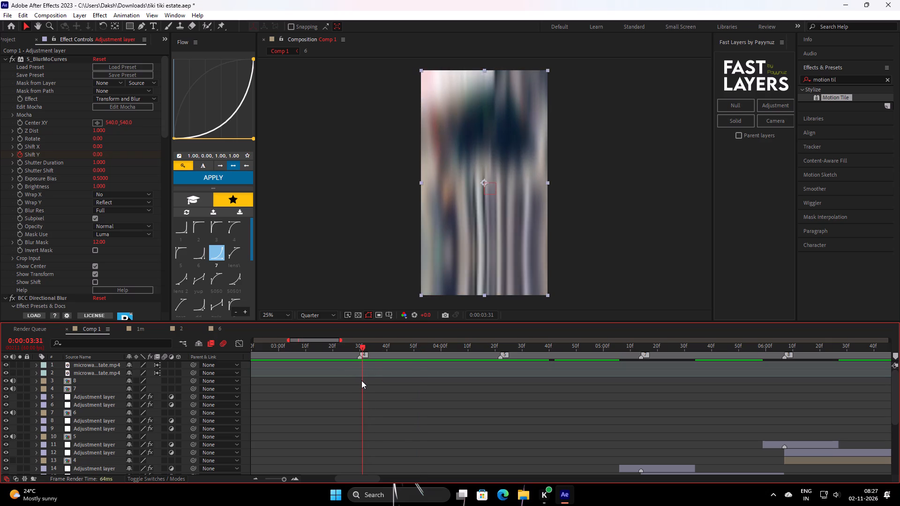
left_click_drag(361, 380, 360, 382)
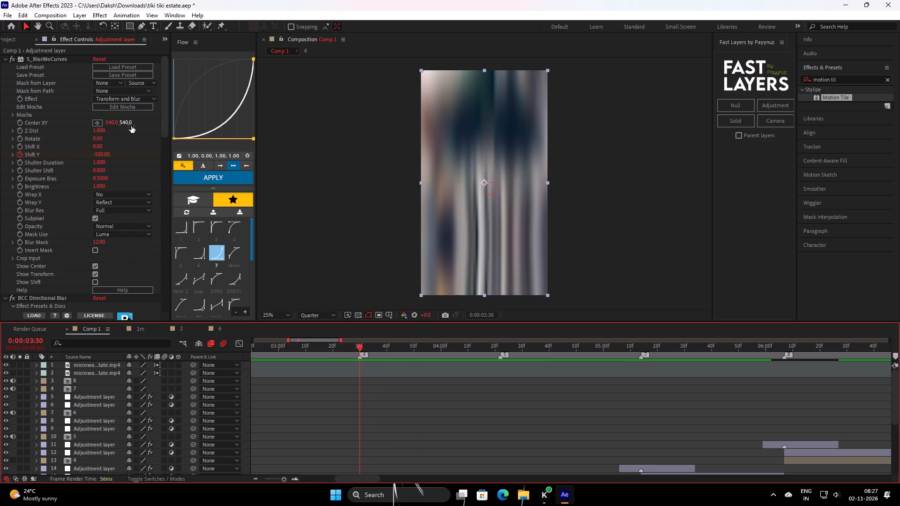
Set the vertical Center XY value of layer 23's S_BlurMoCurves effect to 960.
left_click(131, 126)
type("960")
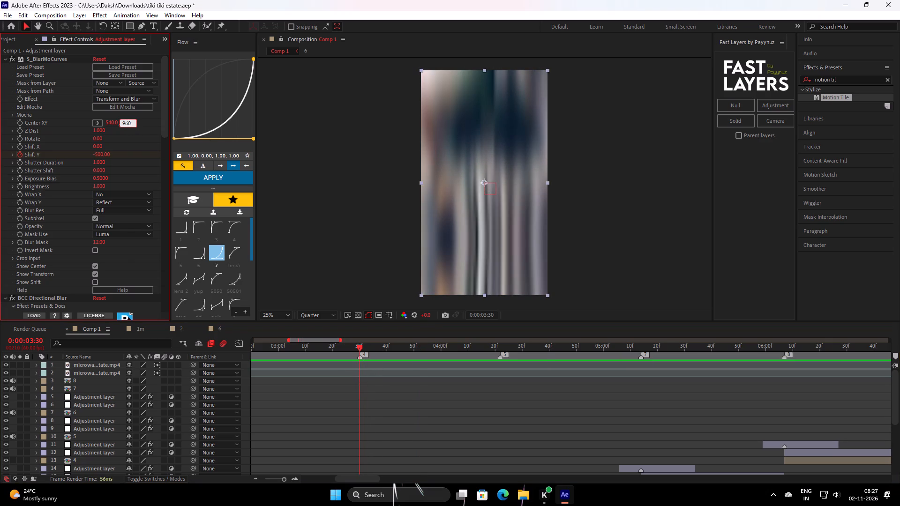
key("Return")
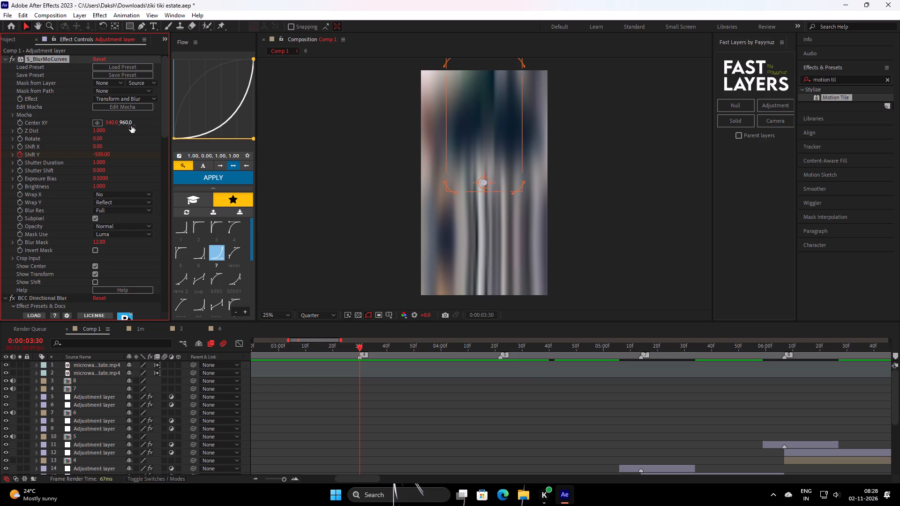
Play back the edit from marker 4 onward and review the transitions and shots around markers 10 and 12.
scroll(165, 134, "down", 1)
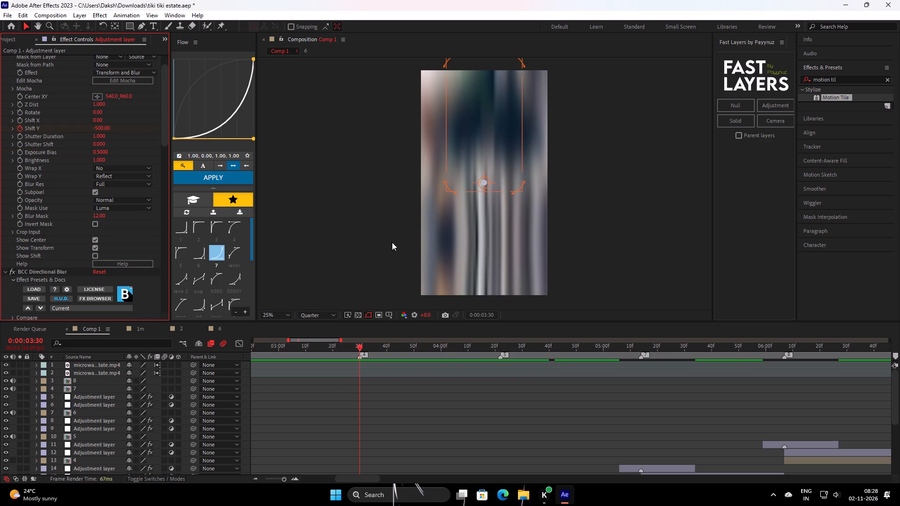
scroll(59, 226, "up", 5)
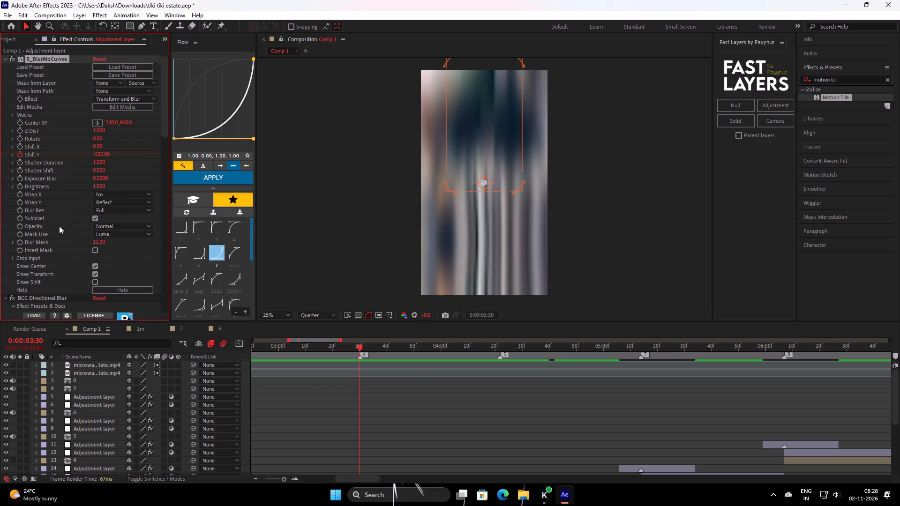
key("space")
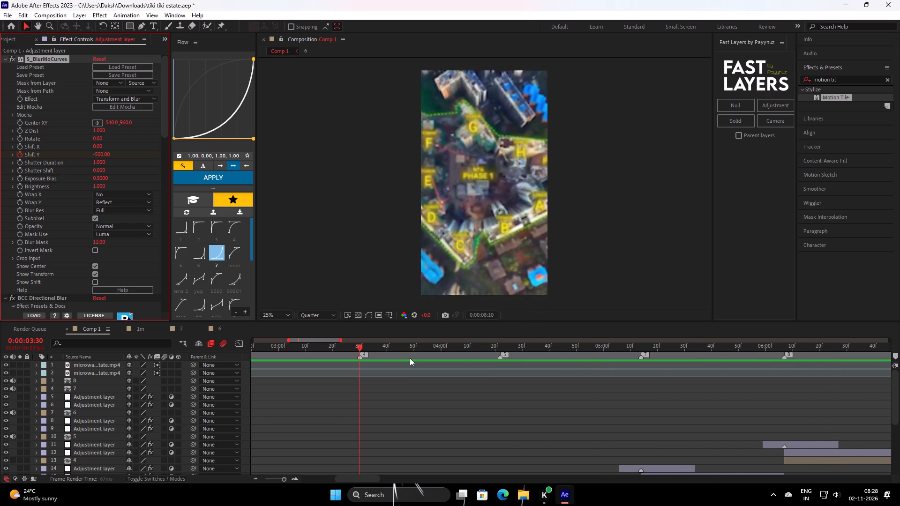
key("space")
left_click_drag(535, 353, 230, 382)
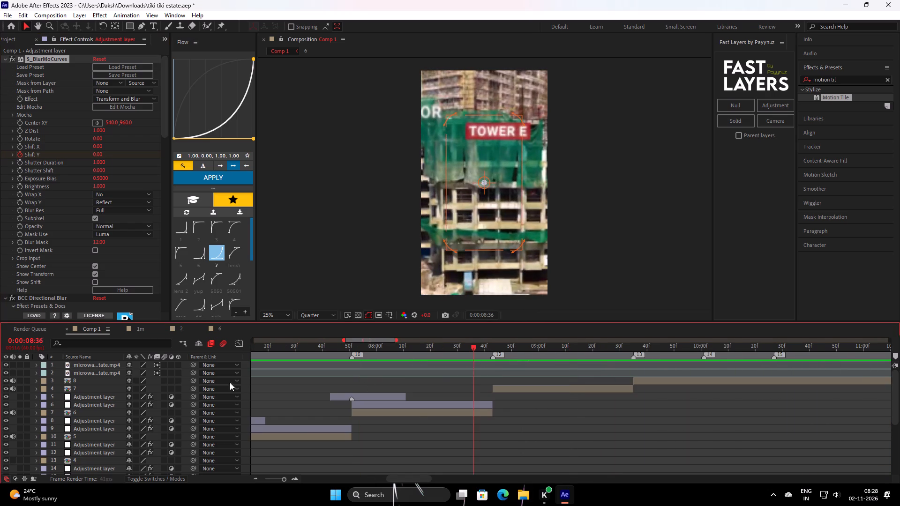
left_click_drag(230, 382, 132, 383)
key("space")
left_click(342, 411)
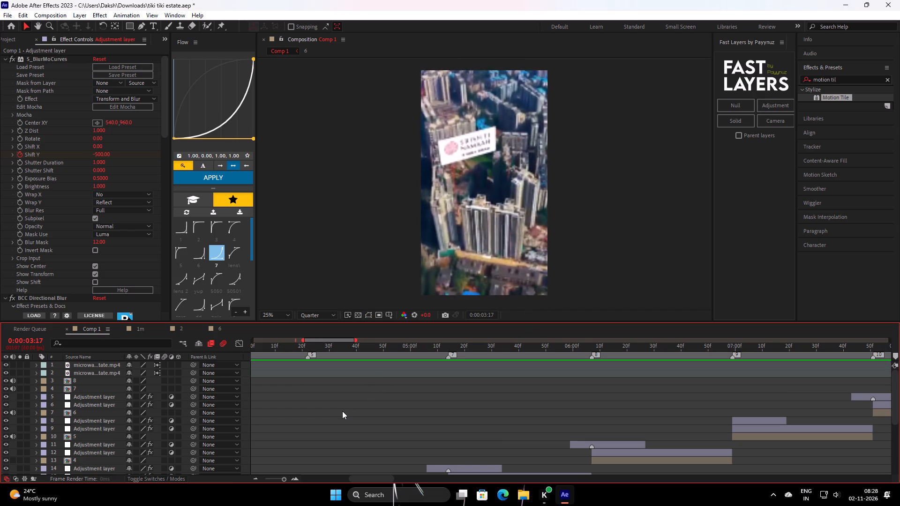
type("ss")
type("ss")
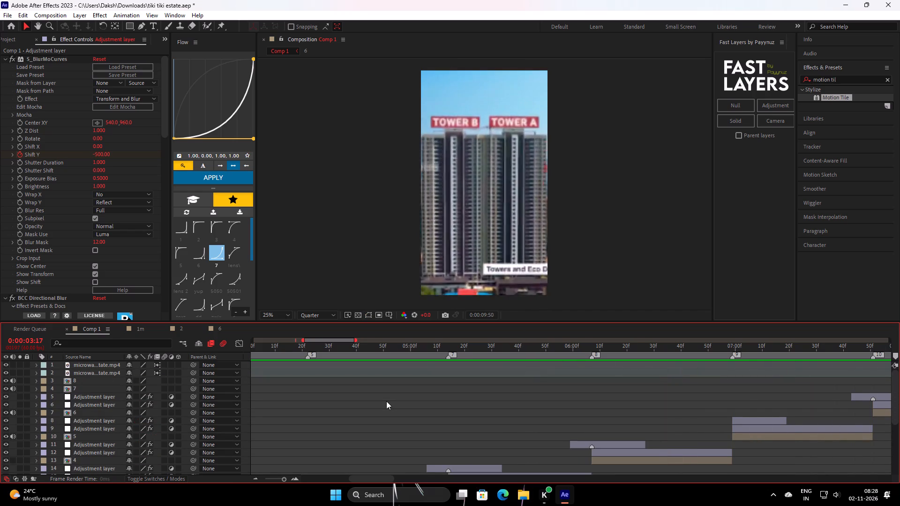
key("space")
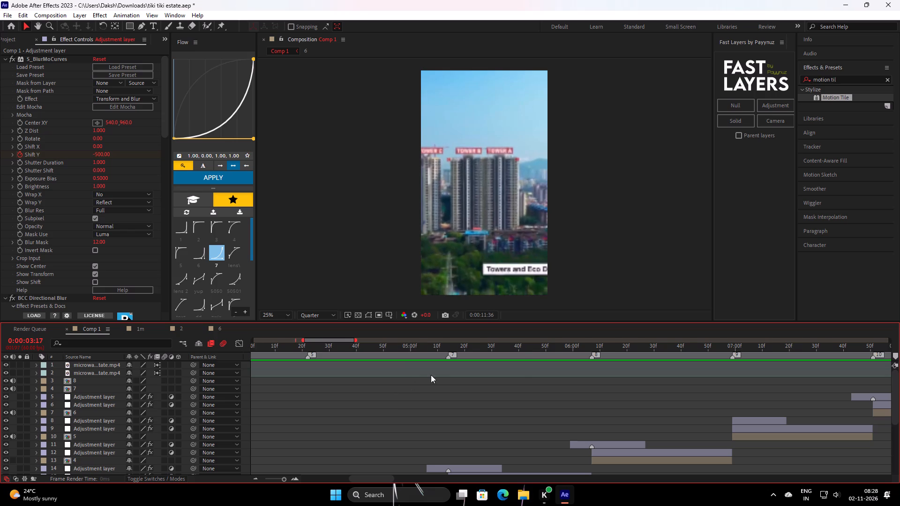
left_click_drag(474, 356, 279, 418)
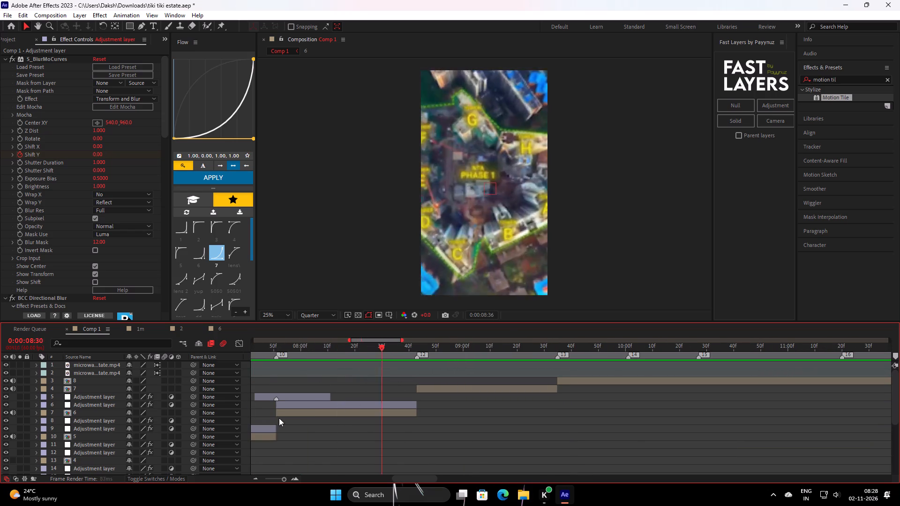
left_click_drag(279, 418, 270, 422)
key("space")
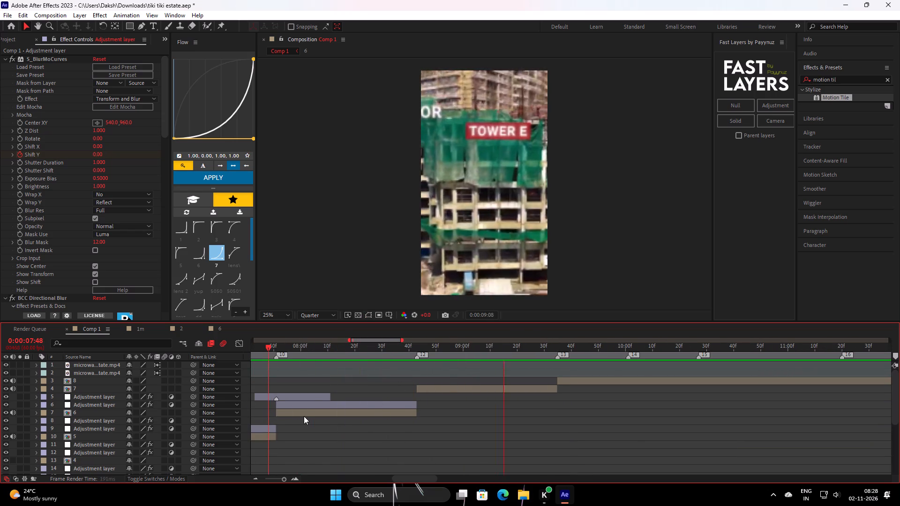
key("space")
left_click_drag(495, 350, 458, 368)
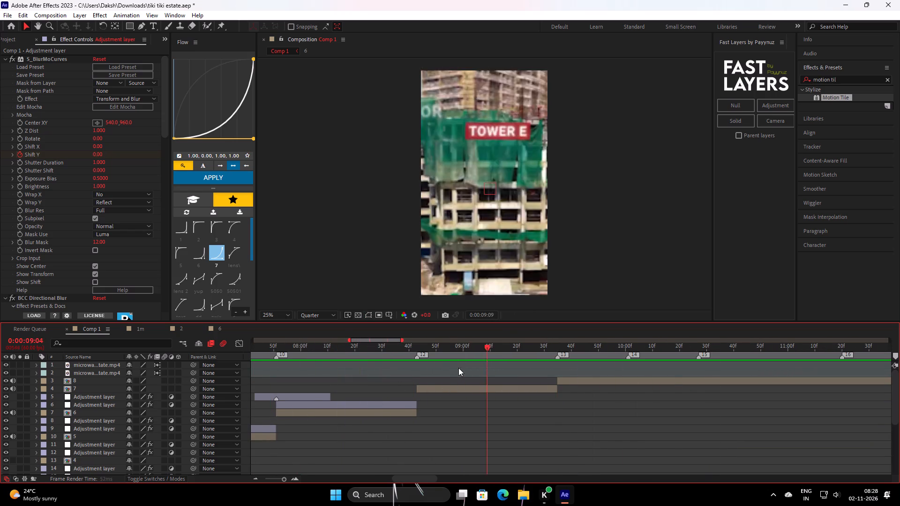
left_click_drag(458, 368, 244, 419)
key("space")
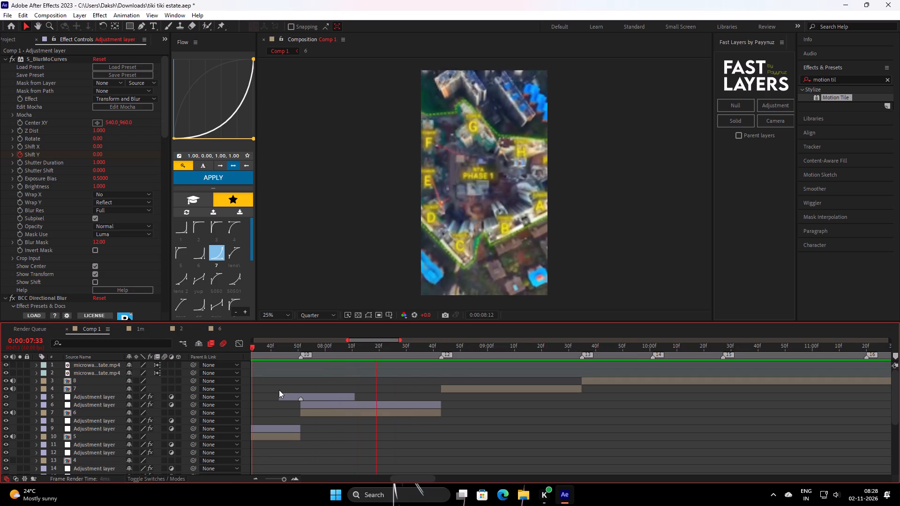
key("space")
Duplicate the twitch adjustment layer from marker 10, place it above clip 7, and align its peak with marker 12.
left_click_drag(462, 354, 439, 379)
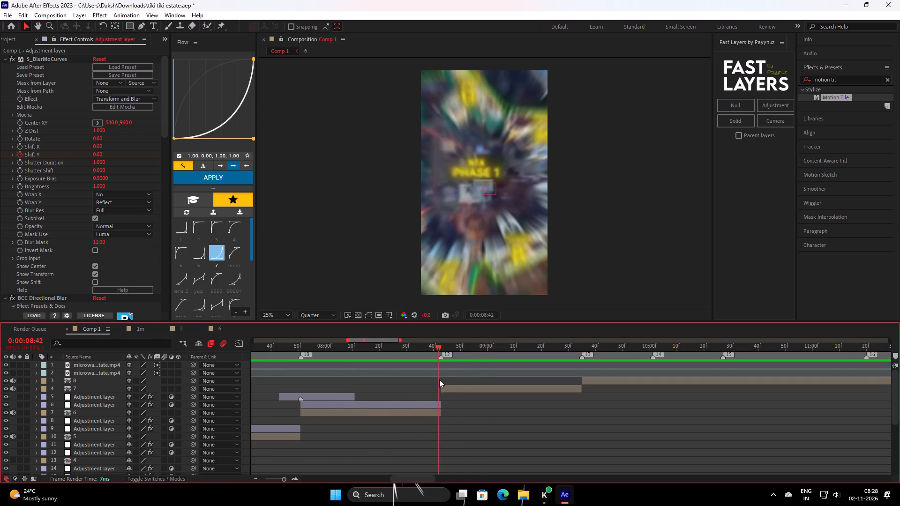
left_click_drag(439, 379, 442, 378)
left_click(330, 395)
key("ctrl+d")
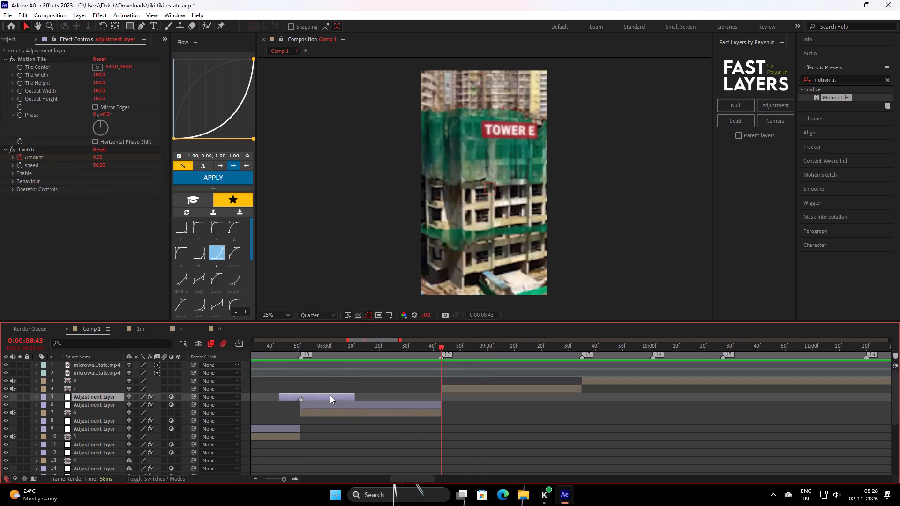
left_click_drag(112, 397, 119, 382)
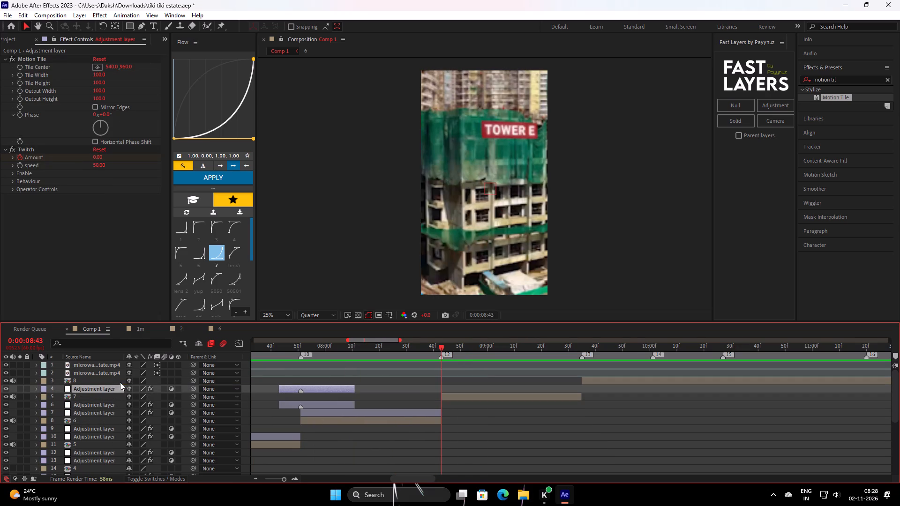
left_click_drag(337, 389, 477, 401)
Play back the edit through markers 10, 12 and 13 to review the twitch transition at marker 12.
left_click_drag(462, 353, 230, 399)
key("space")
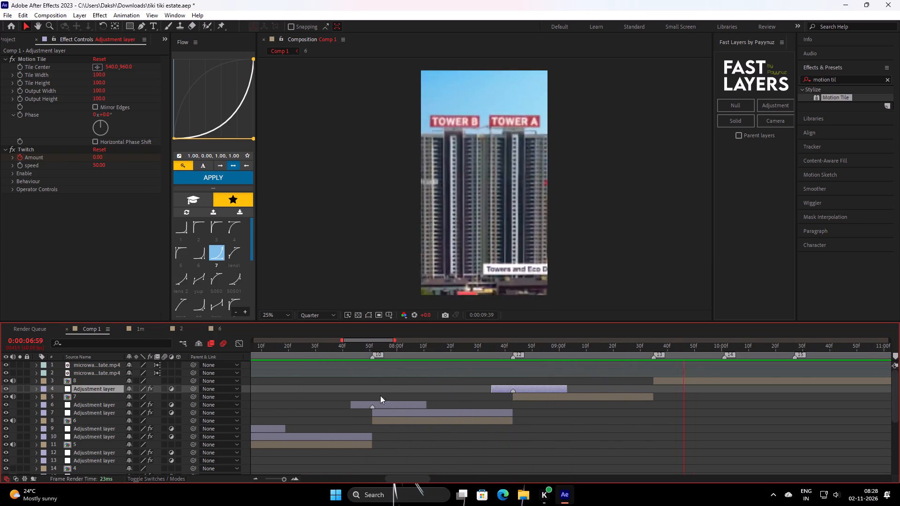
key("space")
left_click_drag(682, 353, 251, 387)
key("space")
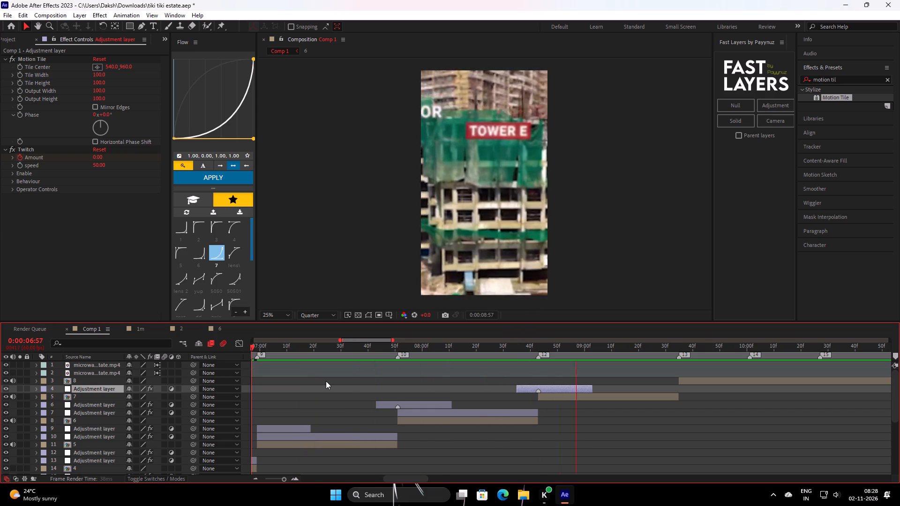
key("space")
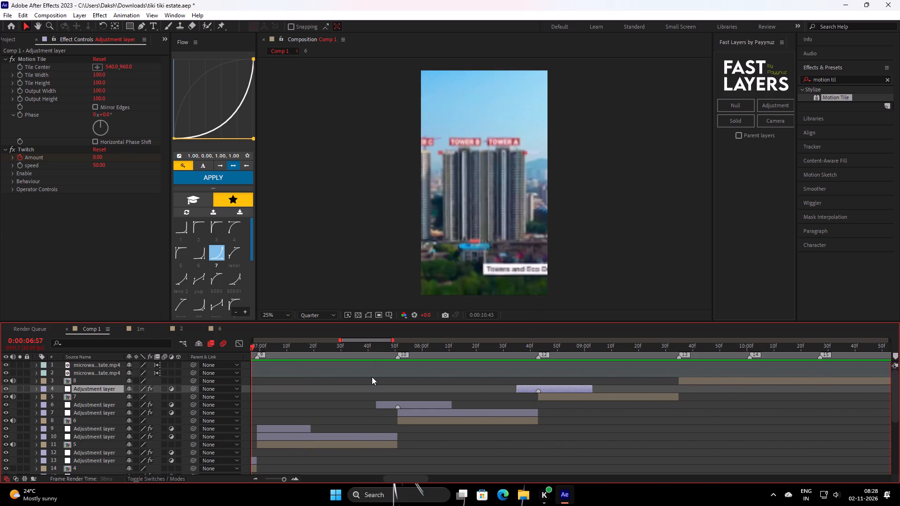
left_click_drag(580, 353, 210, 369)
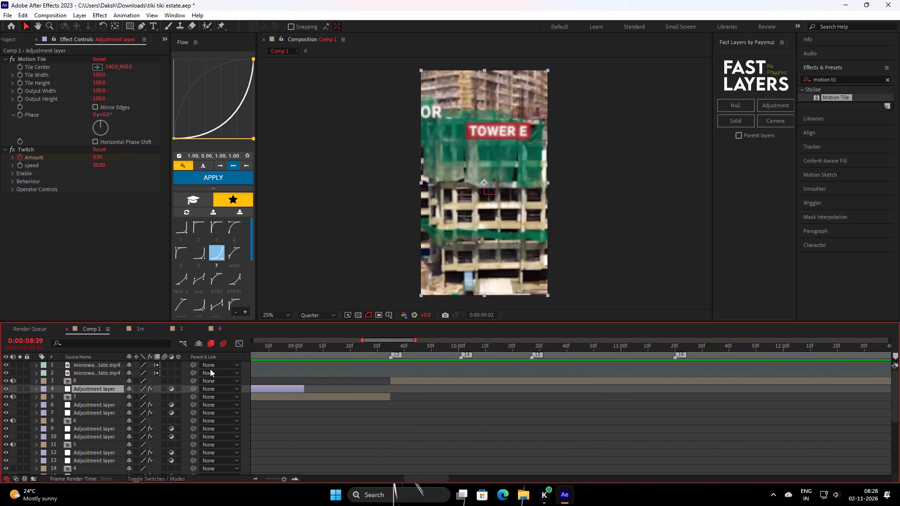
left_click_drag(210, 369, 209, 369)
left_click(204, 369)
left_click_drag(337, 352, 188, 369)
key("space")
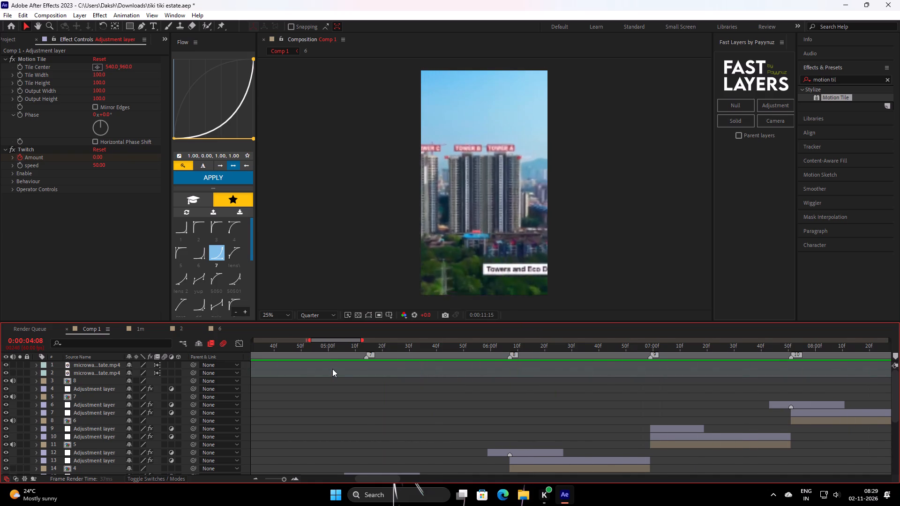
key("space")
Replay the edit from its early shots onward, checking the flow and transitions from marker 4 to the closing towers shot.
left_click_drag(455, 360, 430, 364)
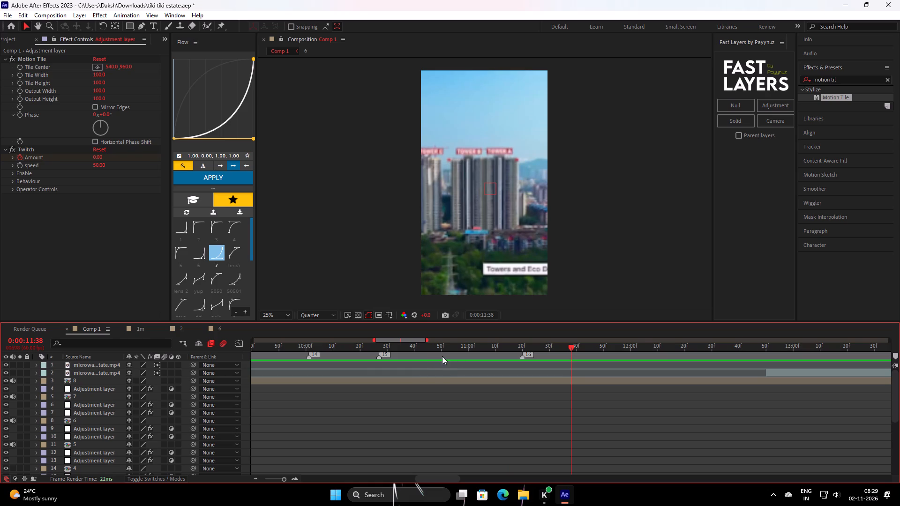
left_click_drag(442, 356, 112, 382)
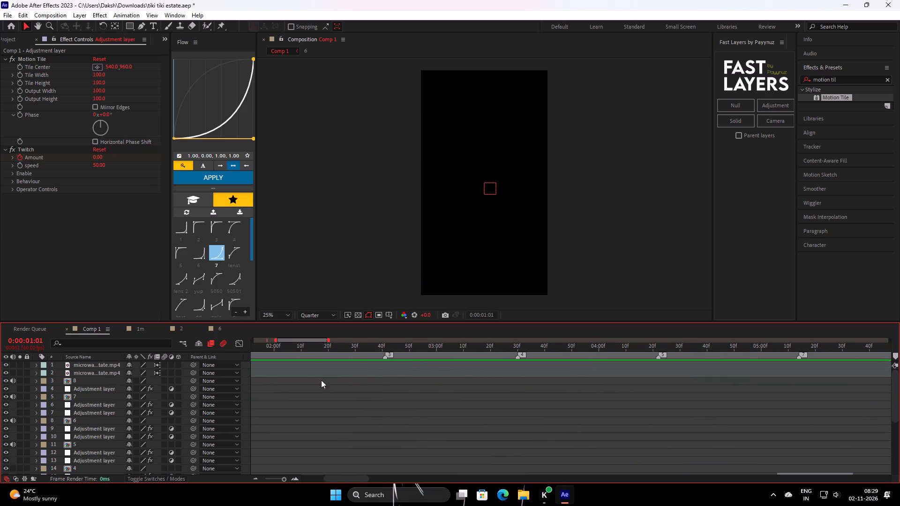
key("space")
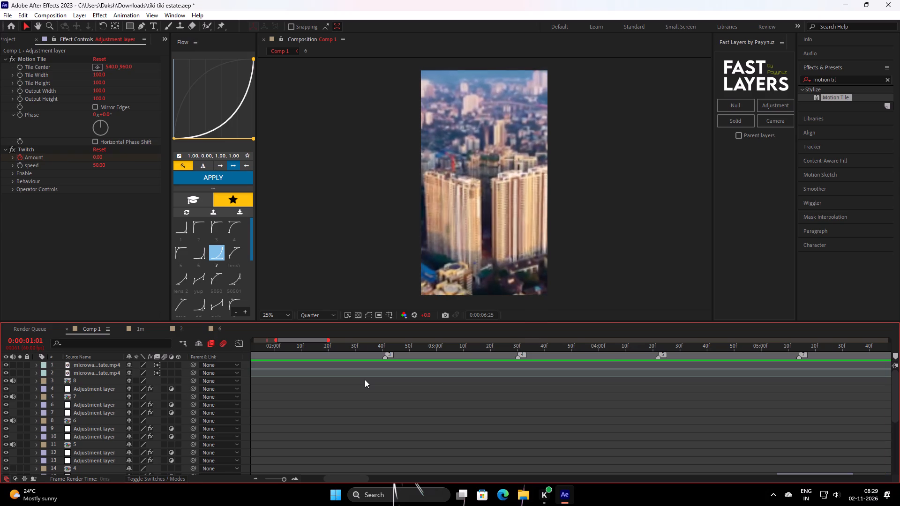
key("space")
left_click_drag(454, 350, 118, 372)
key("space")
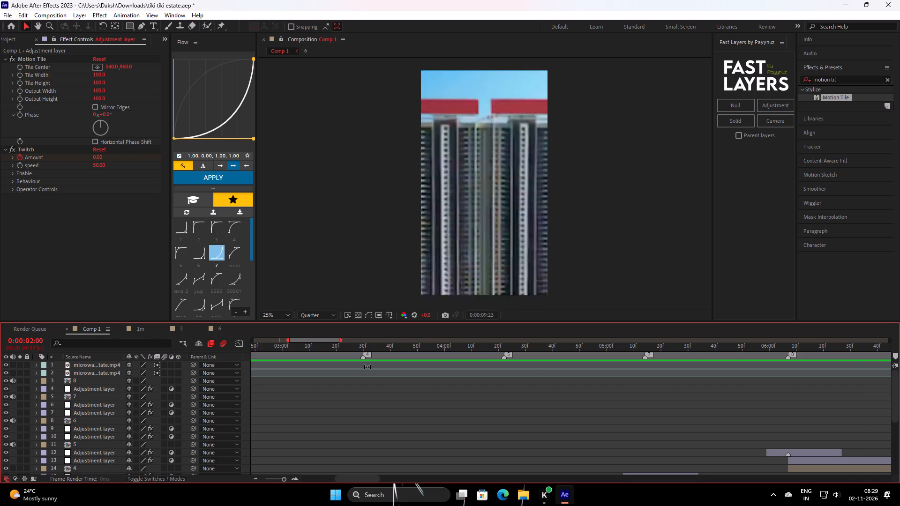
key("space")
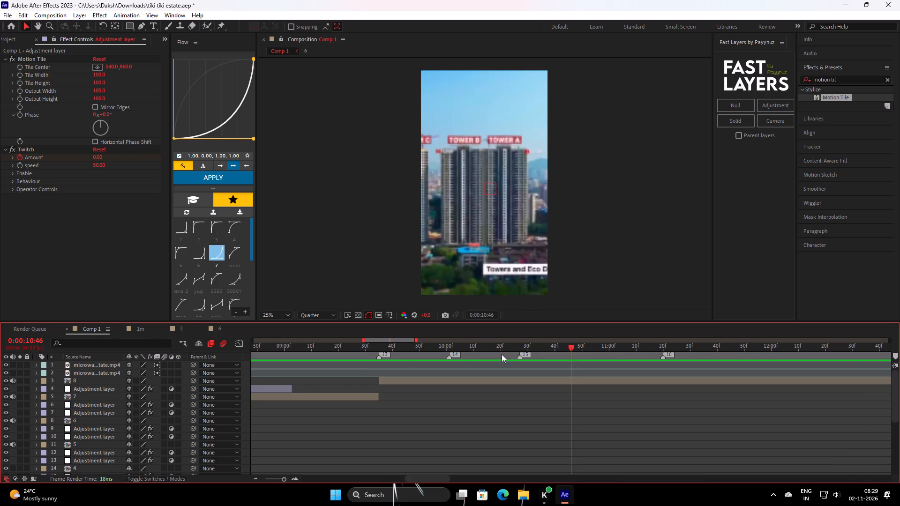
left_click_drag(498, 351, 120, 380)
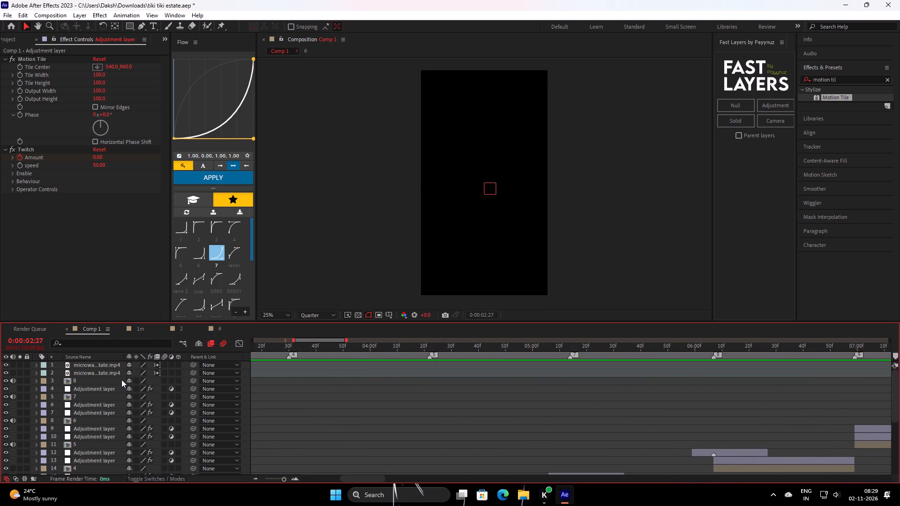
key("space")
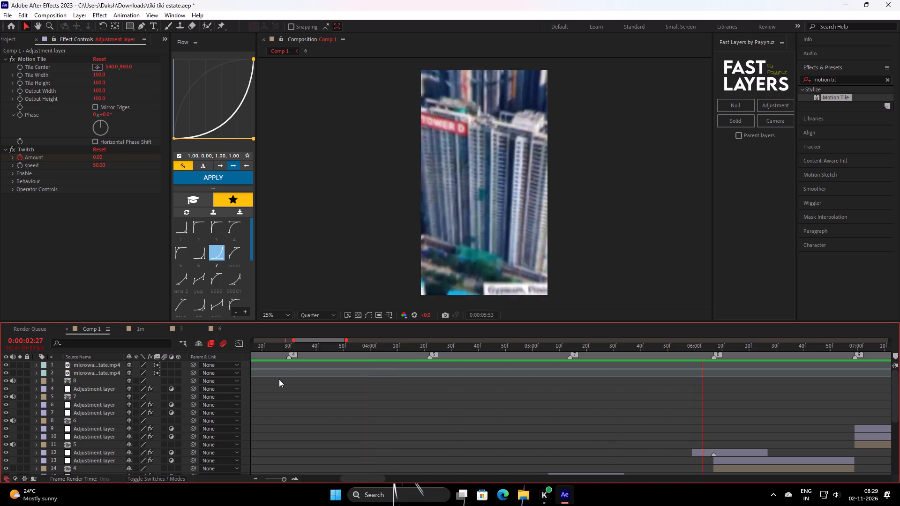
key("space")
left_click_drag(457, 348, 283, 390)
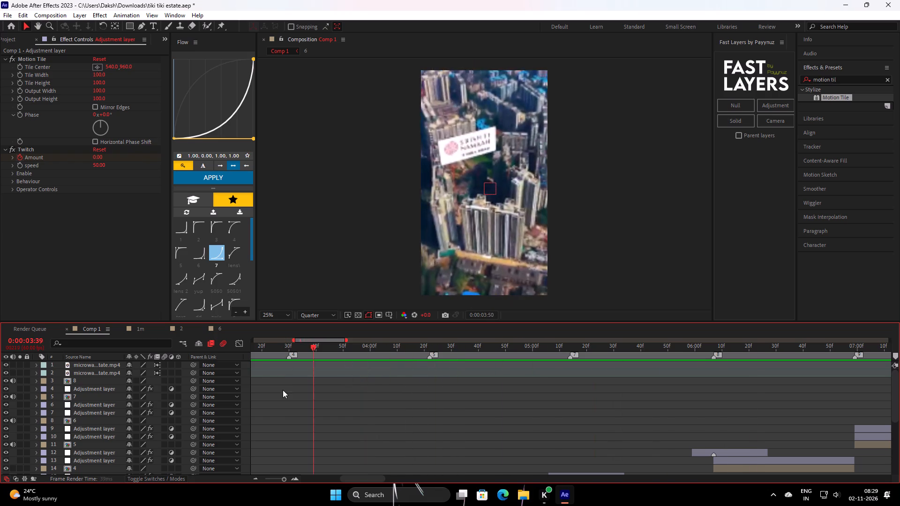
left_click_drag(283, 390, 255, 394)
key("space")
key("space")
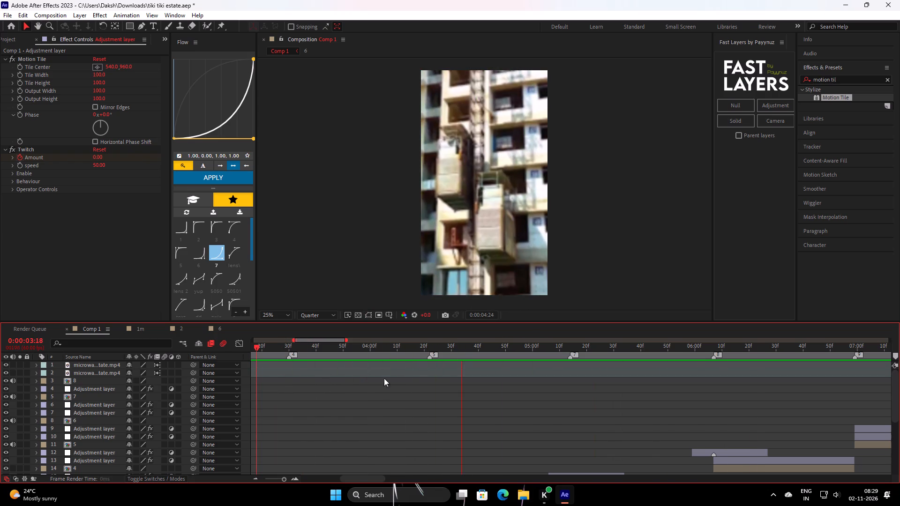
Go to the cut at marker 7 (0:00:05:14) and select the clip 3 layer that starts there.
scroll(433, 378, "down", 3)
key("space")
key("space")
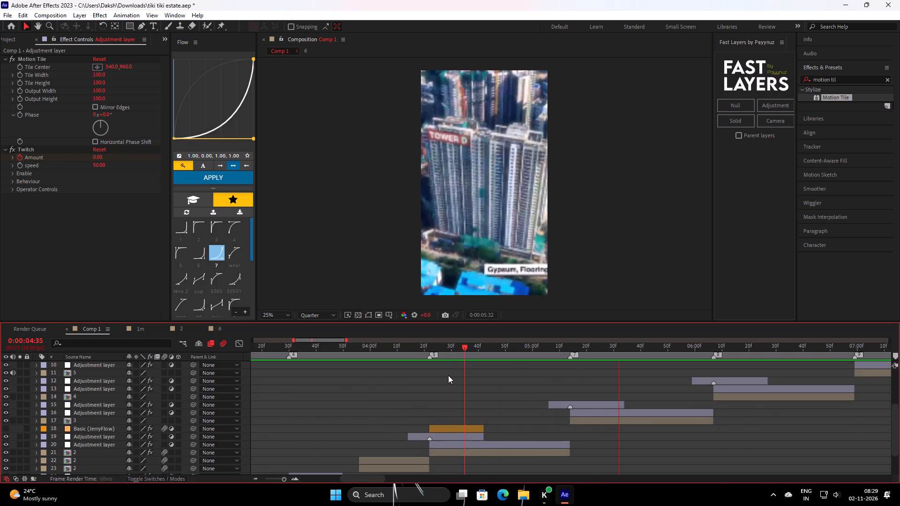
left_click_drag(604, 351, 567, 378)
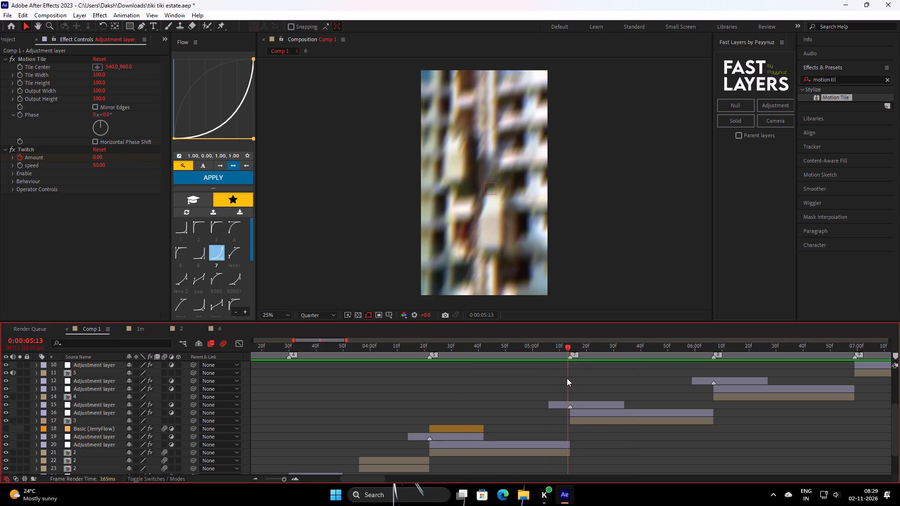
left_click_drag(567, 378, 570, 373)
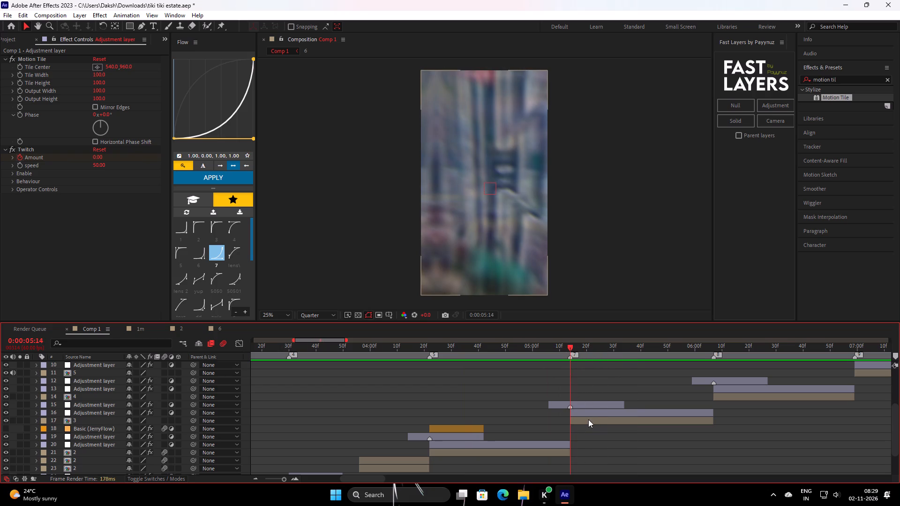
left_click(588, 419)
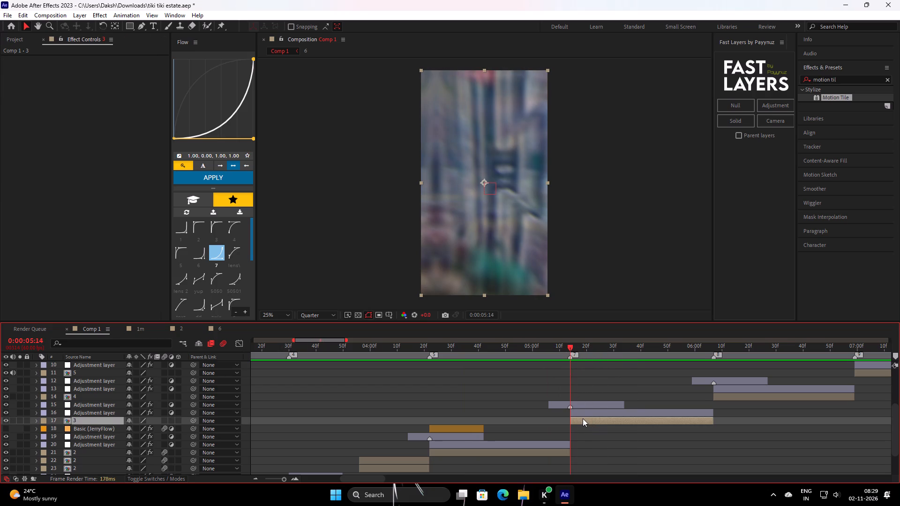
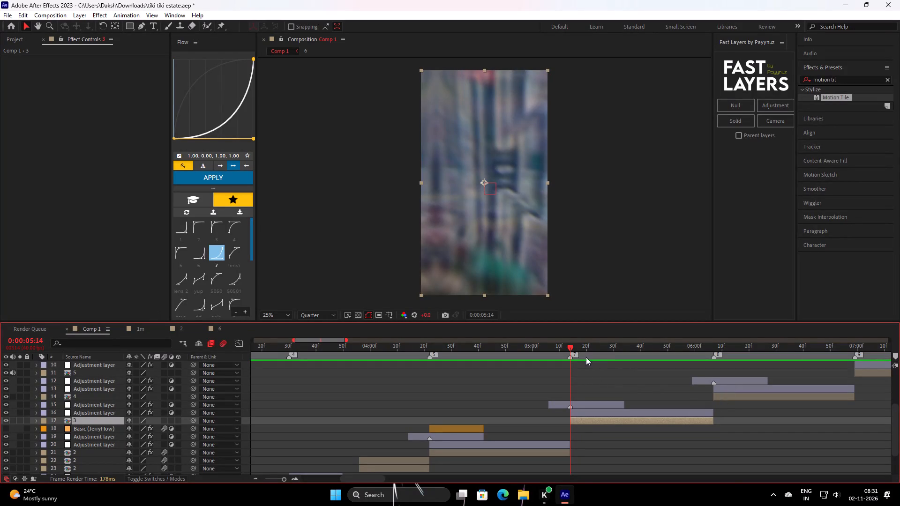
Replay the edit from the shots before marker 4 through the closing towers shot, rechecking the cuts around markers 5 and 7.
left_click_drag(598, 350, 267, 383)
key("space")
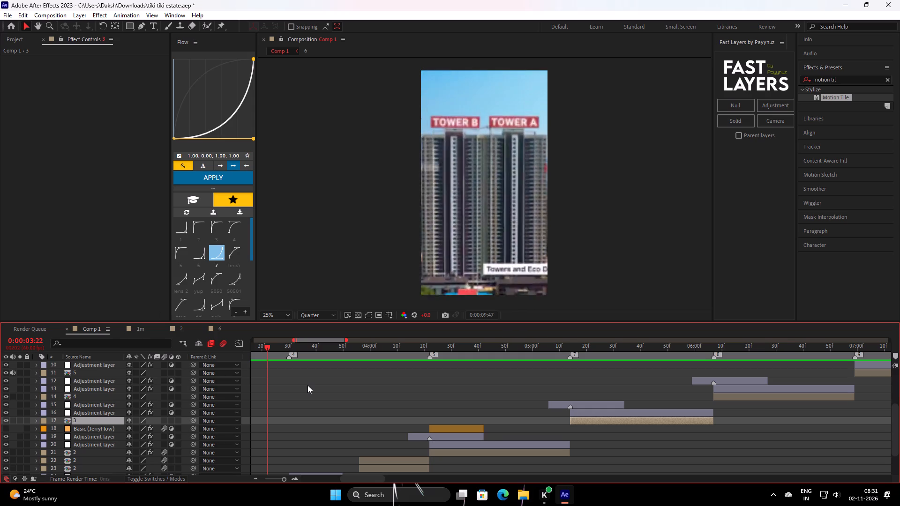
key("space")
left_click_drag(548, 347, 38, 375)
key("space")
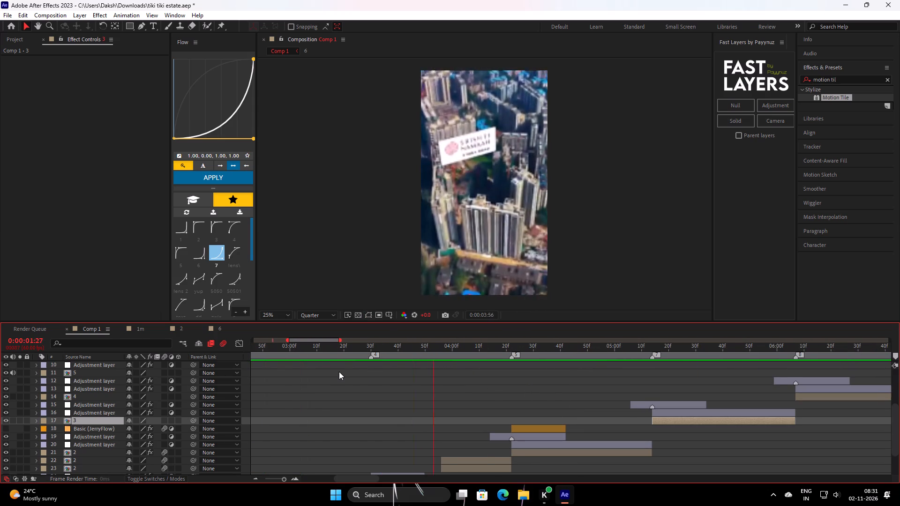
scroll(339, 372, "down", 1)
key("space")
left_click_drag(536, 354, 494, 378)
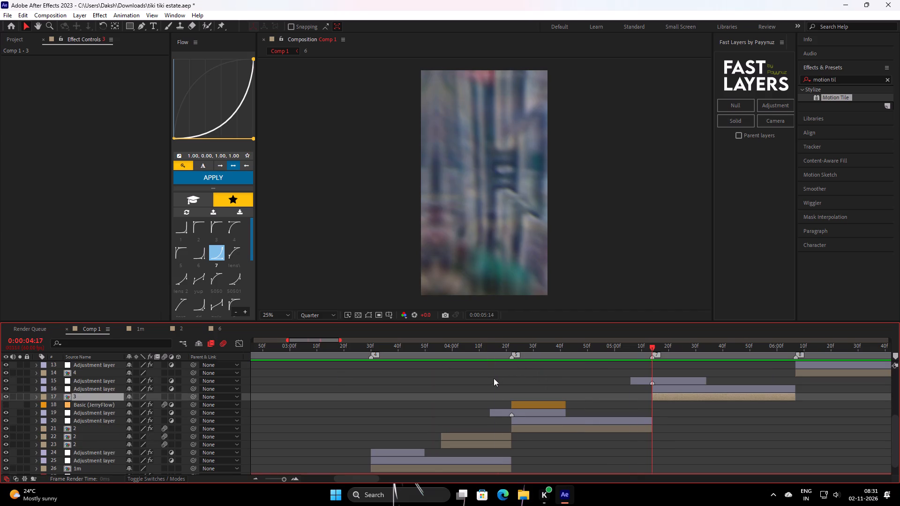
left_click_drag(494, 378, 520, 367)
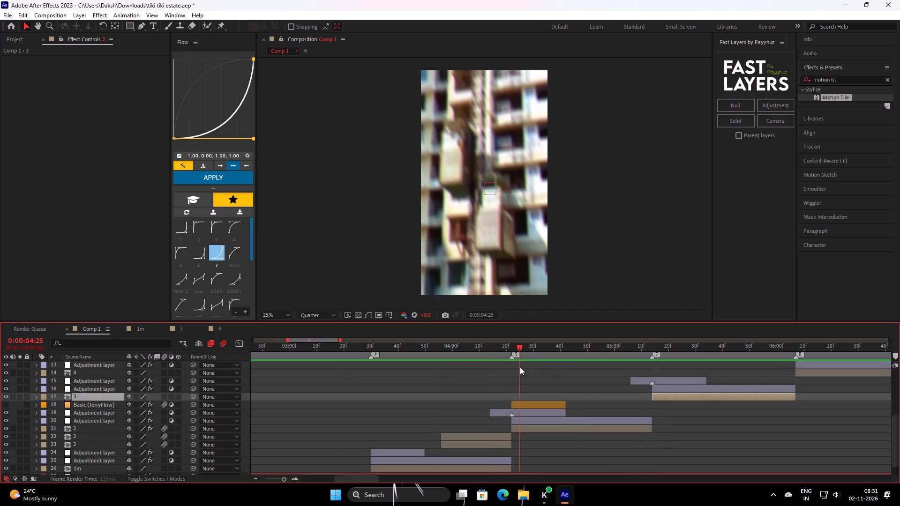
left_click_drag(520, 367, 462, 401)
key("space")
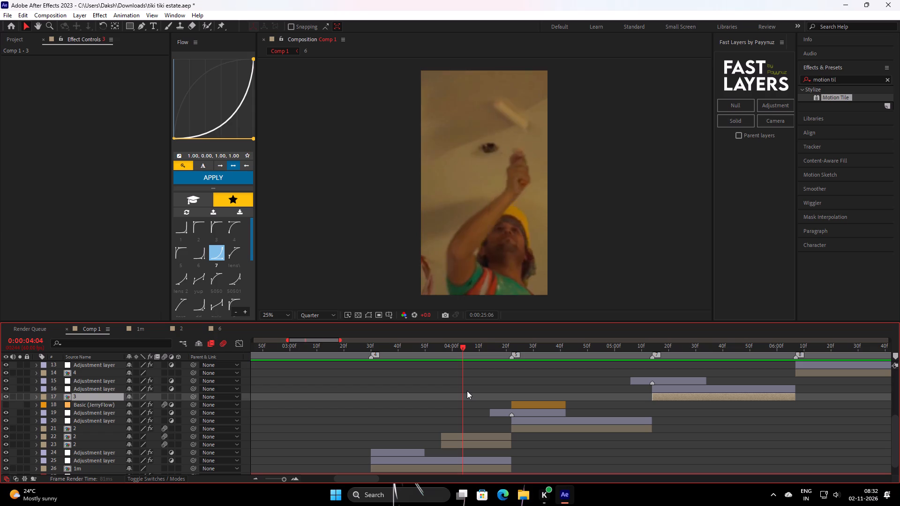
key("space")
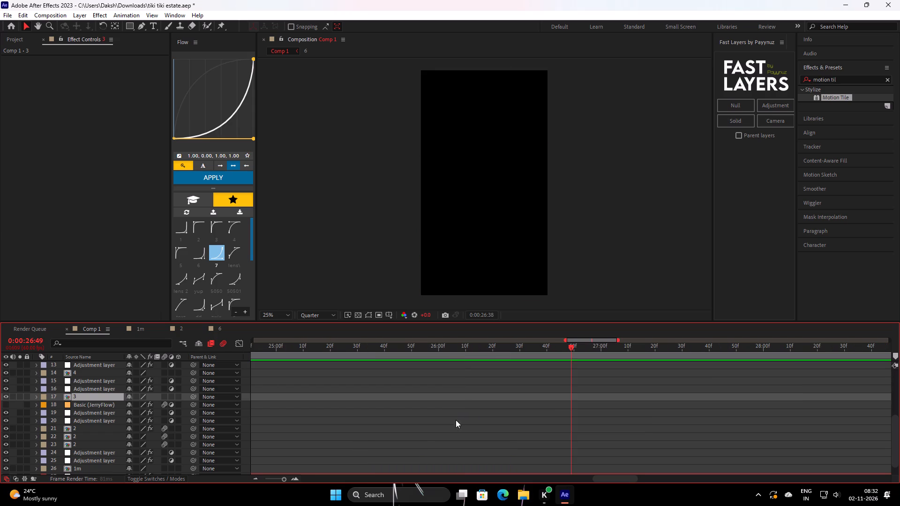
Go back to the opening at about 0:00:00:39 and play the whole edit through to the closing towers shot.
left_click(460, 407)
type("ss")
left_click_drag(544, 347, 442, 372)
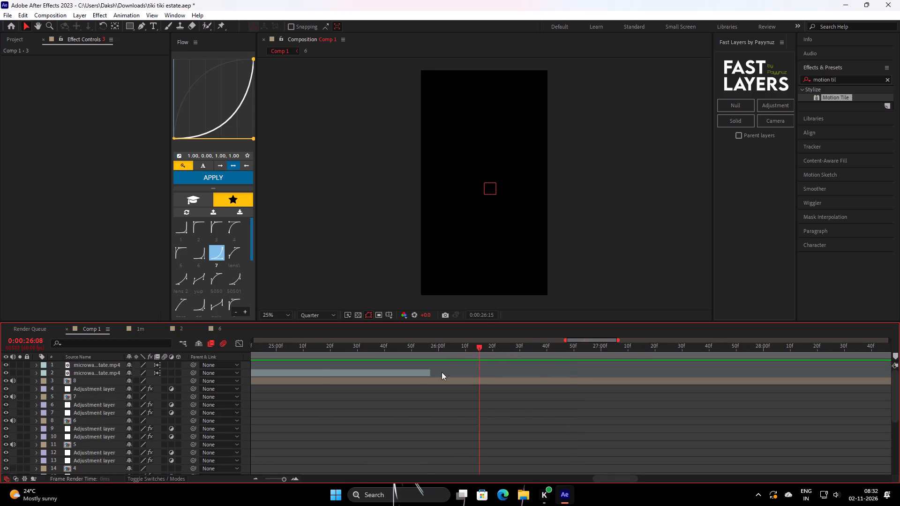
left_click_drag(442, 372, 127, 407)
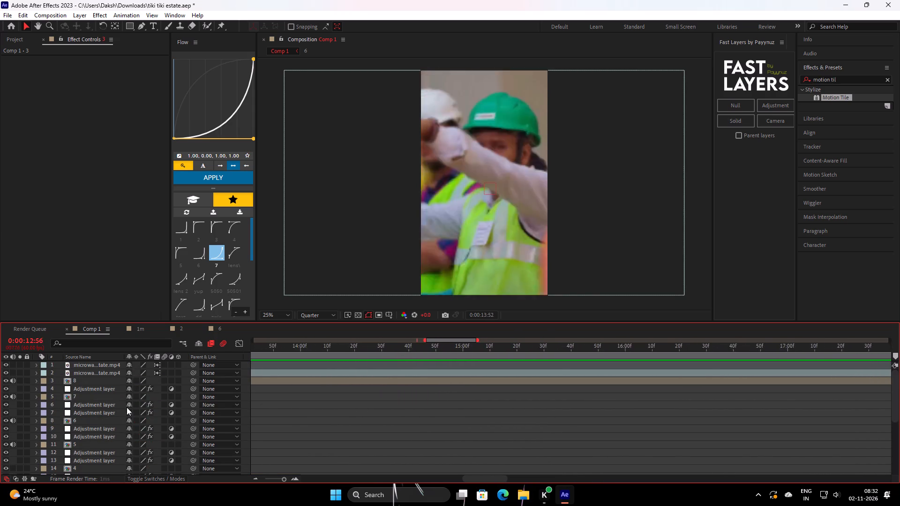
left_click_drag(127, 407, 526, 399)
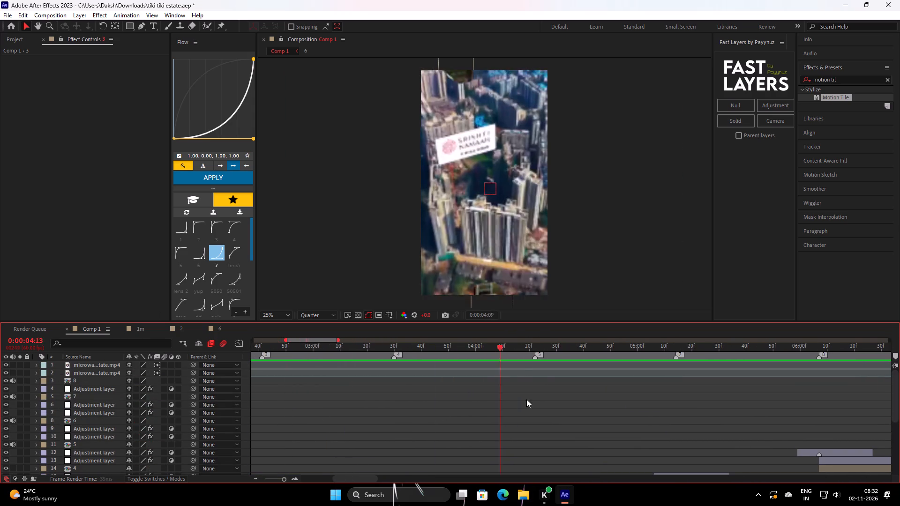
left_click_drag(526, 399, 164, 397)
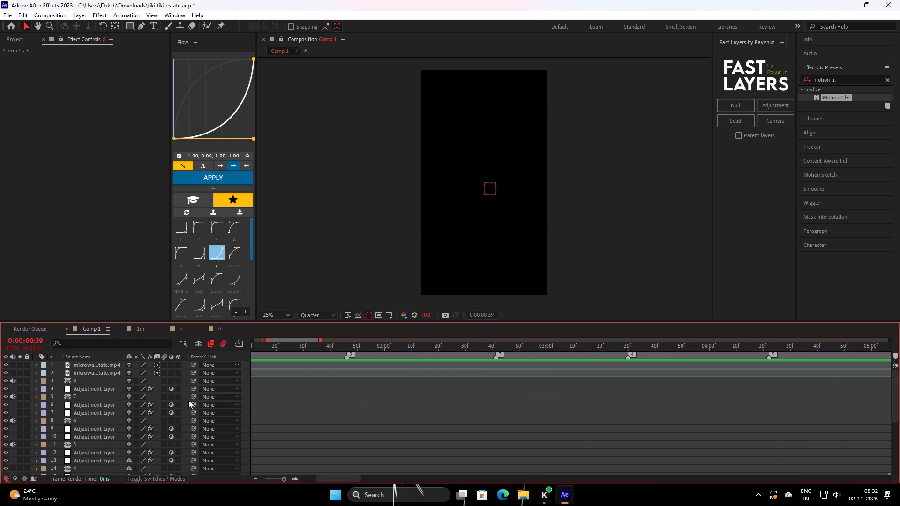
key("space")
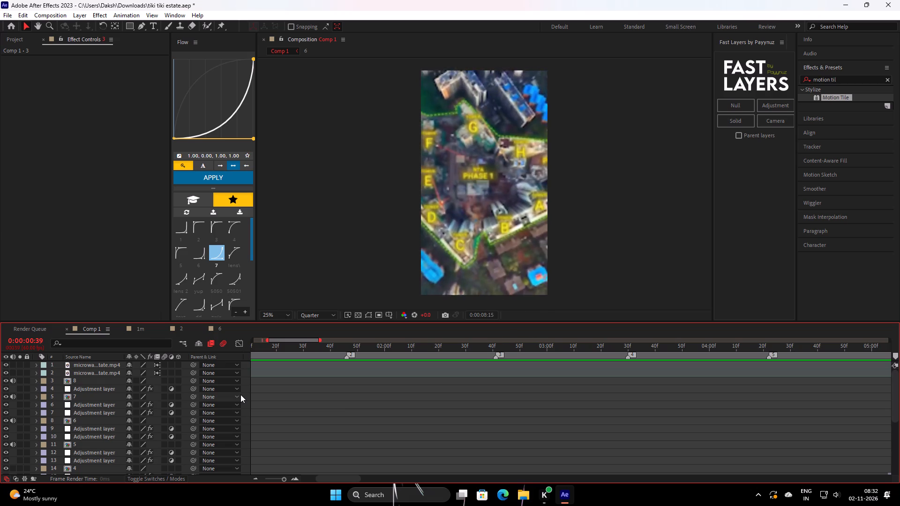
key("space")
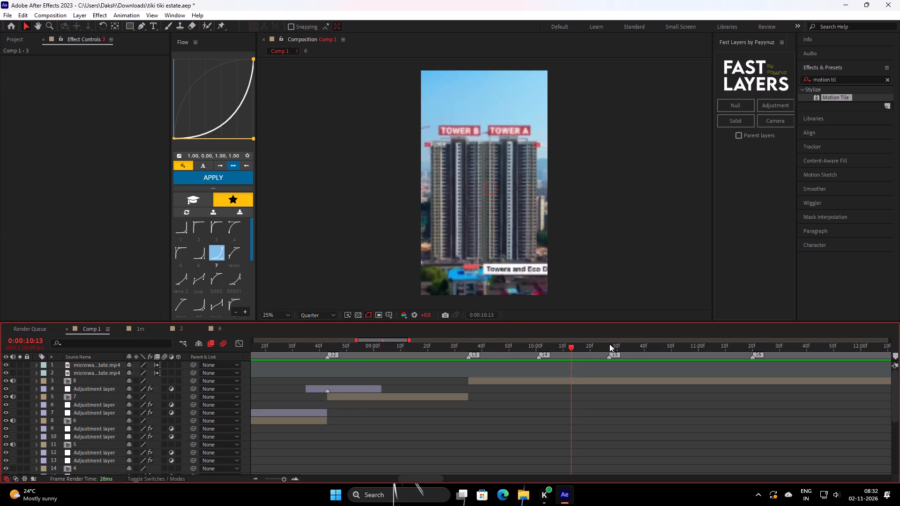
Scrub and replay the closing towers shot (clip 8) between markers 13 and 16 to examine its zoom-out timing.
left_click_drag(566, 350, 589, 357)
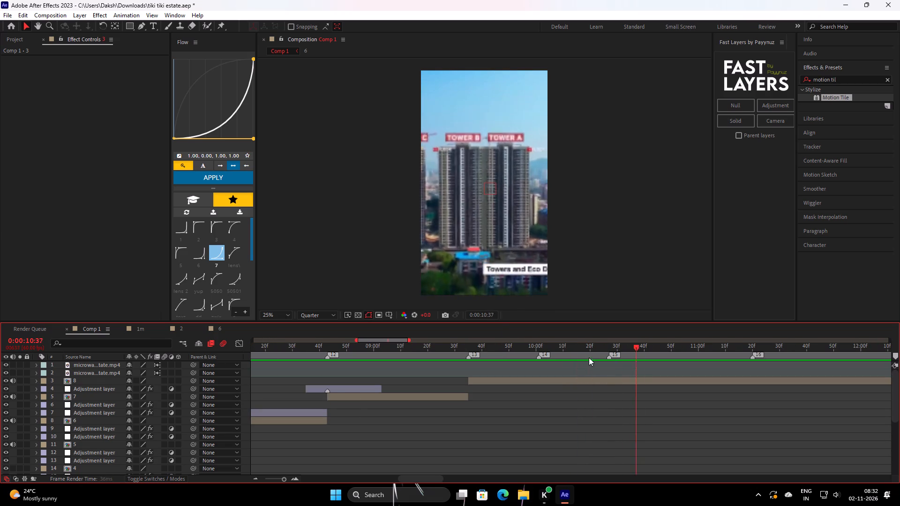
left_click_drag(589, 357, 517, 357)
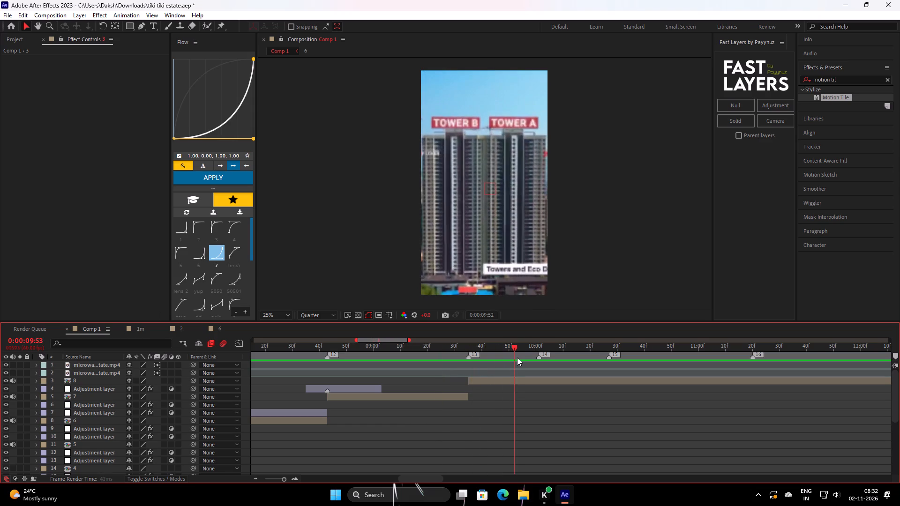
left_click_drag(517, 357, 442, 371)
key("space")
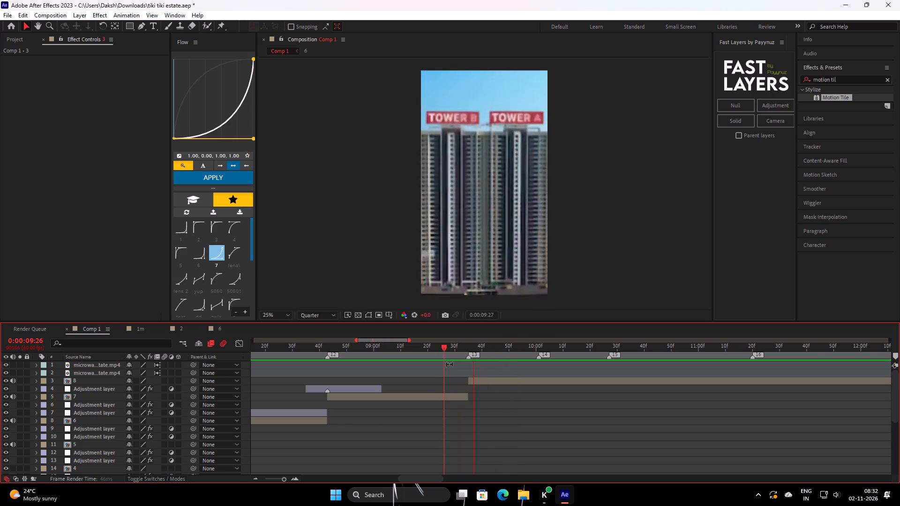
key("space")
key("space")
key("space")
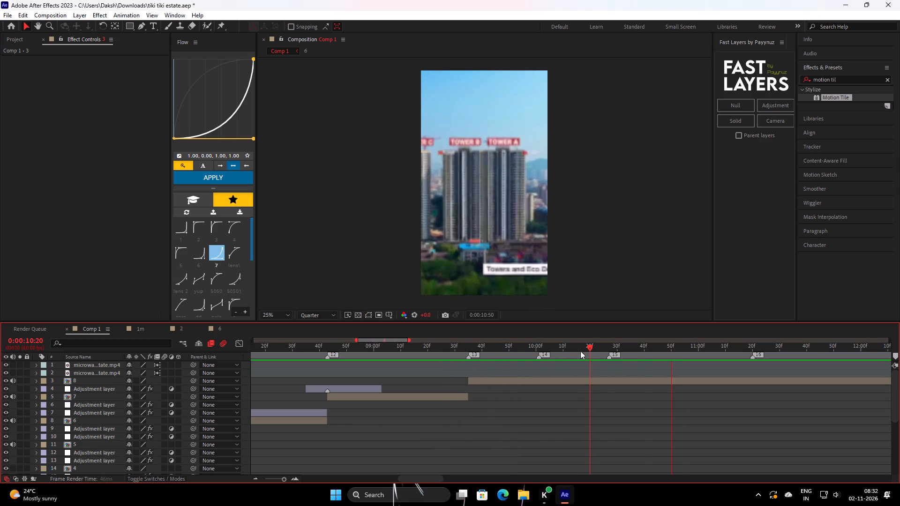
left_click_drag(589, 350, 671, 352)
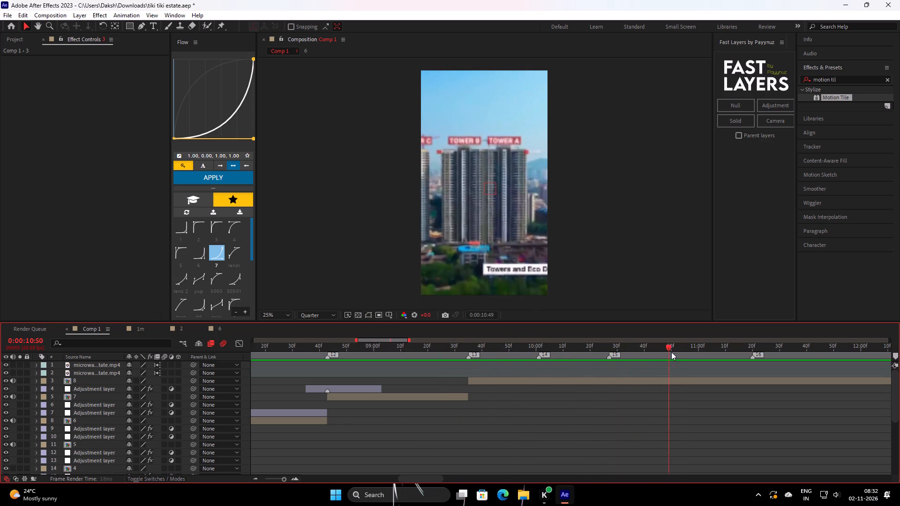
left_click_drag(671, 352, 691, 356)
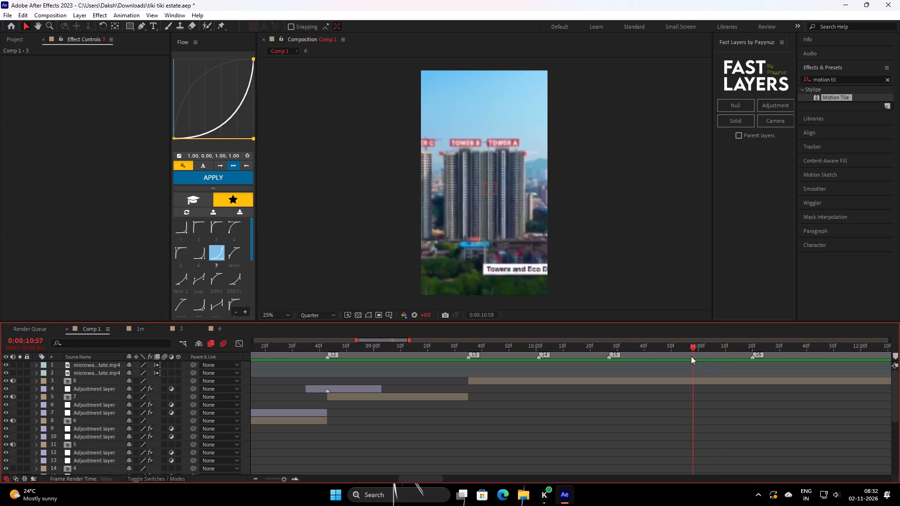
left_click_drag(691, 356, 717, 362)
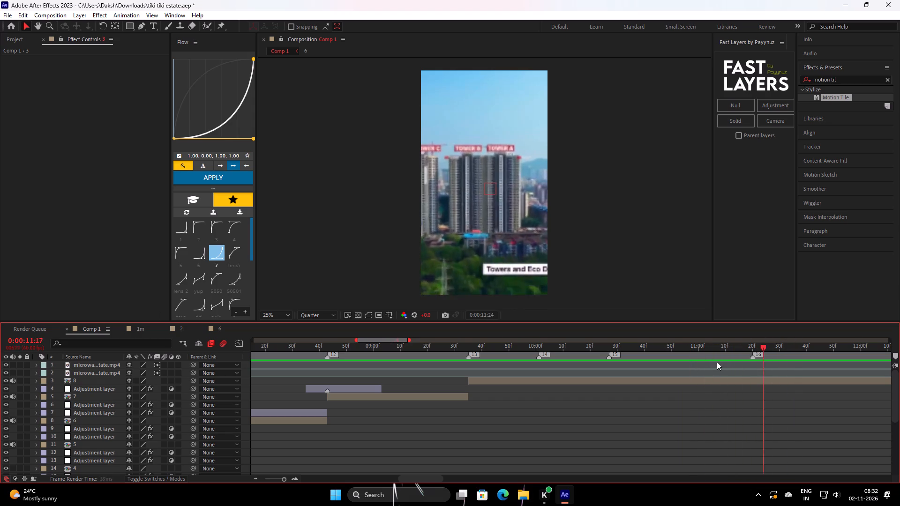
left_click_drag(717, 362, 547, 367)
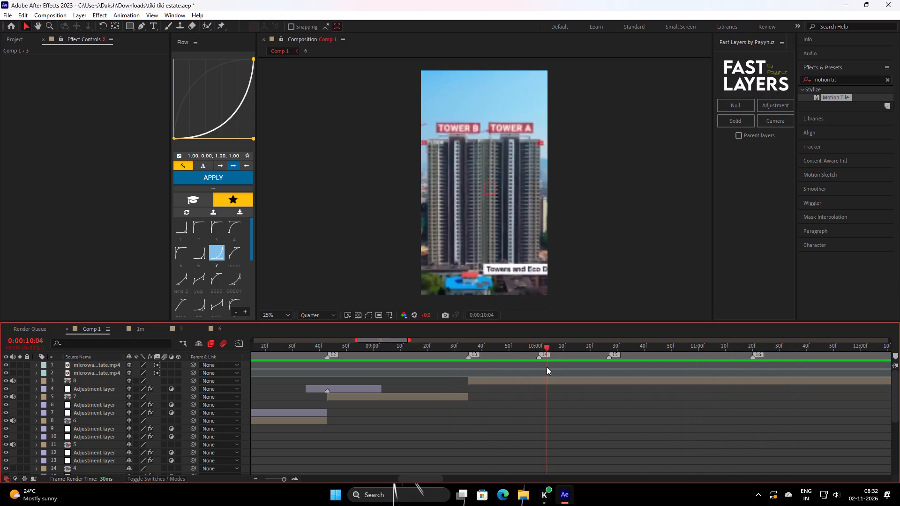
left_click_drag(547, 367, 570, 356)
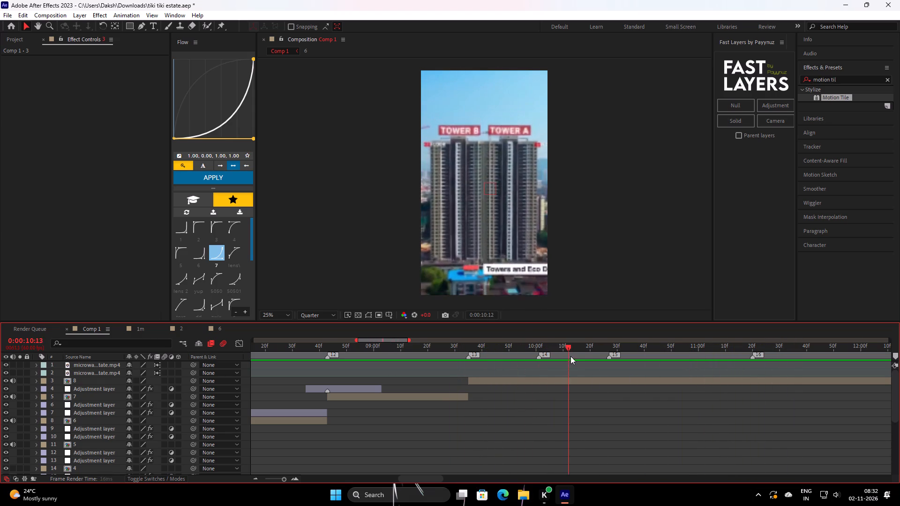
left_click_drag(570, 356, 620, 347)
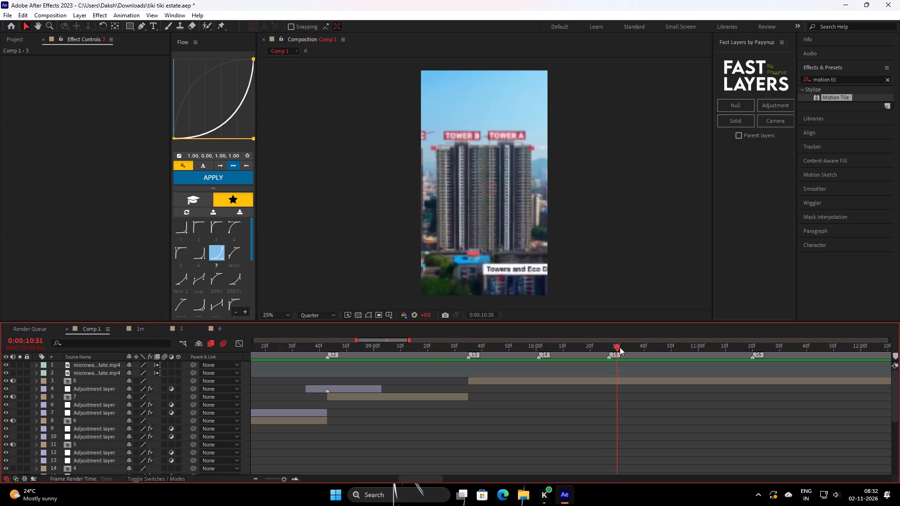
left_click_drag(620, 347, 765, 347)
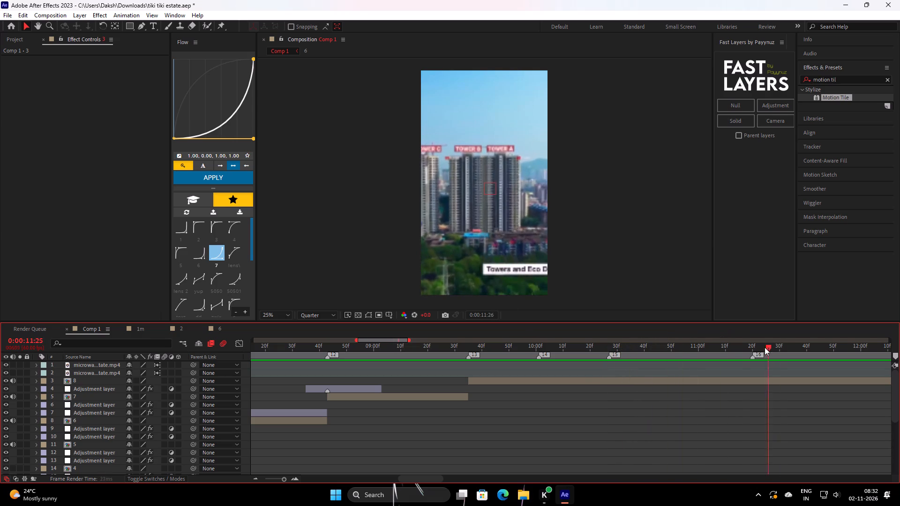
Show the layers' keyframes and examine clip 8's time-remapped motion against markers 13 to 16.
key("u")
left_click_drag(737, 346, 454, 380)
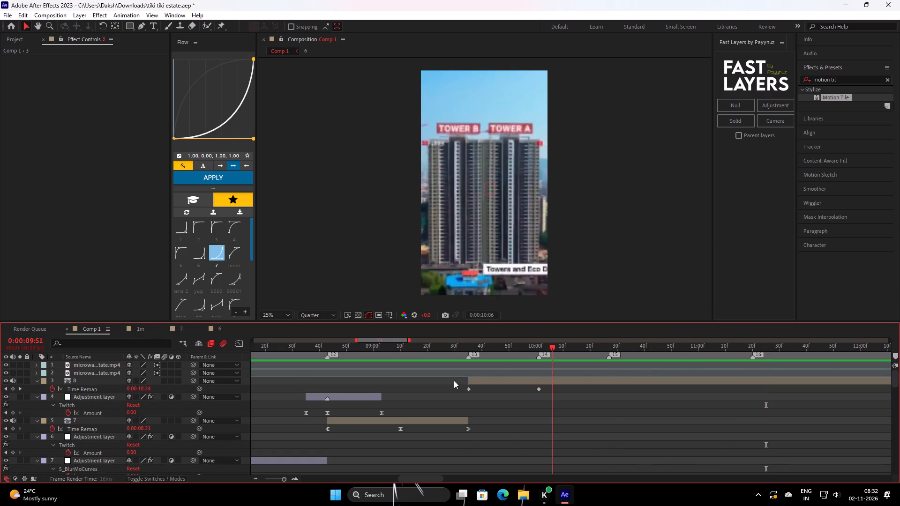
left_click_drag(454, 380, 451, 381)
key("space")
key("space")
left_click_drag(558, 350, 679, 360)
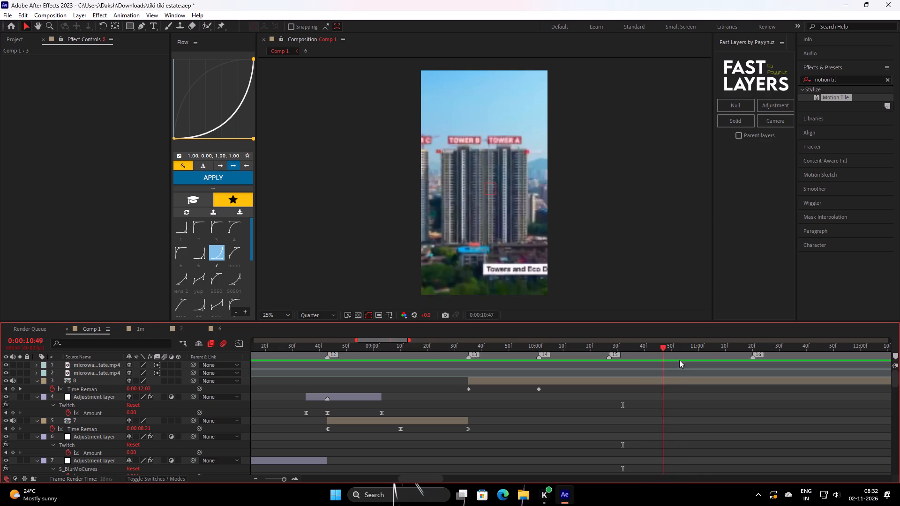
left_click_drag(679, 360, 813, 351)
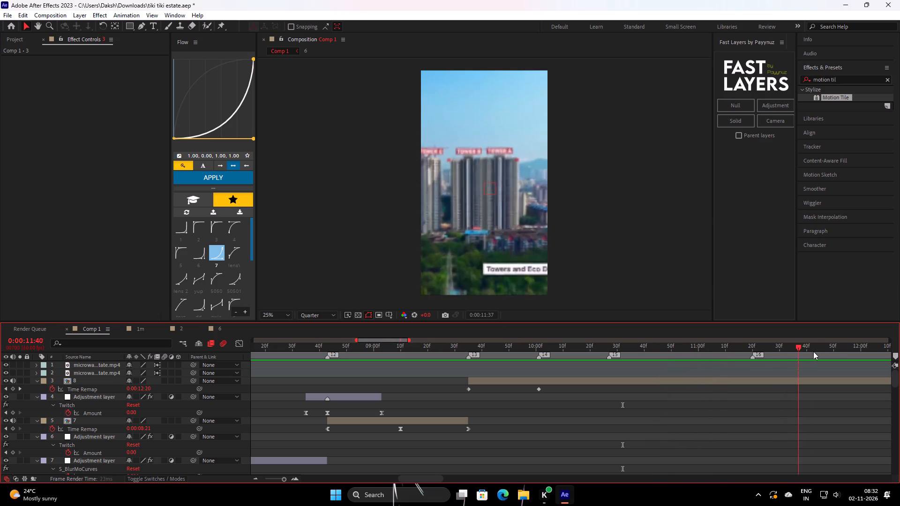
left_click_drag(813, 351, 457, 389)
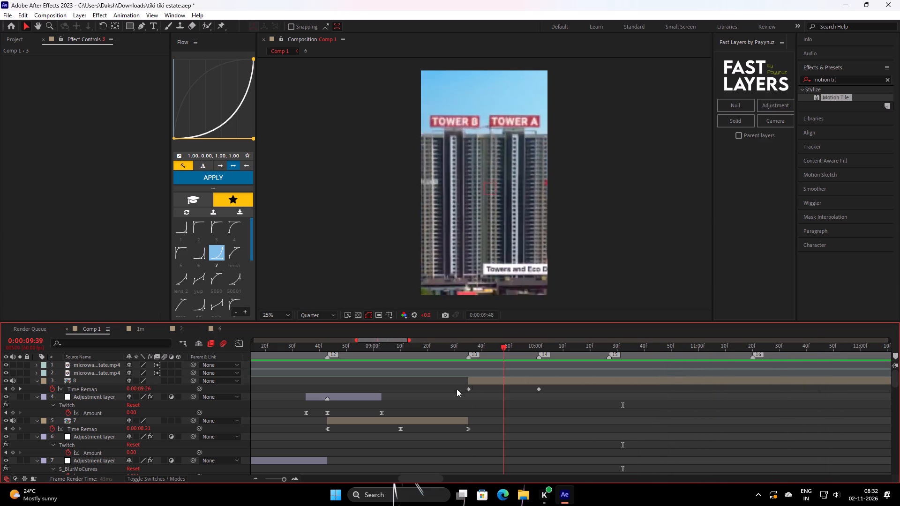
left_click_drag(457, 389, 576, 382)
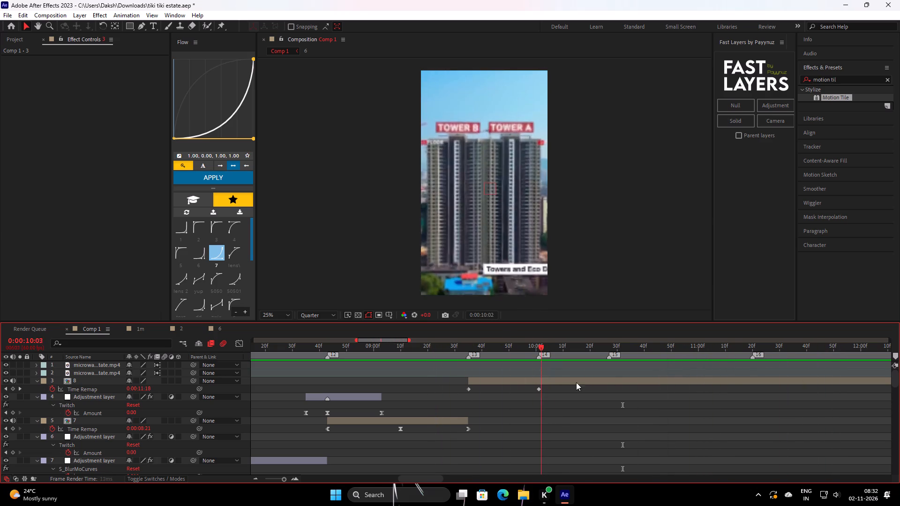
left_click_drag(576, 382, 536, 399)
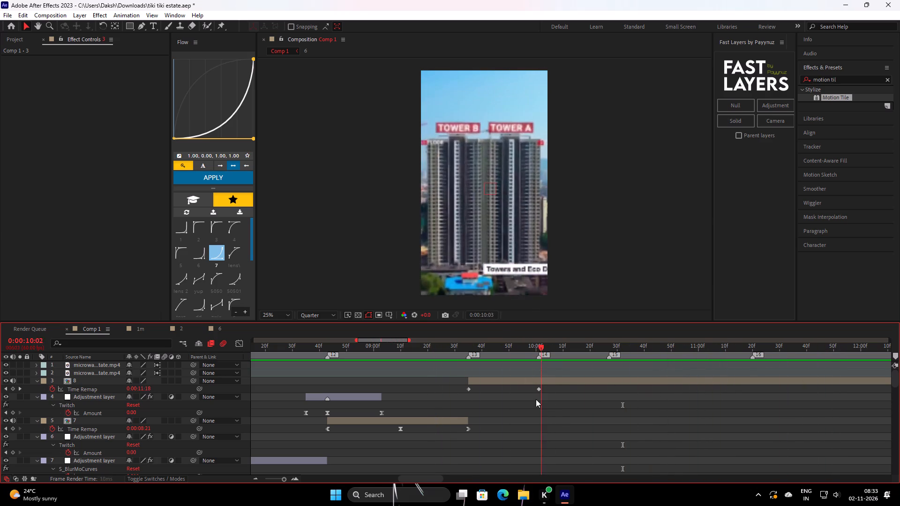
left_click_drag(536, 399, 610, 387)
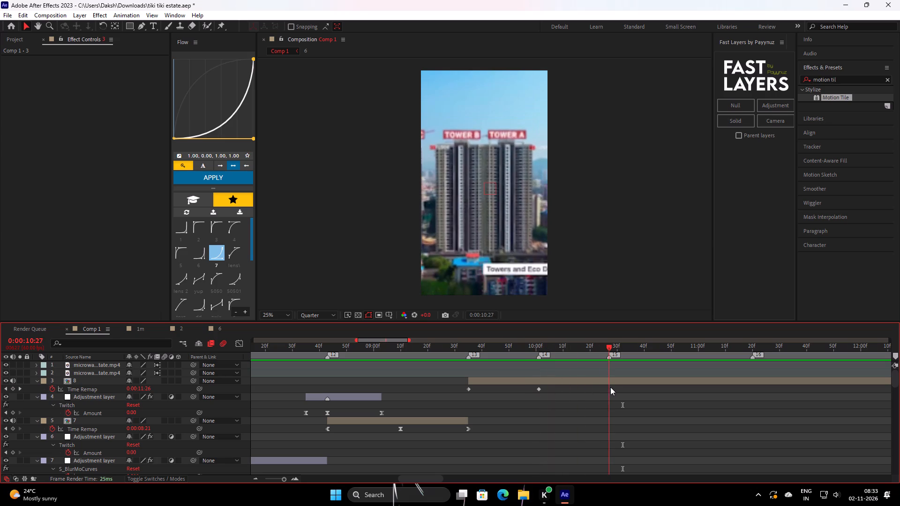
left_click_drag(610, 387, 618, 385)
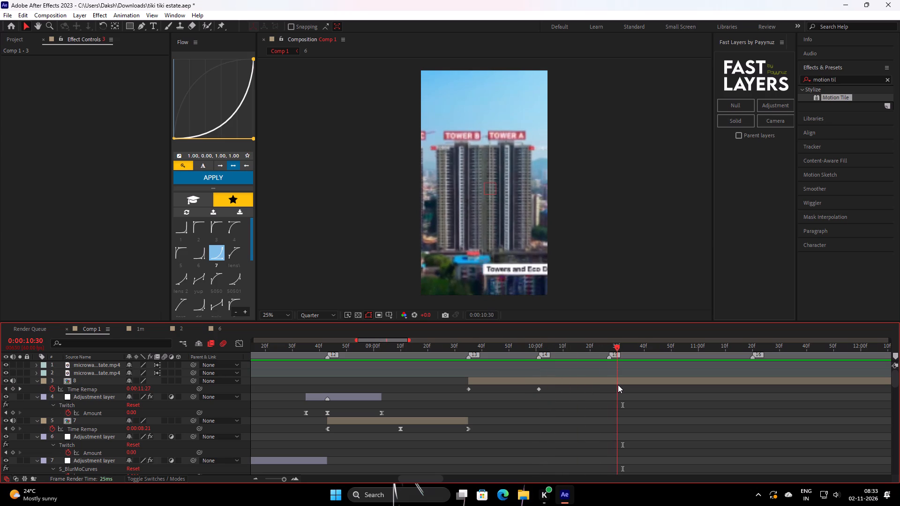
left_click_drag(618, 385, 477, 412)
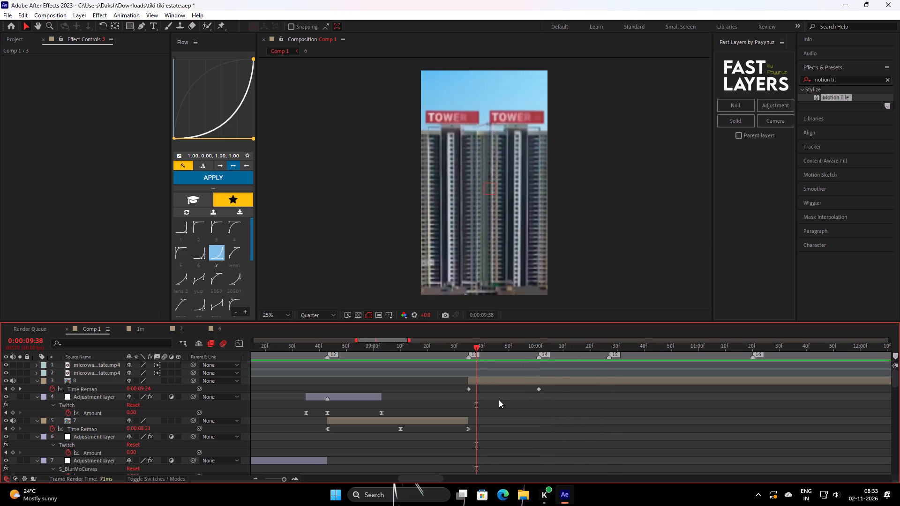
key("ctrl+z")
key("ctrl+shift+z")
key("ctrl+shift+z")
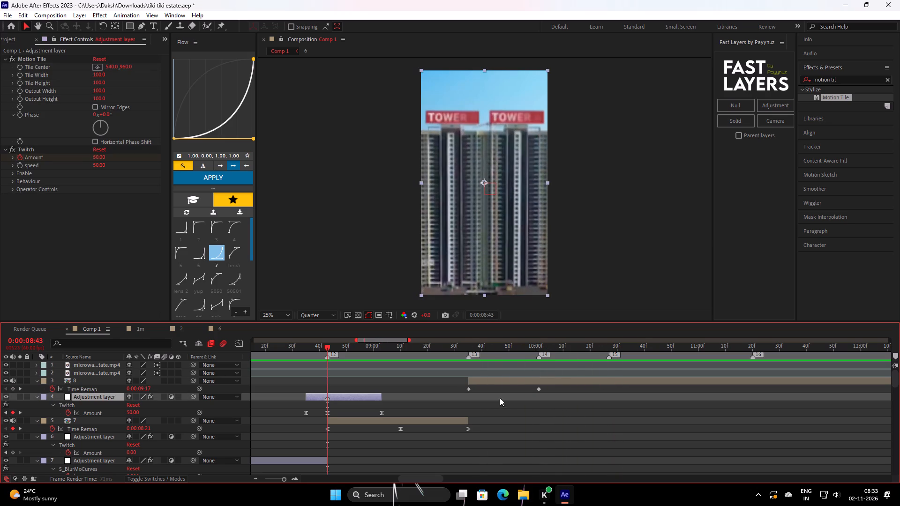
Delete the second Time Remap keyframe of clip 8, at marker 14 (0:00:10:01).
left_click_drag(492, 343, 538, 387)
left_click(538, 390)
key("BackSpace")
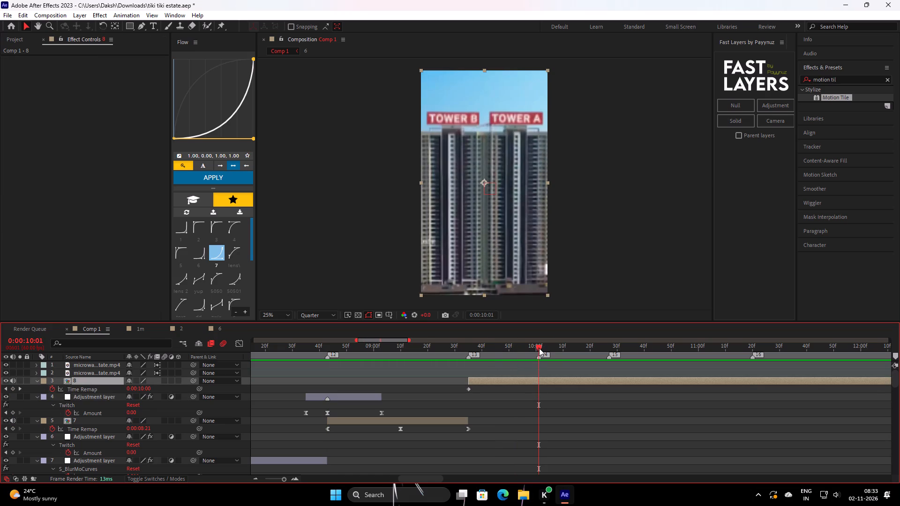
Find the wider towers framing in clip 8 and add a Time Remap keyframe there, at 0:00:11:38.
left_click_drag(537, 348, 371, 393)
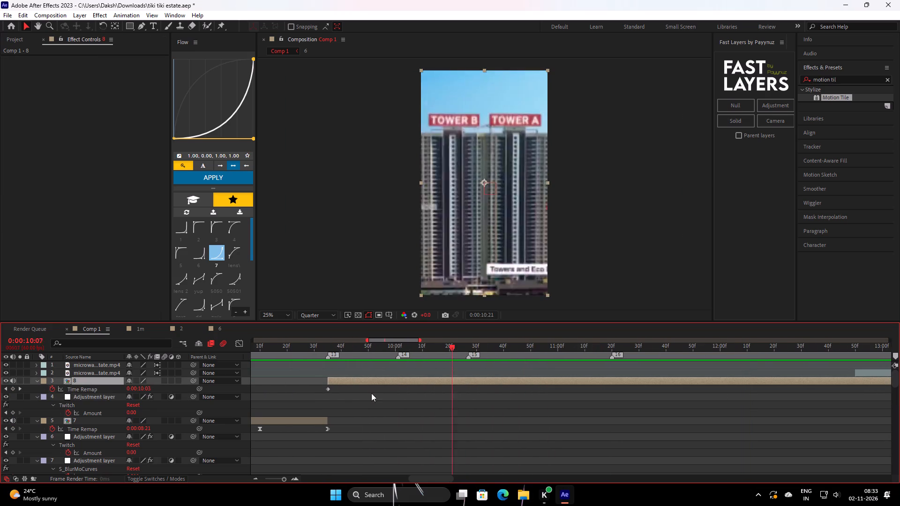
left_click_drag(371, 393, 387, 395)
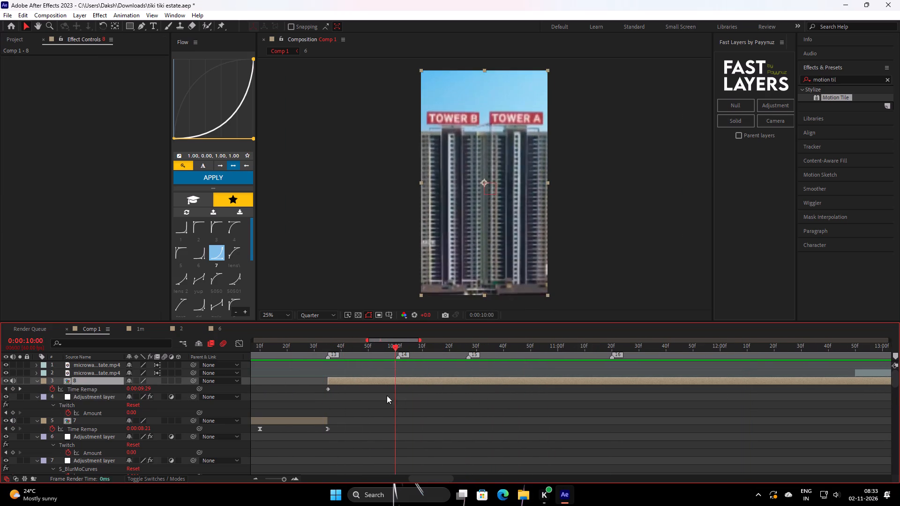
left_click_drag(387, 395, 519, 387)
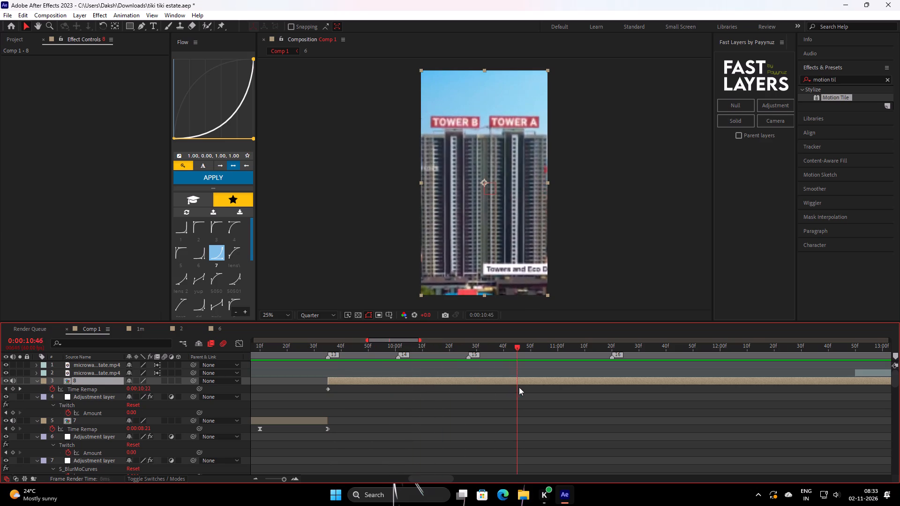
left_click_drag(519, 387, 694, 394)
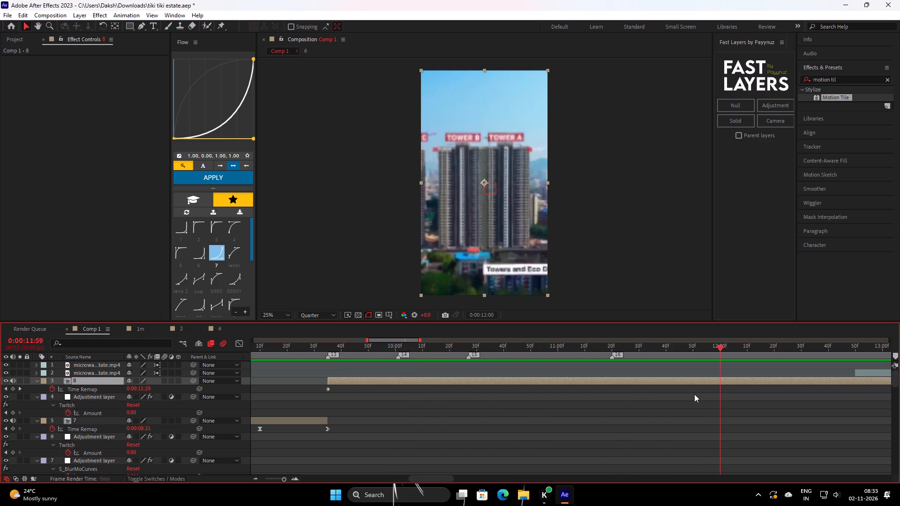
left_click_drag(694, 394, 669, 399)
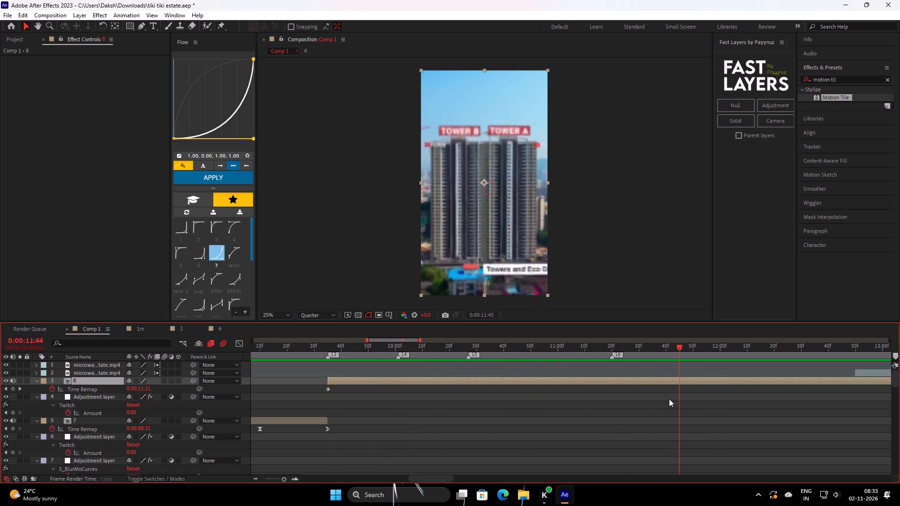
left_click_drag(669, 399, 665, 402)
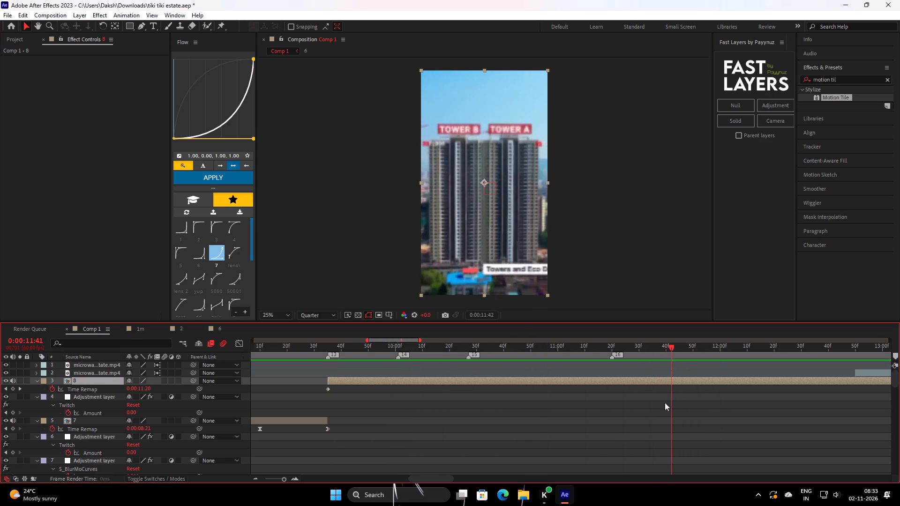
left_click_drag(665, 402, 658, 402)
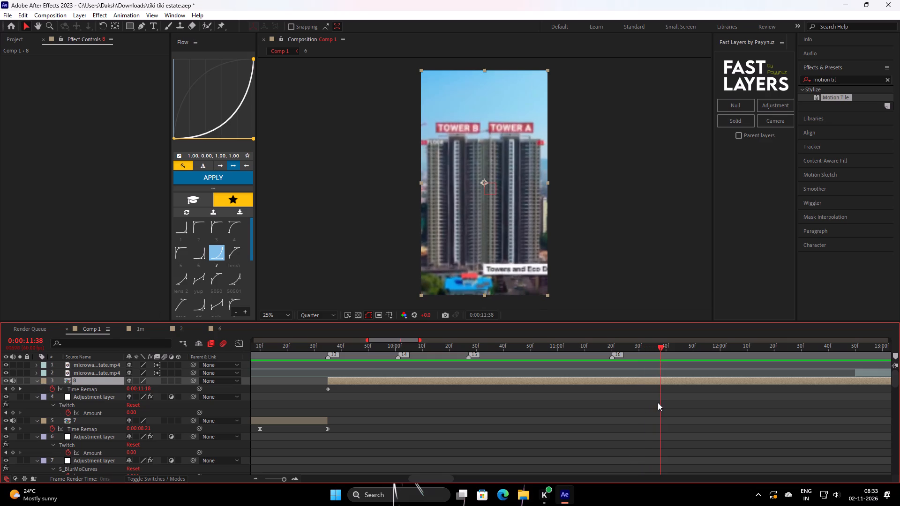
left_click_drag(658, 402, 658, 404)
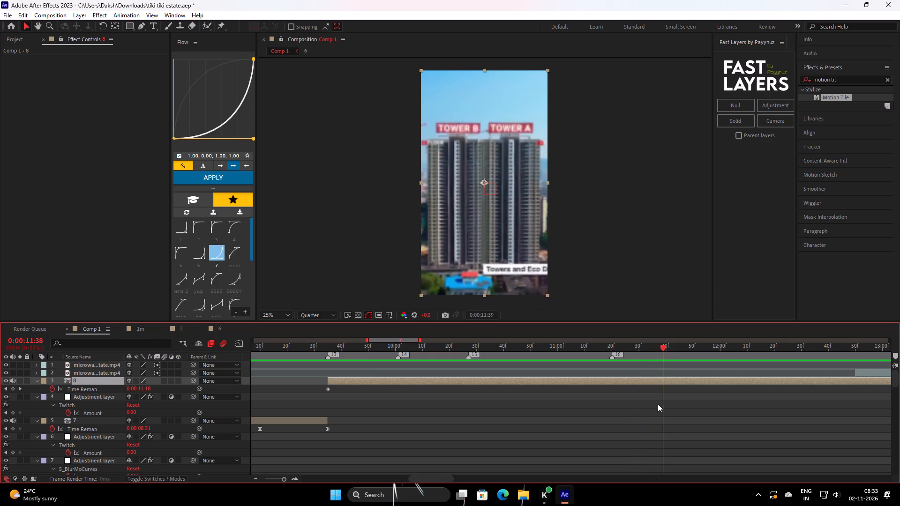
left_click_drag(658, 404, 656, 404)
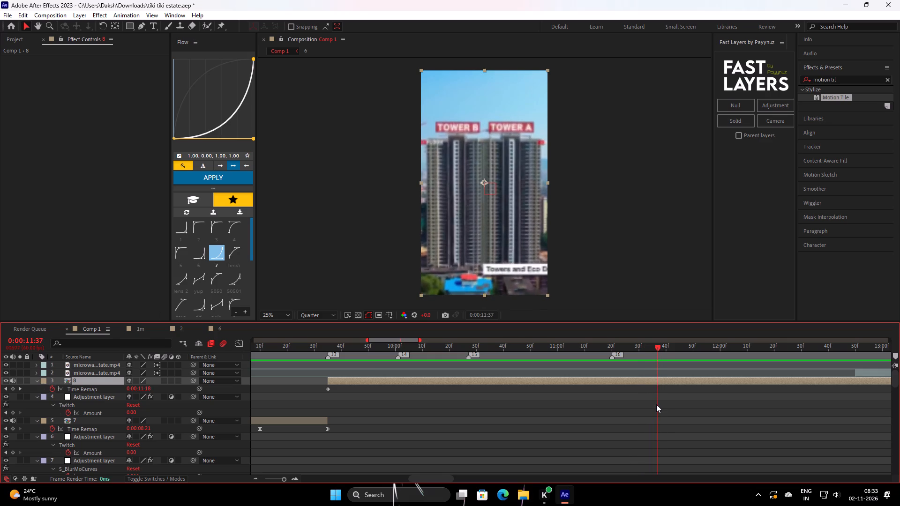
left_click_drag(656, 404, 659, 403)
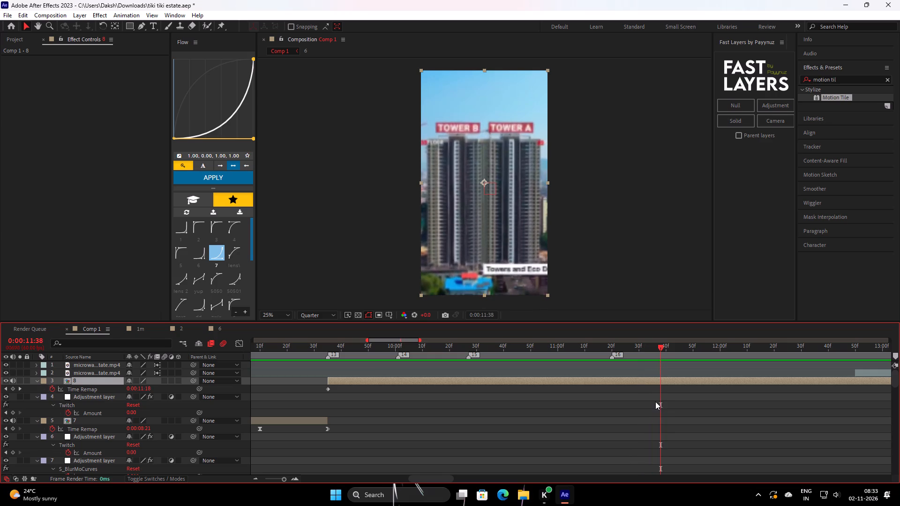
key("ctrl+shift+d")
key("ctrl+z")
key("t")
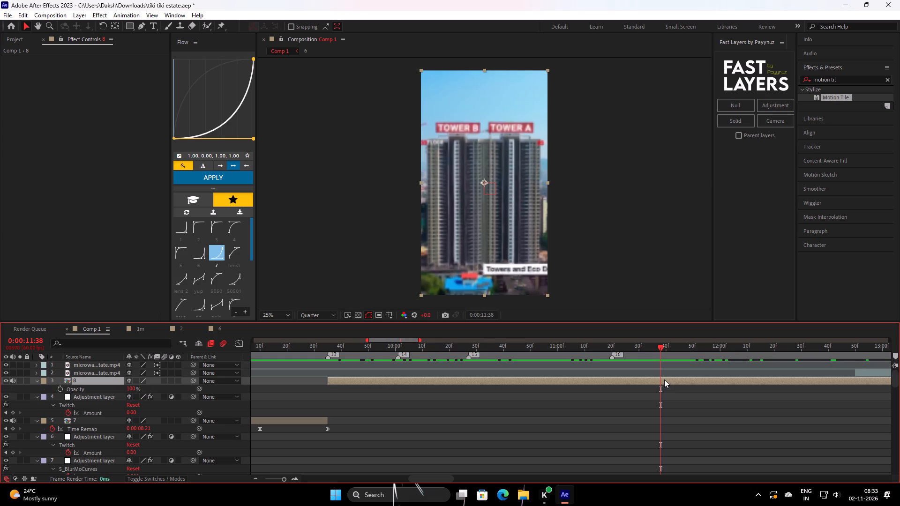
type("tu")
left_click(12, 387)
Move clip 8's new Time Remap keyframe to marker 14 (0:00:10:01) and preview the cut into the sped-up shot.
left_click_drag(401, 353, 398, 363)
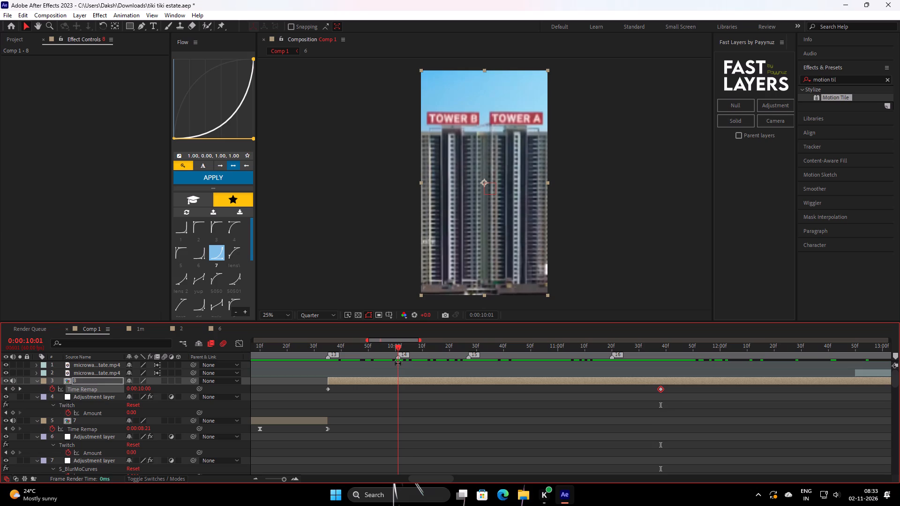
left_click_drag(398, 363, 398, 363)
left_click_drag(659, 388, 400, 407)
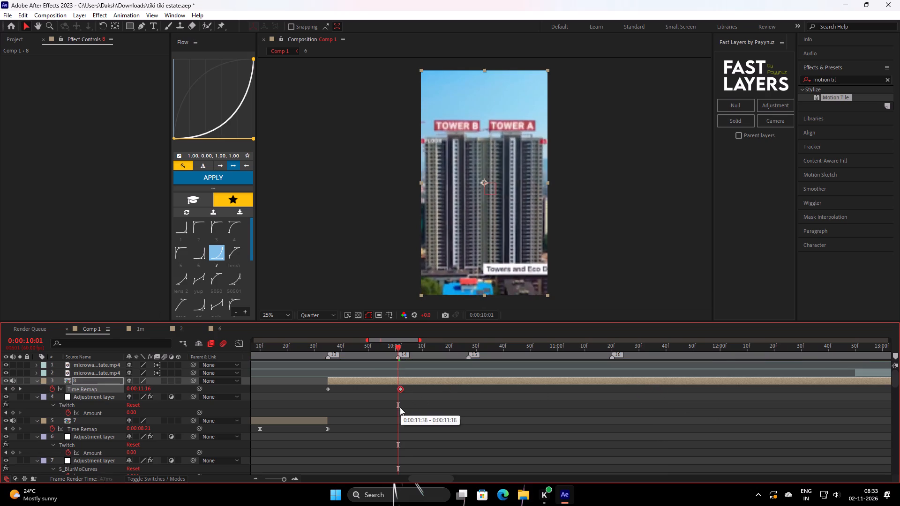
left_click_drag(400, 407, 397, 409)
left_click_drag(391, 350, 262, 394)
key("space")
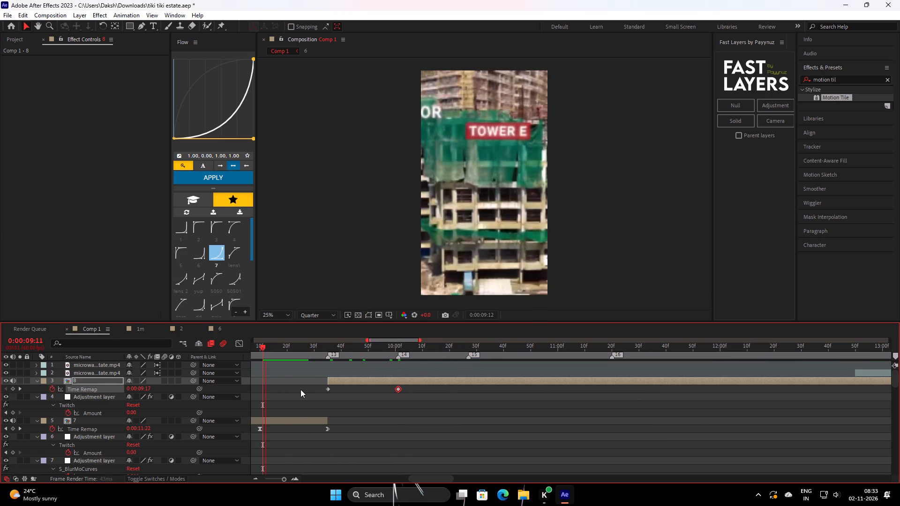
key("space")
Apply the Flow preset 4 curve (0.00, 0.00, 0.00, 1.00) to both Time Remap keyframes of clip 8.
left_click_drag(441, 403, 321, 380)
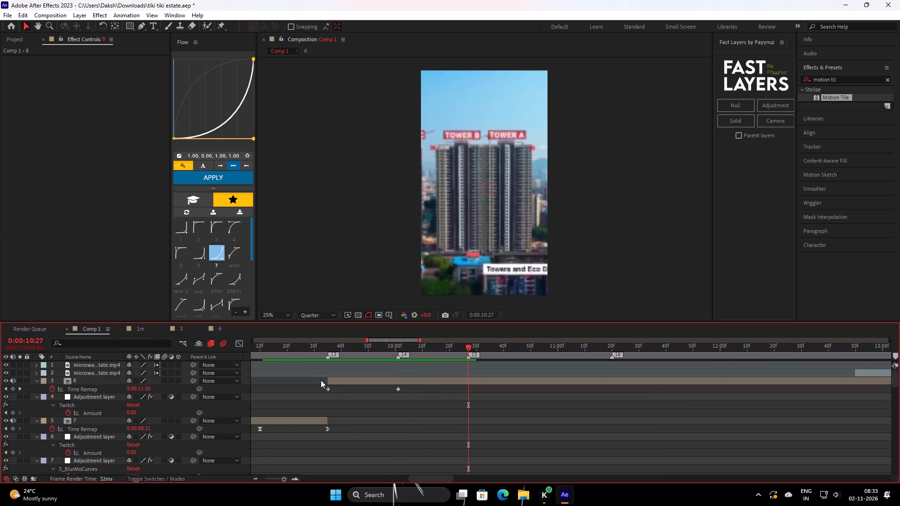
left_click_drag(321, 380, 292, 371)
left_click(232, 230)
left_click(237, 179)
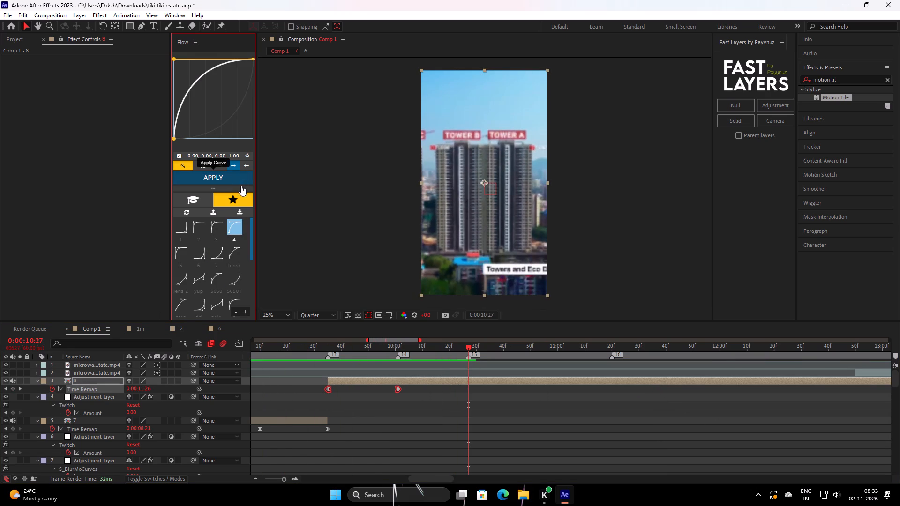
Replay and scrub the cut from clip 7 into clip 8 to examine the eased zoom-out against markers 13 to 16.
left_click_drag(433, 352, 292, 408)
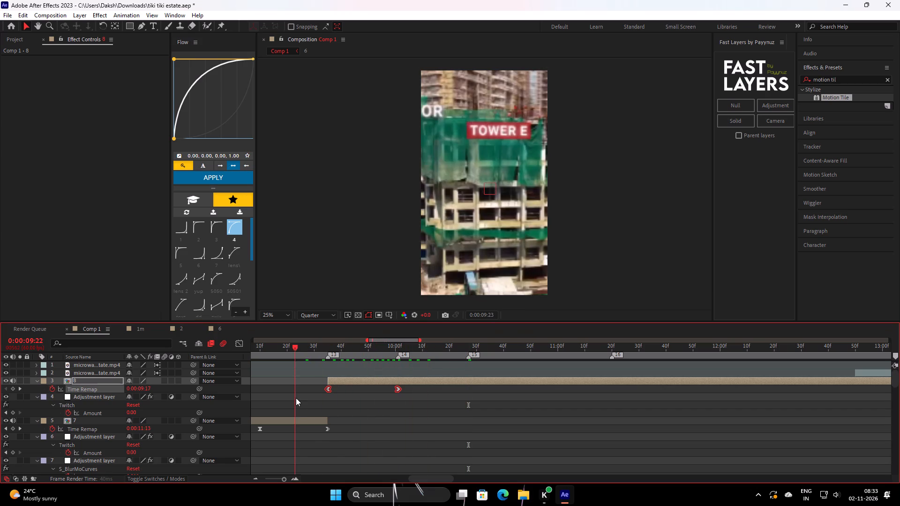
key("space")
key("space")
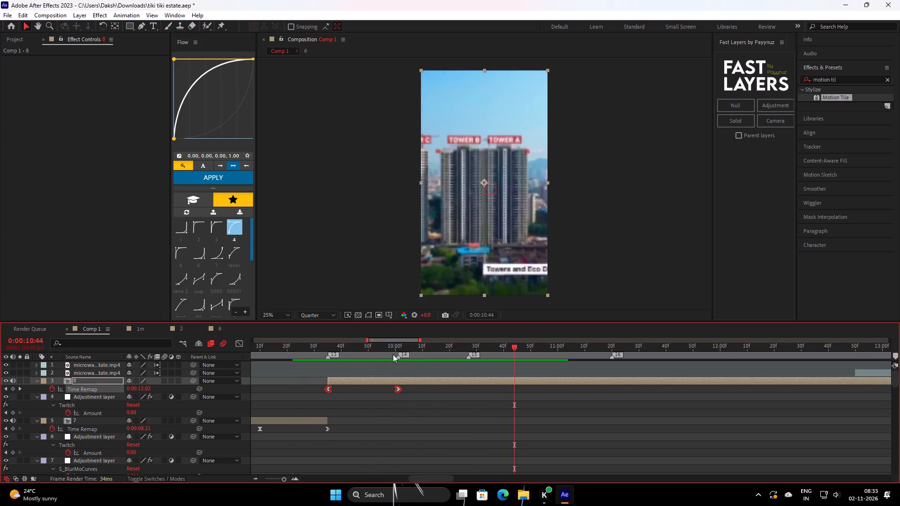
left_click_drag(410, 348, 398, 381)
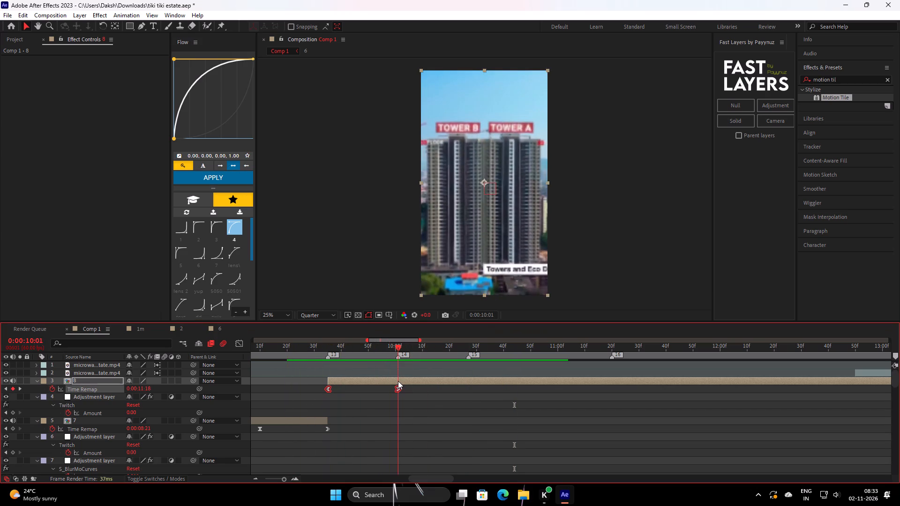
left_click_drag(398, 381, 270, 407)
key("space")
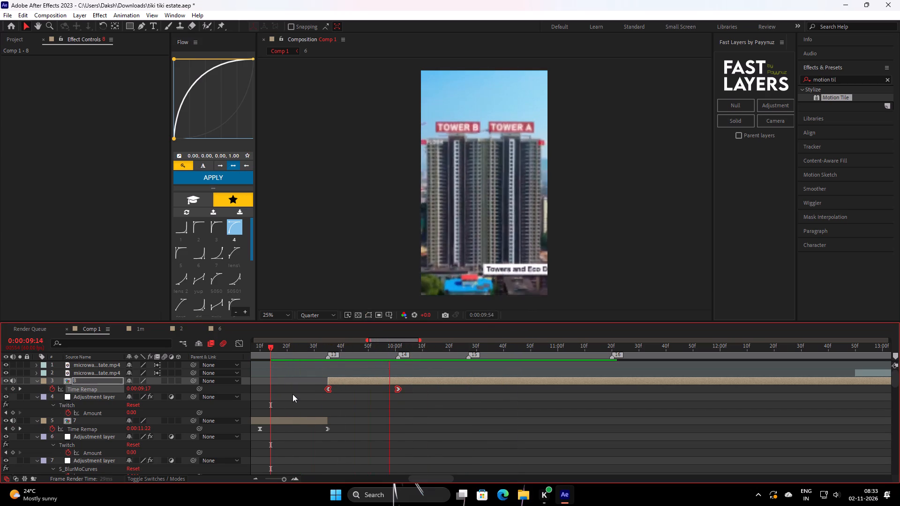
key("space")
left_click_drag(375, 348, 295, 393)
key("space")
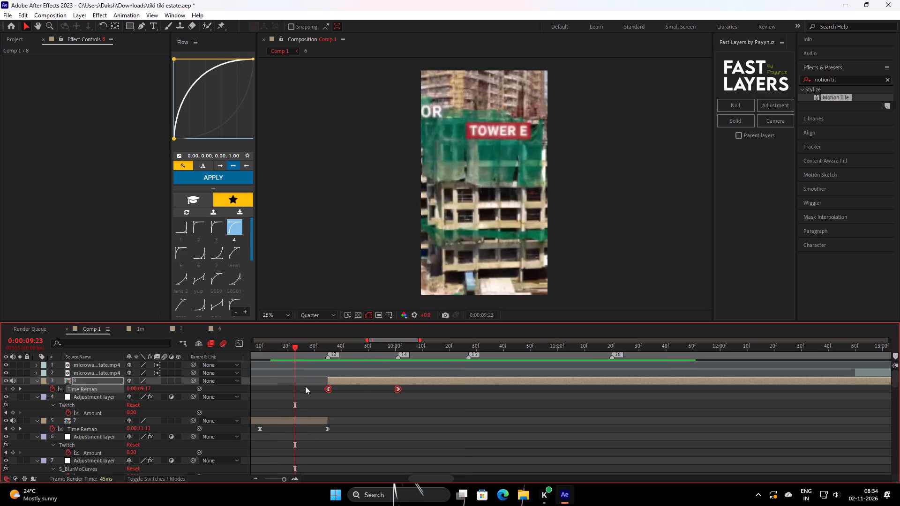
key("space")
left_click_drag(429, 352, 308, 401)
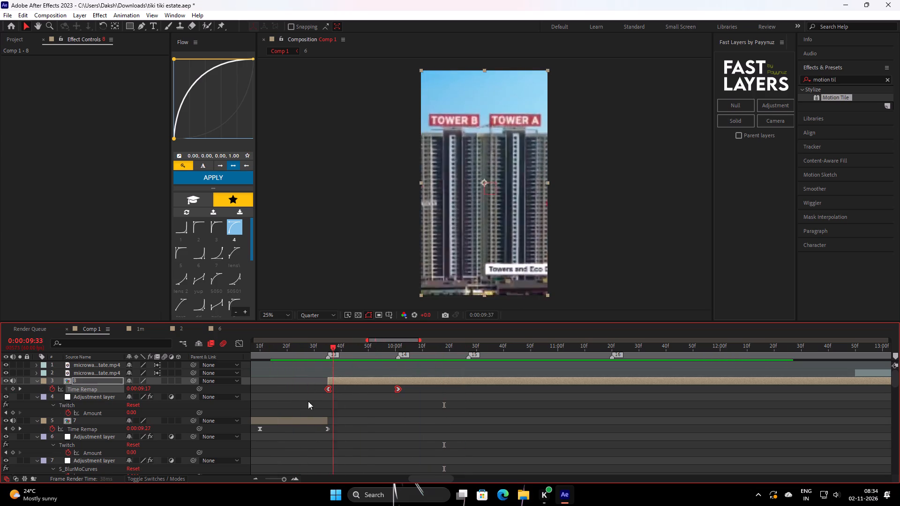
left_click_drag(308, 401, 300, 404)
key("space")
key("space")
left_click_drag(424, 348, 395, 369)
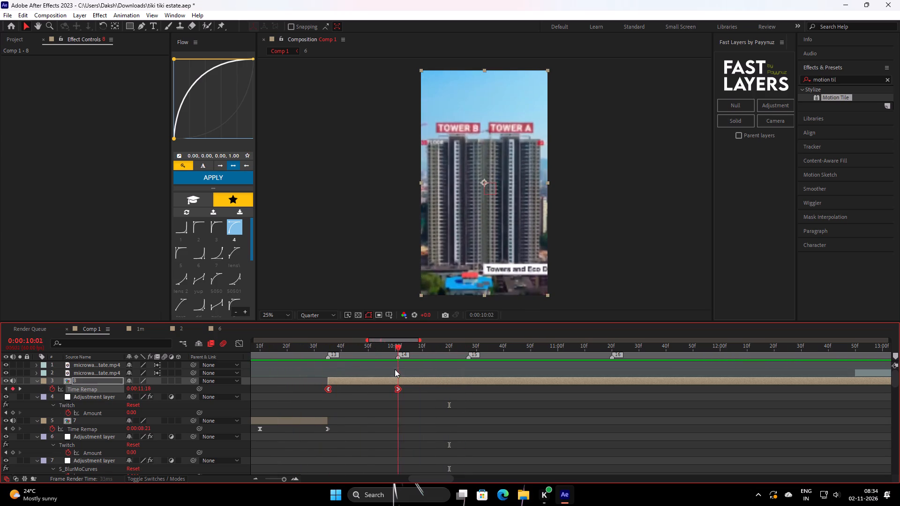
left_click_drag(395, 369, 379, 384)
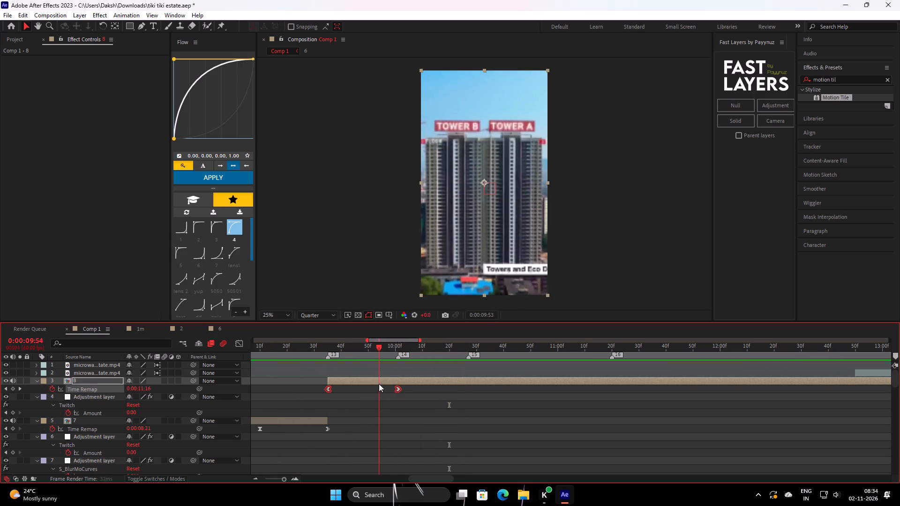
left_click_drag(379, 384, 617, 372)
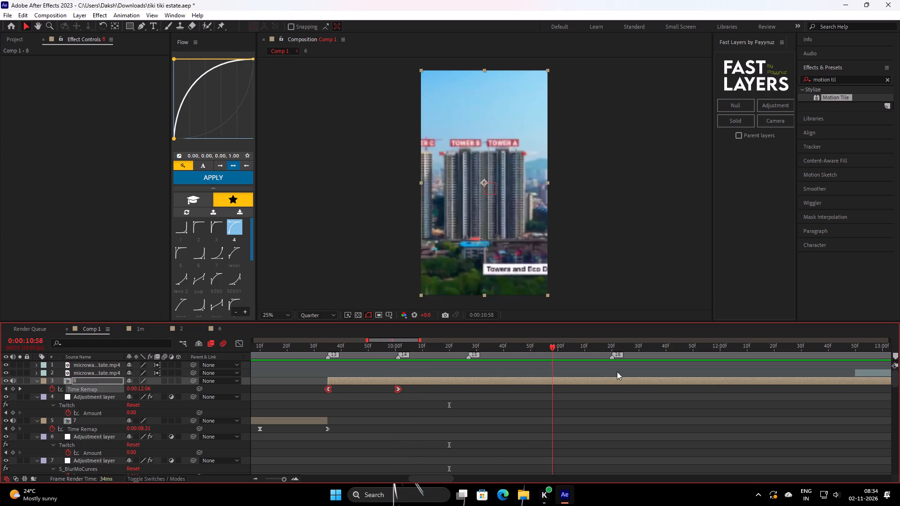
Collapse the layers' properties and play the edit from 0:00:02:12 through to the closing towers shot.
left_click_drag(617, 372, 79, 374)
key("space")
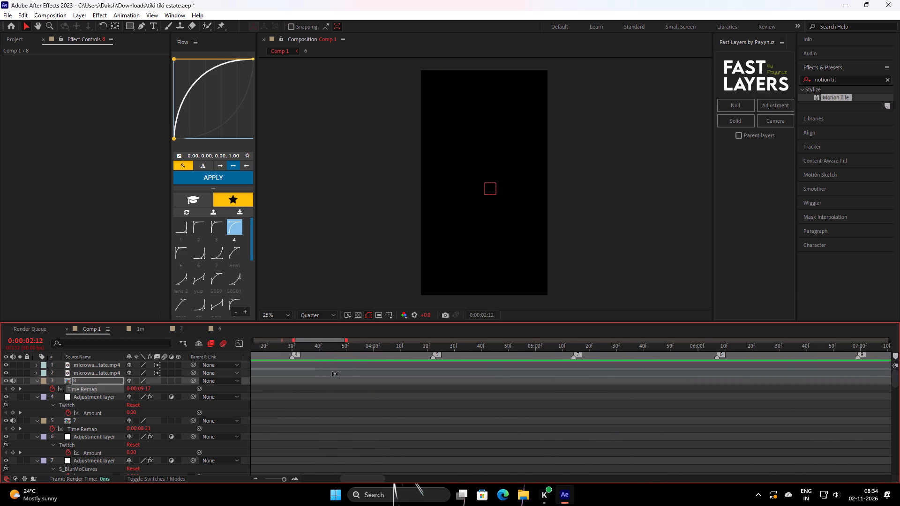
left_click(439, 414)
type("ss")
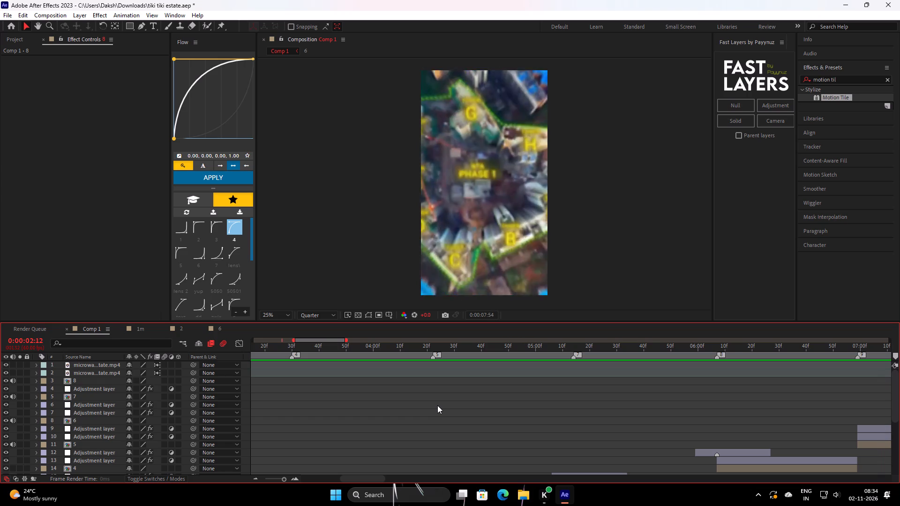
key("space")
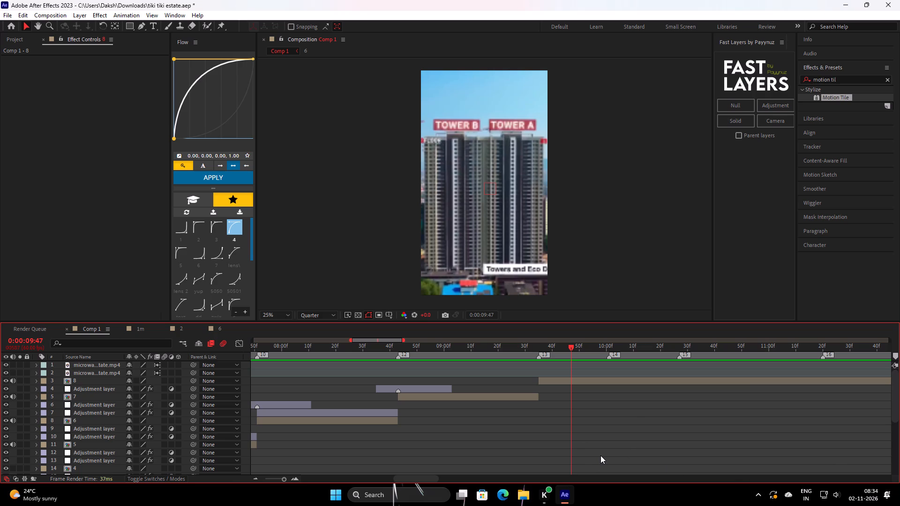
Replay the edit from 0:00:06:15 and again from 0:00:08:36 to examine the flow into the towers shot up to marker 15.
left_click_drag(566, 354, 140, 423)
key("space")
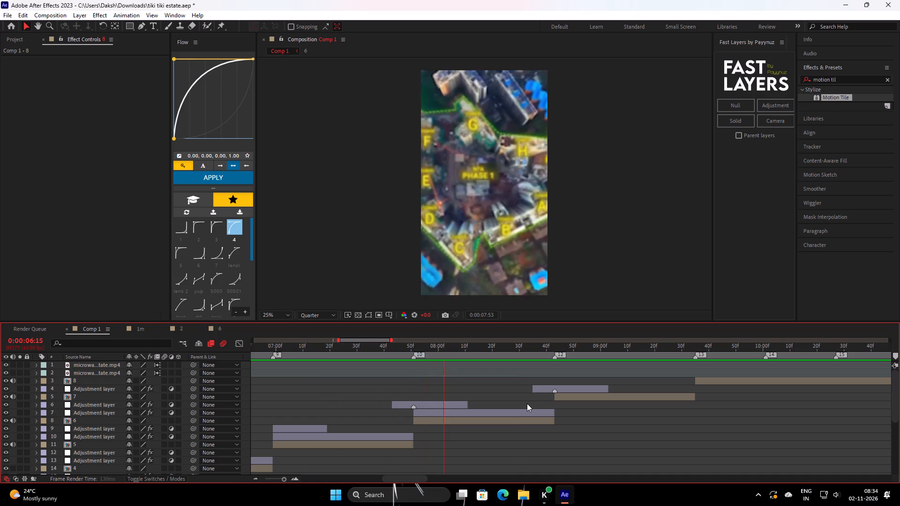
key("space")
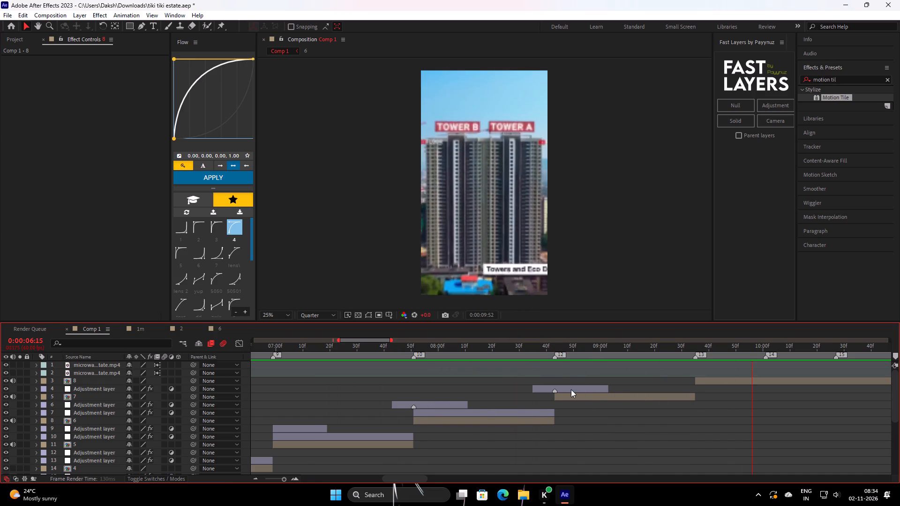
left_click_drag(593, 349, 564, 362)
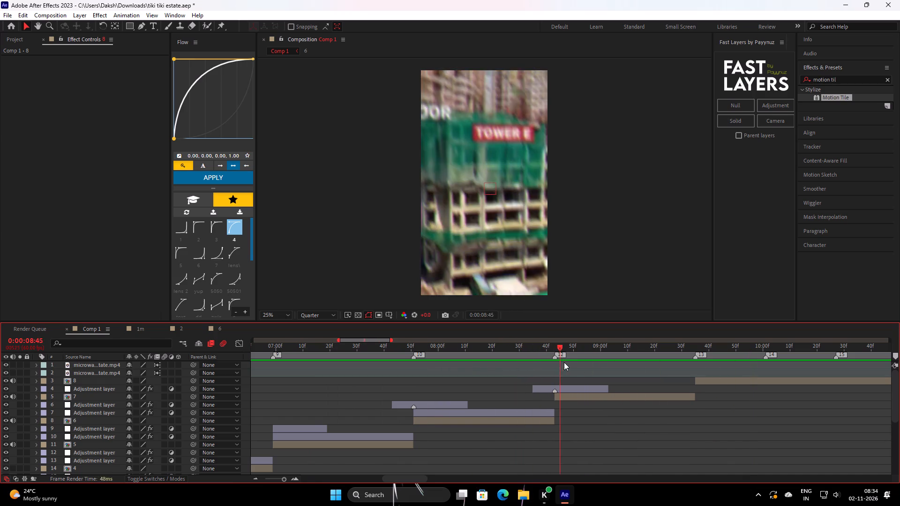
left_click_drag(564, 362, 536, 381)
key("space")
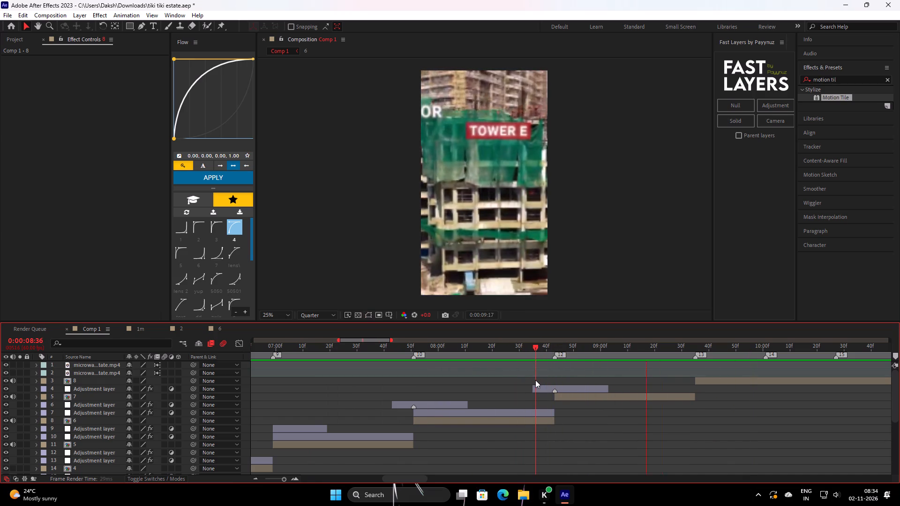
key("space")
left_click_drag(713, 348, 832, 369)
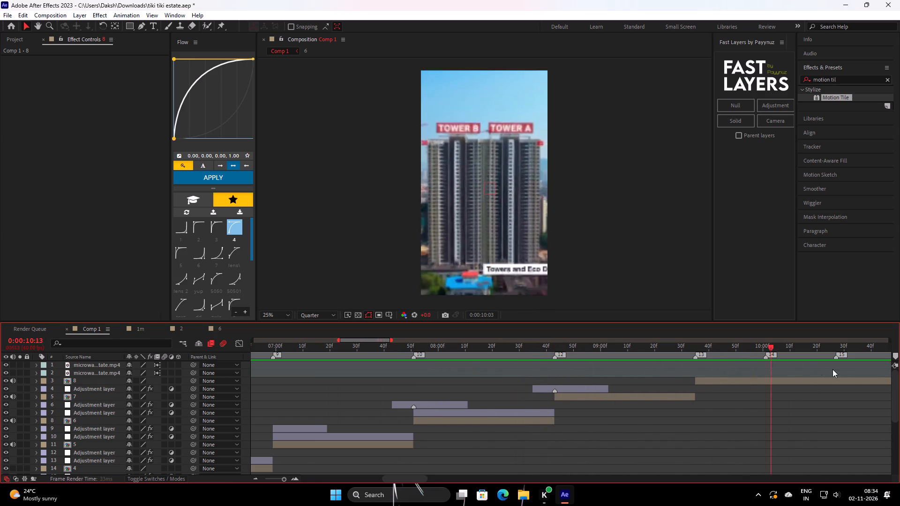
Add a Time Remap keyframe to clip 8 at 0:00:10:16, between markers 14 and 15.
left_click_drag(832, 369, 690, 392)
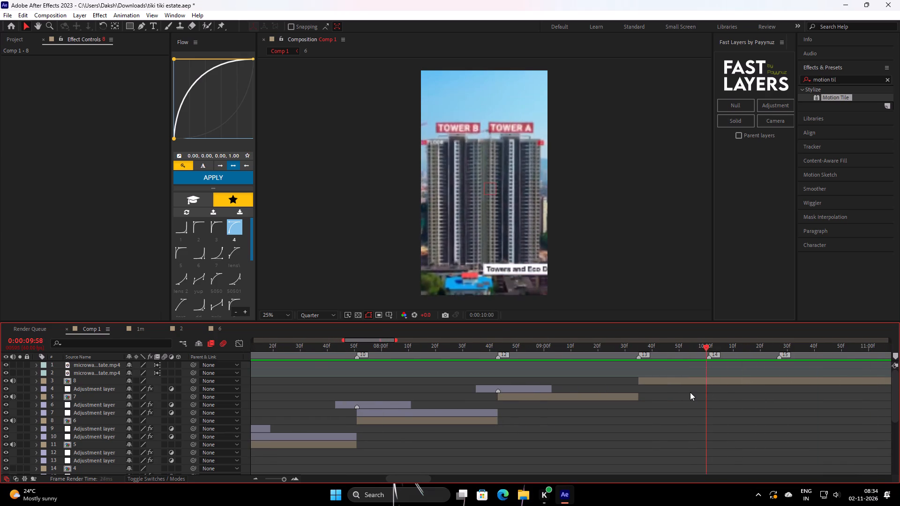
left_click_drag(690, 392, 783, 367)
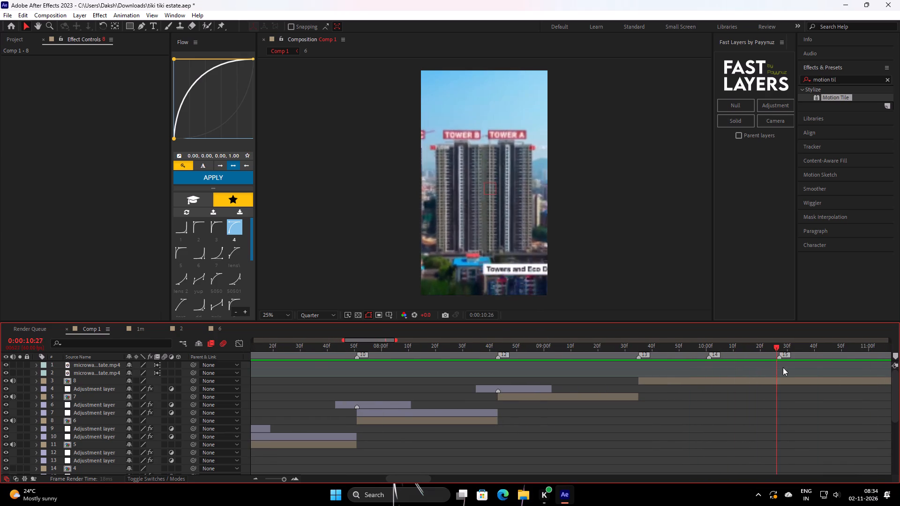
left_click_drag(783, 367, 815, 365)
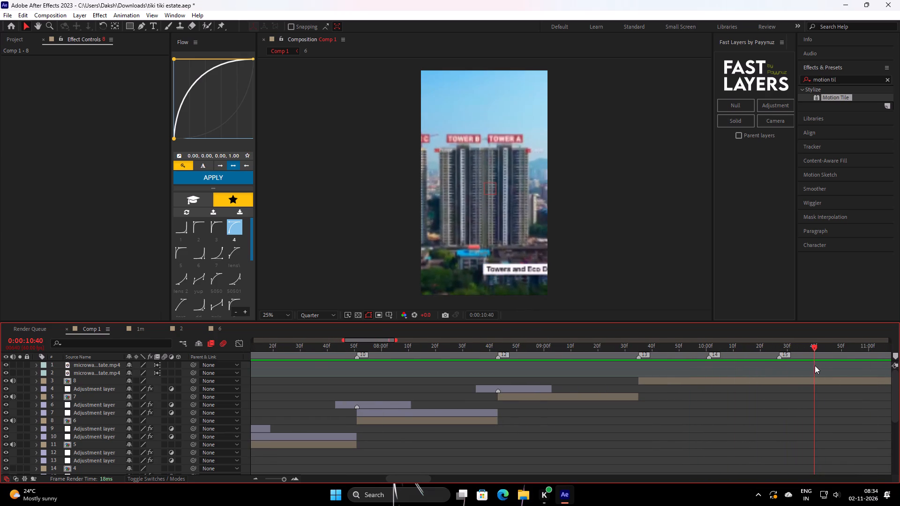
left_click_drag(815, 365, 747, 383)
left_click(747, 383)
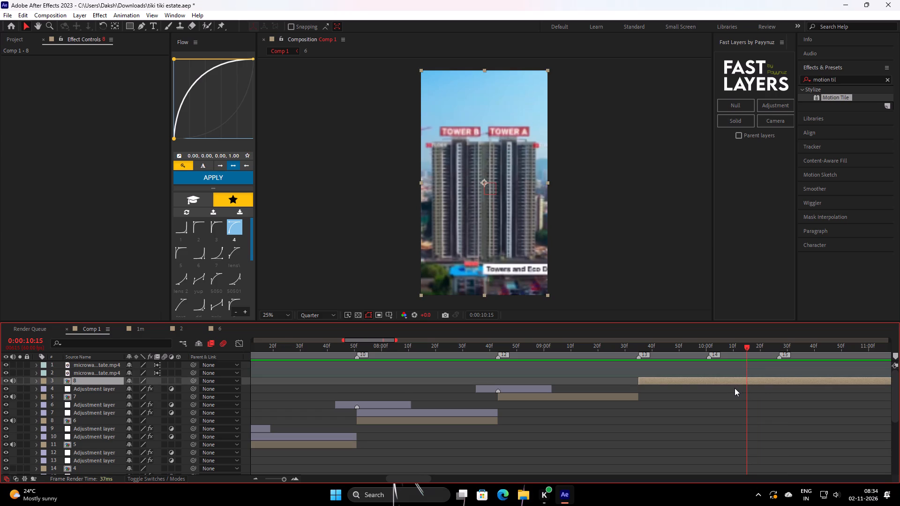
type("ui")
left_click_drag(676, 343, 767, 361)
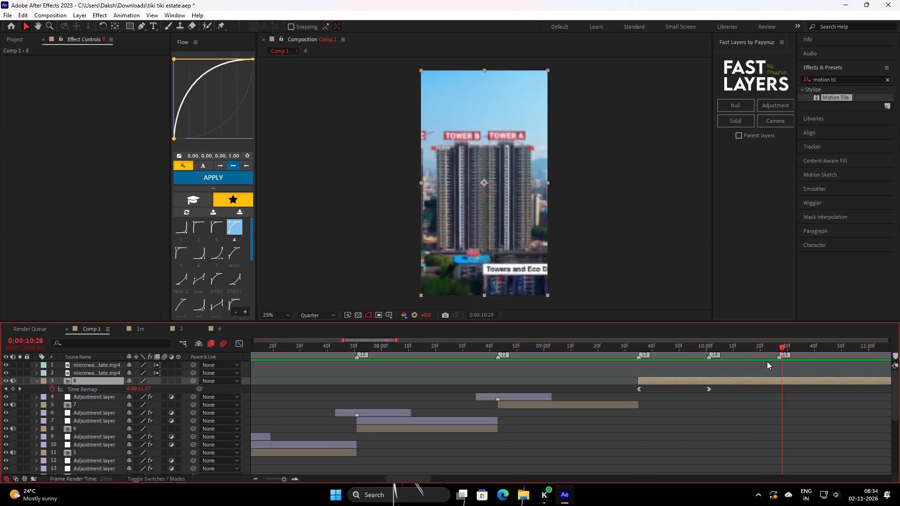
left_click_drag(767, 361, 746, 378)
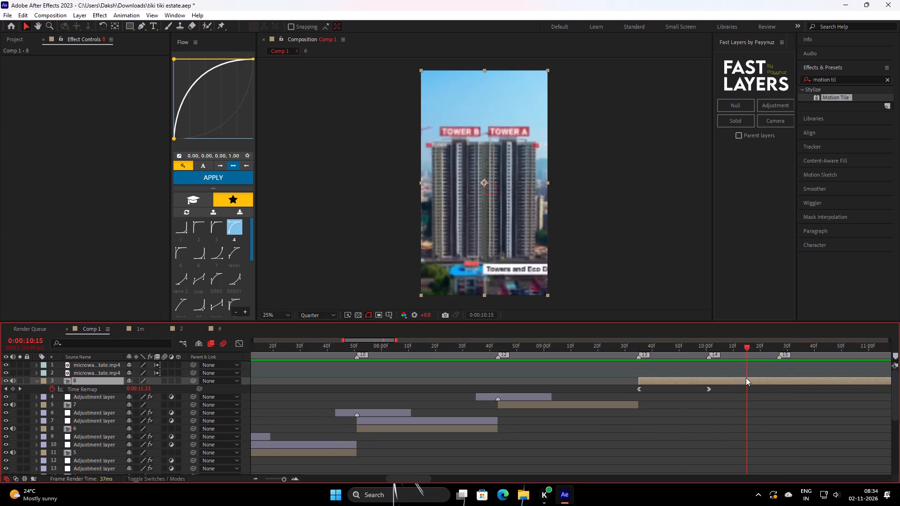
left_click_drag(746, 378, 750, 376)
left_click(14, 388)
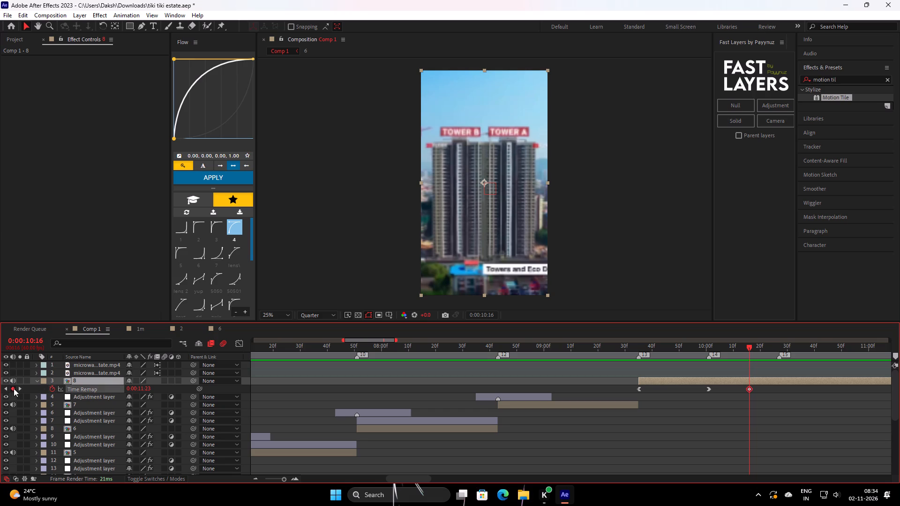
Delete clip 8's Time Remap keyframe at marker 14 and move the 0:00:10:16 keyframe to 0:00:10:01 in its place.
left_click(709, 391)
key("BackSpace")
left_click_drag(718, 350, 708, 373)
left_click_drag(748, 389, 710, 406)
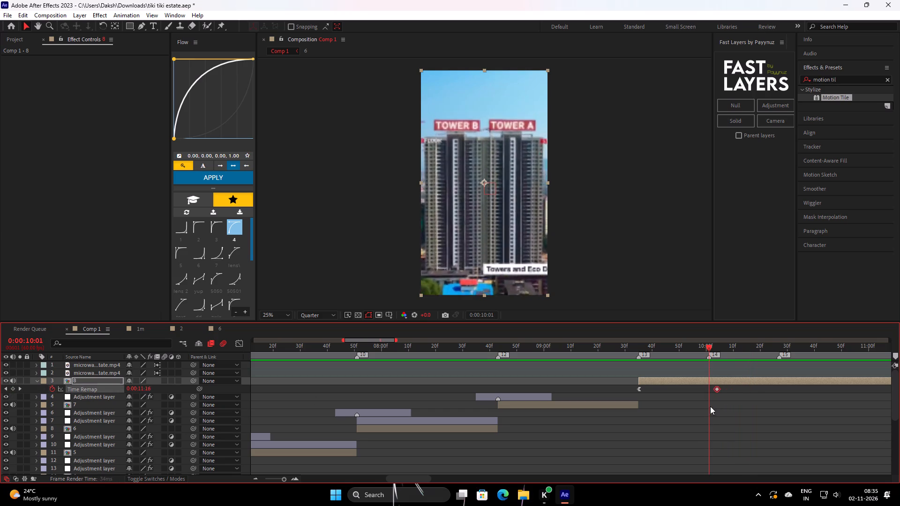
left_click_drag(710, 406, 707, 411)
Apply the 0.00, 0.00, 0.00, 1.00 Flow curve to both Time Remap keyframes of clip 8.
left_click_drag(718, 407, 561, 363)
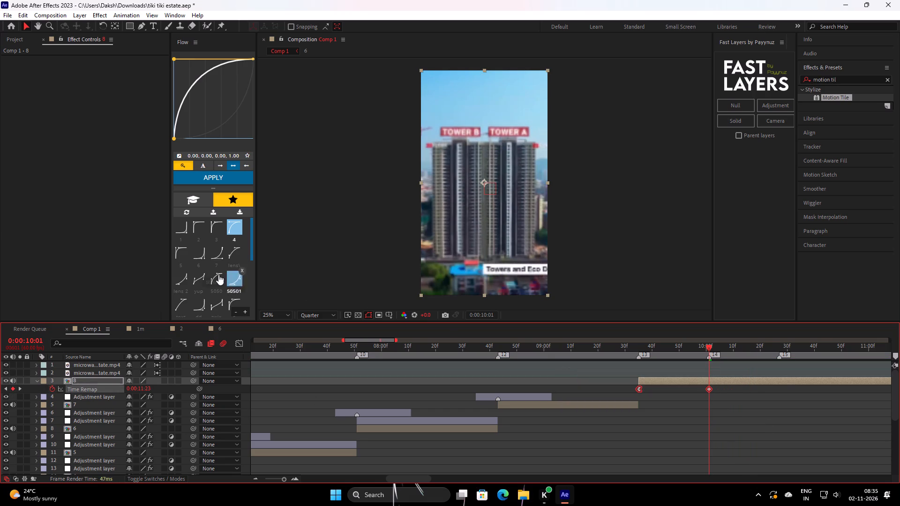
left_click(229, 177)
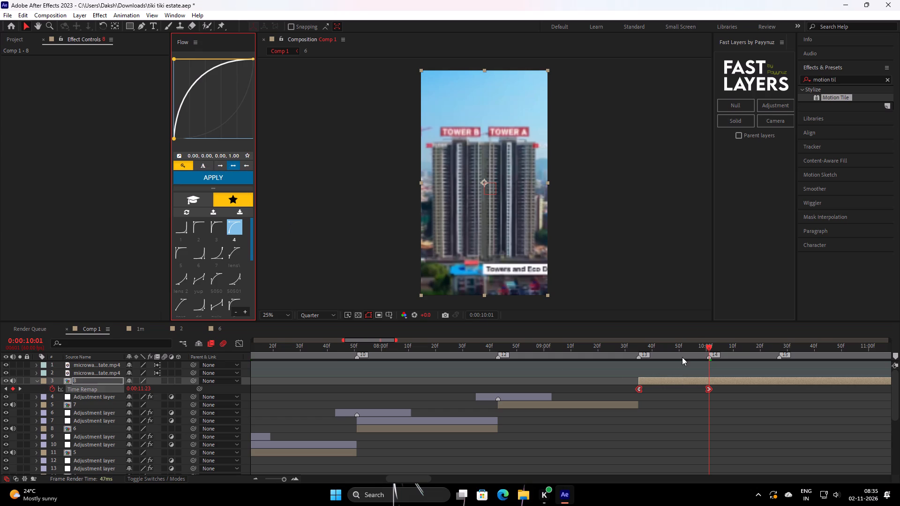
Replay from 0:00:09:15 and 0:00:09:25 and scrub past marker 13 to examine the faster zoom-out of clip 8.
left_click(693, 335)
left_click_drag(687, 352, 584, 391)
key("space")
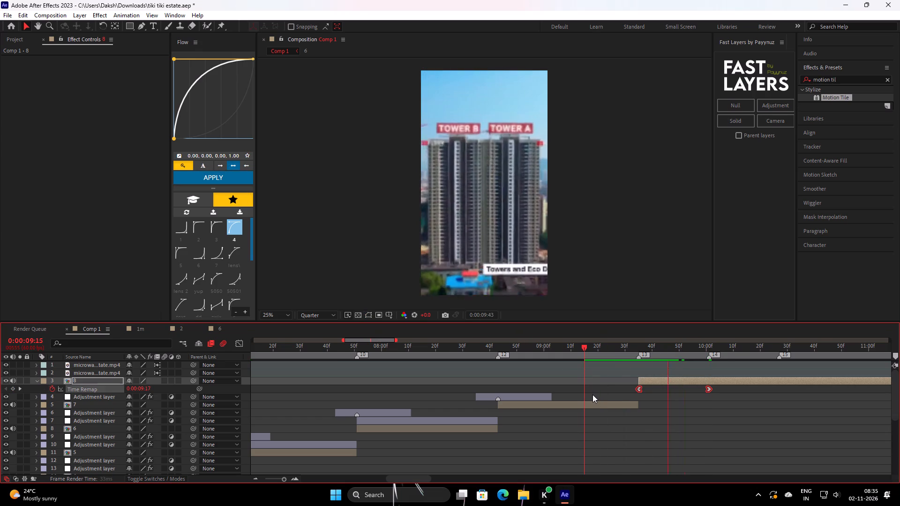
key("space")
left_click_drag(682, 349, 648, 379)
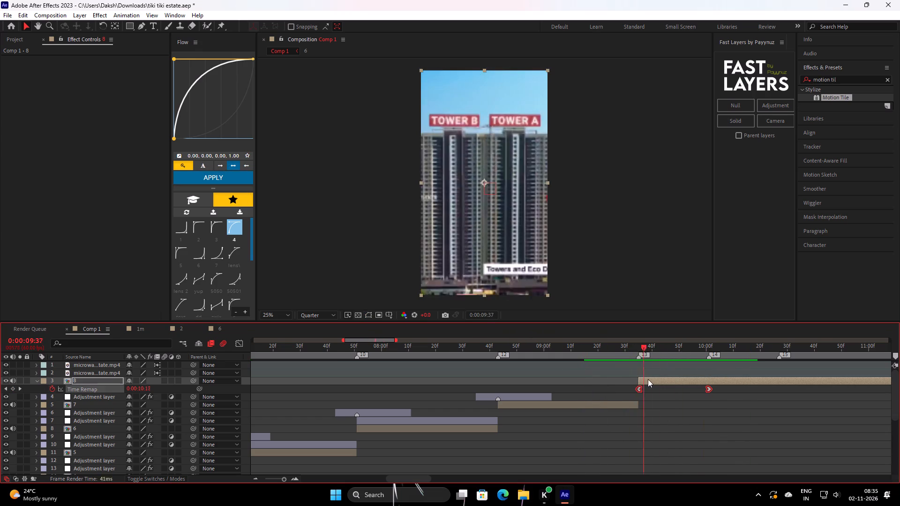
left_click_drag(648, 379, 683, 363)
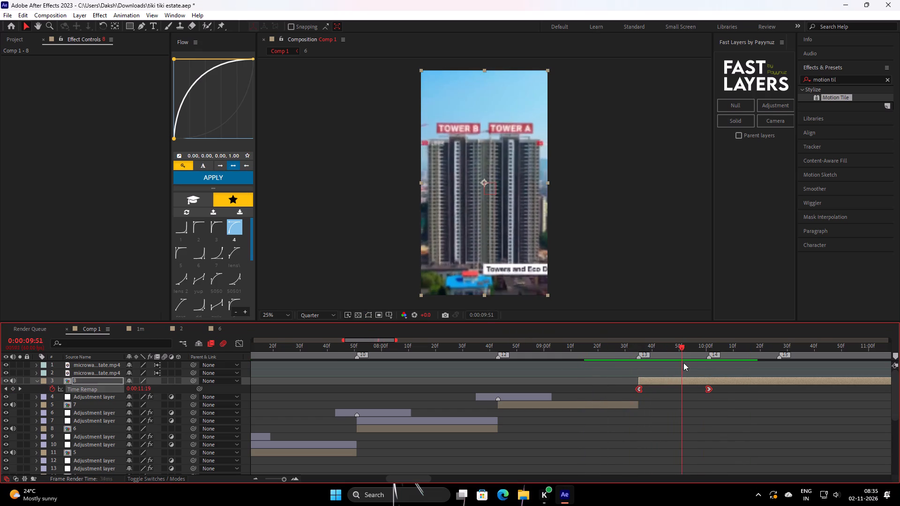
left_click_drag(683, 363, 613, 388)
key("space")
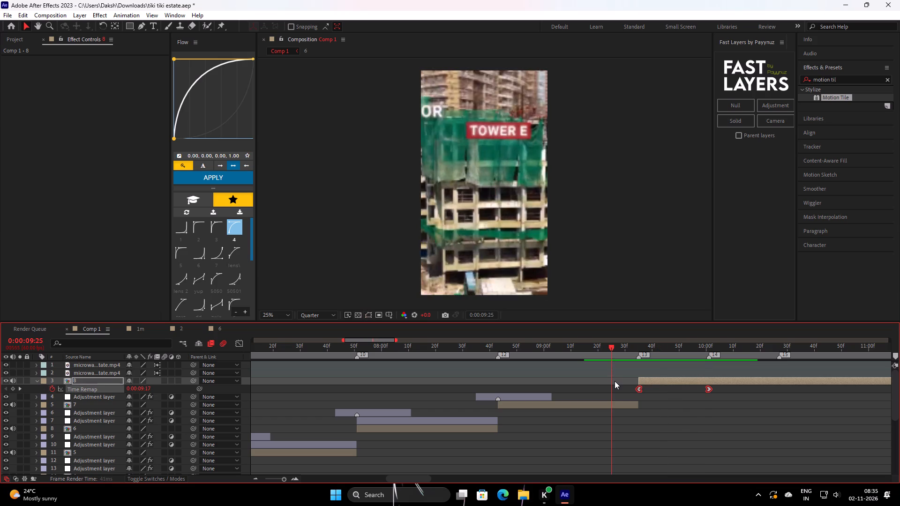
key("space")
left_click_drag(695, 349, 649, 374)
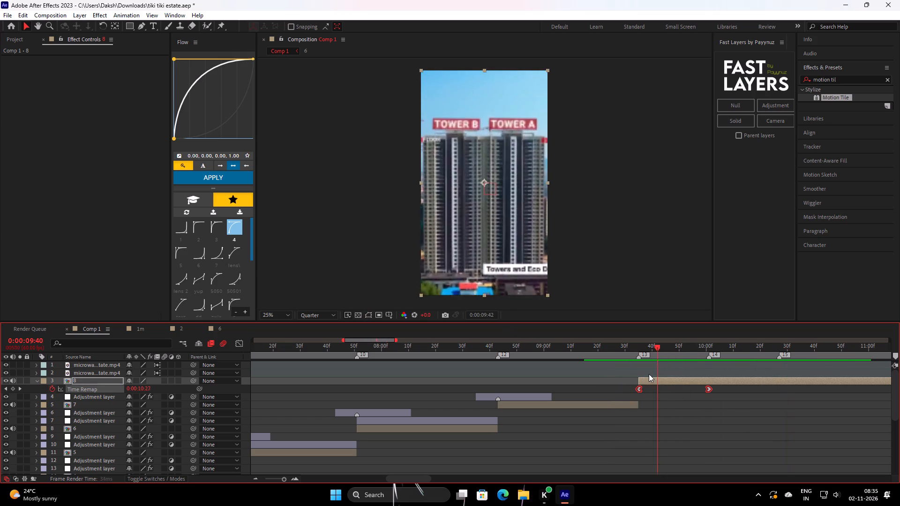
left_click_drag(649, 374, 647, 387)
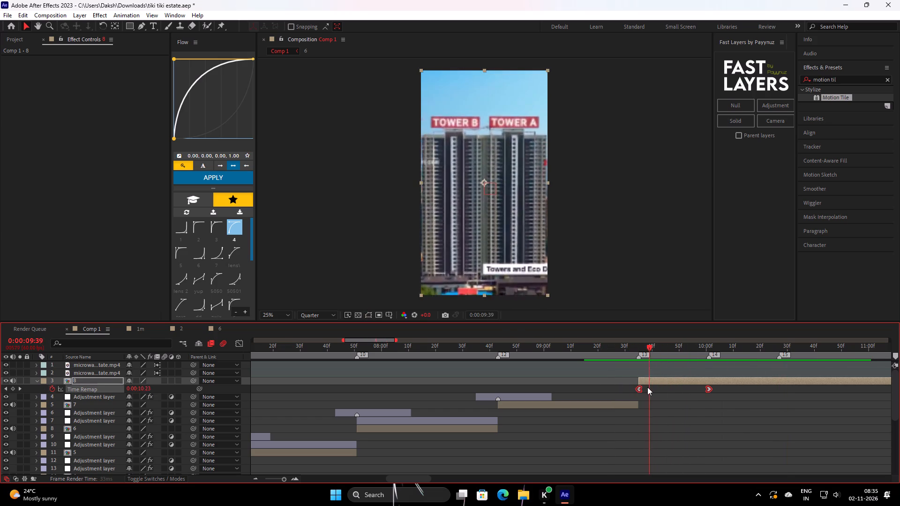
left_click_drag(647, 387, 662, 382)
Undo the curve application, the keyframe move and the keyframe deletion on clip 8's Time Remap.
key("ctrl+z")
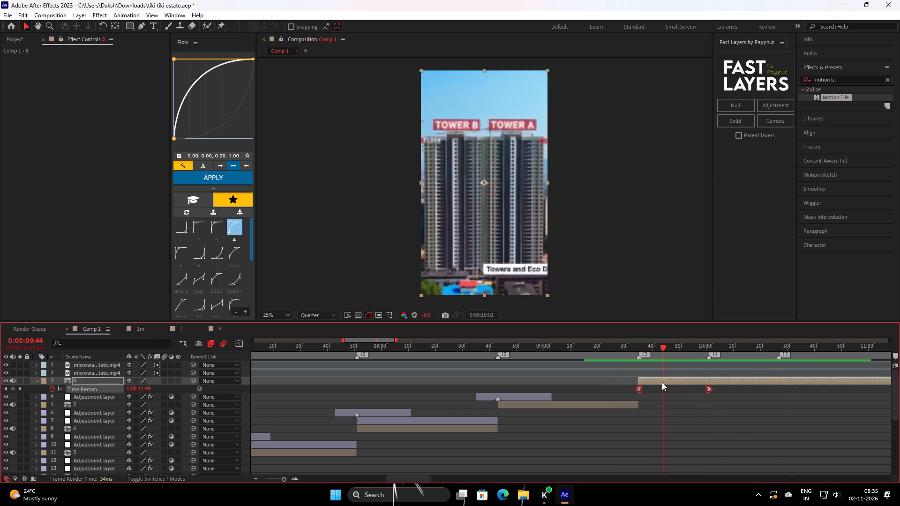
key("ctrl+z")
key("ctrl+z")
Replay the cut into clip 8 repeatedly from around marker 13 to examine the restored zoom-out timing.
left_click_drag(735, 349, 687, 365)
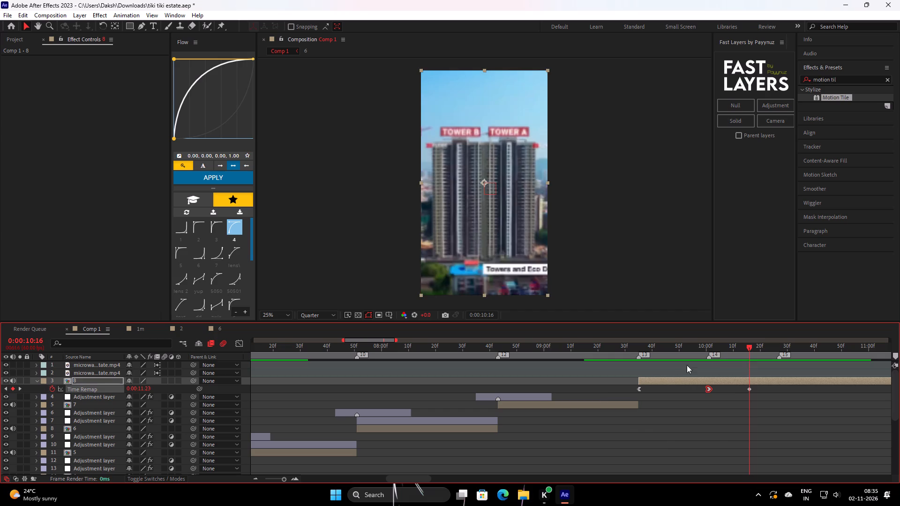
left_click_drag(687, 365, 625, 395)
key("space")
key("space")
left_click_drag(690, 350, 668, 360)
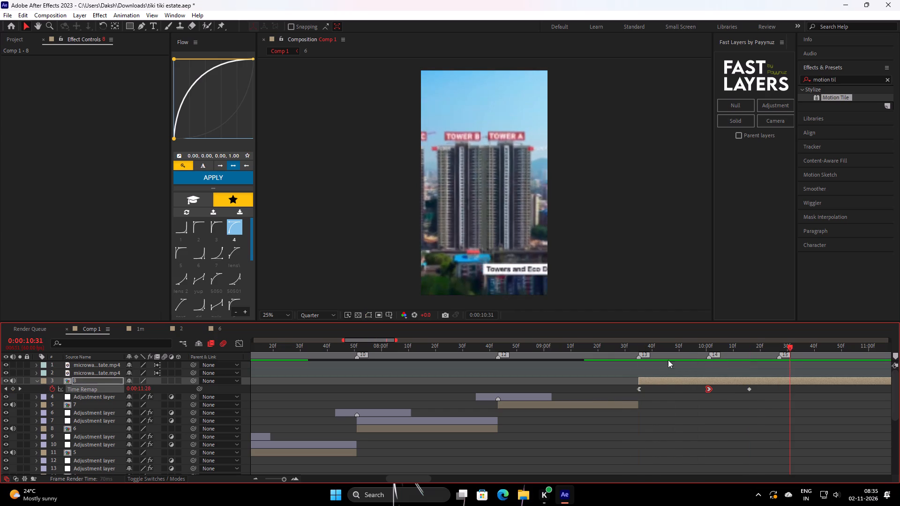
left_click_drag(668, 360, 637, 396)
key("space")
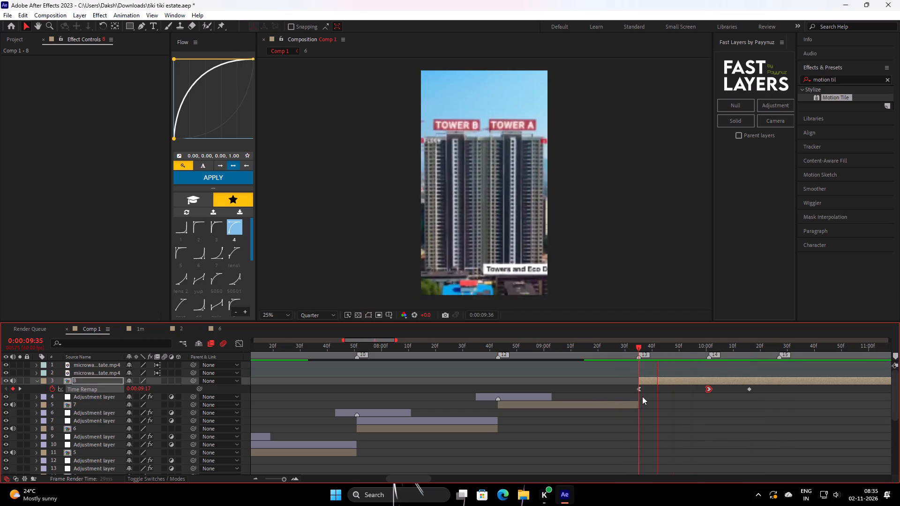
key("space")
left_click_drag(725, 350, 632, 414)
key("space")
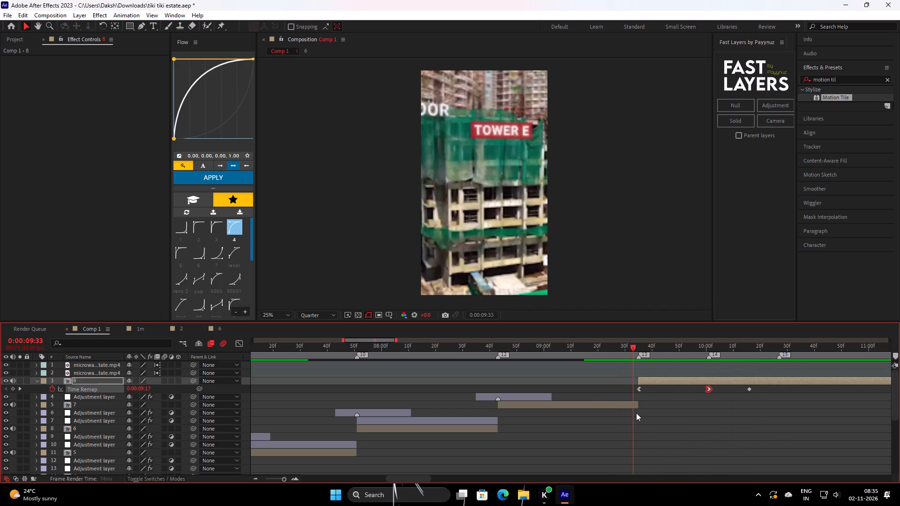
key("space")
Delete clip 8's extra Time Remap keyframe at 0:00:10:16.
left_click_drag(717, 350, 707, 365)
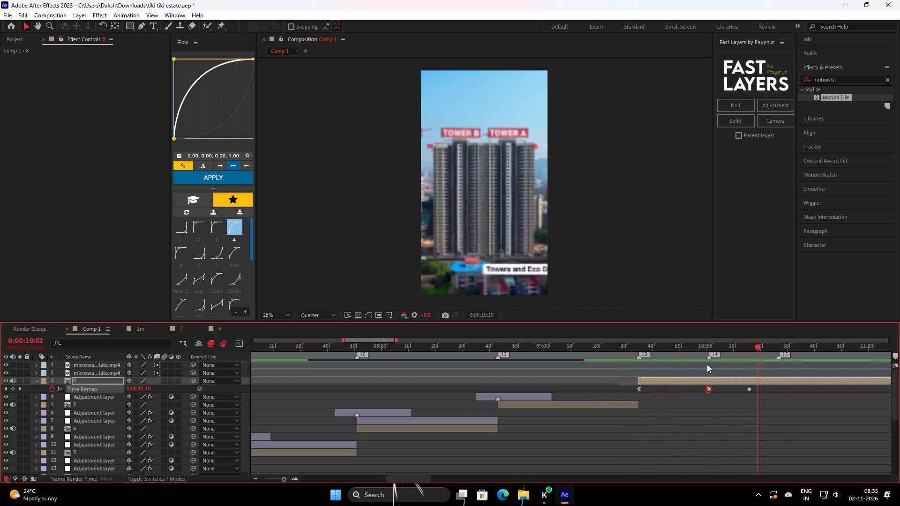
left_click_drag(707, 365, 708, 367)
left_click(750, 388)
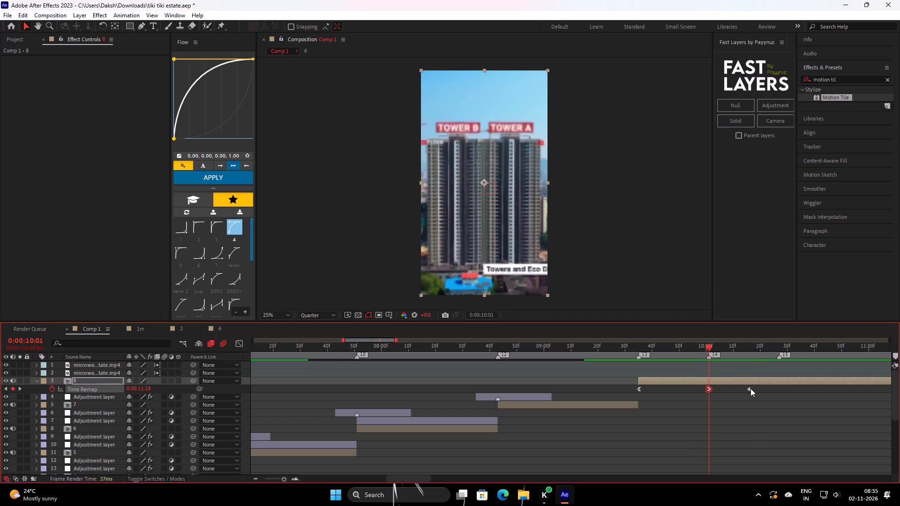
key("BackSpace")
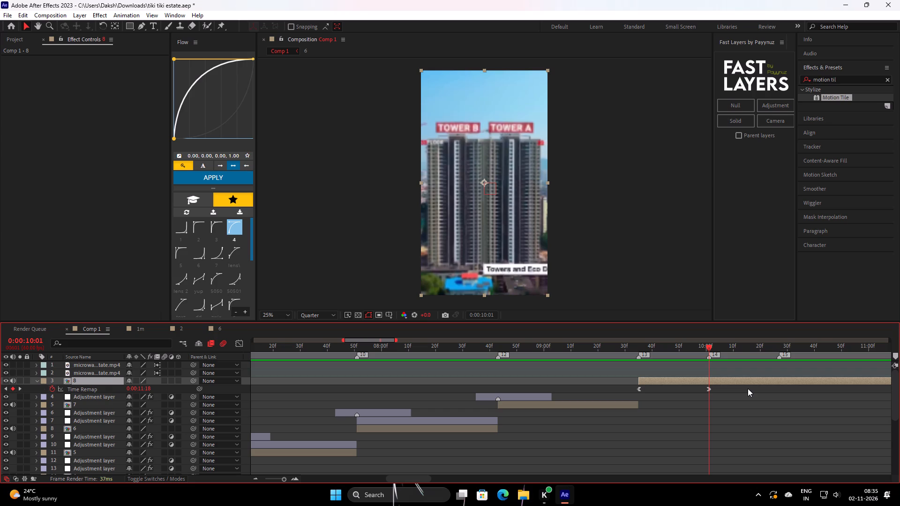
Play the edit from 0:00:01:47 through the towers shot, and replay from 0:00:09:27 to examine the ending.
scroll(749, 386, "up", 1)
left_click_drag(691, 350, 135, 394)
key("space")
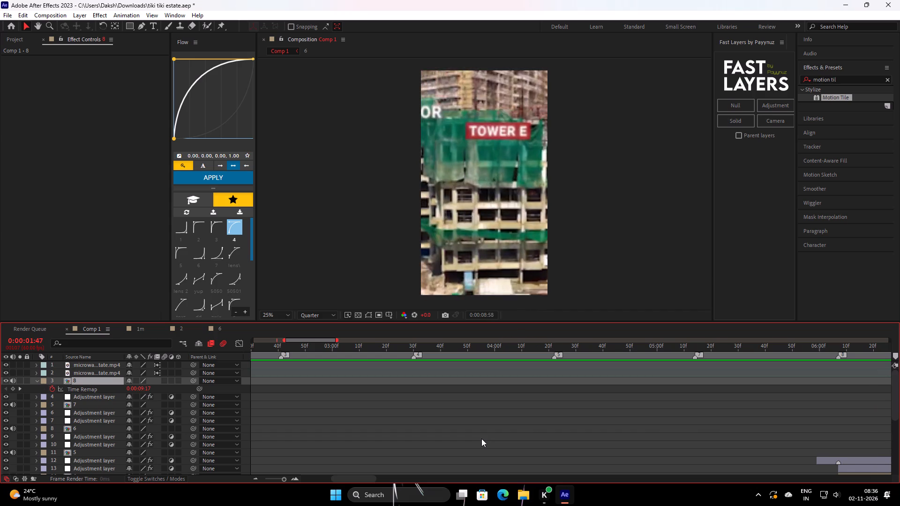
key("space")
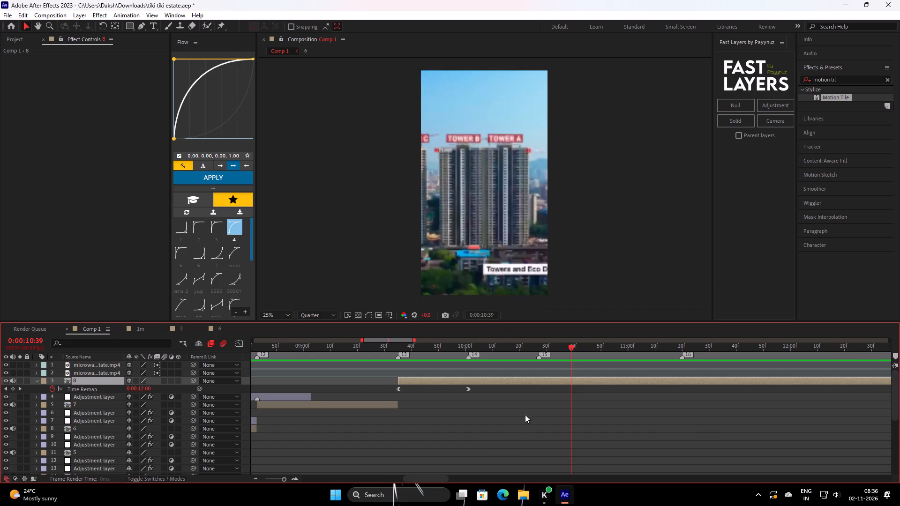
left_click_drag(512, 345, 375, 425)
key("space")
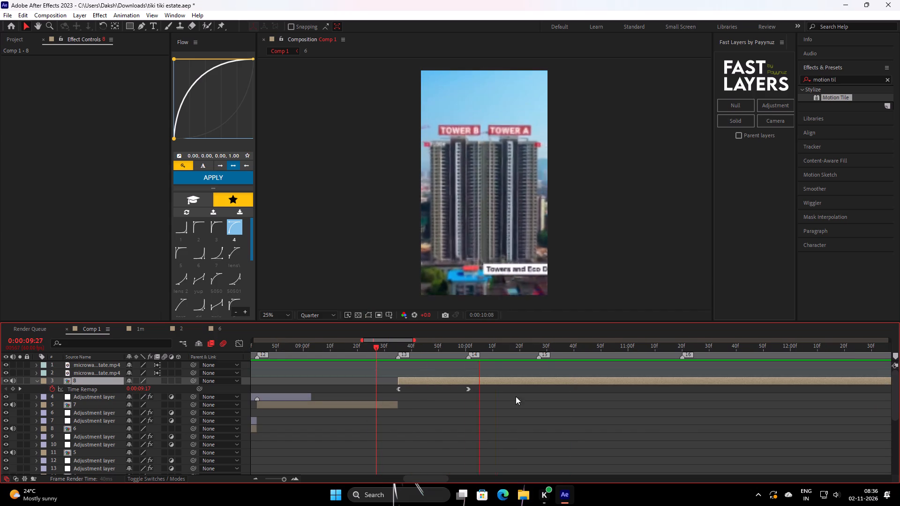
key("space")
Split clip 8 at marker 14 (0:00:10:01) and delete the portion after it.
left_click_drag(496, 350, 468, 385)
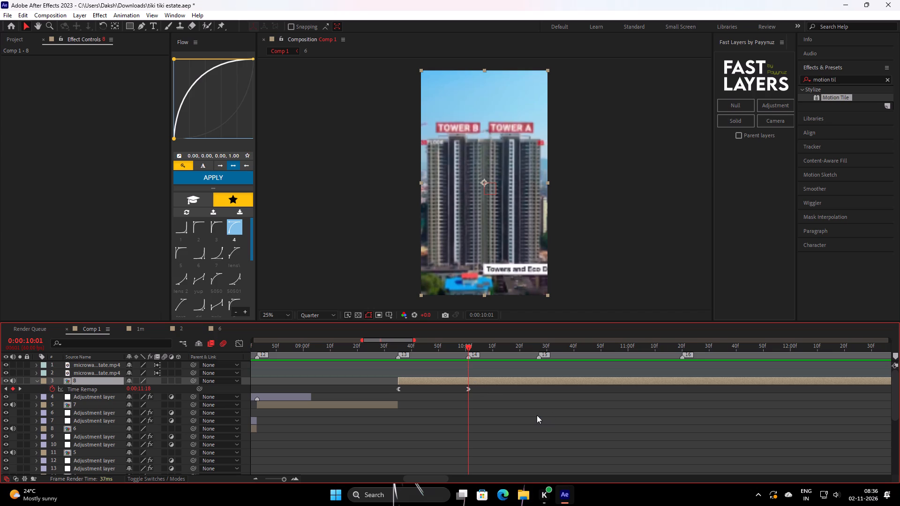
key("ctrl+shift+d")
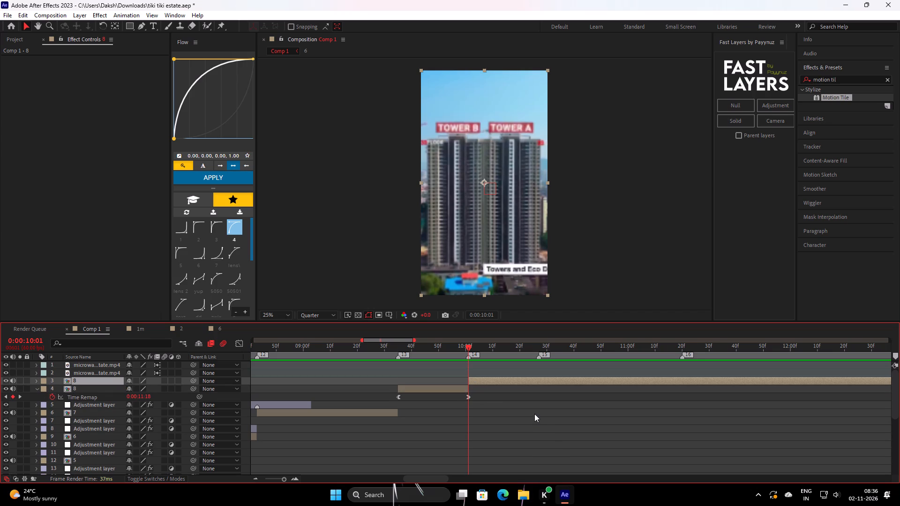
key("BackSpace")
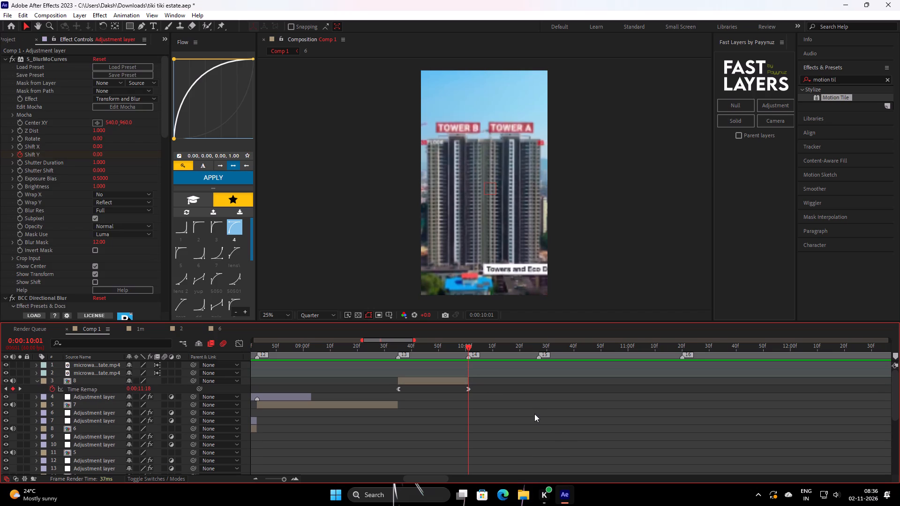
double_click(469, 388)
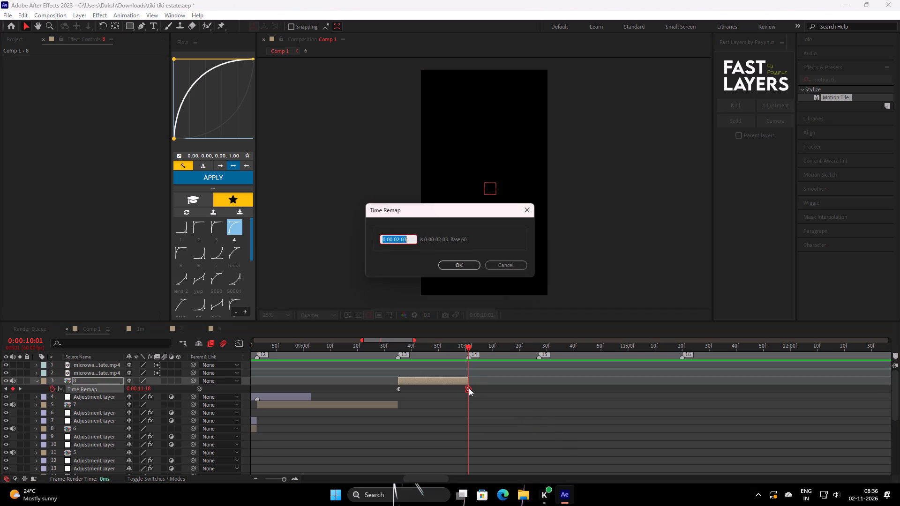
left_click(515, 261)
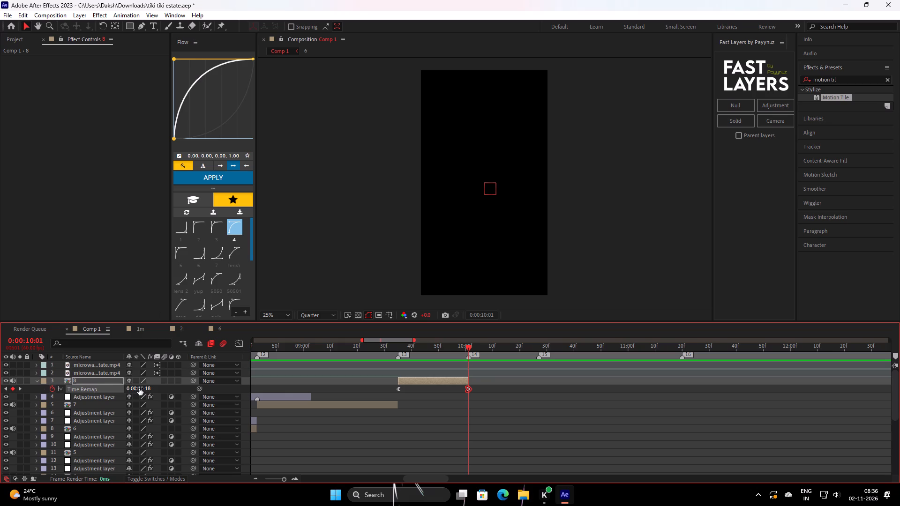
Move the lower microwave estate footage layer later so it starts at 0:00:14:34, level with clip 8's last Time Remap keyframe.
left_click(112, 372)
key("bracketleft")
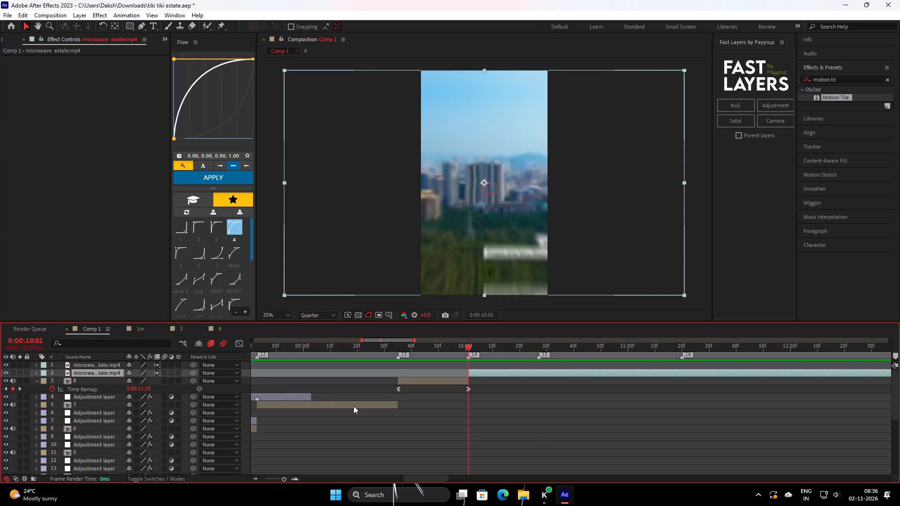
left_click_drag(486, 373, 899, 399)
left_click_drag(857, 374, 862, 379)
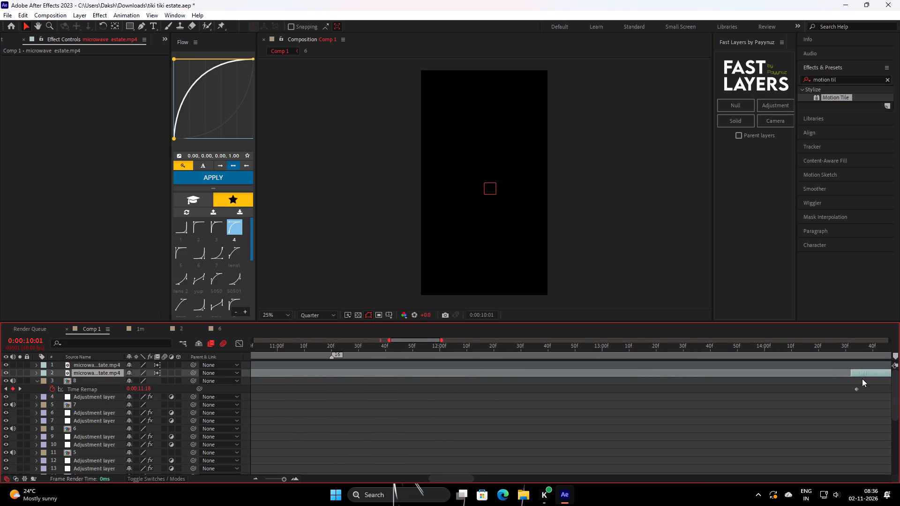
left_click_drag(862, 379, 868, 383)
left_click_drag(851, 345, 858, 359)
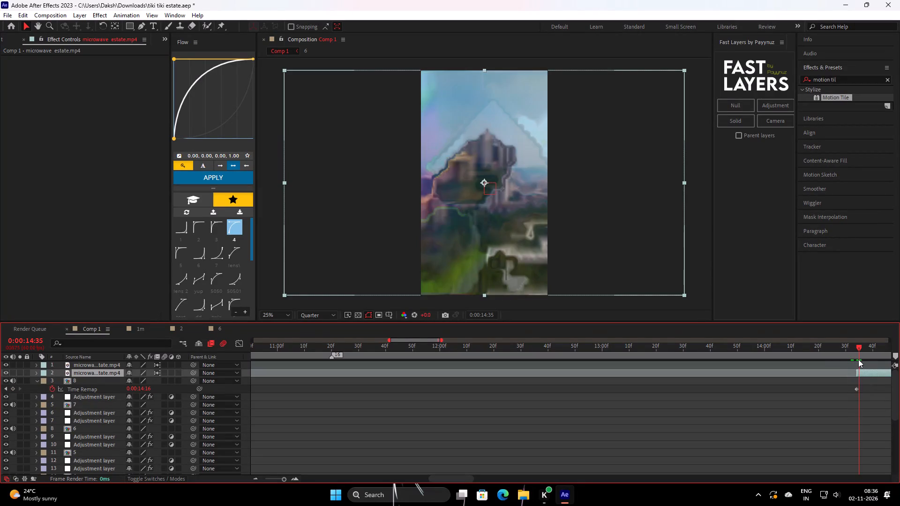
left_click_drag(858, 359, 857, 361)
Extend the lower footage layer's in-point back to marker 14 (0:00:10:01), where clip 8 ends.
left_click_drag(858, 376, 228, 398)
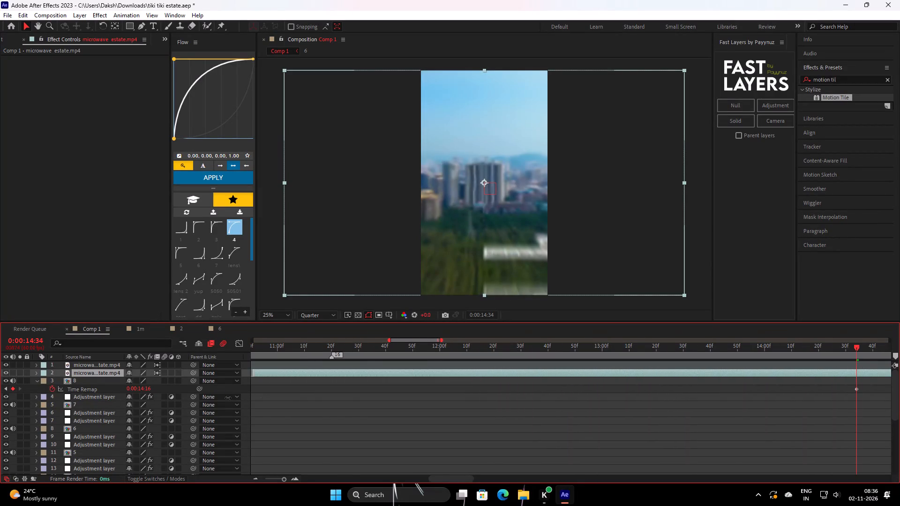
left_click_drag(228, 398, 527, 432)
Check the extended towers footage up to marker 16 and pre-compose it as 9, moving all attributes into the new composition.
left_click_drag(545, 343, 552, 372)
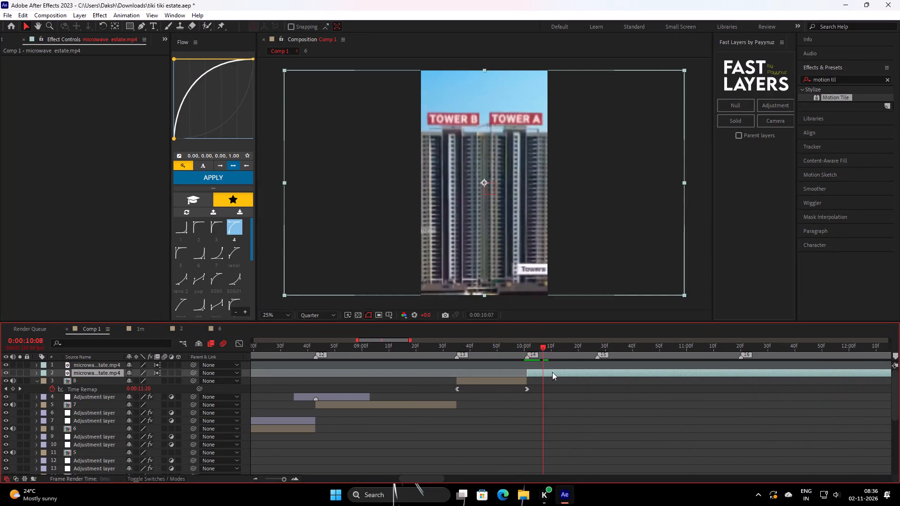
left_click_drag(552, 372, 734, 371)
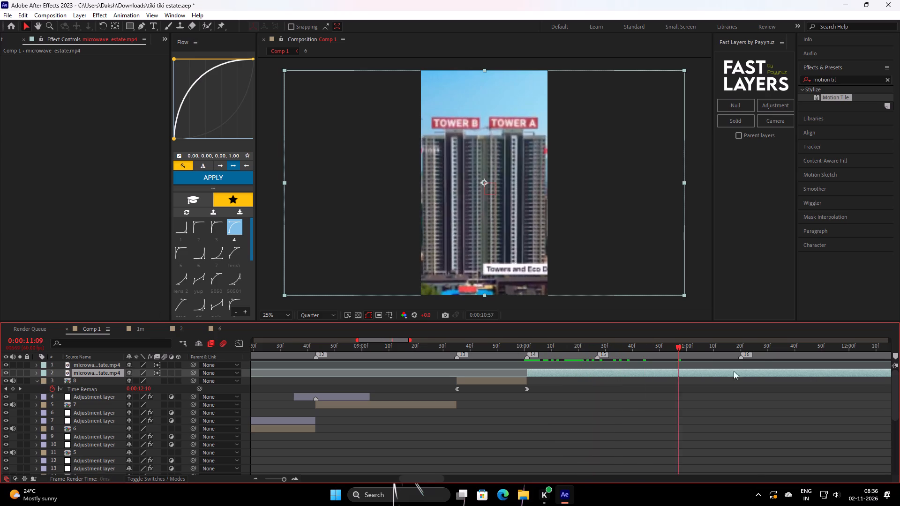
left_click_drag(734, 371, 567, 387)
right_click(572, 374)
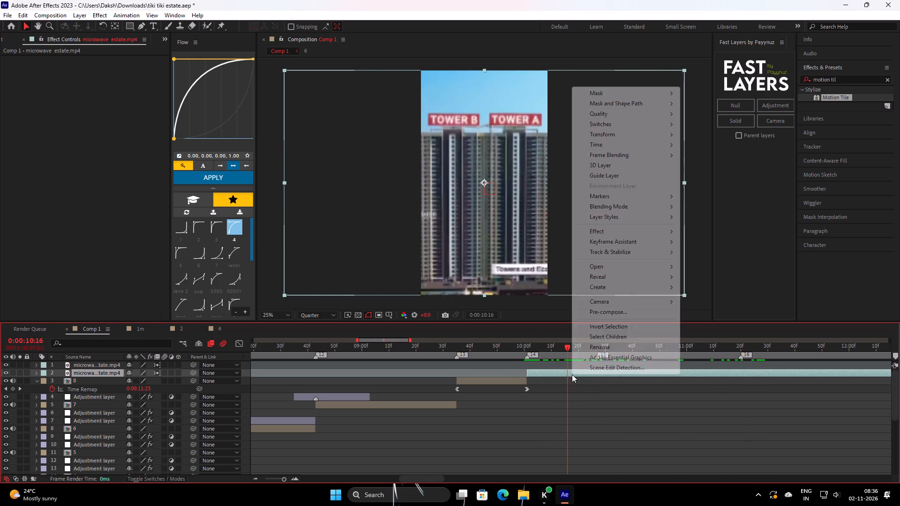
left_click(611, 311)
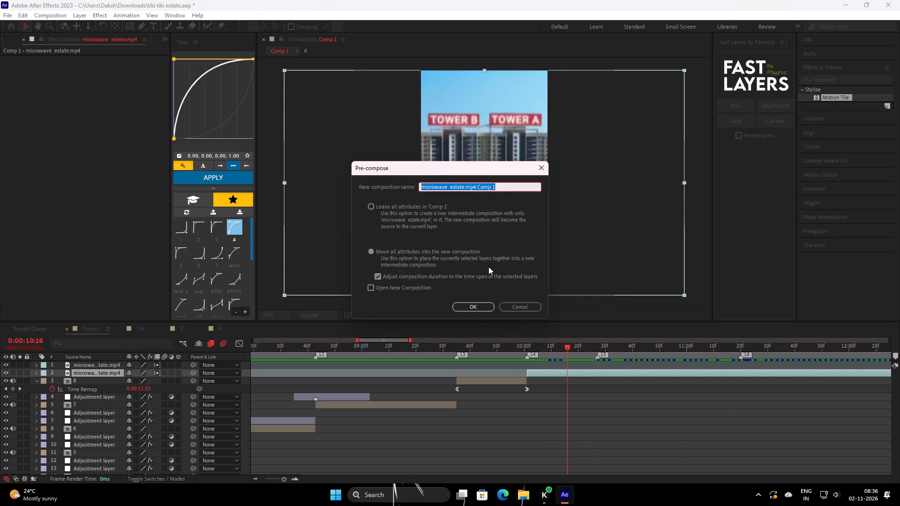
key("9")
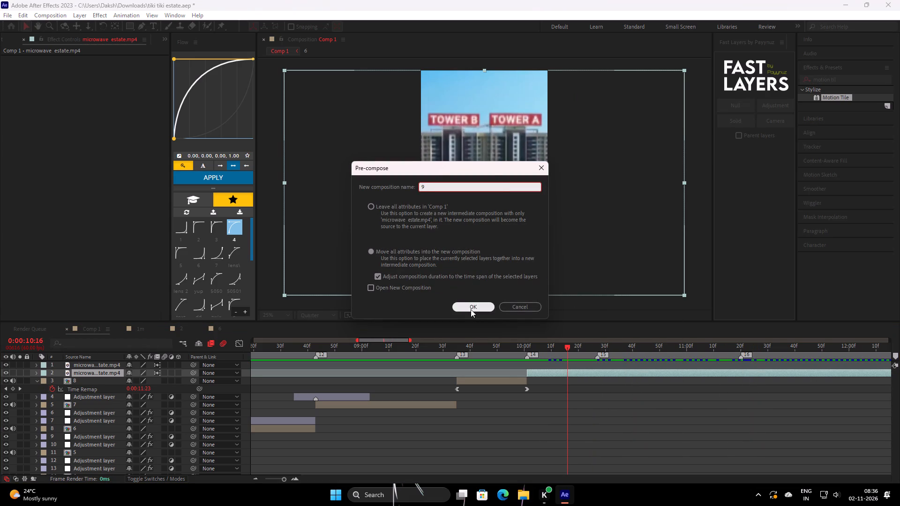
left_click(471, 309)
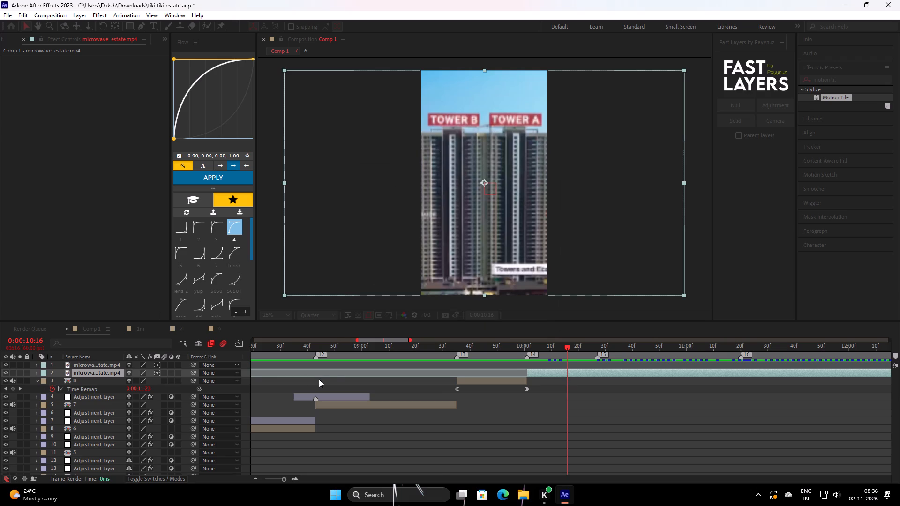
Enable time remapping on clip 9.
key("u")
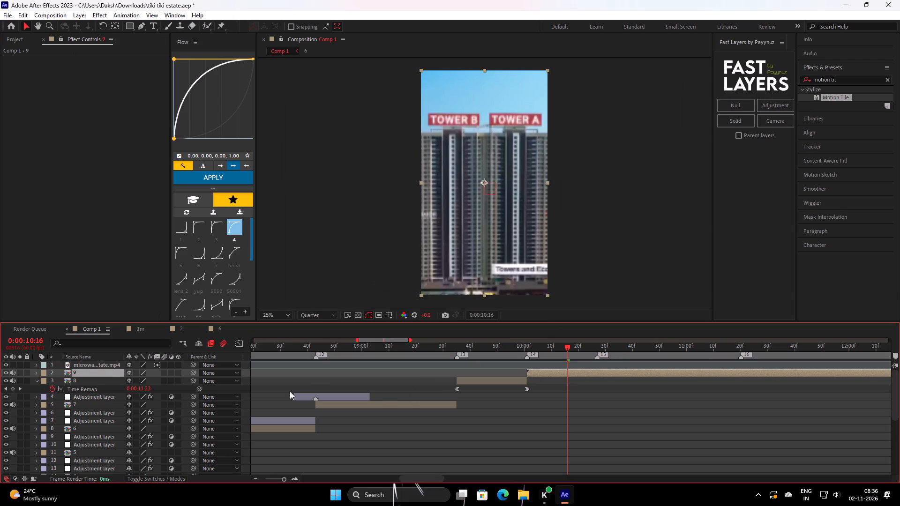
key("ctrl+alt+t")
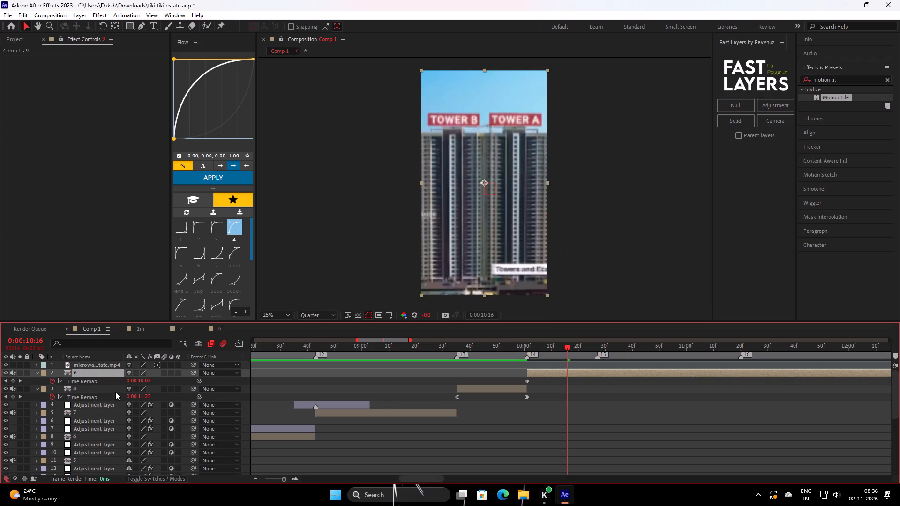
scroll(115, 392, "up", 1)
left_click(148, 382)
left_click(168, 379)
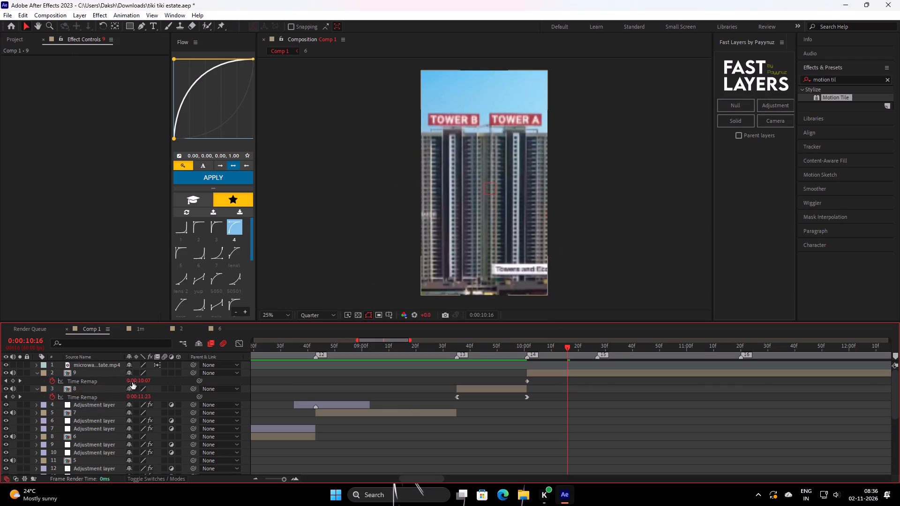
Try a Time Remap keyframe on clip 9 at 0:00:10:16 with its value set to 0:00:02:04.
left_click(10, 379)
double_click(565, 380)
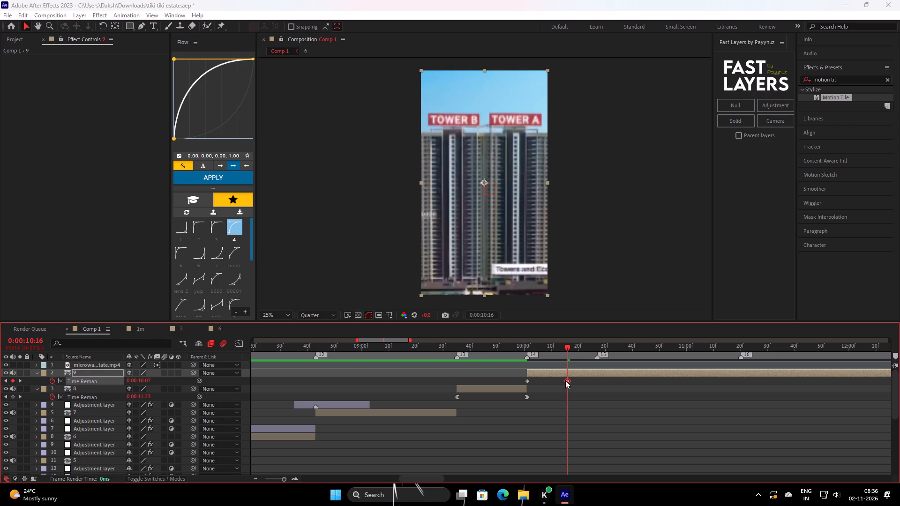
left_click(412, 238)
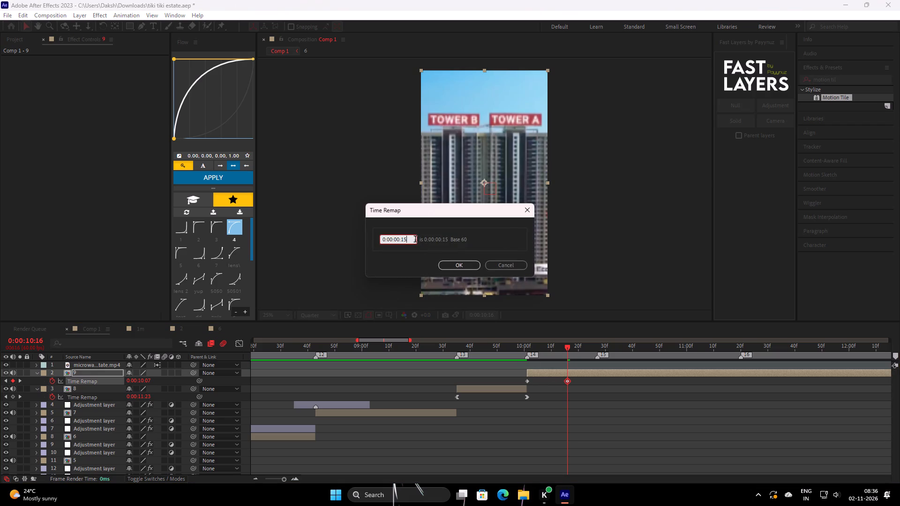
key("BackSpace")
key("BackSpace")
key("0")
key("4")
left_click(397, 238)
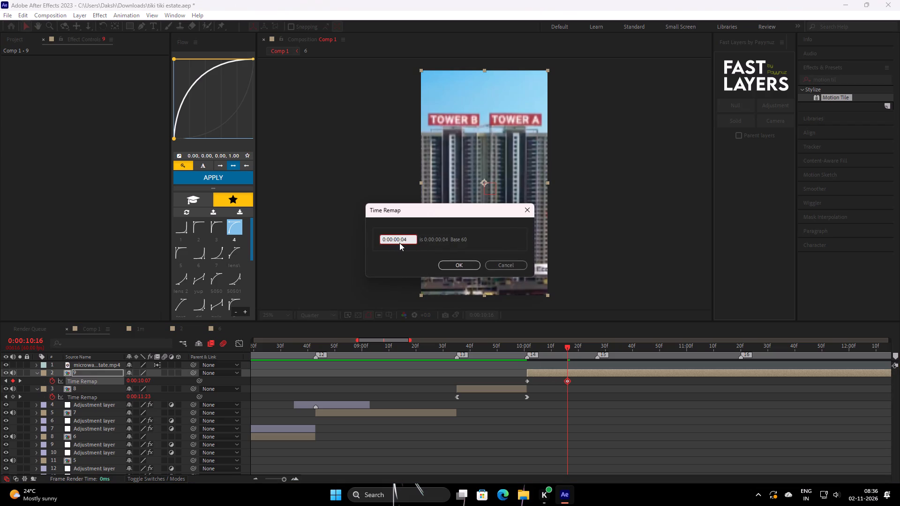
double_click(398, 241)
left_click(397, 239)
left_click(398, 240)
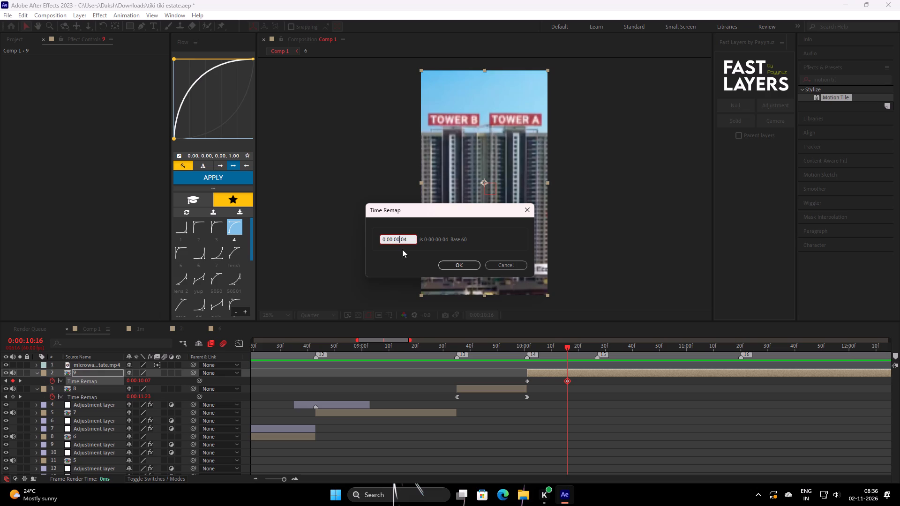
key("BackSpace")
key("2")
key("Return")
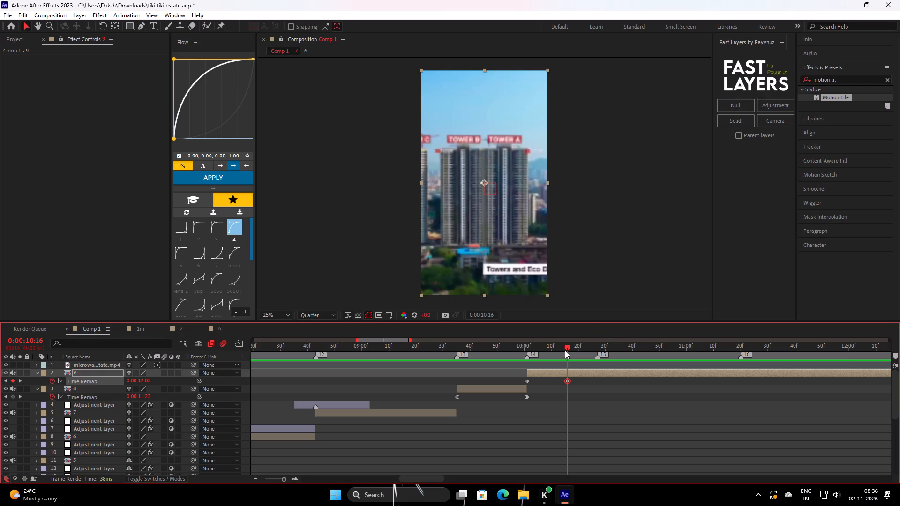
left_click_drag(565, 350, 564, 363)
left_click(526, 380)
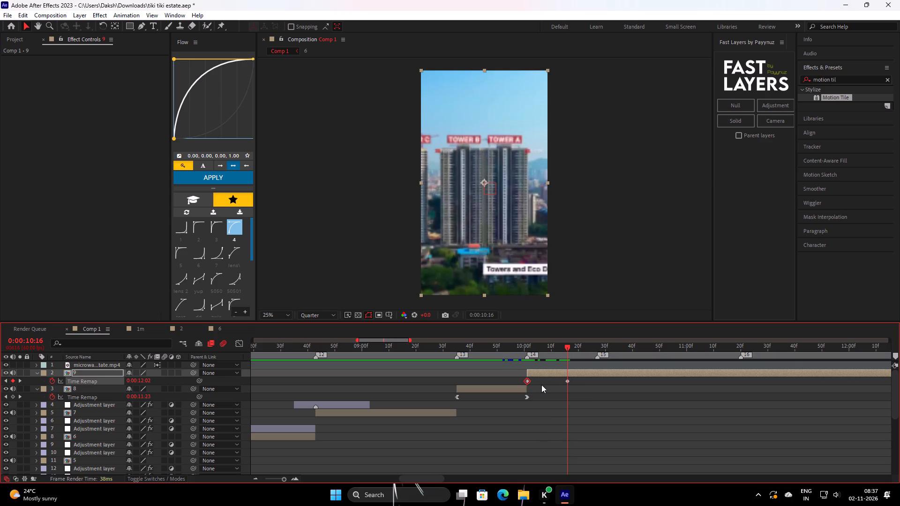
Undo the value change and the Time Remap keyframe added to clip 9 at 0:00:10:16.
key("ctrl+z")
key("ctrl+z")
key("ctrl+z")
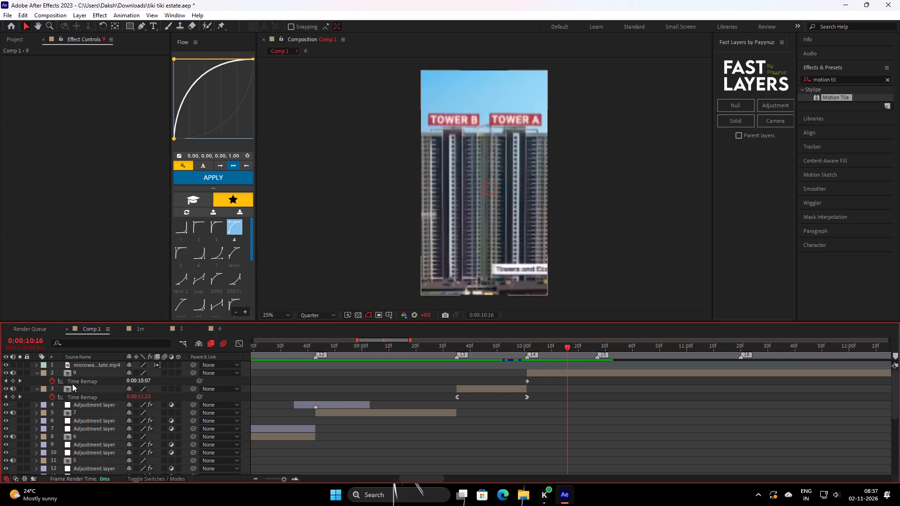
Scrub clip 9's tower zoom-out from marker 14 and add a Time Remap keyframe at 0:00:12:04.
left_click_drag(555, 350, 529, 376)
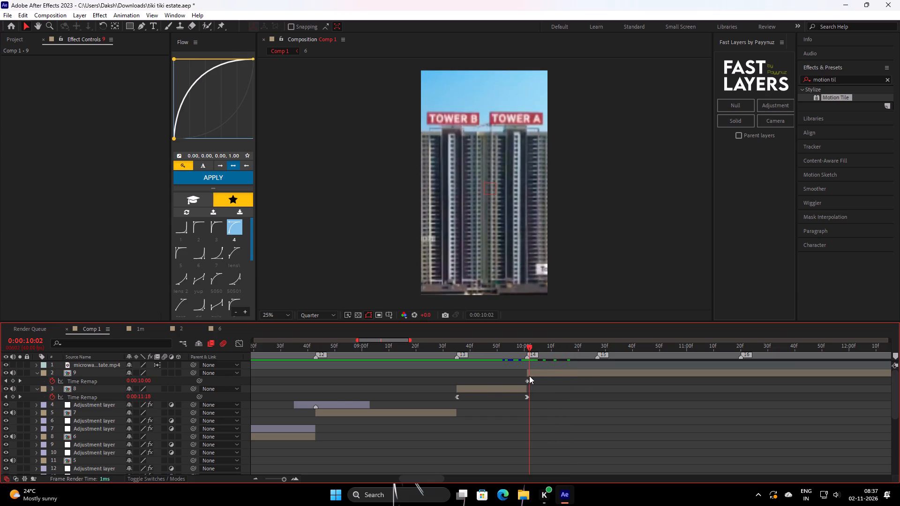
left_click_drag(529, 376, 582, 378)
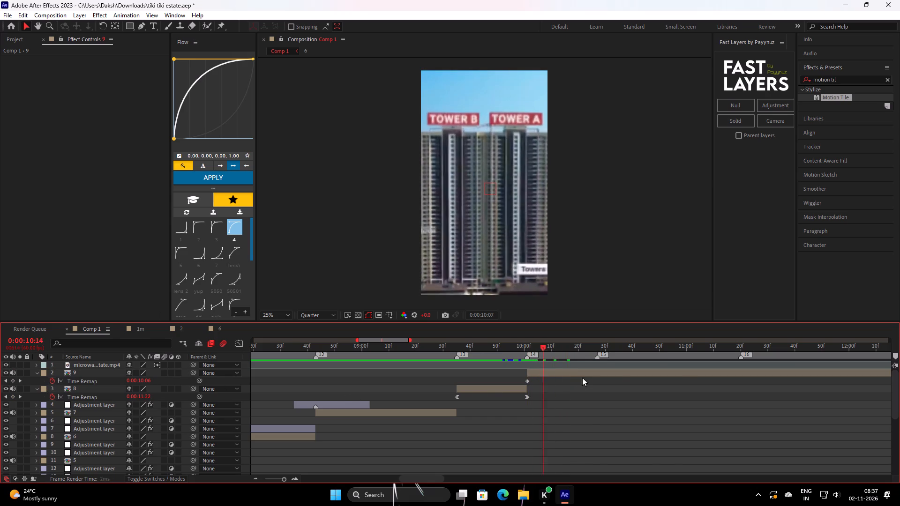
left_click_drag(582, 378, 535, 385)
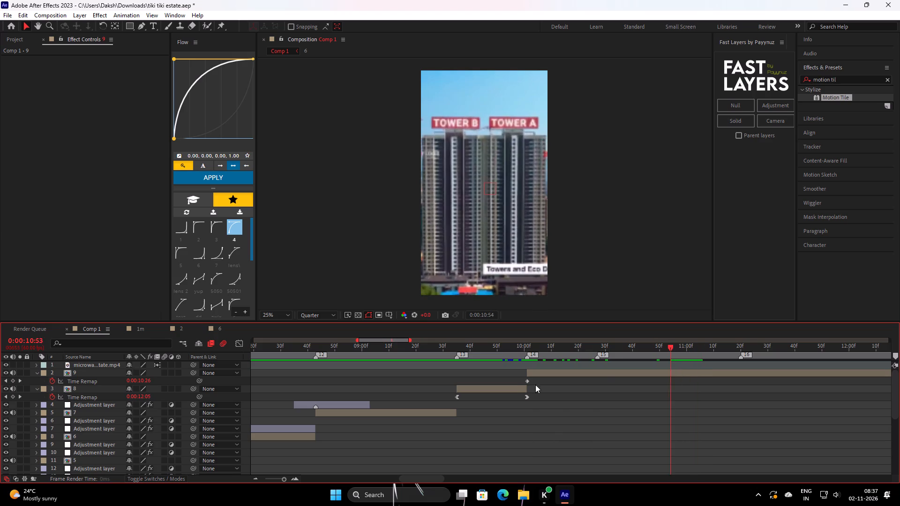
left_click_drag(535, 385, 525, 388)
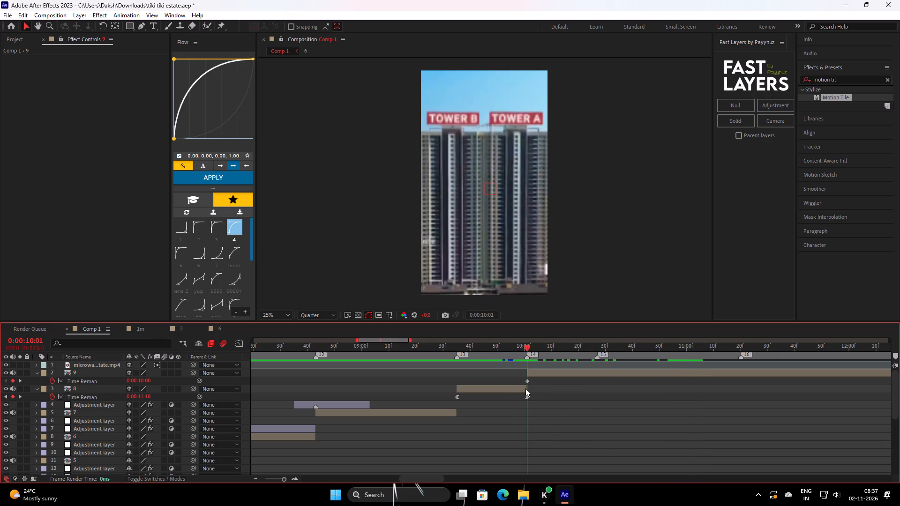
left_click_drag(525, 388, 697, 397)
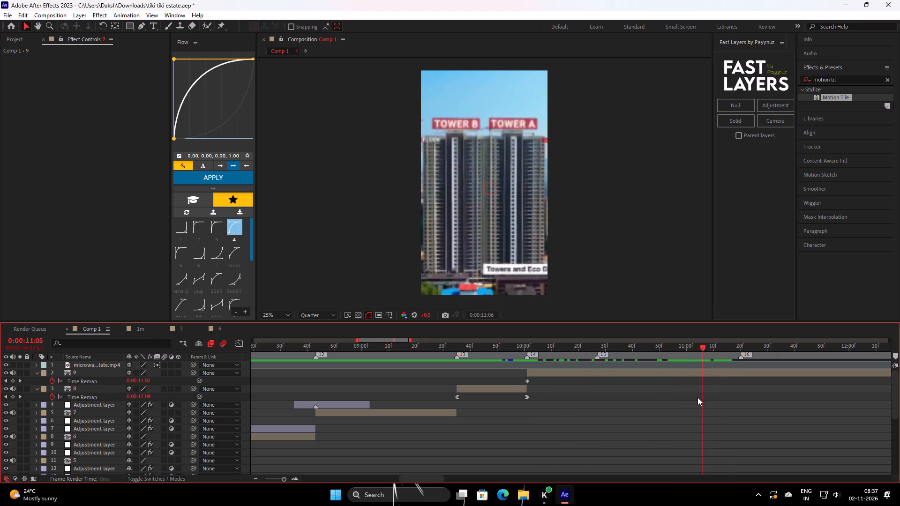
left_click_drag(697, 397, 704, 392)
left_click_drag(704, 392, 686, 409)
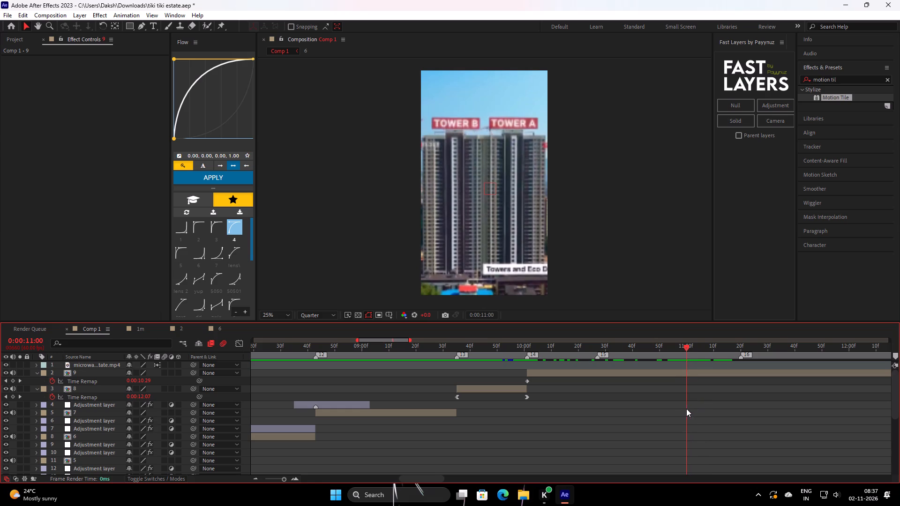
left_click_drag(686, 409, 786, 374)
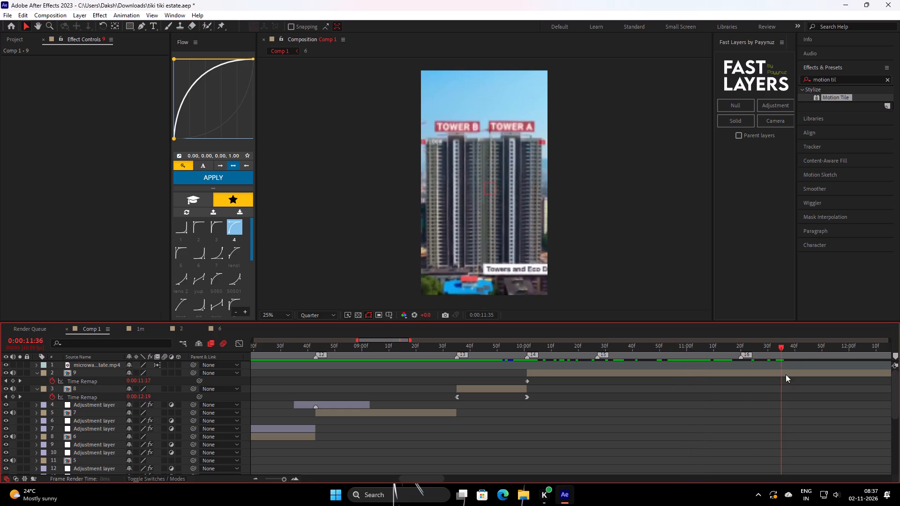
left_click_drag(786, 374, 845, 398)
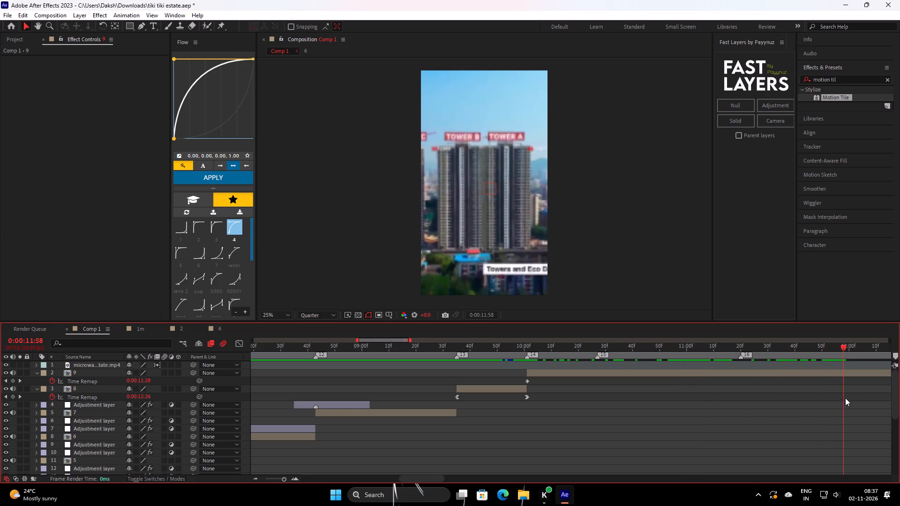
left_click_drag(845, 398, 860, 379)
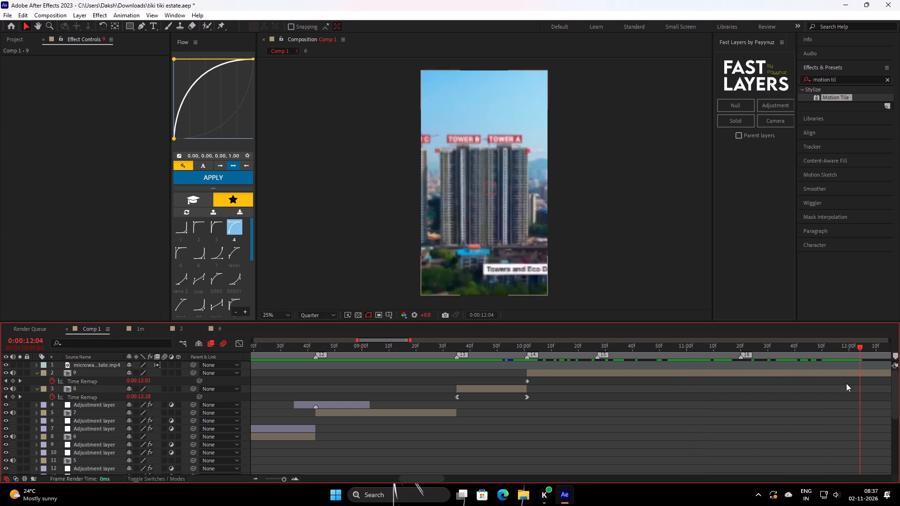
left_click(13, 379)
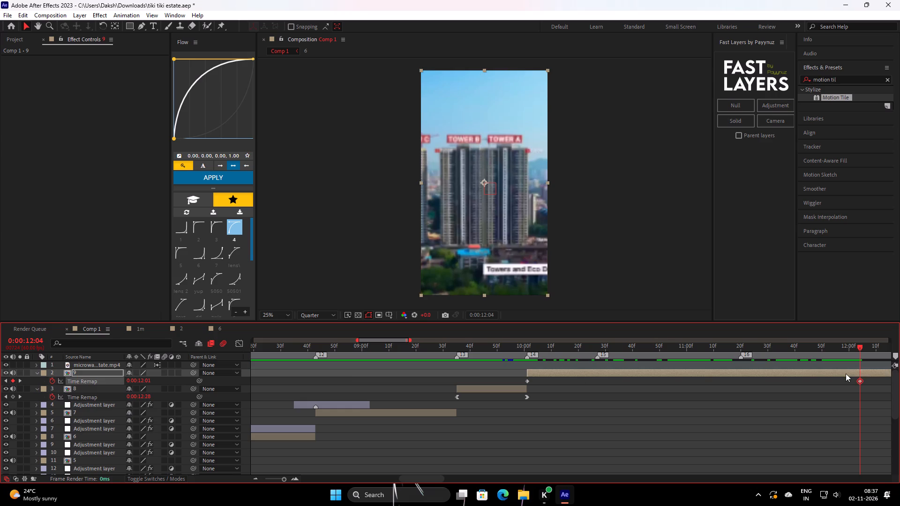
Delete clip 9's starting Time Remap keyframe at marker 14 and scrub the clip up to 0:00:12:04.
double_click(860, 381)
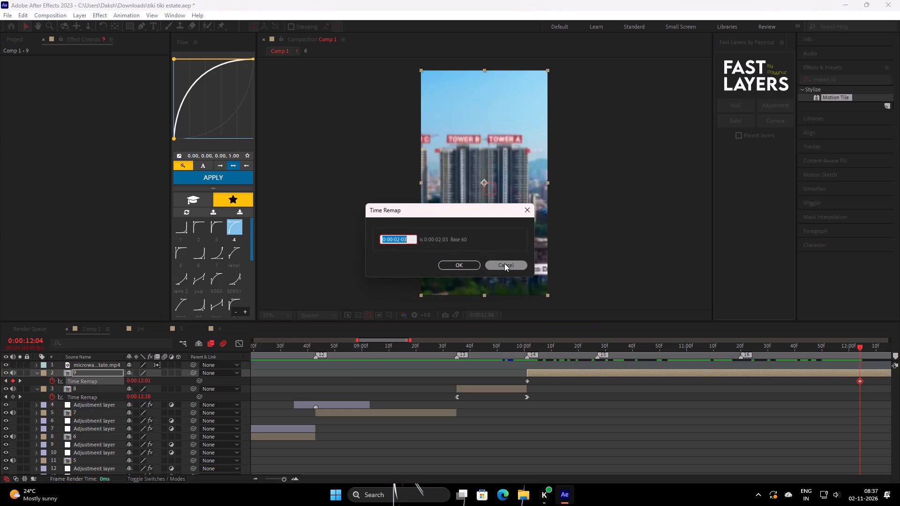
left_click(504, 263)
left_click(527, 380)
key("BackSpace")
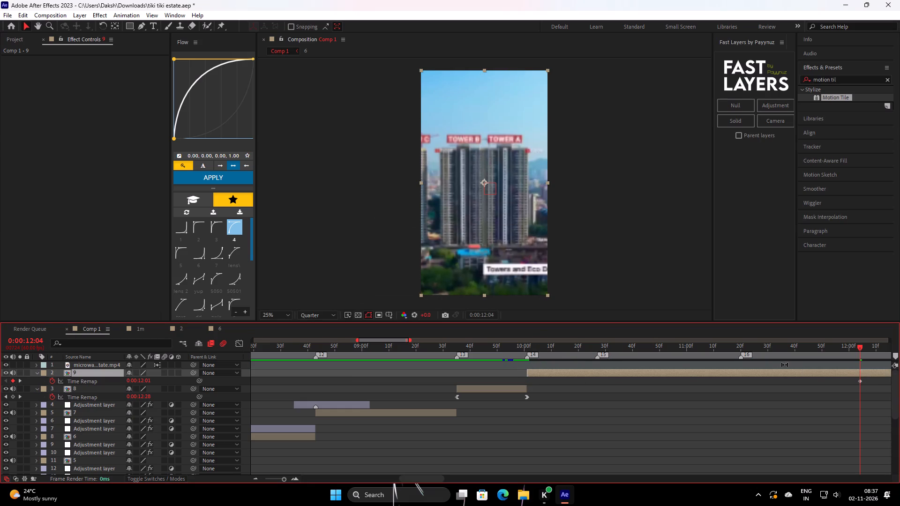
left_click_drag(559, 347, 658, 374)
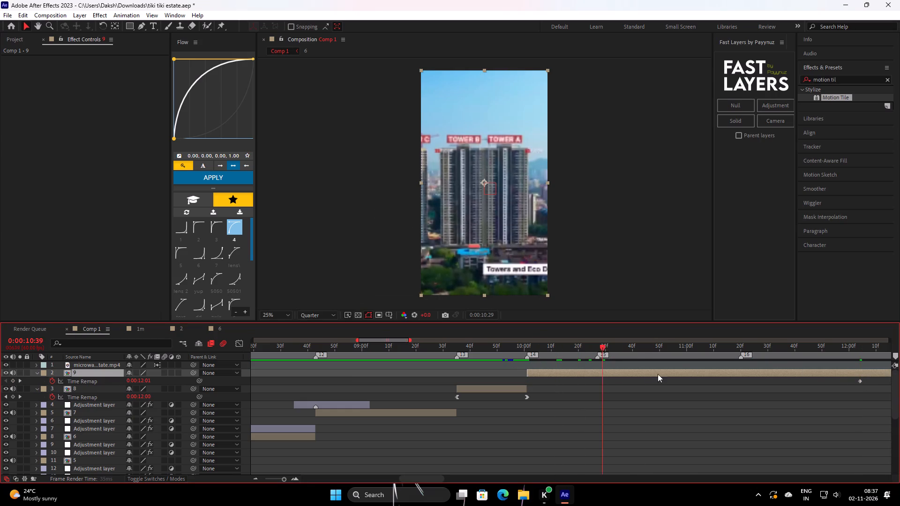
left_click_drag(658, 374, 862, 387)
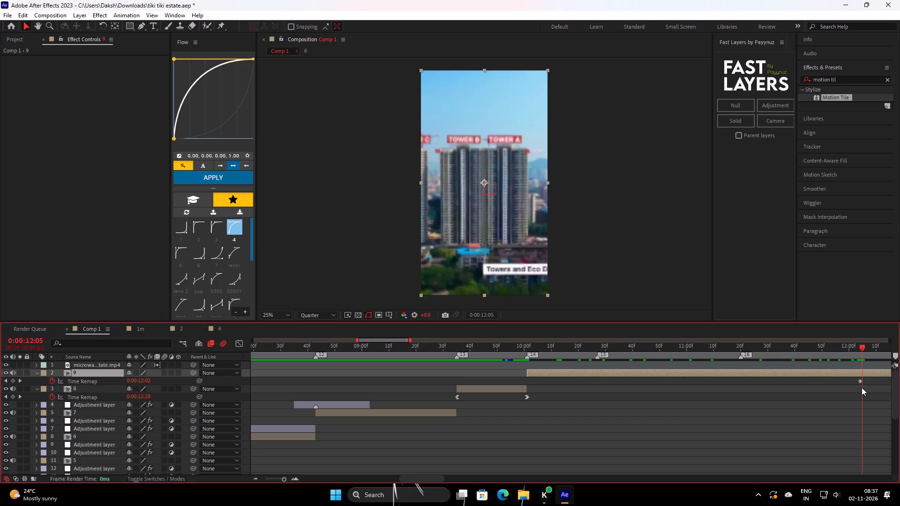
left_click_drag(862, 387, 859, 389)
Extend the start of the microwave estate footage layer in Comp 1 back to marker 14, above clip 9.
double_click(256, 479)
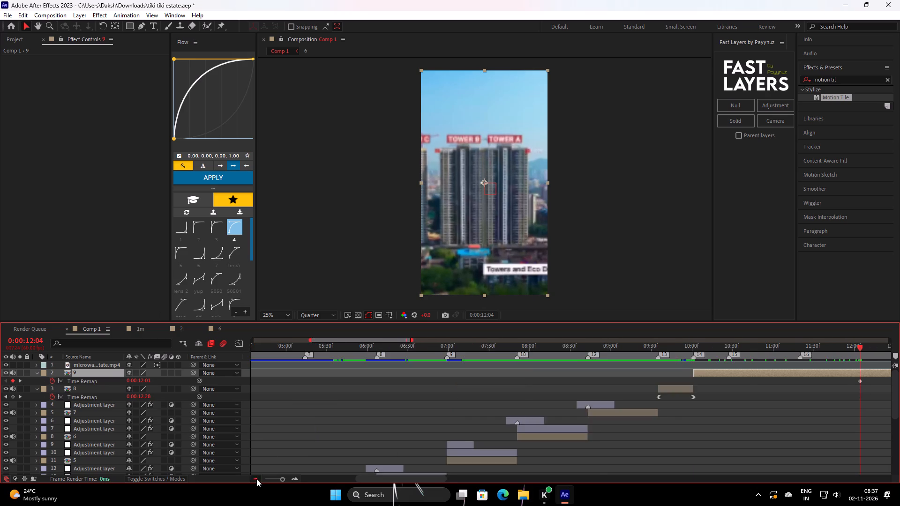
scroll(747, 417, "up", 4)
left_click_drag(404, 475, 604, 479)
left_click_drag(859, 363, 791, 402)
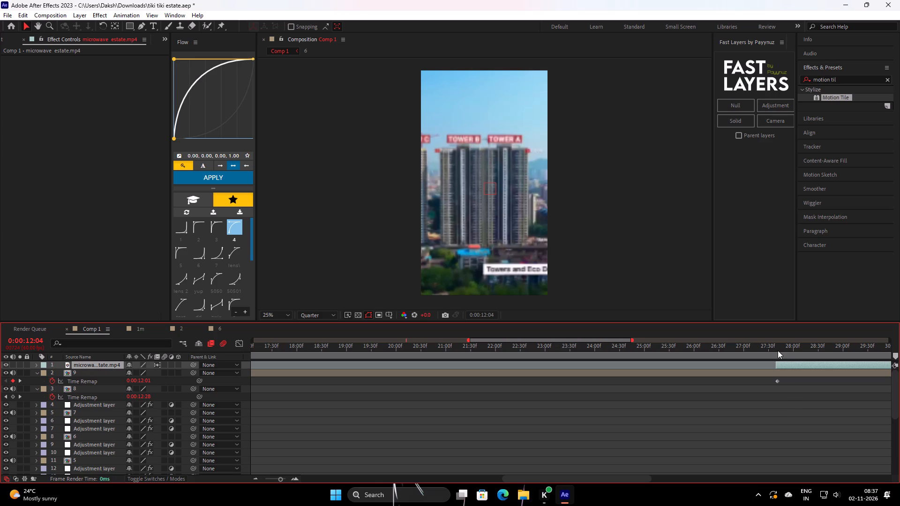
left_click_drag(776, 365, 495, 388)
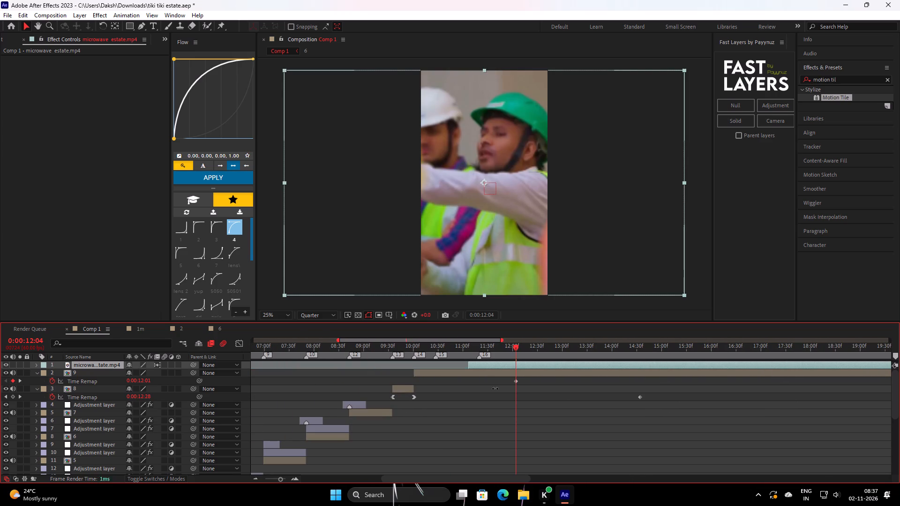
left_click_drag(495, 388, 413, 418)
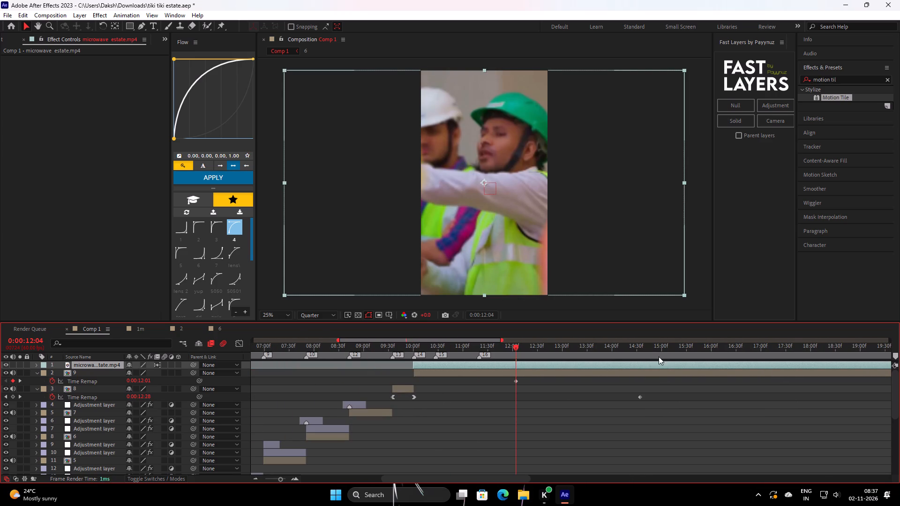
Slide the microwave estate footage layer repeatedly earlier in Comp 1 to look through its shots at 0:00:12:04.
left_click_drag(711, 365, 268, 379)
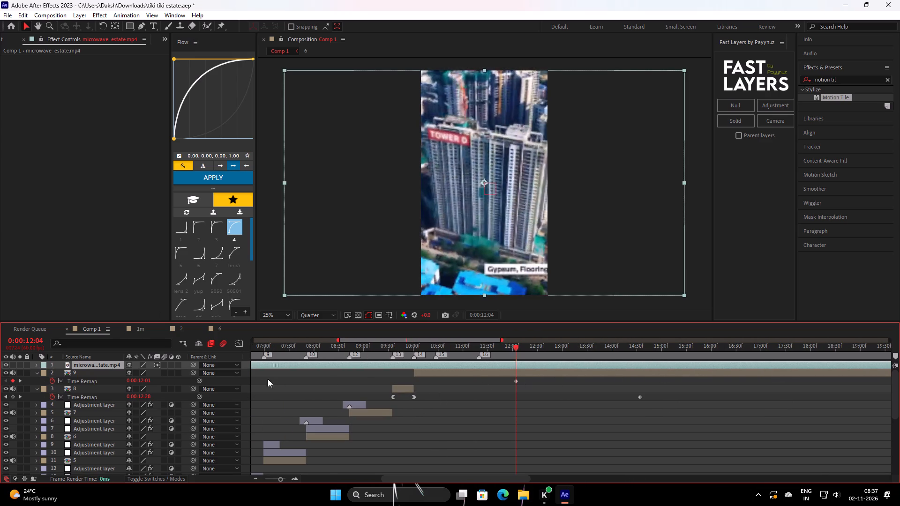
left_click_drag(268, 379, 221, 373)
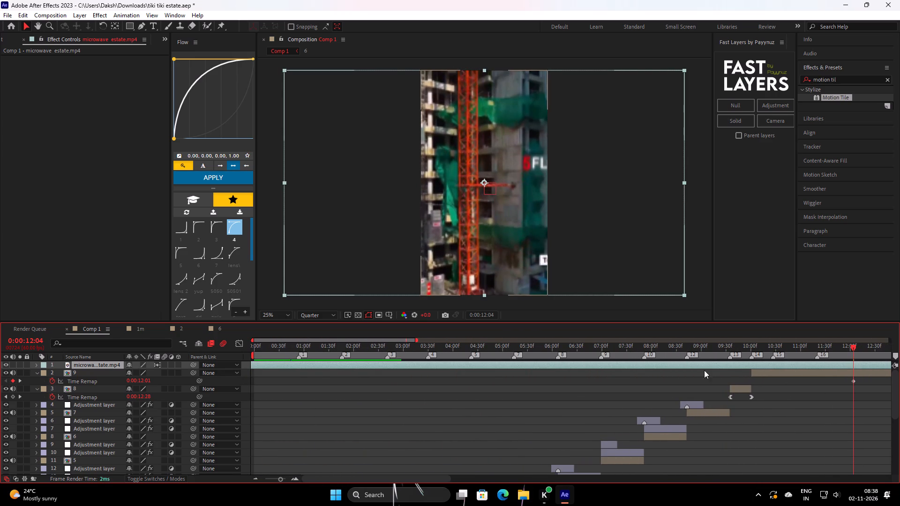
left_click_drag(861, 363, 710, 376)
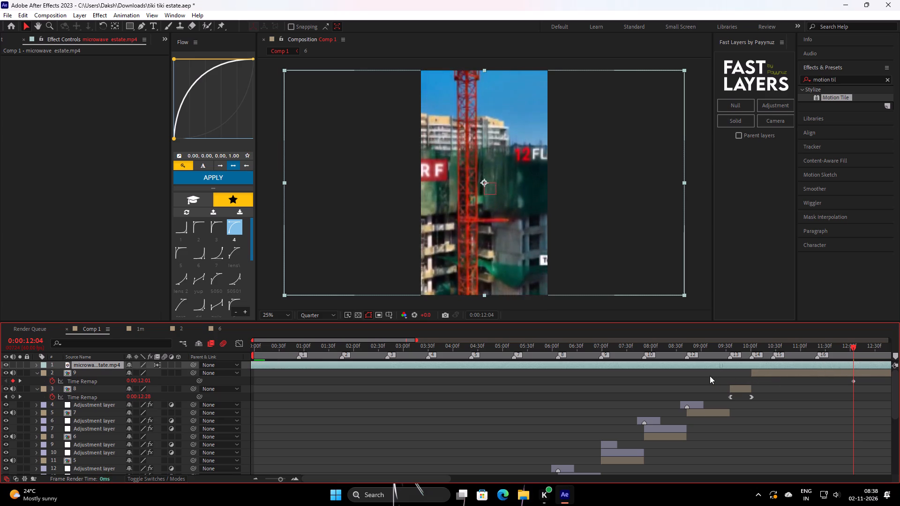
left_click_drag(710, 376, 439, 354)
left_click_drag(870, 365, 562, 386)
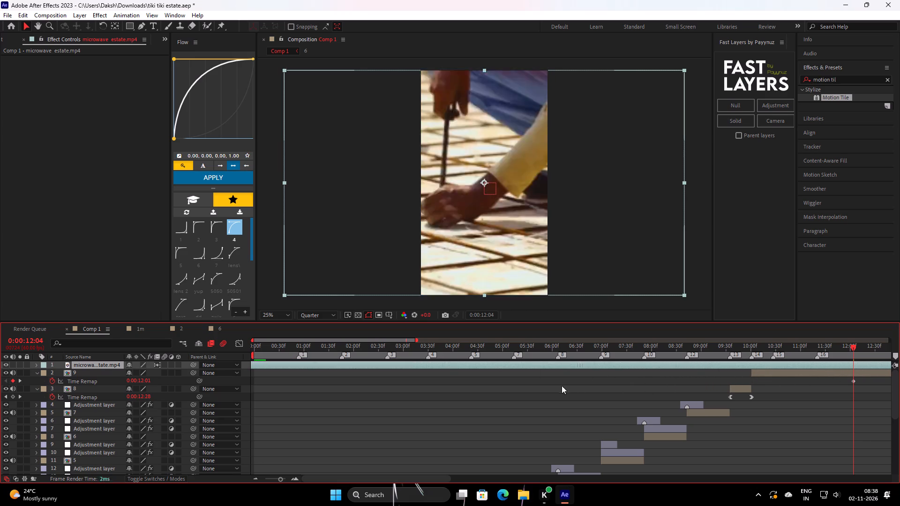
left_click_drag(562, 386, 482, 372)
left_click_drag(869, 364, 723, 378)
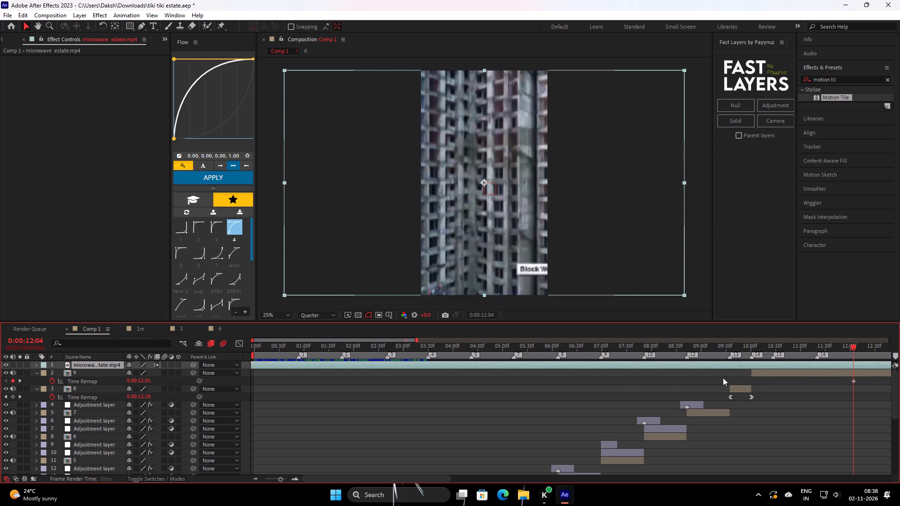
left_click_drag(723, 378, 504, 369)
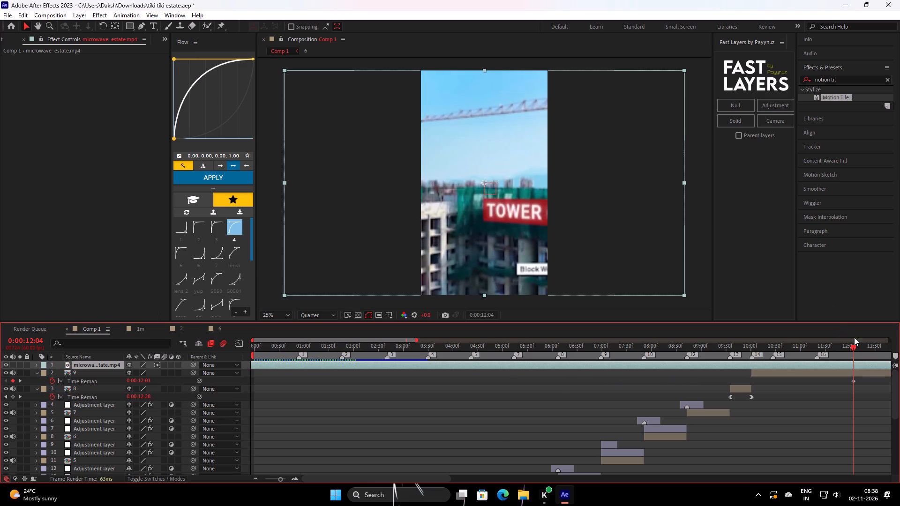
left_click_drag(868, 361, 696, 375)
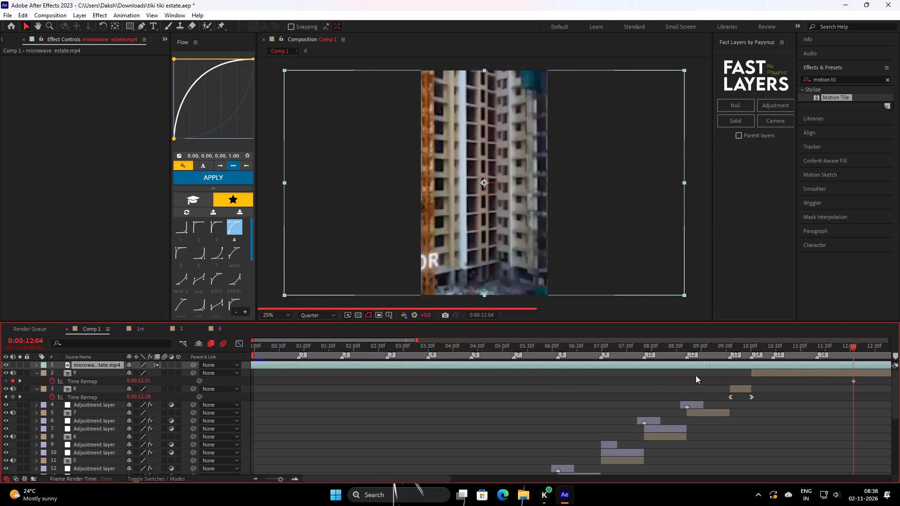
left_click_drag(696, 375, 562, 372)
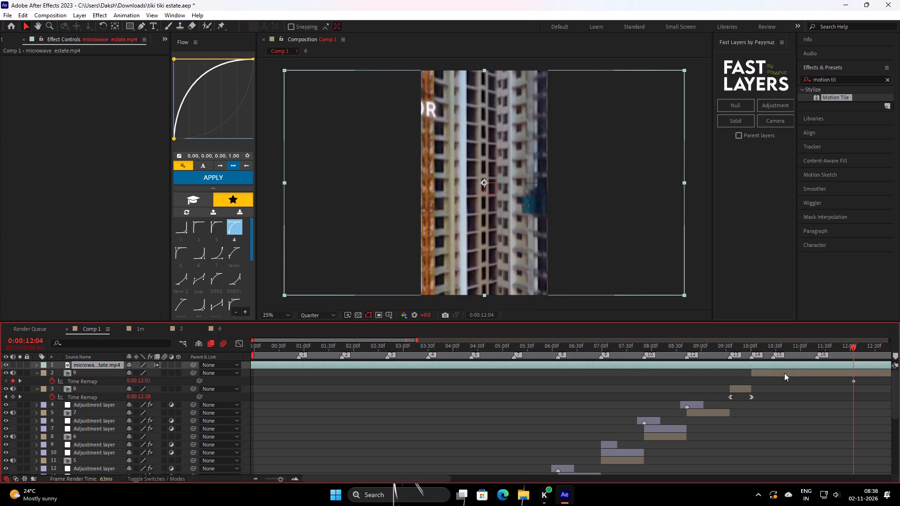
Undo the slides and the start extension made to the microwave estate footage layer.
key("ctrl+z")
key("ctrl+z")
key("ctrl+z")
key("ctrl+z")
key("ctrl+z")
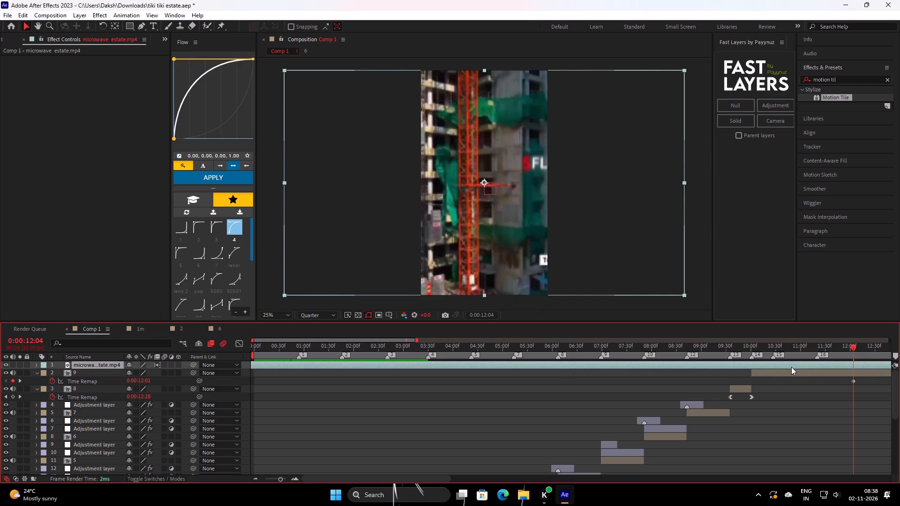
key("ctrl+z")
In precomp 9, split the microwave estate footage at 0:00:12:02 and delete the part before the split.
double_click(861, 376)
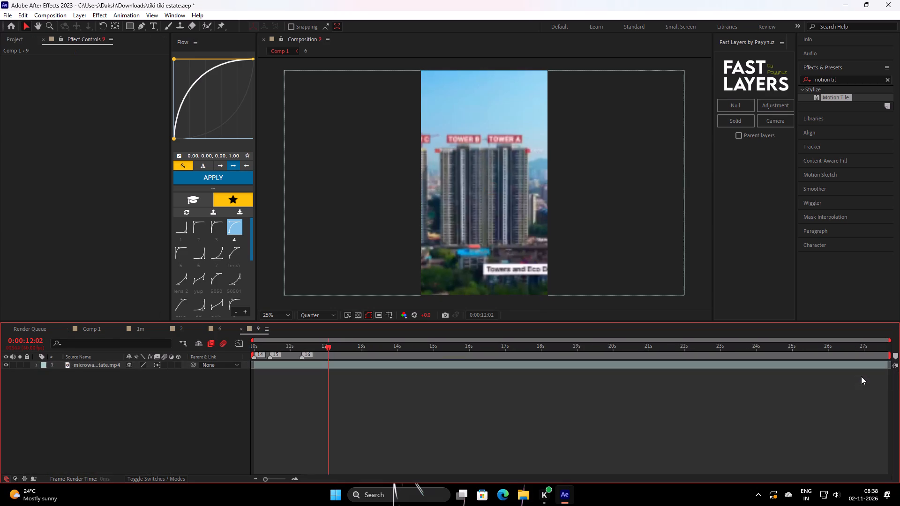
left_click(330, 366)
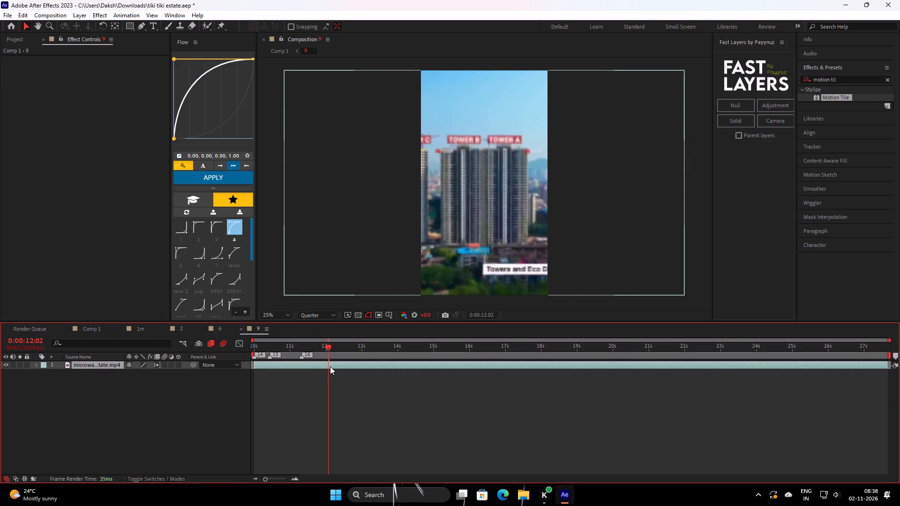
key("ctrl+shift+d")
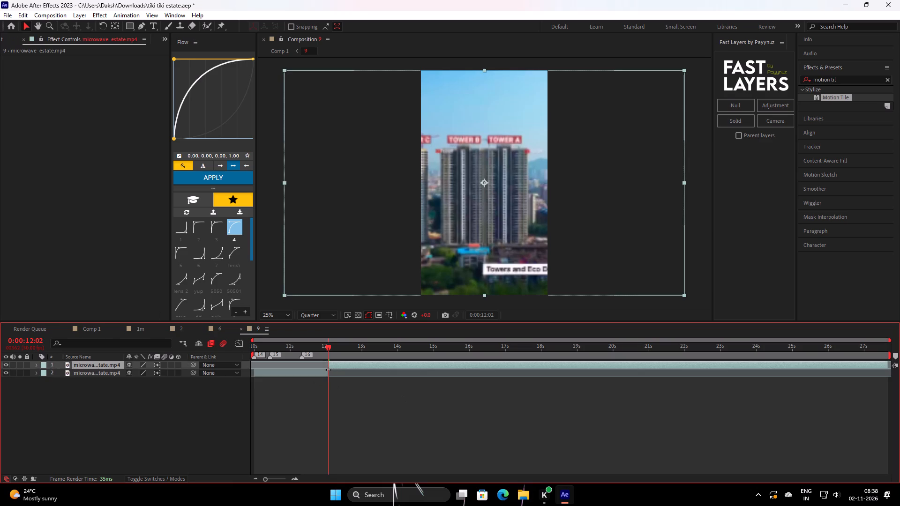
left_click(322, 372)
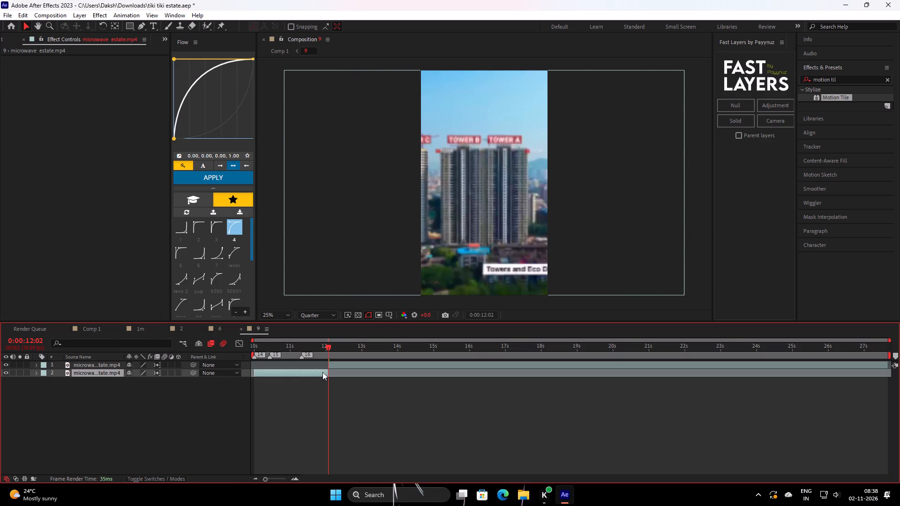
key("BackSpace")
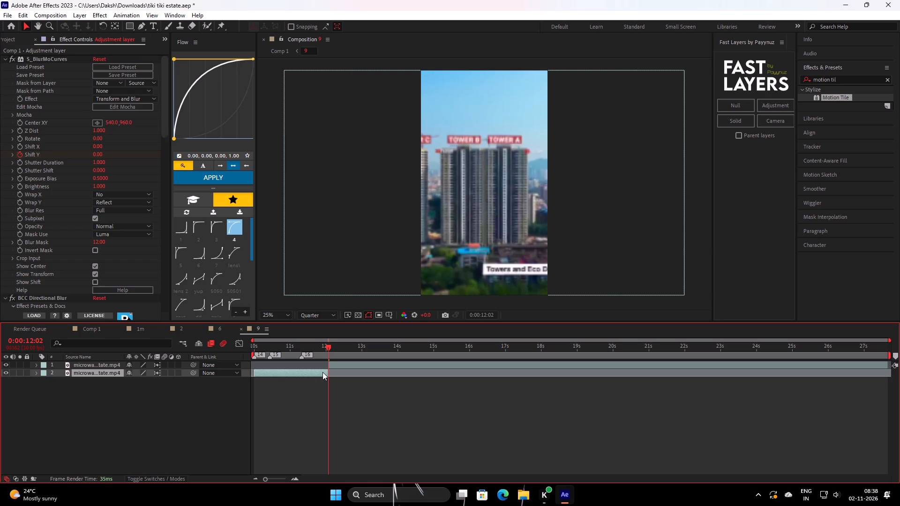
left_click(337, 366)
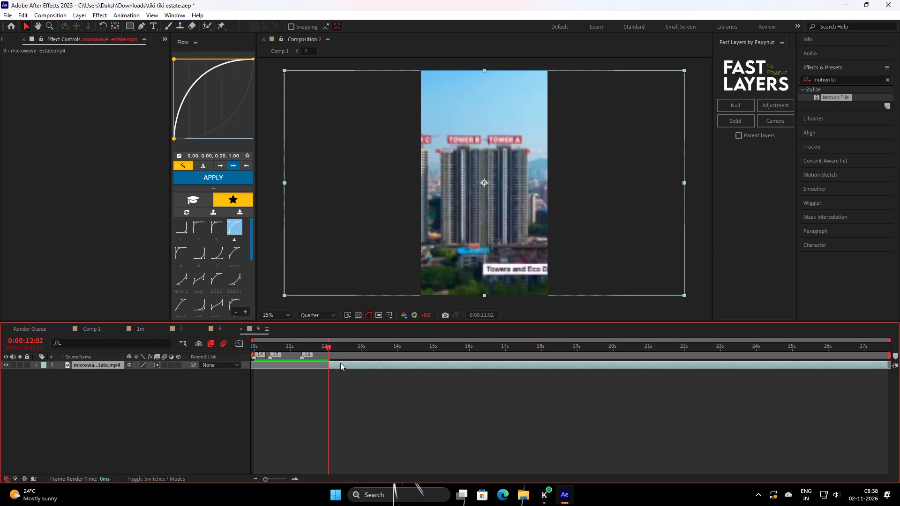
Back in Comp 1, scrub clip 9's tower zoom-out and add a Time Remap keyframe at 0:00:12:52.
left_click(143, 327)
left_click(87, 325)
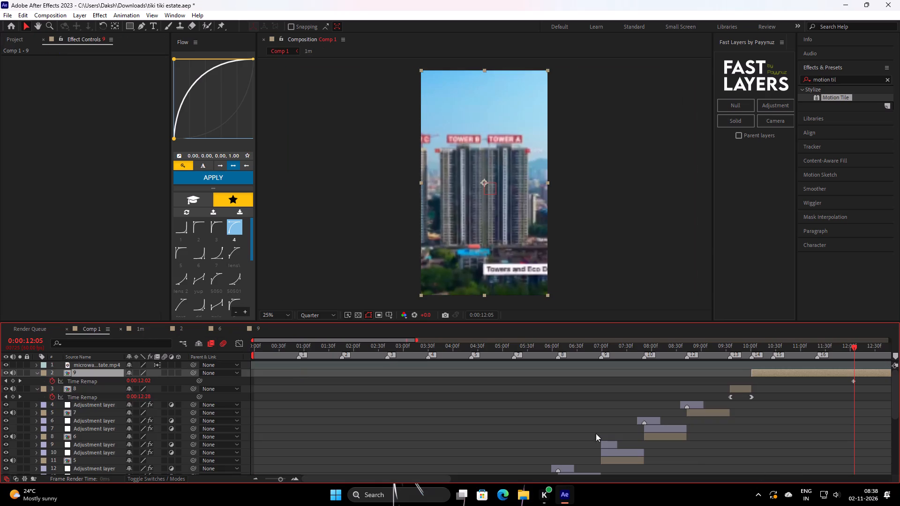
left_click_drag(853, 353, 899, 368)
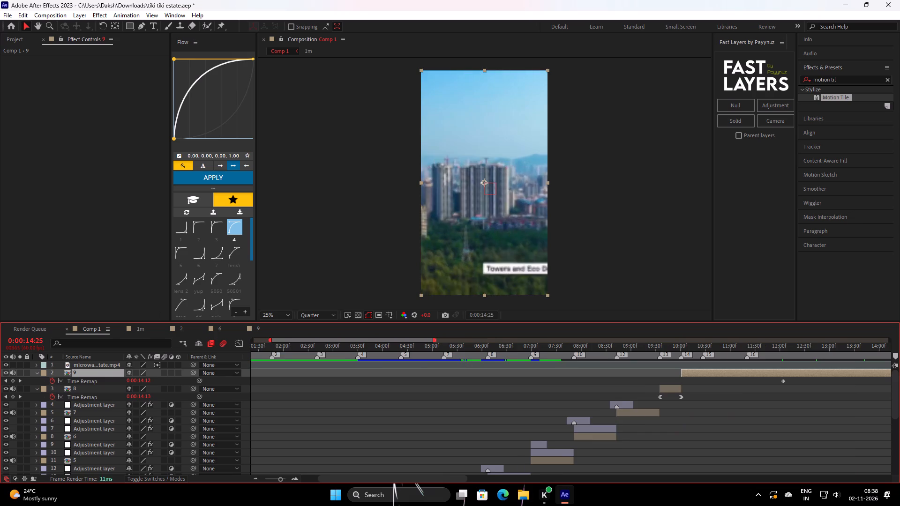
left_click_drag(899, 368, 748, 387)
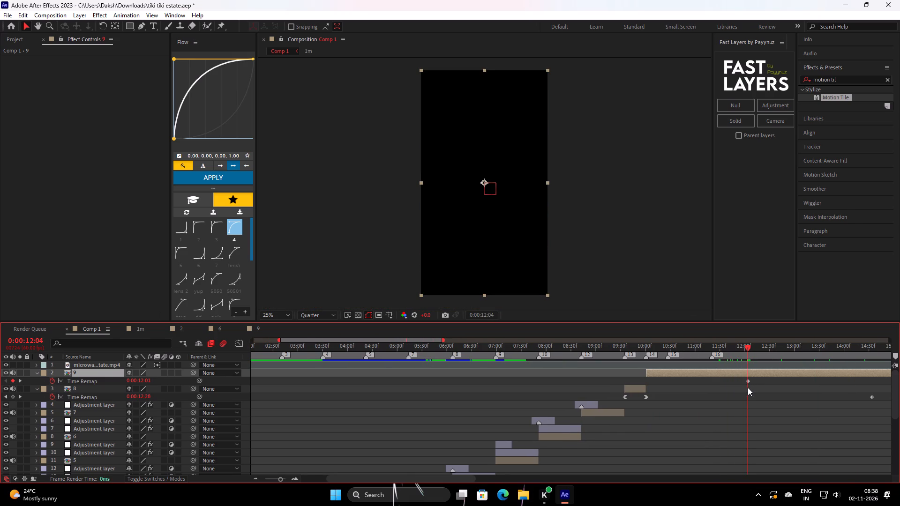
left_click_drag(748, 387, 586, 399)
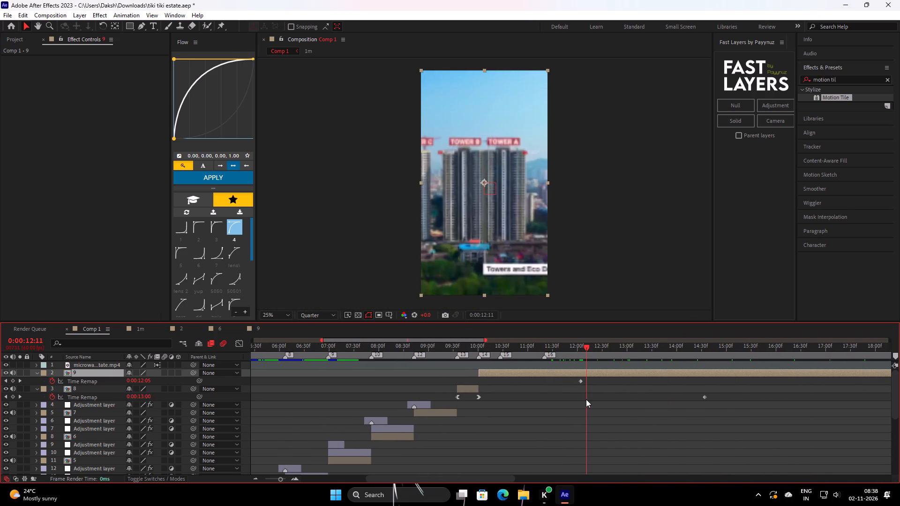
left_click_drag(586, 399, 582, 410)
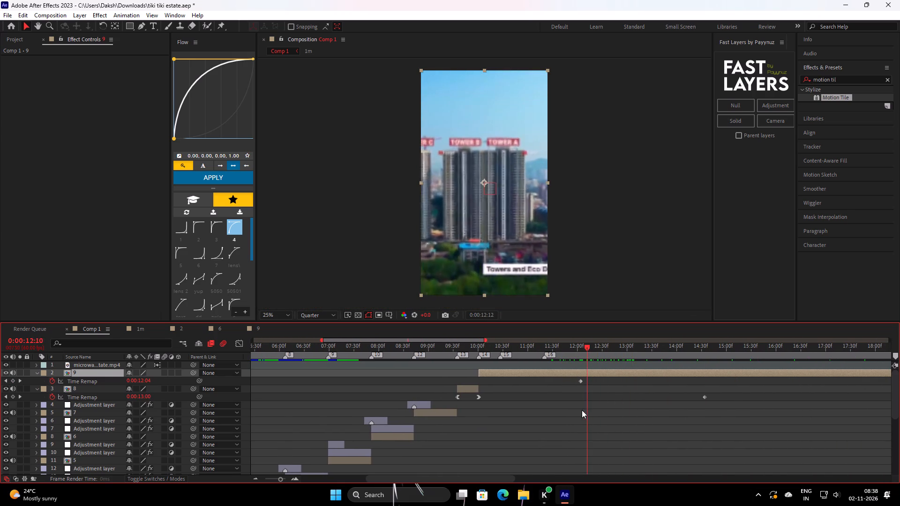
left_click_drag(582, 410, 595, 403)
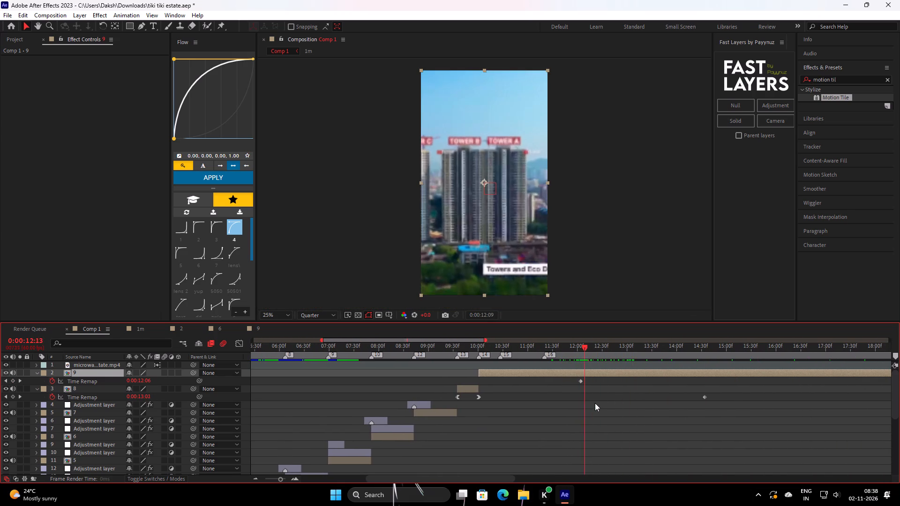
left_click_drag(595, 403, 620, 400)
left_click(12, 380)
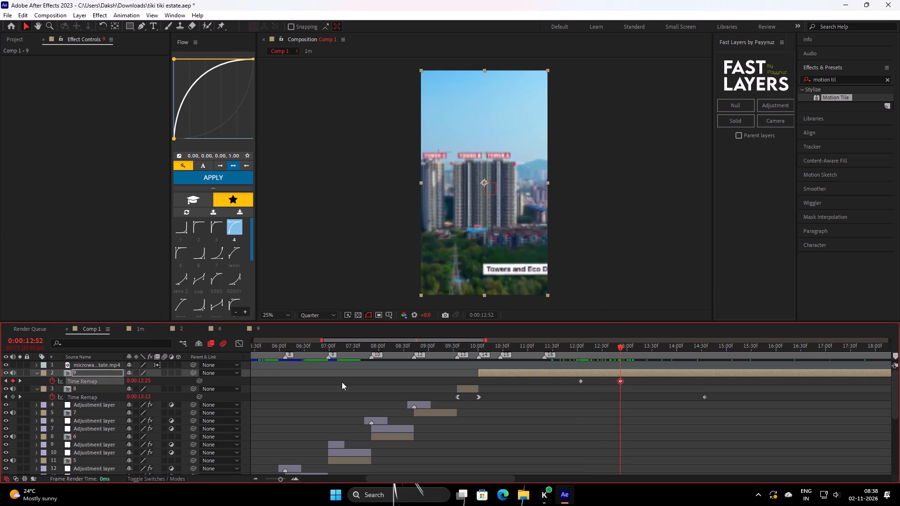
In precomp 9, add a Position keyframe to the footage at 0:00:12:26, then go to the layer's in point.
double_click(622, 372)
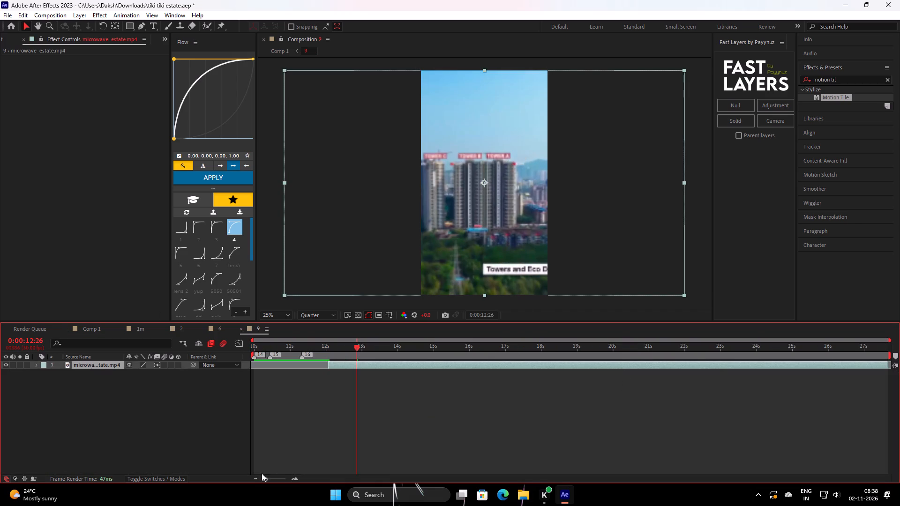
double_click(291, 478)
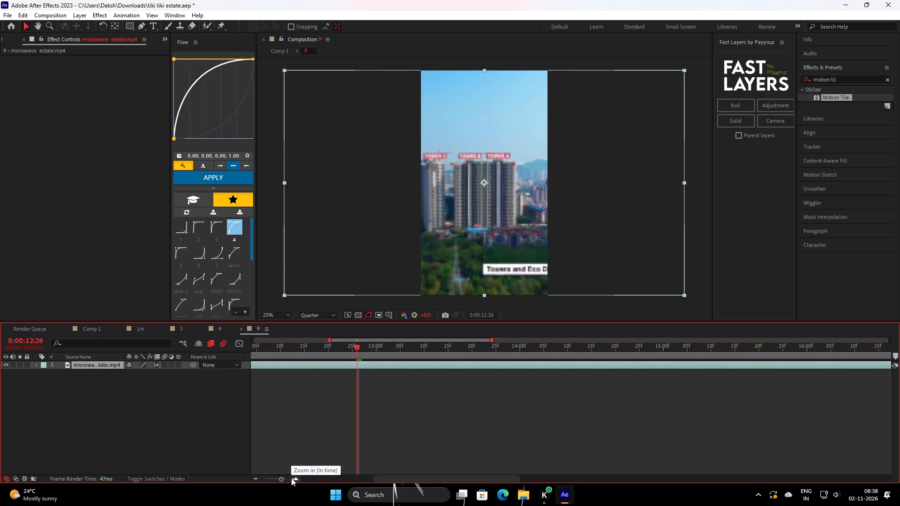
key("p")
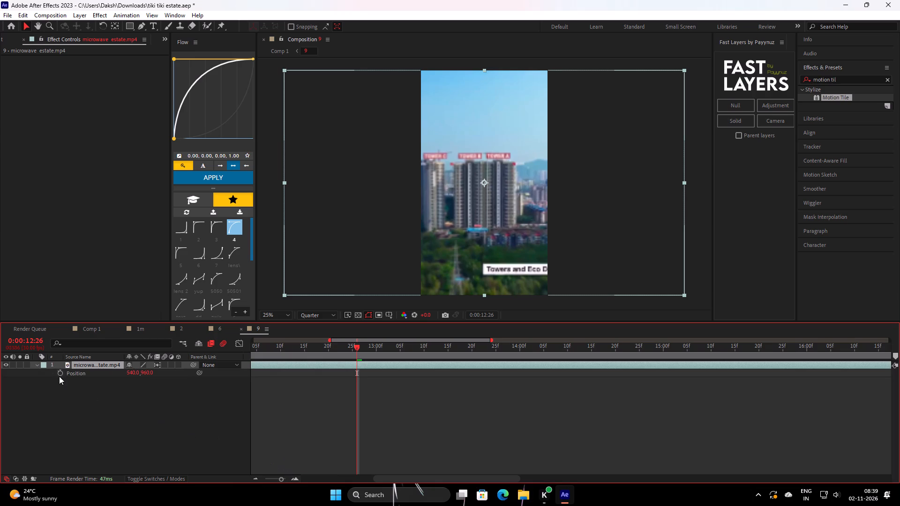
left_click(60, 375)
key("i")
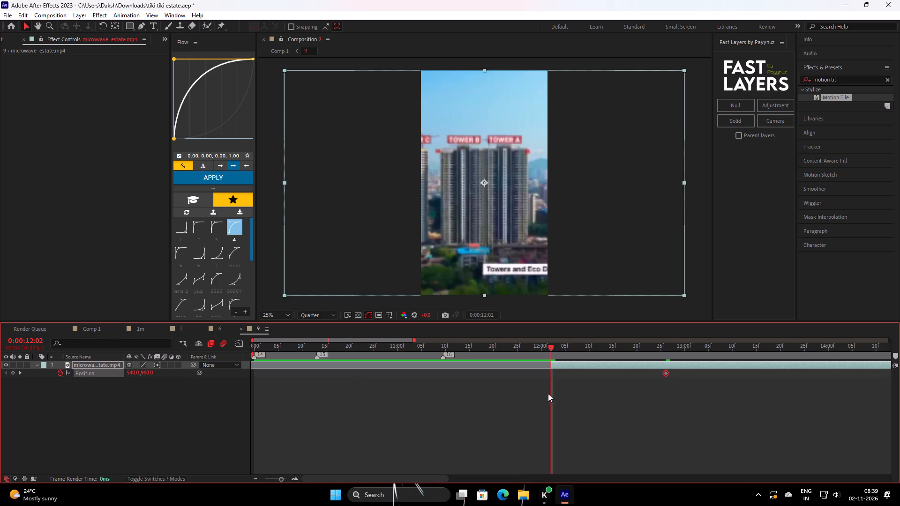
Keyframe the precomp 9 footage's Position at 0:00:12:02, and set its Position at the 0:00:12:26 keyframe to about 693, 960.
left_click(13, 374)
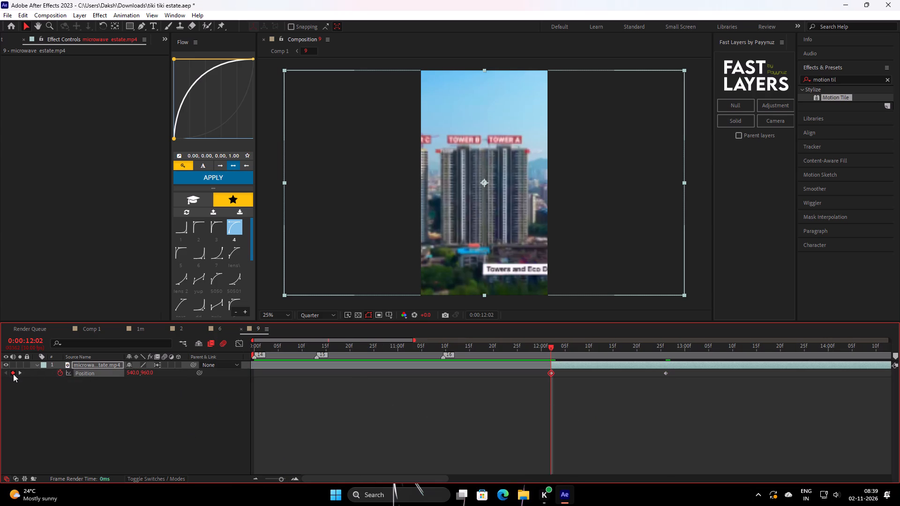
left_click(20, 372)
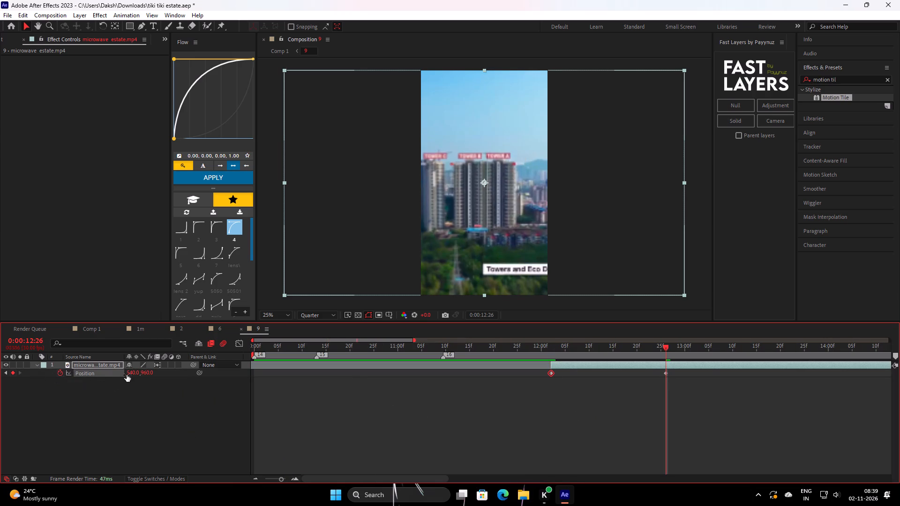
left_click_drag(131, 372, 210, 381)
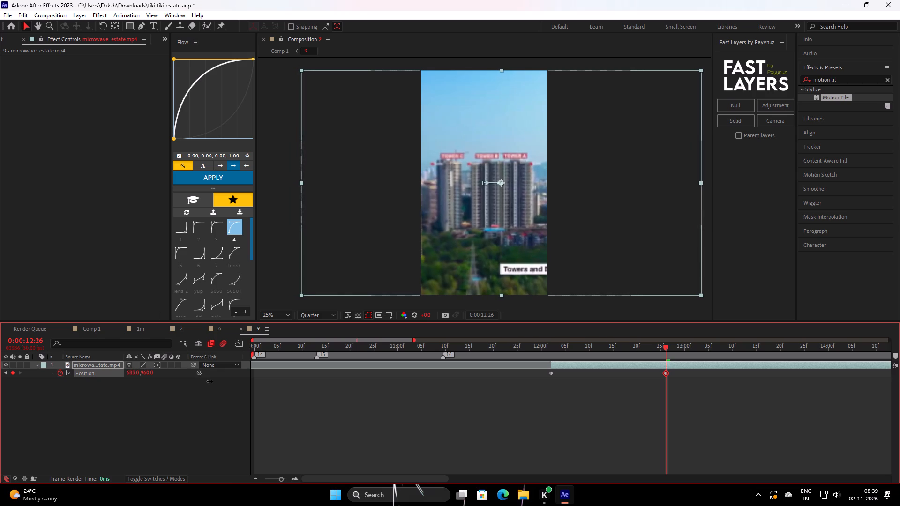
left_click_drag(210, 381, 212, 381)
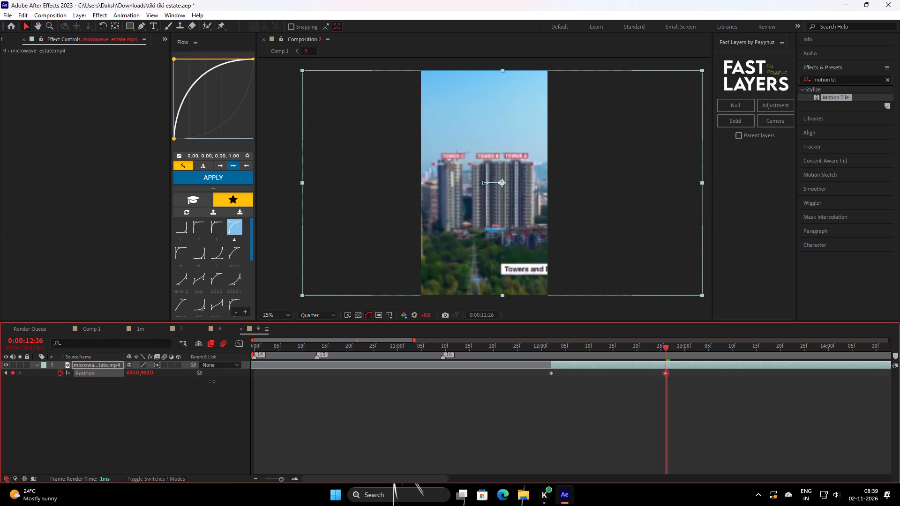
left_click_drag(212, 381, 212, 381)
In Comp 1, move clip 9's two tower zoom-out Time Remap keyframes to markers 14 and 15, at 0:00:10:01 and 0:00:10:27.
left_click(93, 330)
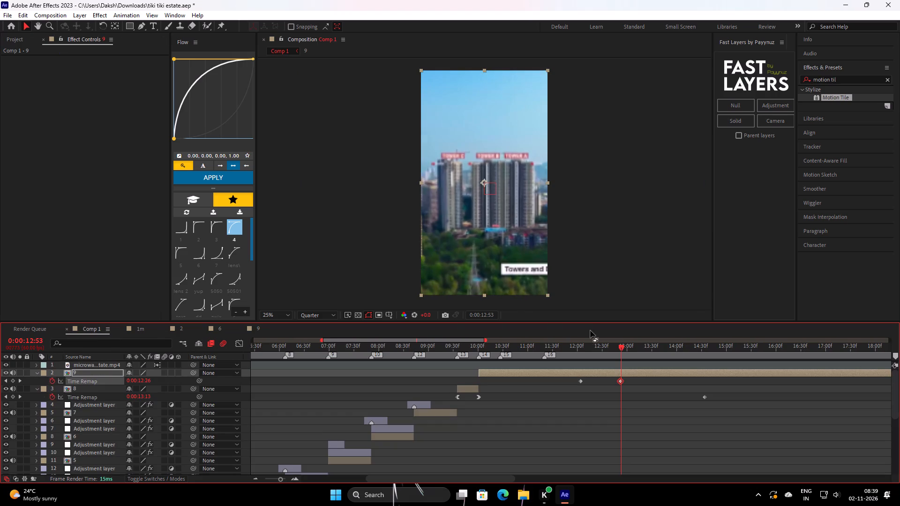
left_click_drag(616, 344, 479, 398)
left_click_drag(641, 386, 563, 369)
left_click_drag(580, 381, 536, 388)
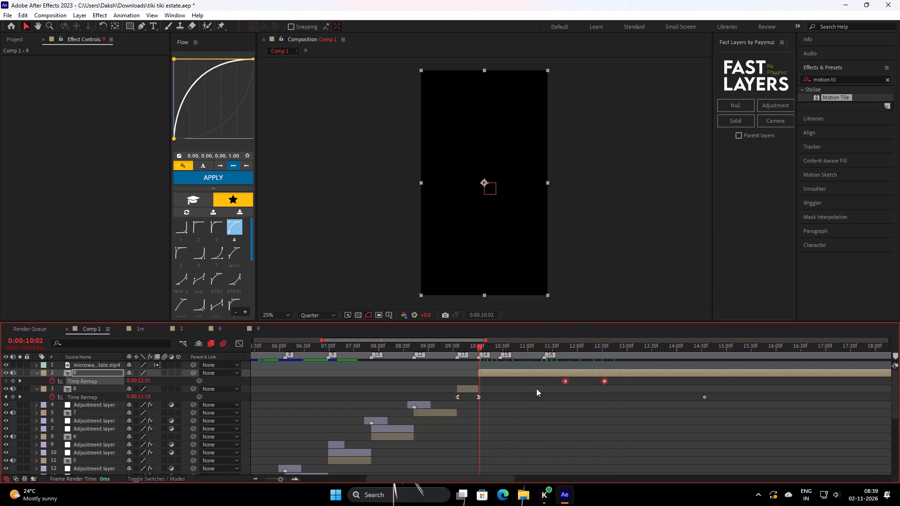
left_click_drag(536, 388, 476, 400)
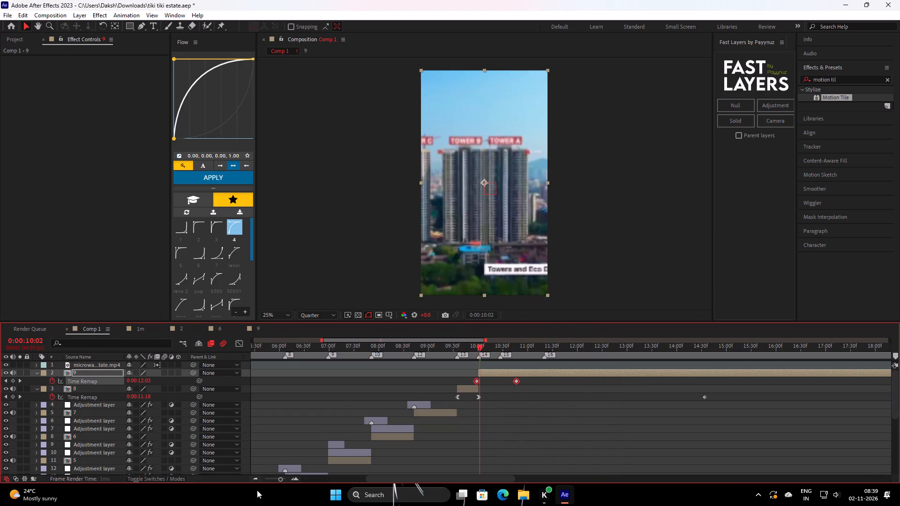
double_click(297, 481)
left_click_drag(466, 380, 468, 382)
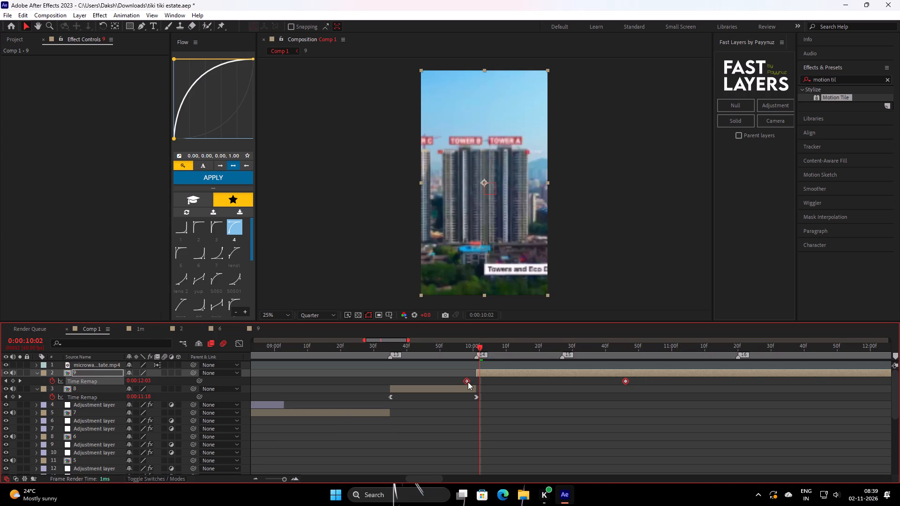
left_click_drag(468, 382, 477, 386)
left_click_drag(532, 357, 562, 384)
left_click(562, 384)
left_click_drag(636, 380, 562, 401)
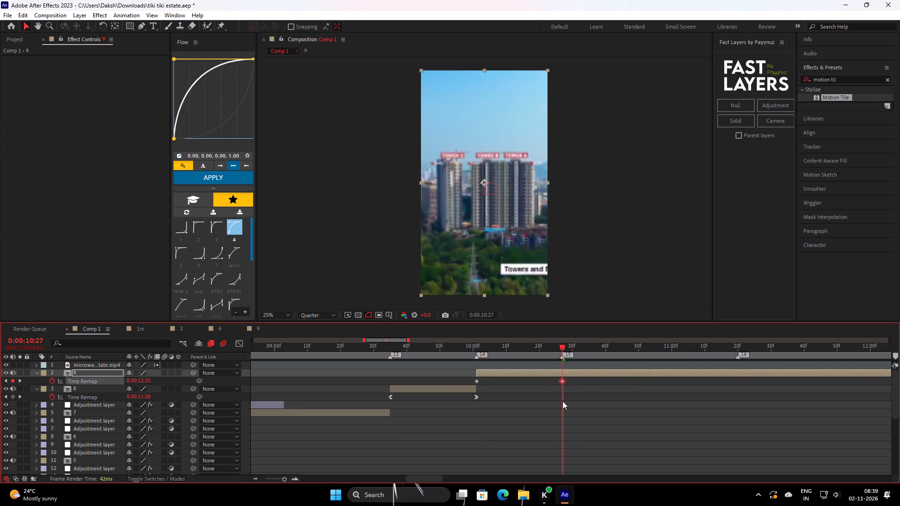
Apply the 0.00, 0.00, 0.00, 1.00 Flow curve to clip 9's two Time Remap keyframes and preview the result.
left_click_drag(600, 390, 458, 365)
left_click(218, 179)
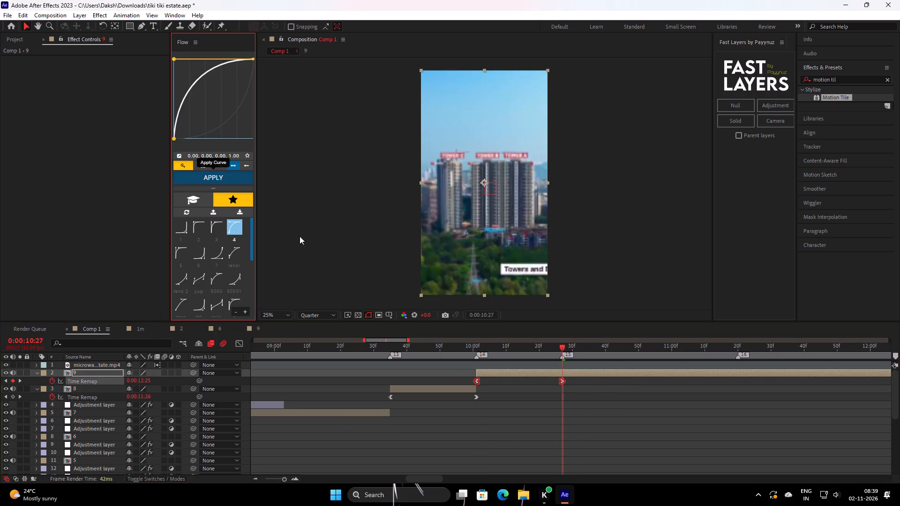
left_click_drag(511, 351, 326, 386)
key("space")
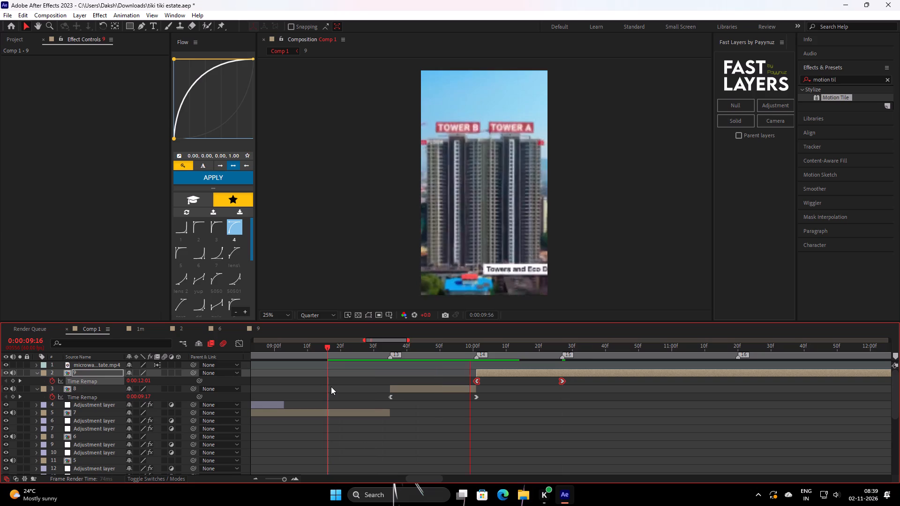
key("space")
Set the value of clip 9's Time Remap keyframe at 0:00:10:01 to 0:00:02:04.
left_click_drag(518, 350, 472, 370)
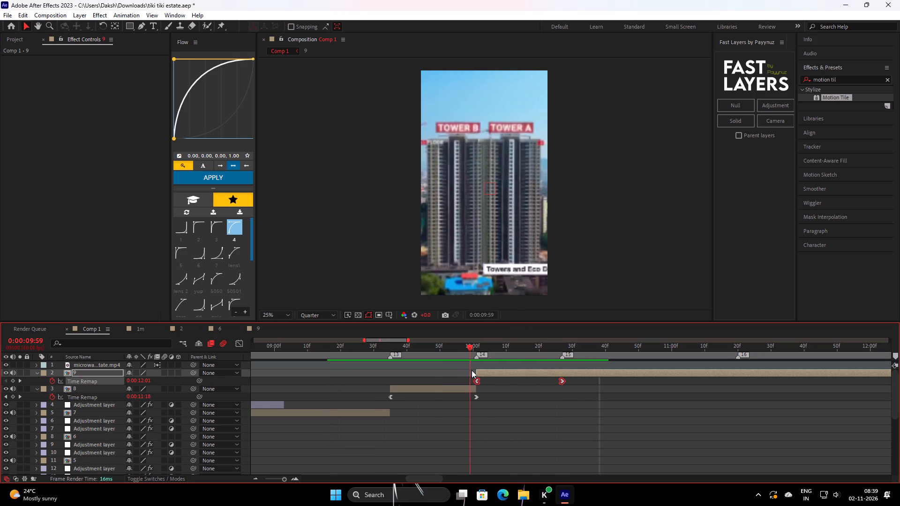
left_click_drag(472, 370, 476, 369)
left_click(480, 384)
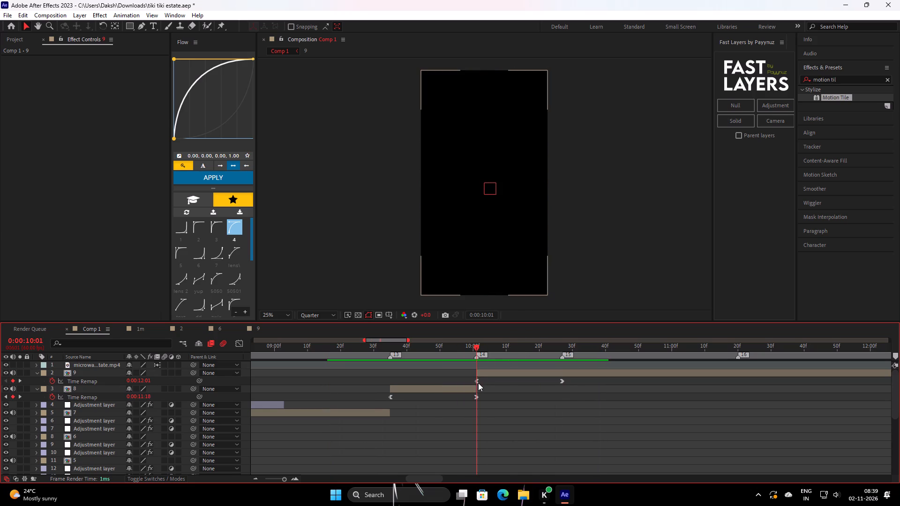
double_click(478, 383)
left_click(412, 241)
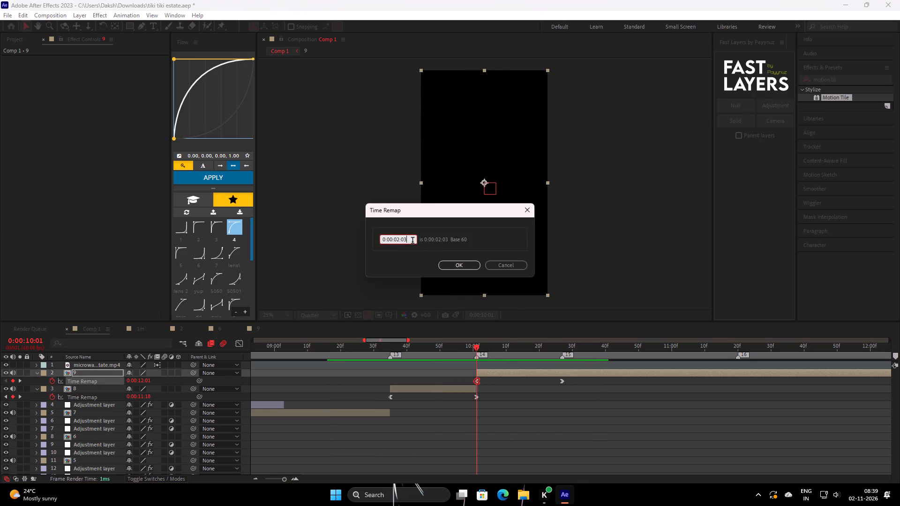
key("BackSpace")
key("4")
key("Return")
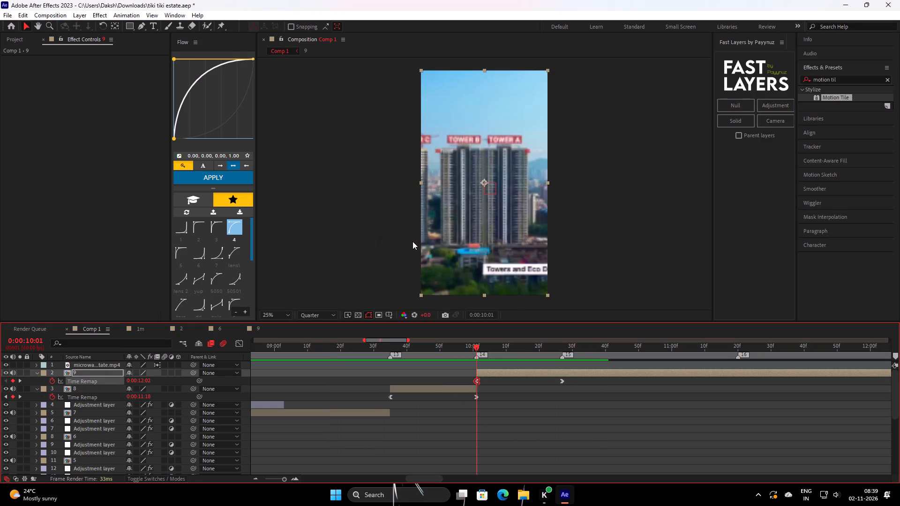
Preview and scrub the cut from clip 8 to clip 9 to check the zoom-out's timing and continuity between markers 13 and 15.
key("space")
key("space")
left_click_drag(534, 350, 336, 407)
key("space")
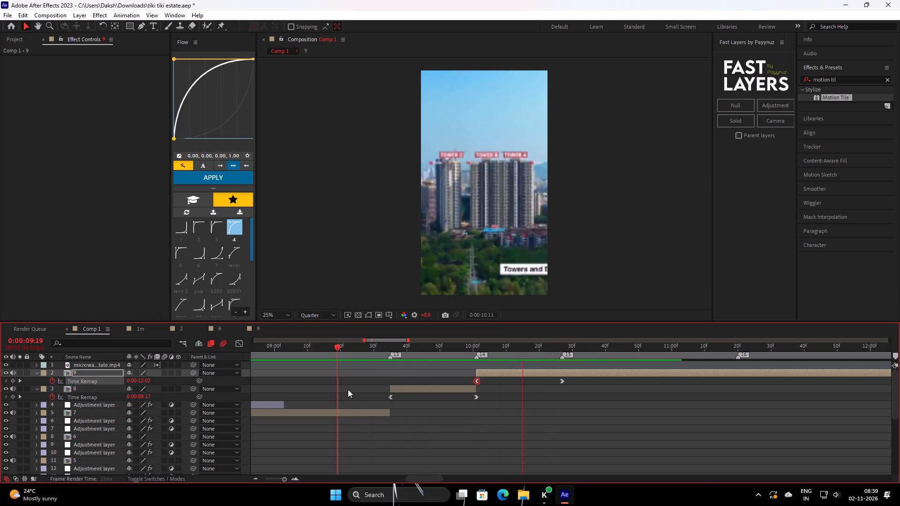
key("space")
left_click_drag(507, 353, 360, 402)
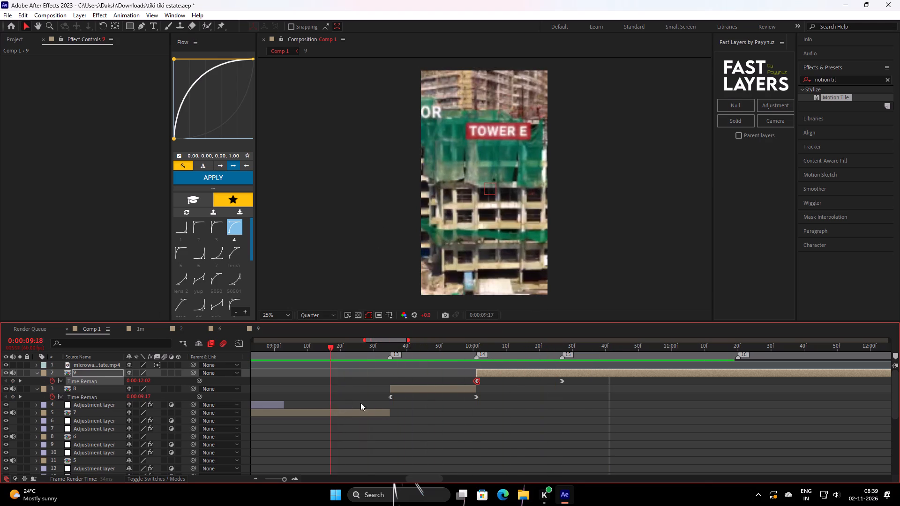
left_click_drag(360, 402, 463, 378)
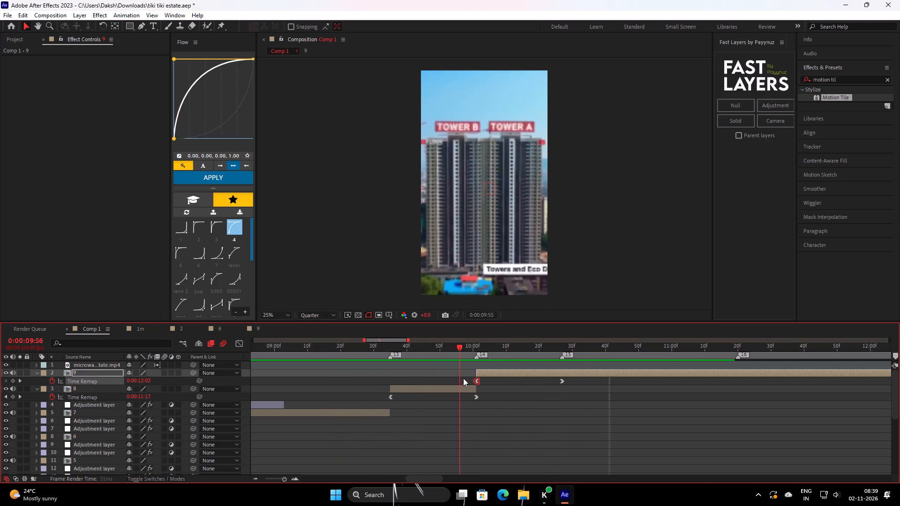
left_click_drag(463, 378, 426, 386)
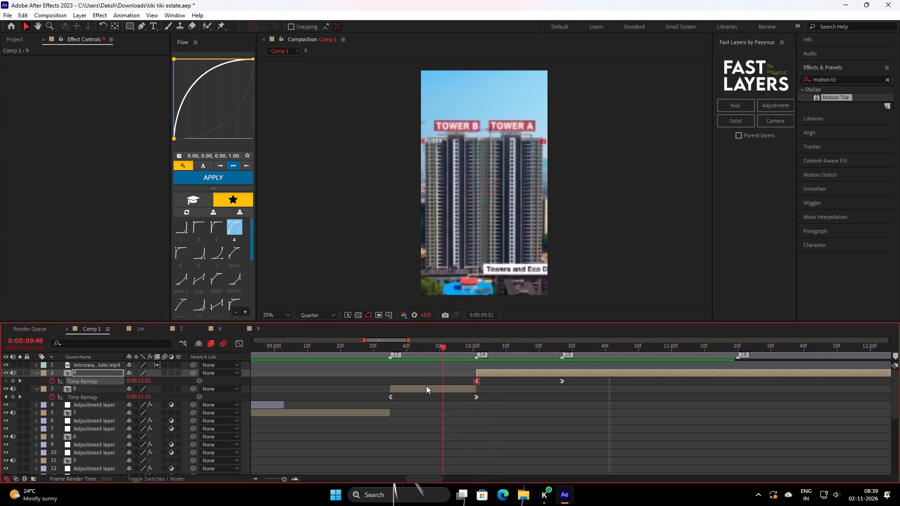
left_click_drag(426, 386, 519, 381)
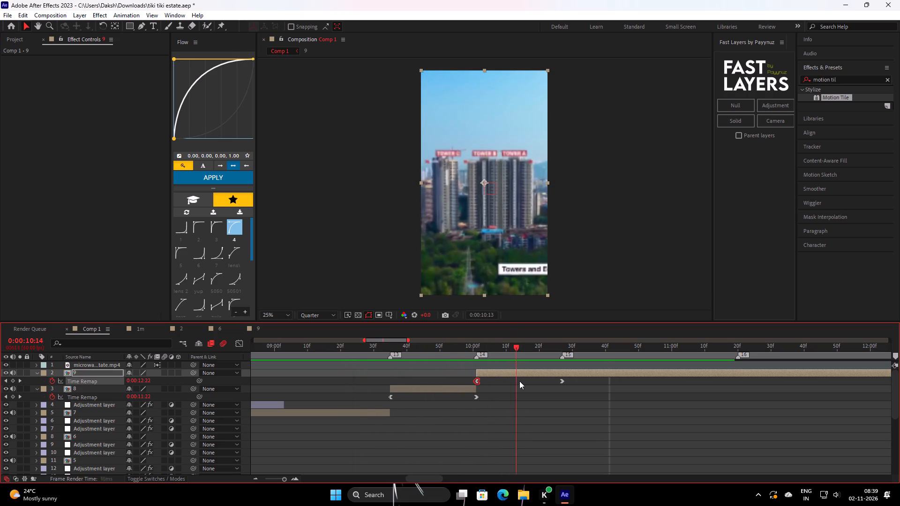
left_click_drag(519, 381, 367, 388)
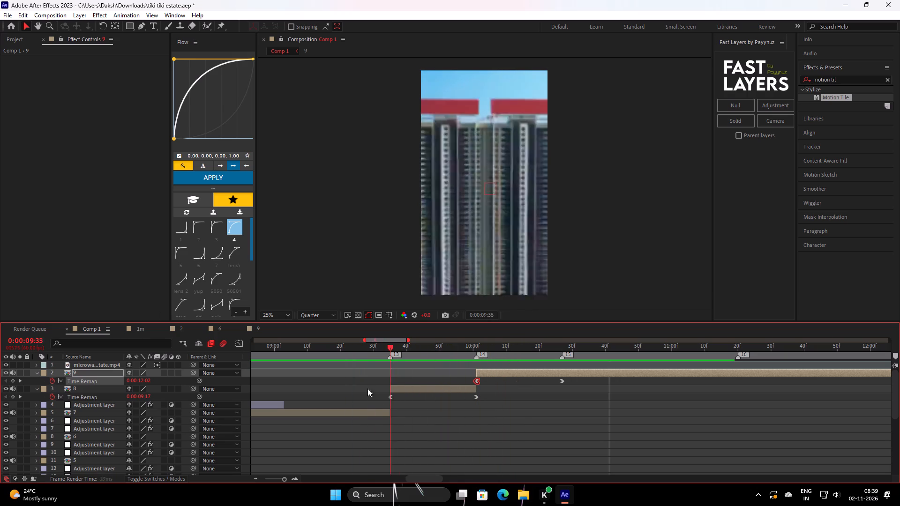
left_click_drag(367, 388, 388, 395)
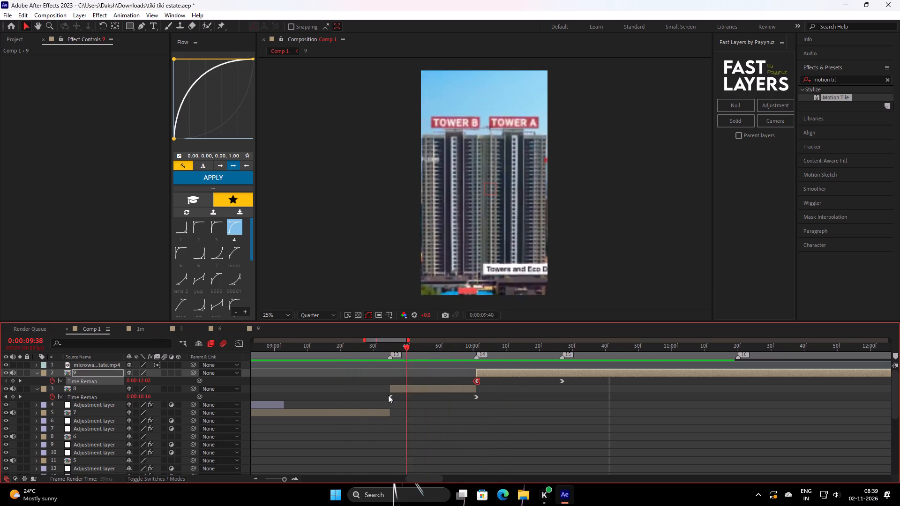
left_click_drag(388, 395, 434, 389)
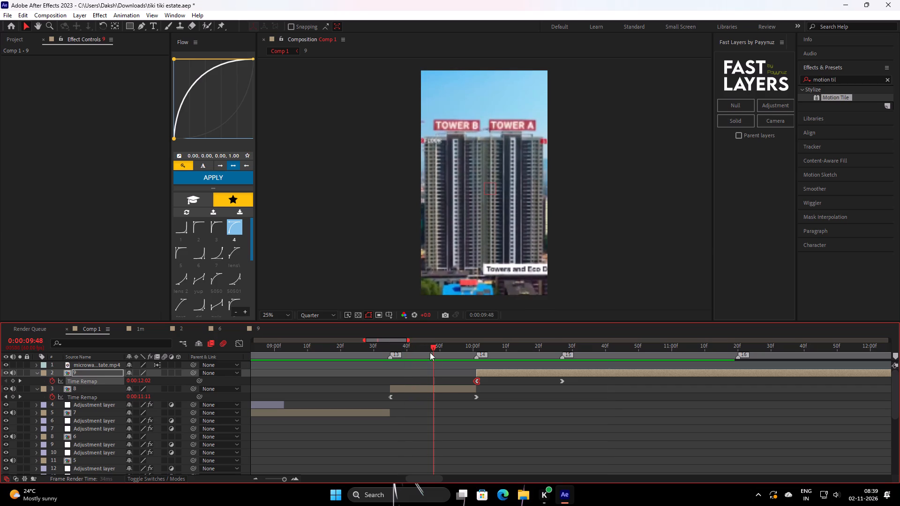
left_click_drag(429, 354, 472, 372)
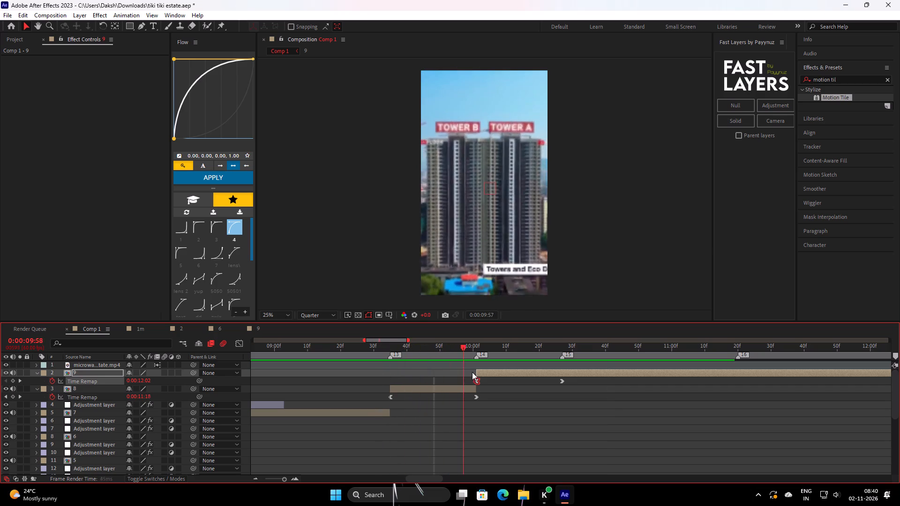
left_click_drag(472, 372, 522, 372)
left_click_drag(517, 350, 422, 380)
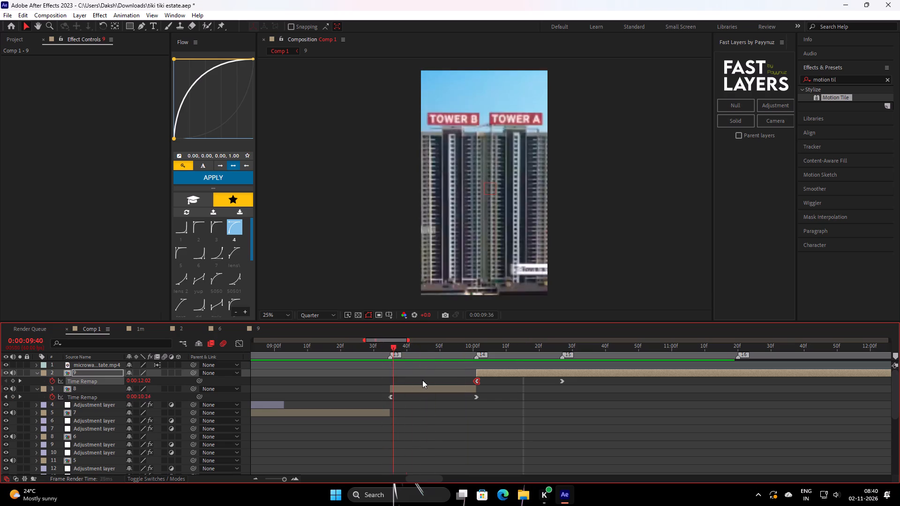
left_click_drag(422, 380, 532, 372)
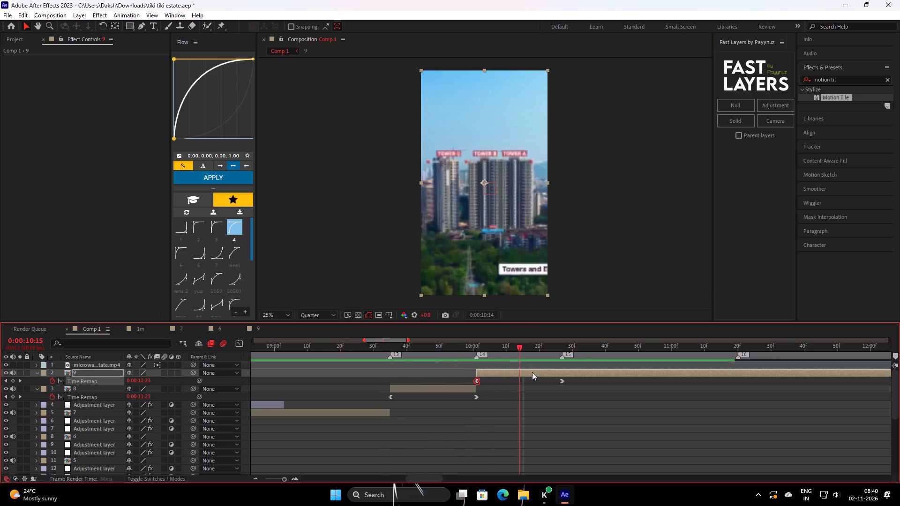
left_click_drag(532, 372, 561, 367)
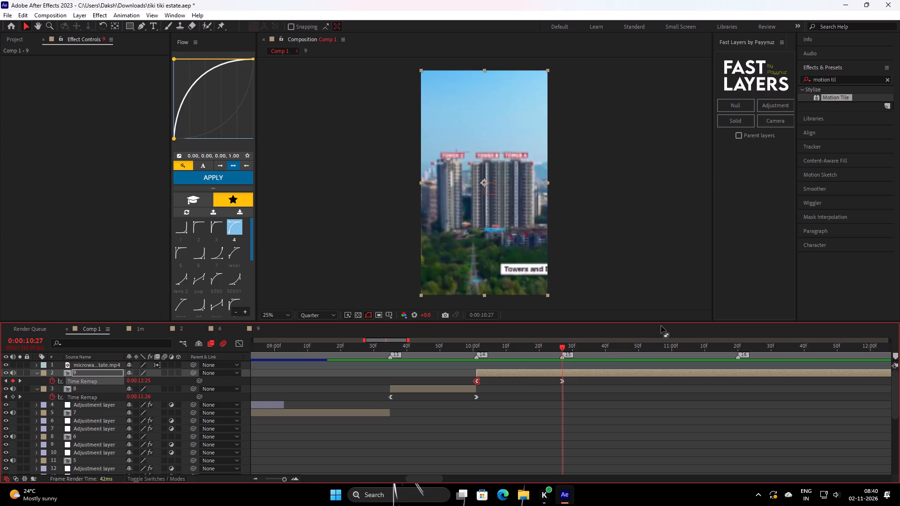
Play back the edit from the earlier shots through clip 9 to review its pacing, returning the playhead to clip 9.
left_click_drag(551, 346, 73, 388)
key("space")
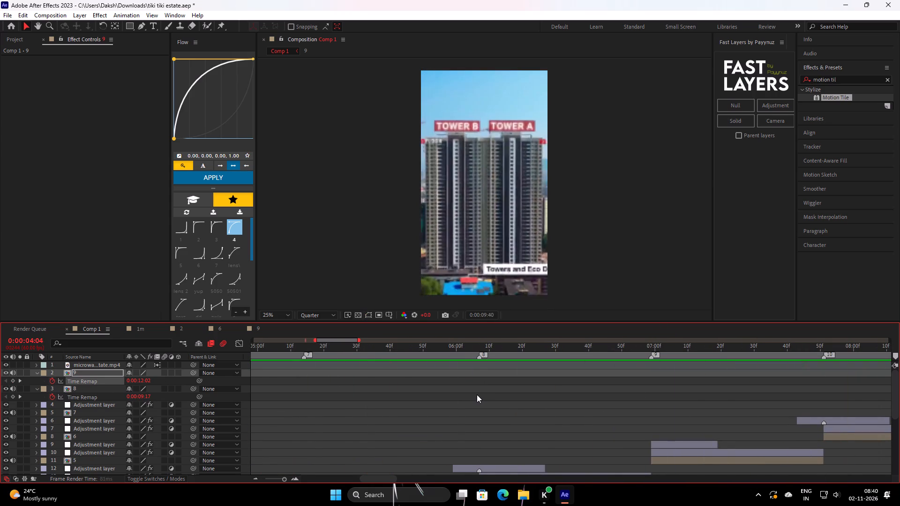
key("space")
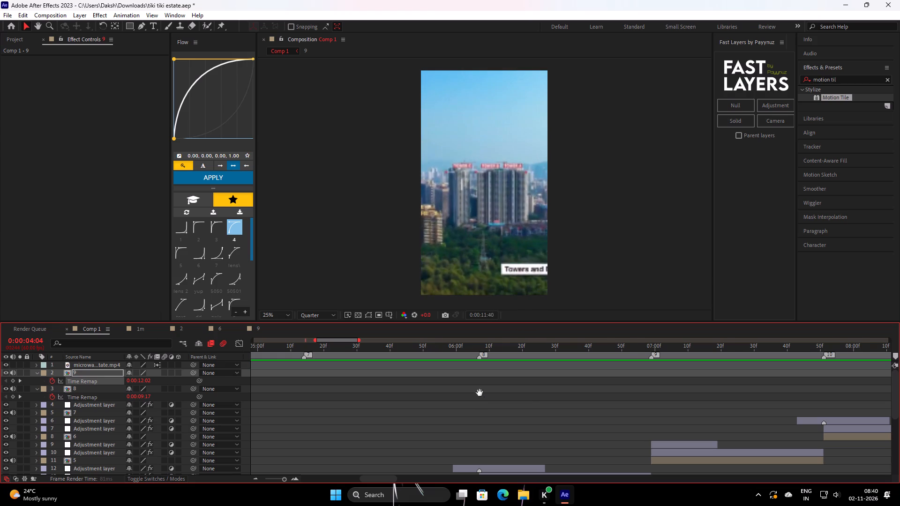
left_click_drag(548, 352, 711, 382)
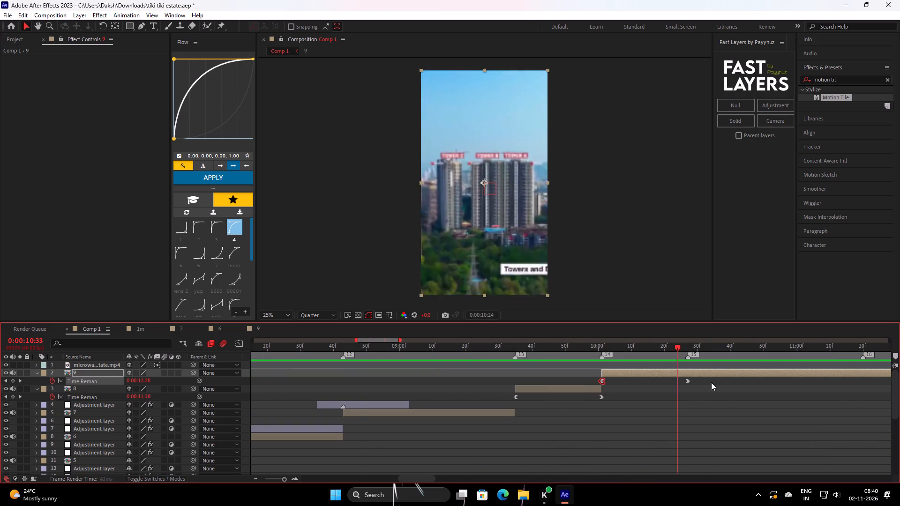
left_click_drag(711, 382, 361, 402)
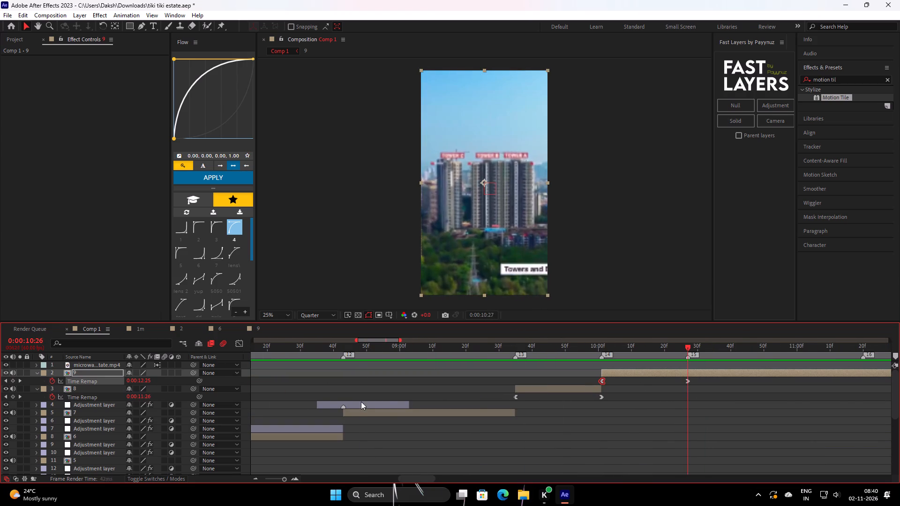
left_click_drag(361, 402, 285, 383)
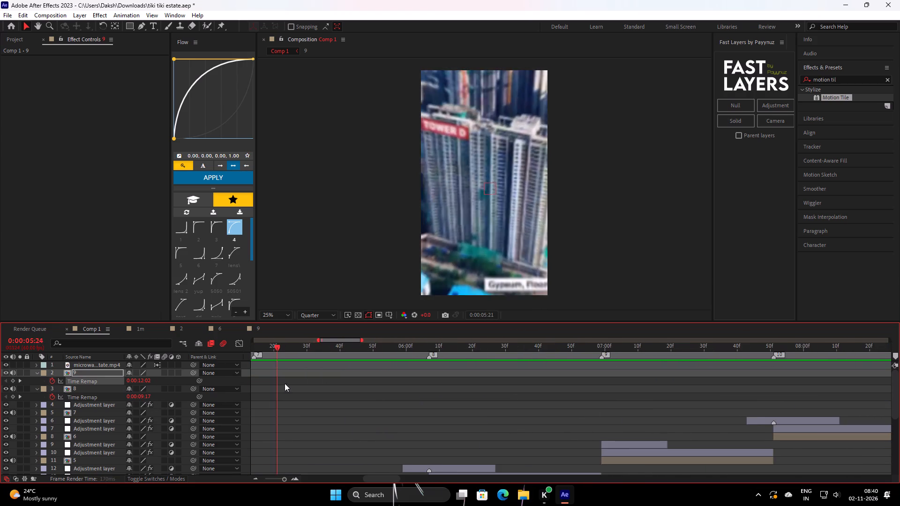
left_click_drag(285, 383, 262, 404)
key("space")
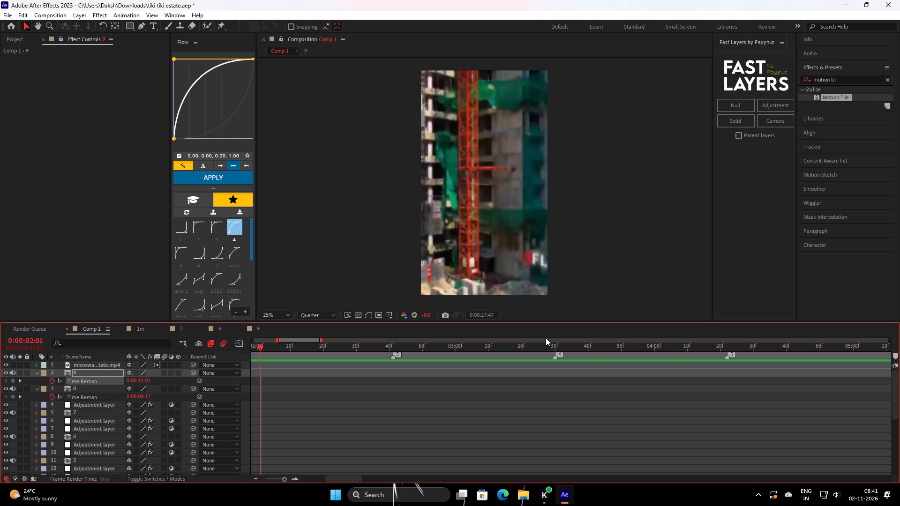
key("space")
left_click_drag(574, 352, 481, 364)
left_click_drag(510, 353, 214, 396)
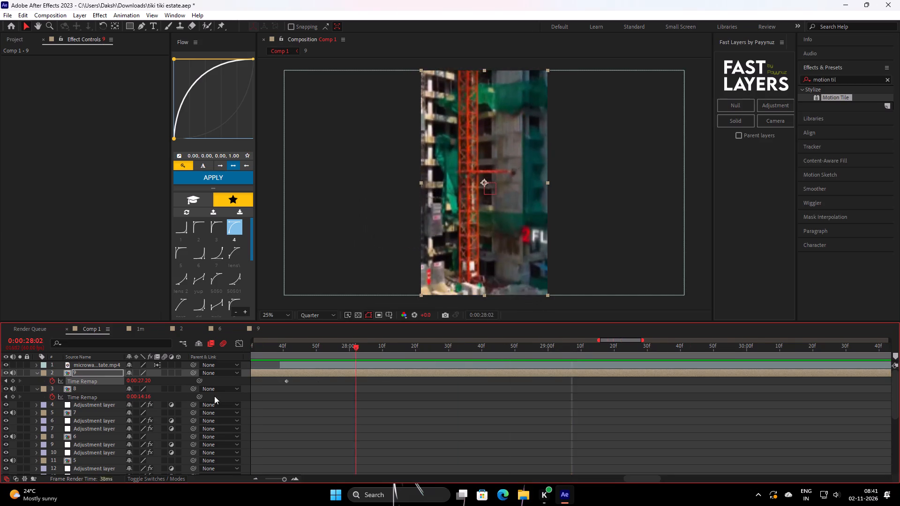
left_click_drag(214, 396, 66, 399)
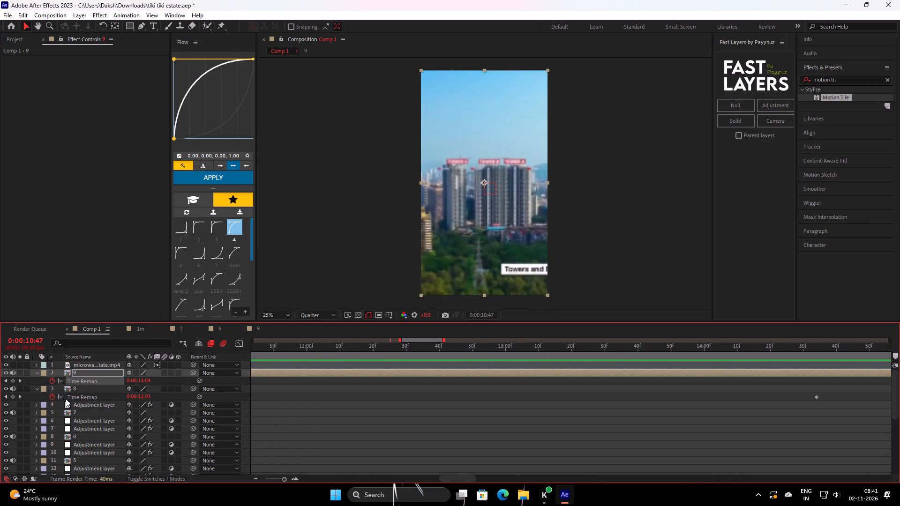
Play back the edit from the earlier shots and again from near the start to review its pacing through clip 9.
left_click_drag(66, 399, 172, 394)
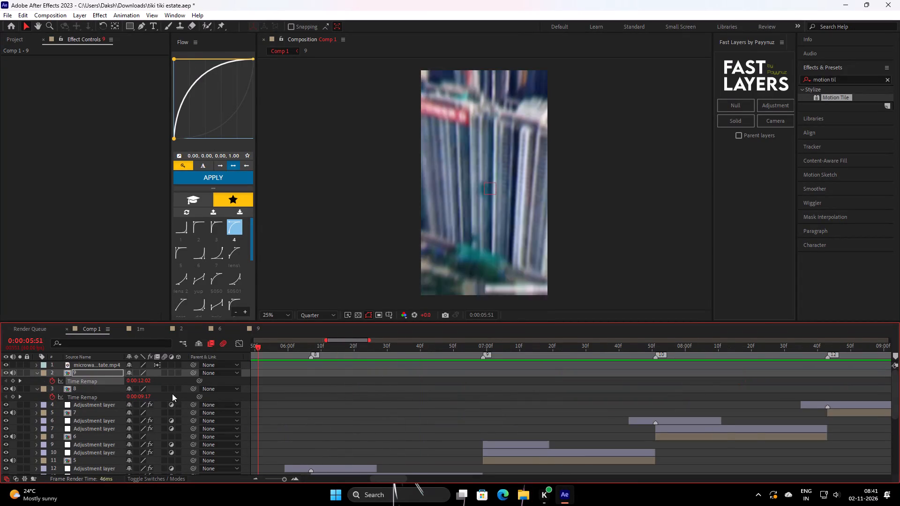
left_click_drag(172, 394, 159, 394)
key("space")
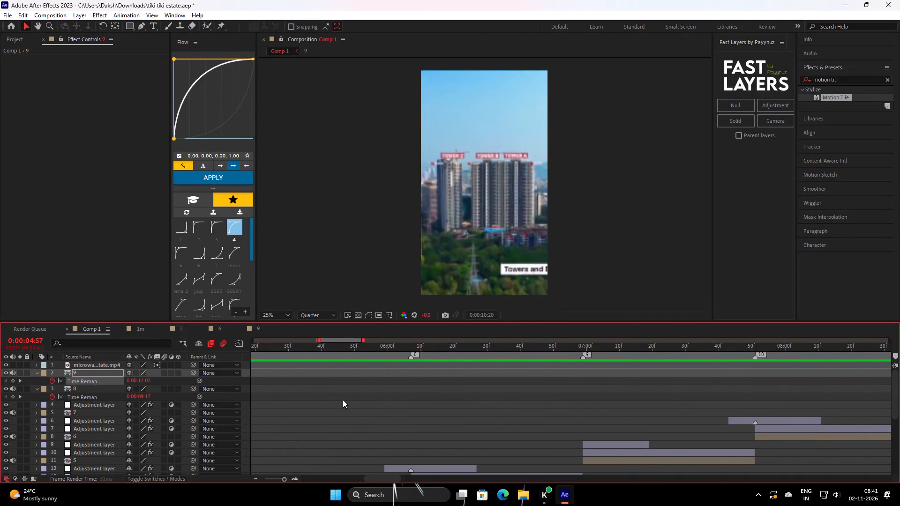
key("space")
left_click_drag(480, 350, 345, 364)
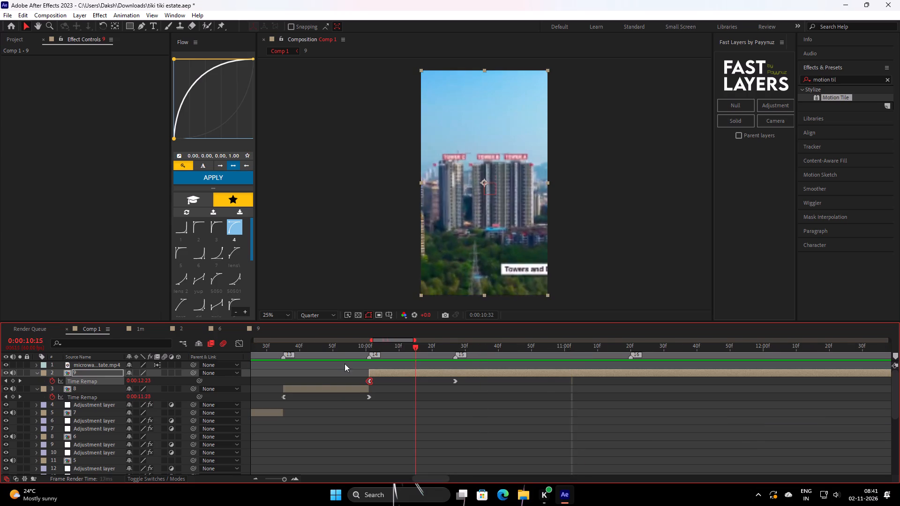
left_click_drag(345, 364, 128, 370)
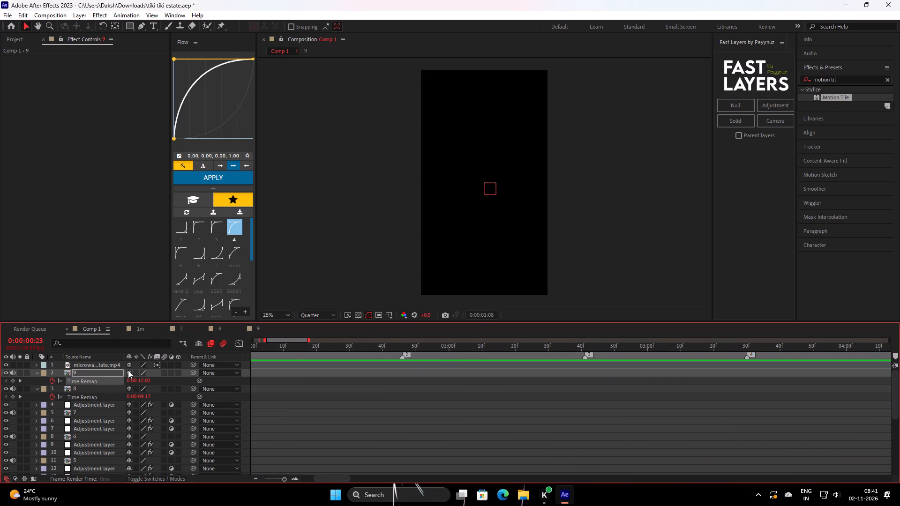
key("space")
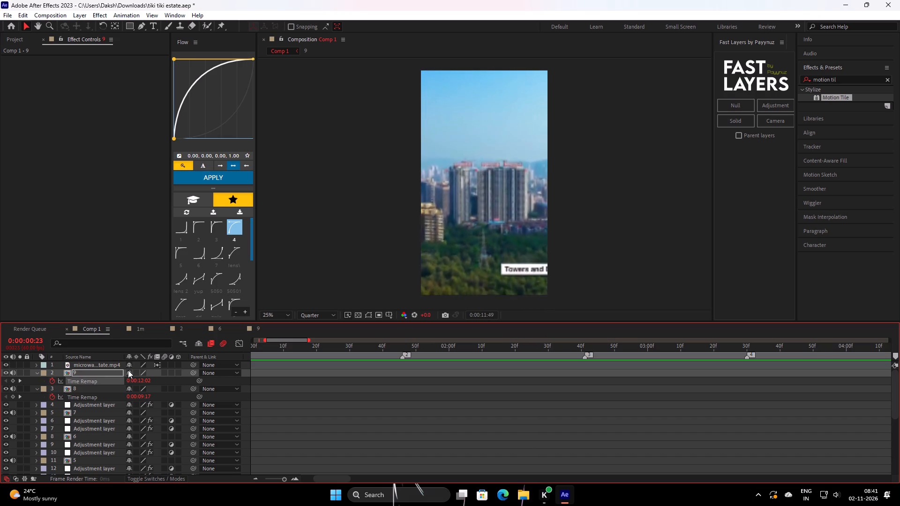
key("space")
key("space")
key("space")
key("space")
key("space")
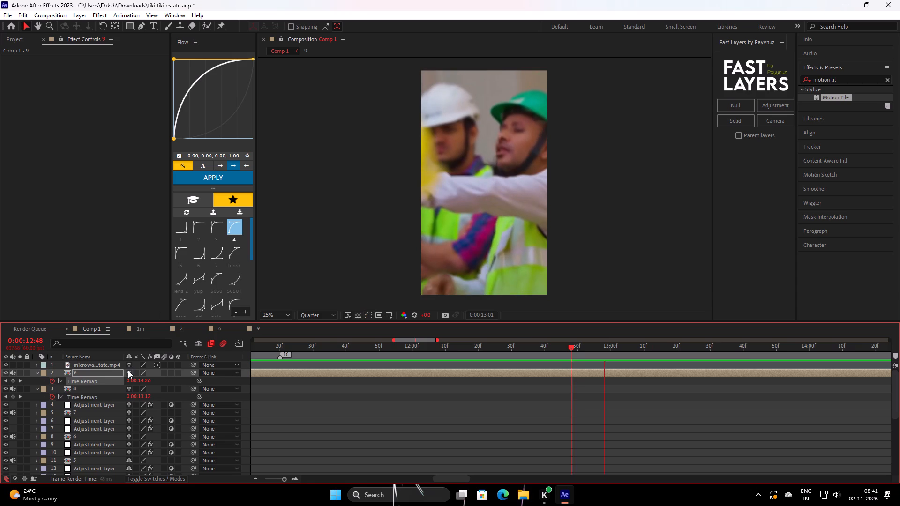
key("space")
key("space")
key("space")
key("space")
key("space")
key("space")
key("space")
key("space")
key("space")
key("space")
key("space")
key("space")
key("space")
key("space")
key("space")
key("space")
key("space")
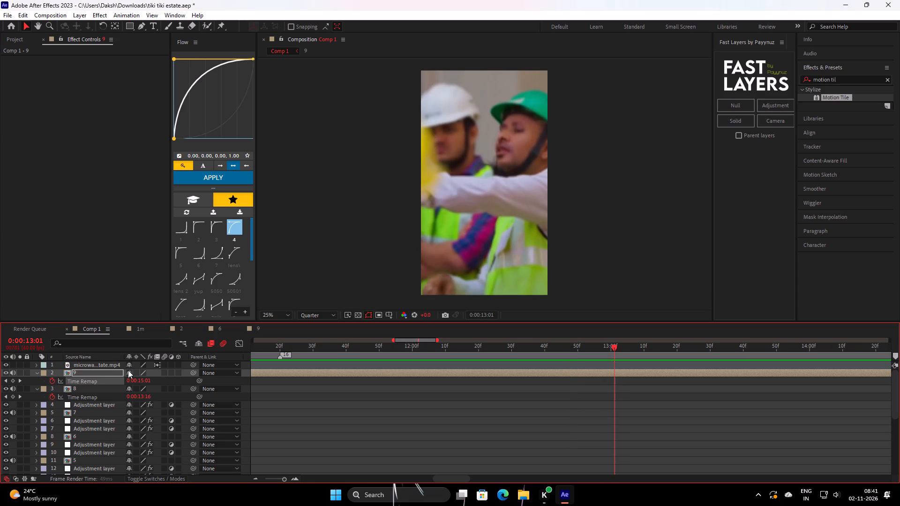
Play and scrub clip 9's footage beyond marker 16, between about 0:00:12:41 and 0:00:14:15, to examine the shots it contains.
key("space")
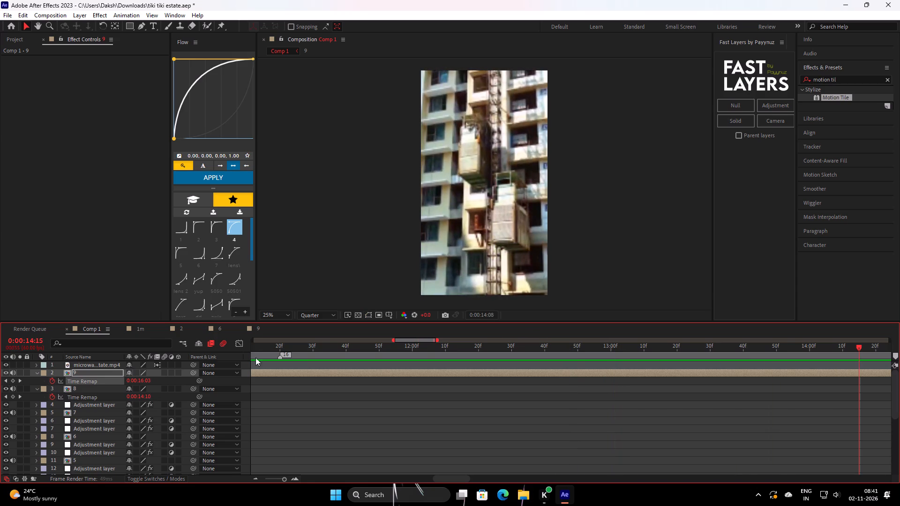
left_click_drag(569, 350, 555, 367)
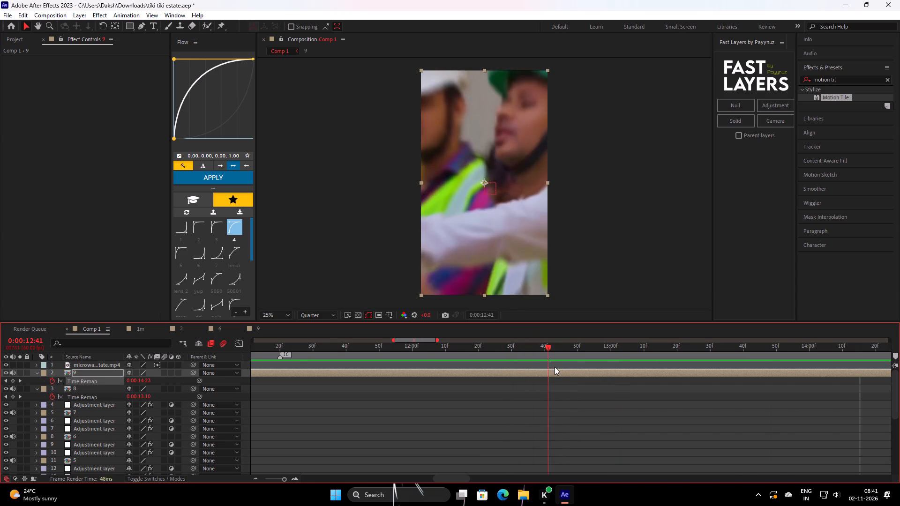
left_click_drag(555, 367, 620, 356)
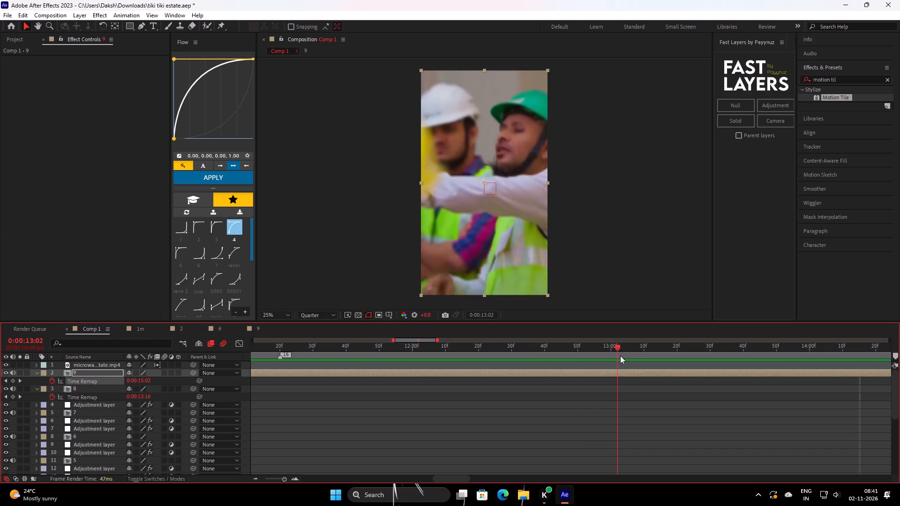
left_click_drag(620, 356, 680, 367)
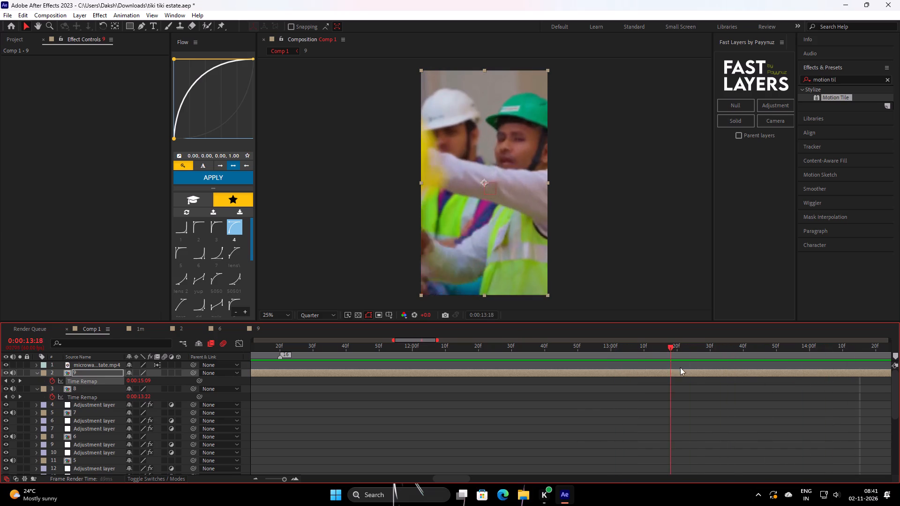
left_click_drag(680, 367, 773, 362)
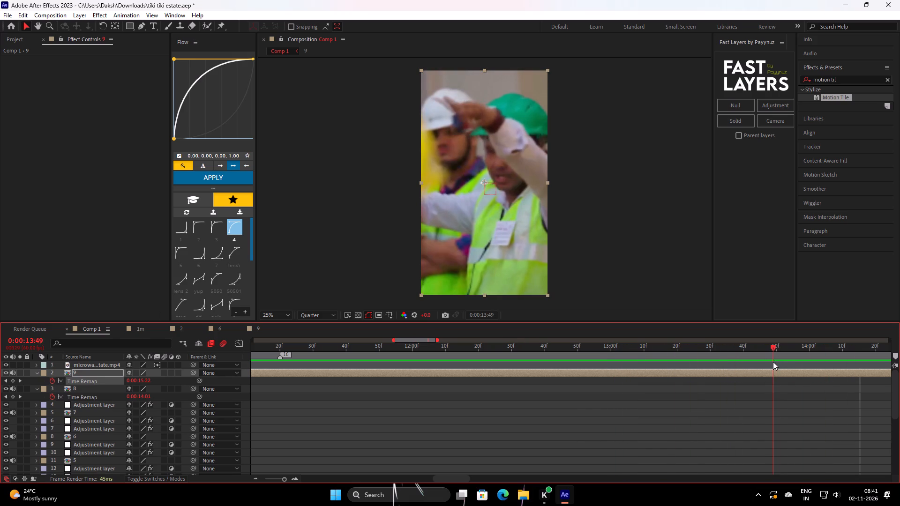
left_click_drag(773, 362, 777, 361)
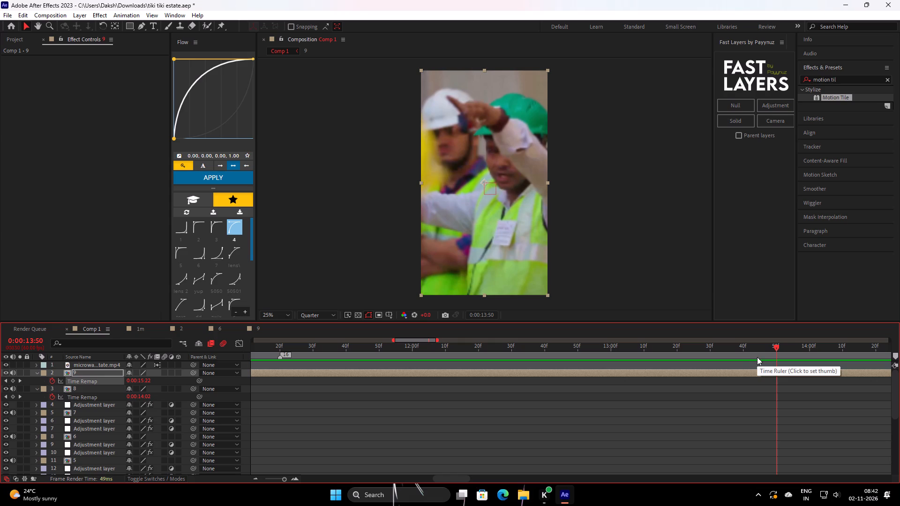
Play back Comp 1 from the start through clip 9 and scrub the cut around marker 14 to check its continuity.
left_click_drag(763, 354, 328, 385)
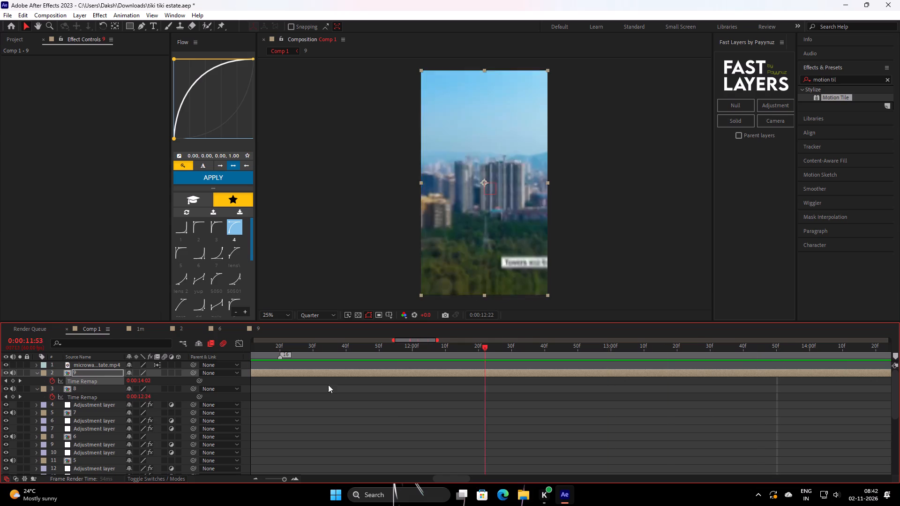
left_click_drag(328, 385, 87, 373)
key("space")
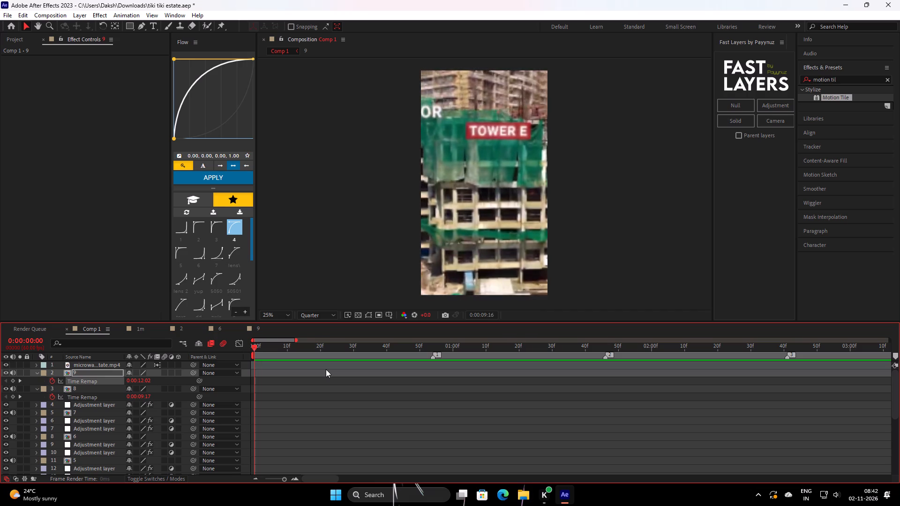
key("space")
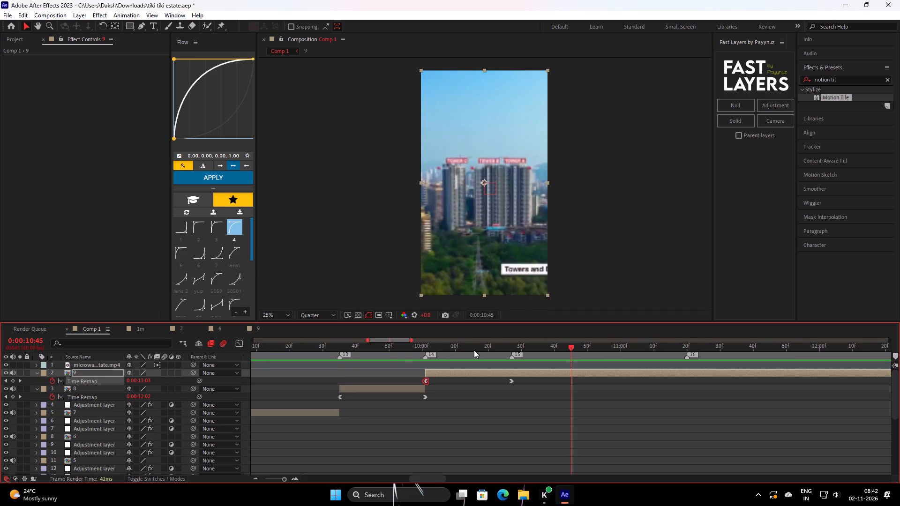
left_click_drag(533, 350, 337, 387)
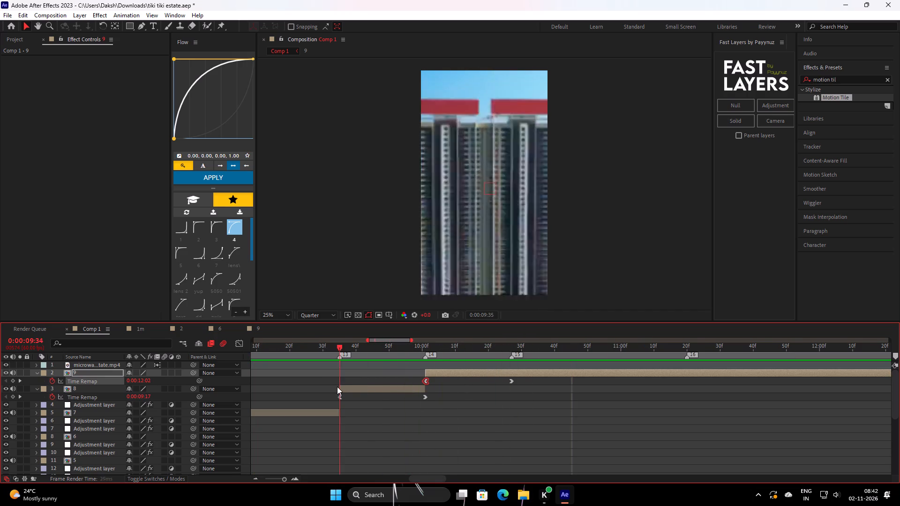
left_click_drag(337, 387, 442, 361)
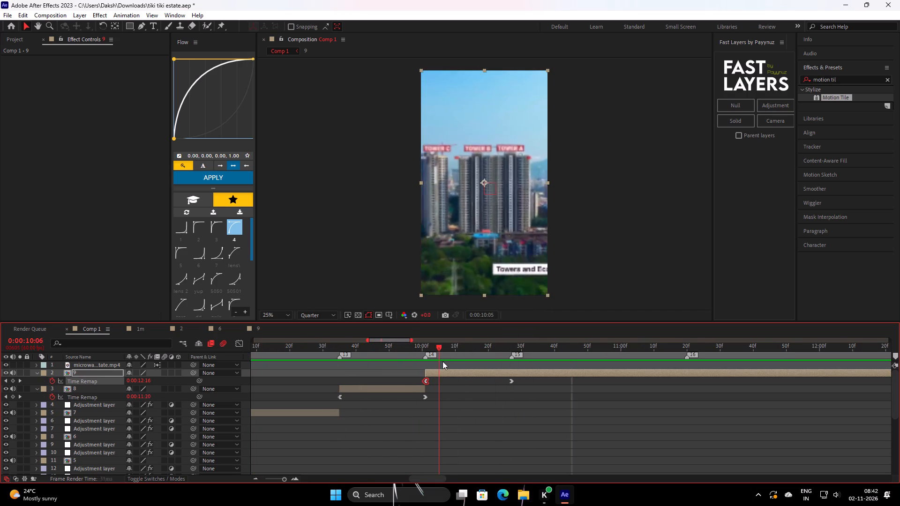
left_click_drag(442, 361, 448, 359)
Apply the 0.00, 0.00, 0.00, 1.00 Flow curve to both Position keyframes inside precomp 9 and return to Comp 1.
double_click(470, 372)
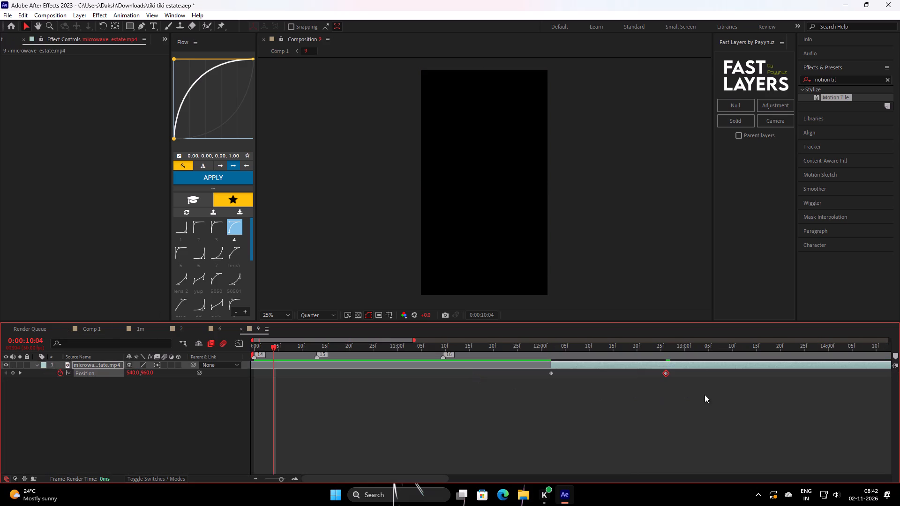
left_click_drag(724, 390, 532, 354)
left_click(216, 178)
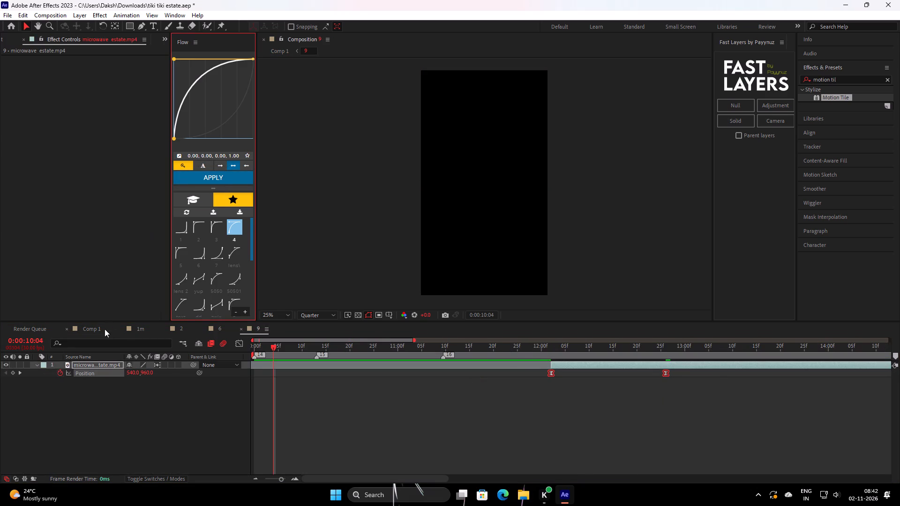
left_click(127, 331)
left_click(86, 329)
Preview and scrub the cut from clip 8 to clip 9 between markers 13 and 15 to check its motion.
left_click_drag(451, 350, 436, 357)
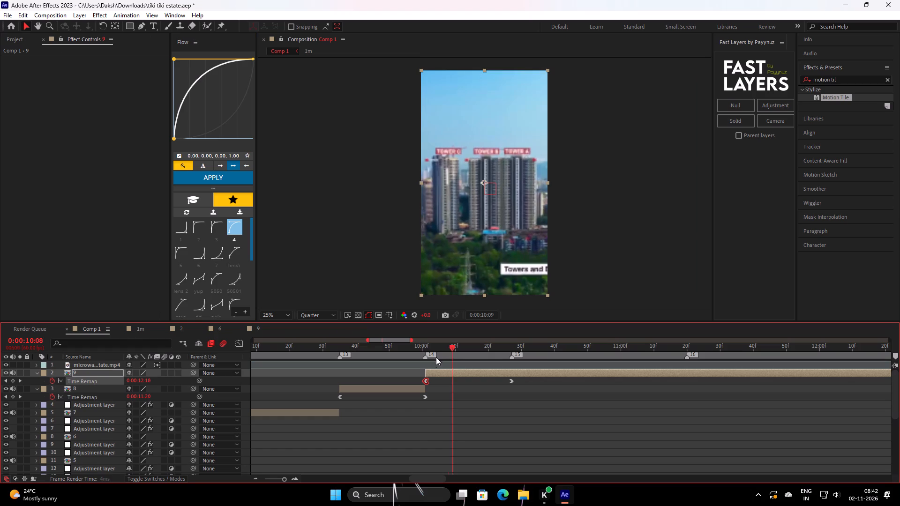
left_click_drag(436, 357, 310, 382)
key("space")
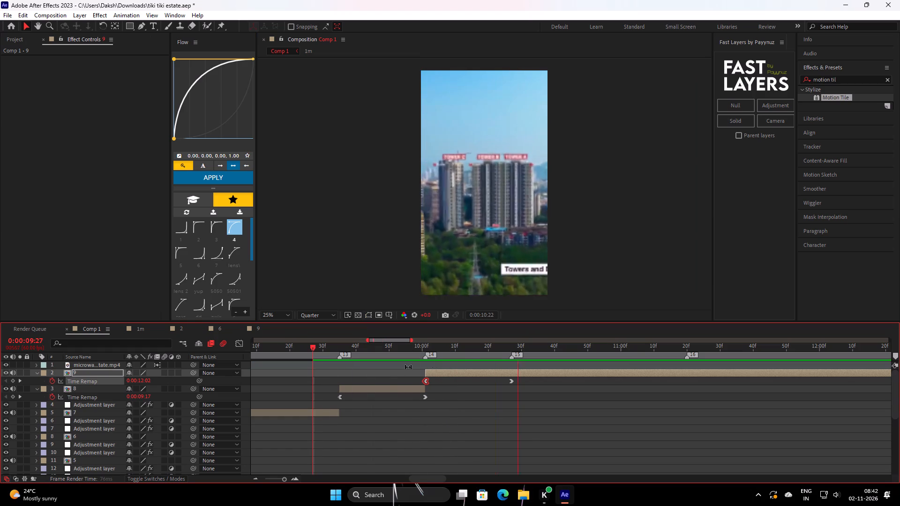
key("space")
left_click_drag(465, 349, 406, 381)
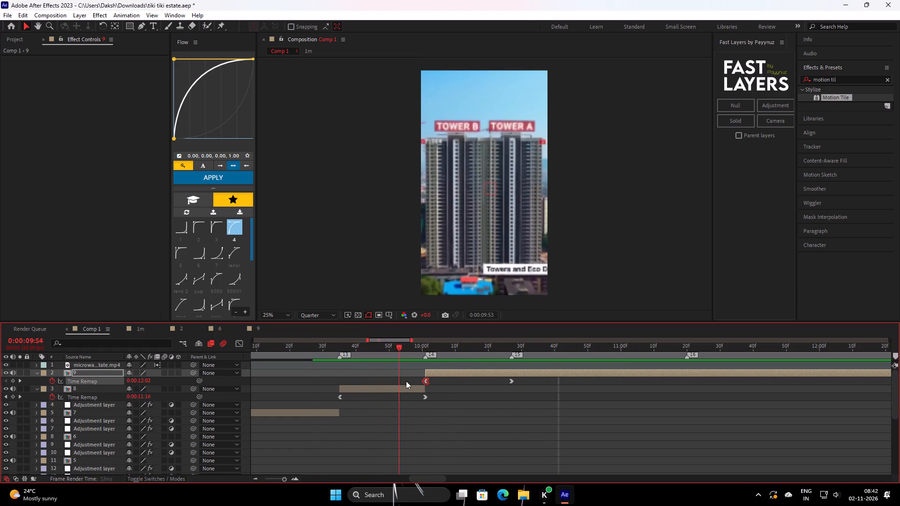
left_click_drag(406, 381, 444, 369)
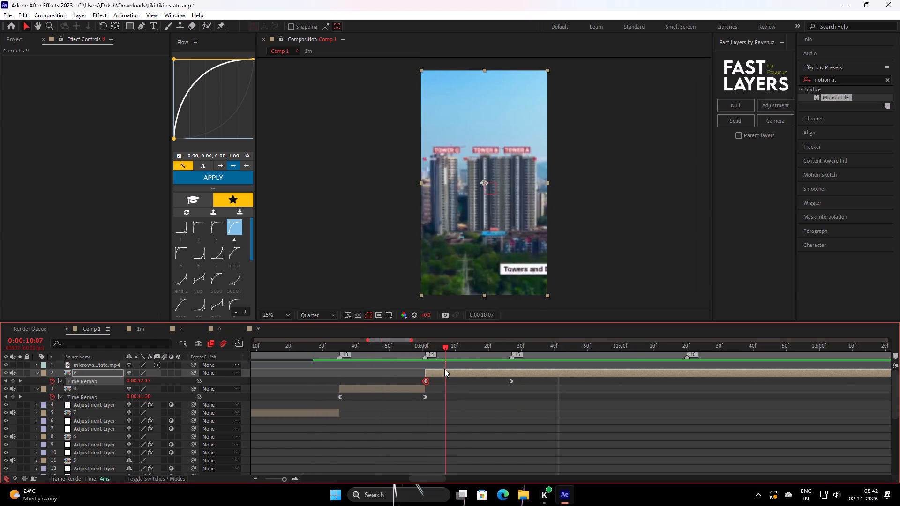
left_click_drag(444, 369, 334, 406)
key("space")
key("space")
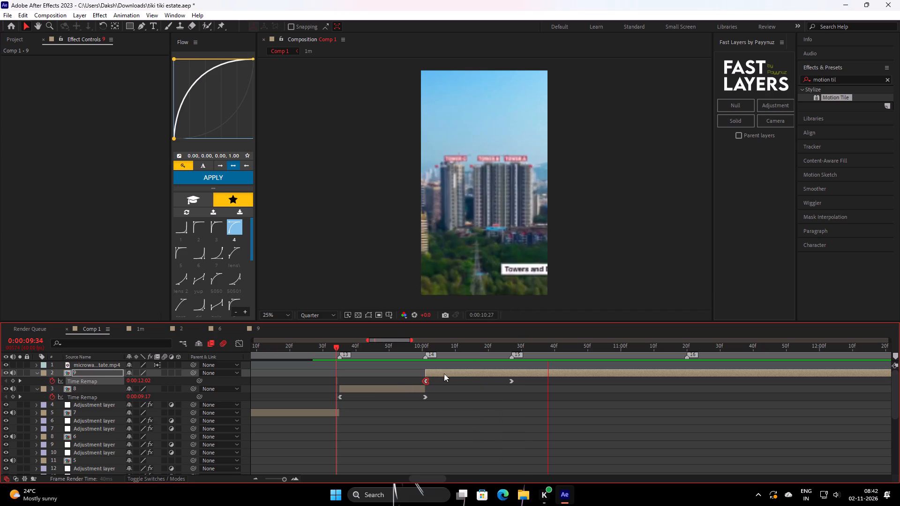
Split clip 9 at marker 15 (0:00:10:27), delete the remainder, and collapse the revealed layer properties.
left_click_drag(475, 353, 510, 391)
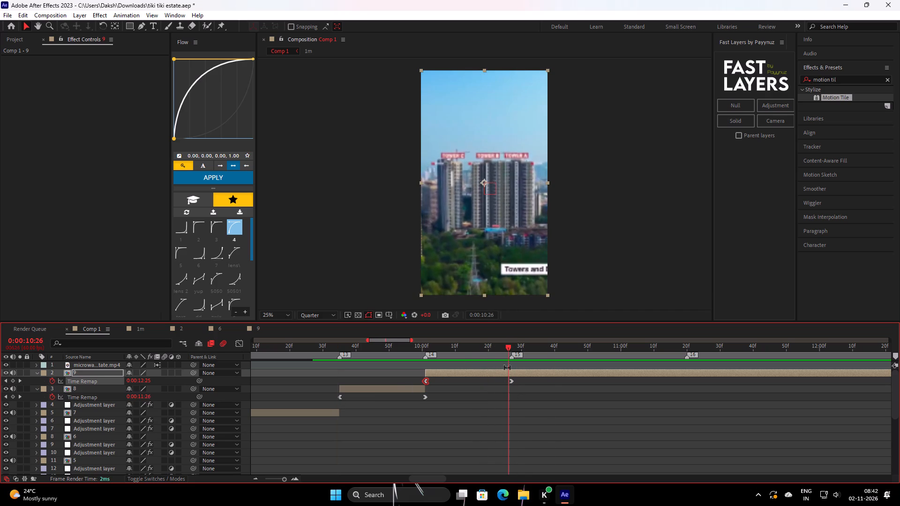
left_click_drag(506, 350, 510, 360)
key("ctrl+shift+d")
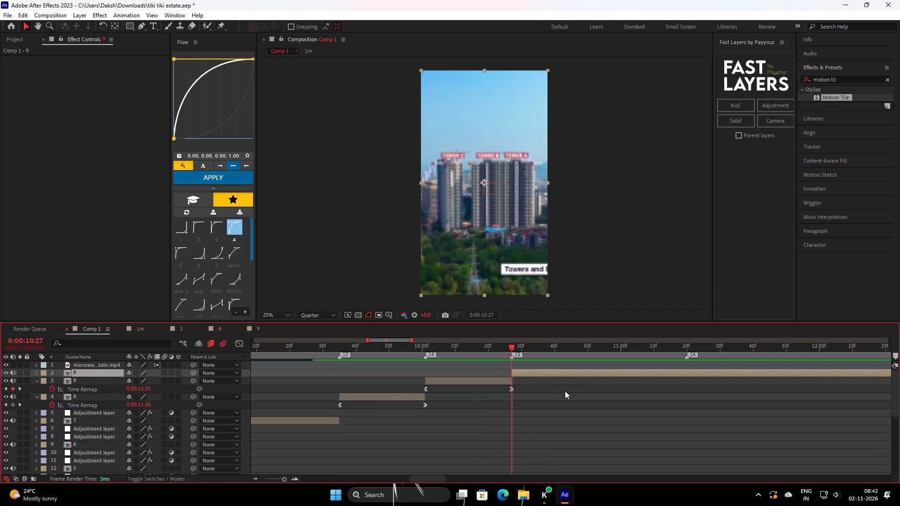
key("BackSpace")
left_click(495, 425)
type("ss")
Duplicate the Twitch adjustment layer at marker 12, stack the copy directly above clip 8 and align its layer marker with marker 13.
left_click_drag(392, 352, 370, 390)
left_click(375, 389)
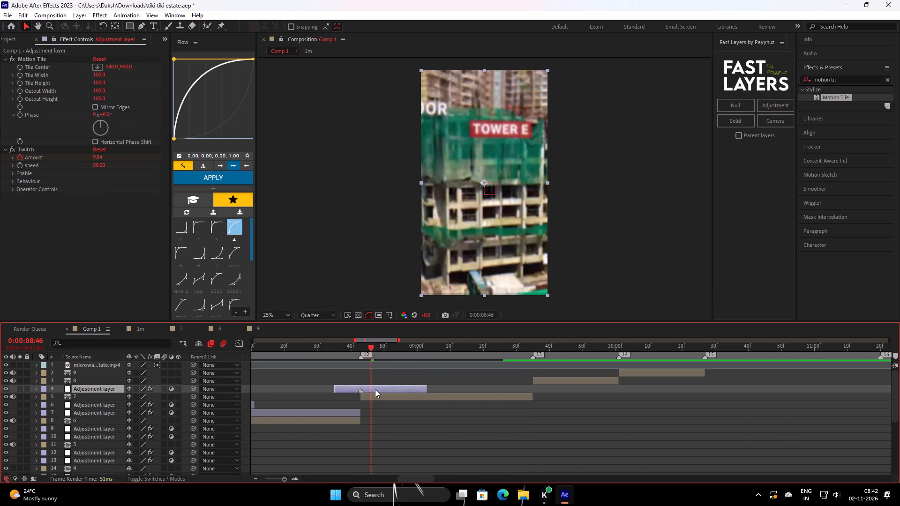
key("ctrl+d")
left_click_drag(106, 385, 107, 384)
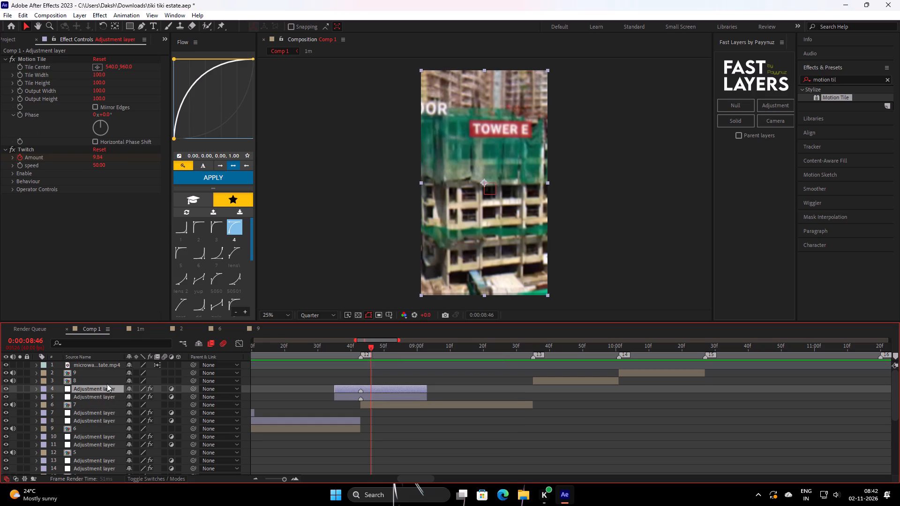
left_click_drag(107, 384, 112, 377)
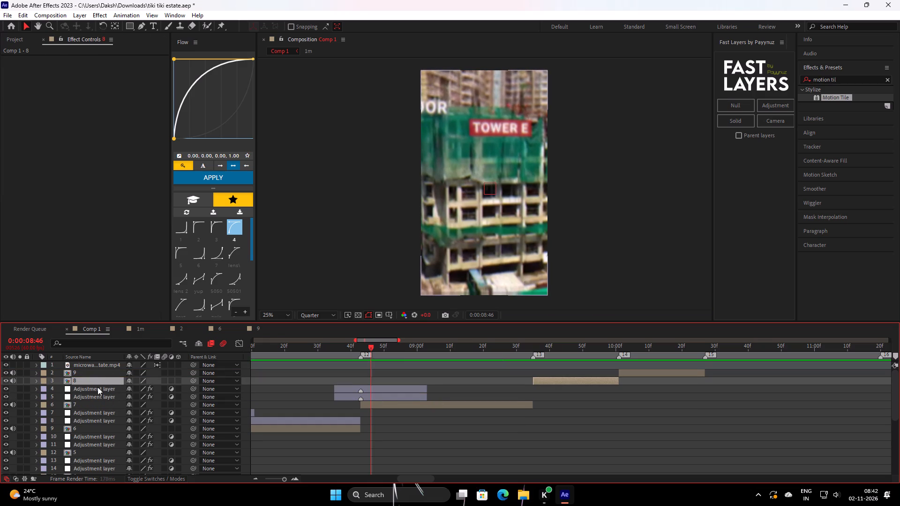
left_click_drag(99, 390, 105, 377)
left_click_drag(400, 382, 519, 401)
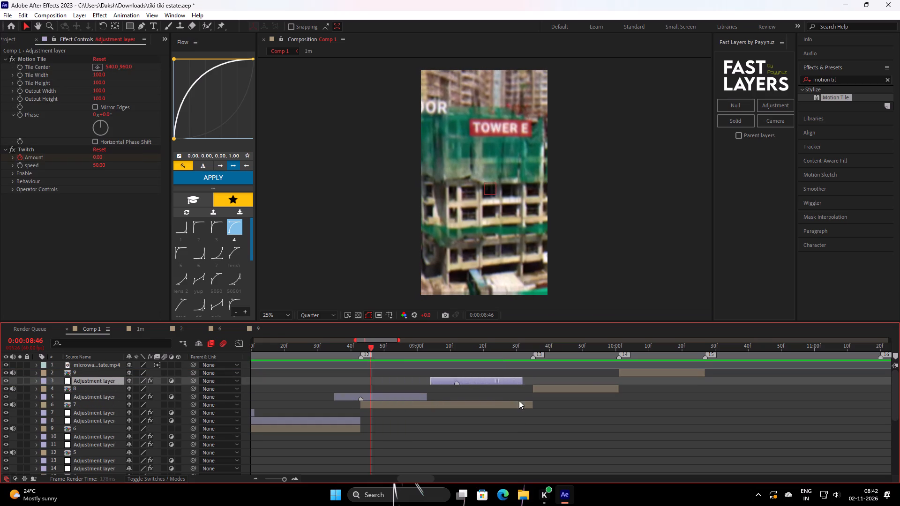
left_click_drag(519, 401, 572, 416)
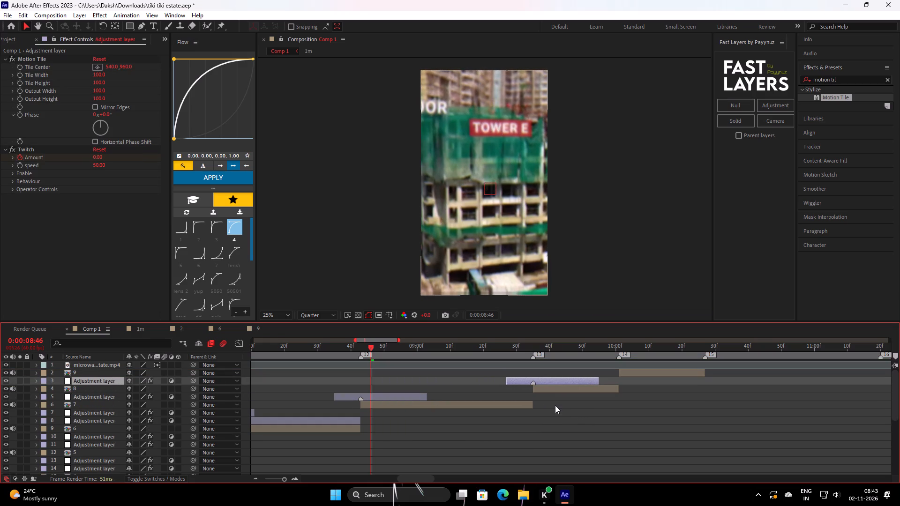
Duplicate the marker 13 Twitch adjustment layer, stack the copy above clip 9 and align its layer marker with marker 14.
key("ctrl+d")
left_click_drag(105, 378, 109, 367)
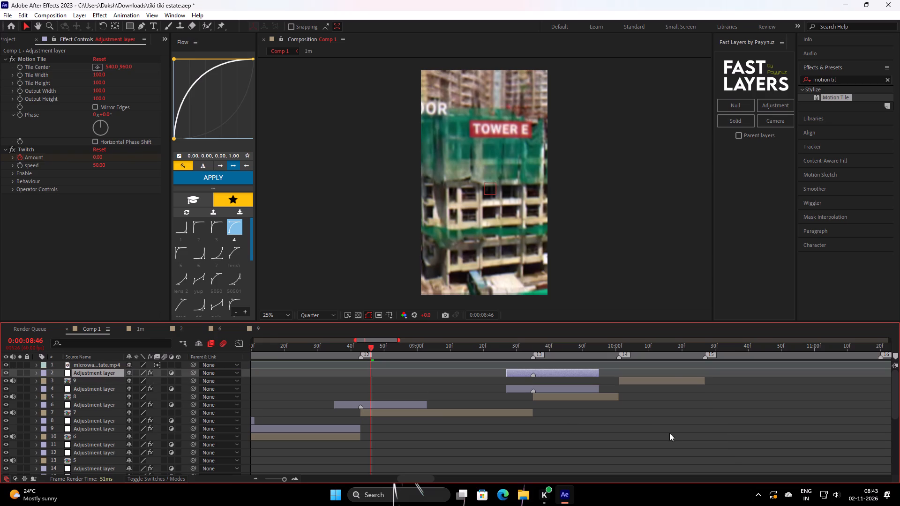
left_click_drag(555, 375, 643, 394)
Play and scrub the Twitch transitions at markers 13 and 14 to check the cuts into clips 8 and 9.
key("space")
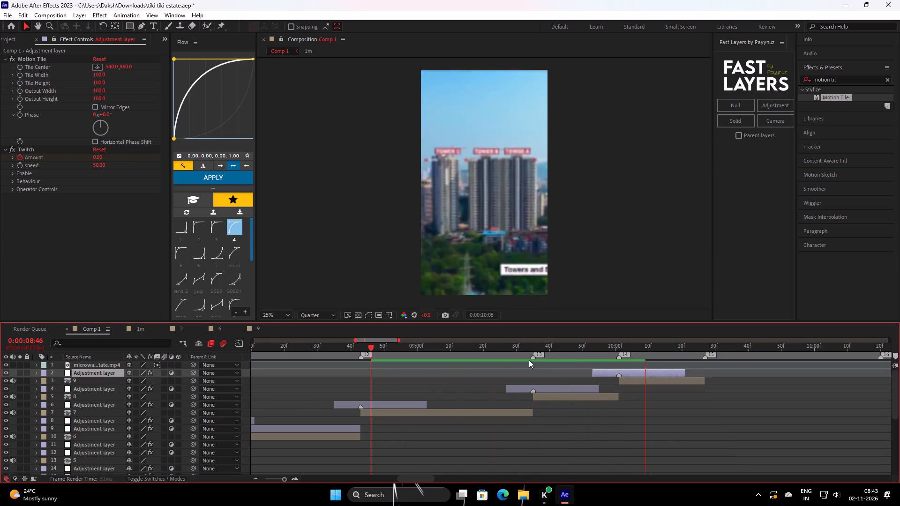
key("space")
left_click_drag(644, 348, 486, 414)
key("space")
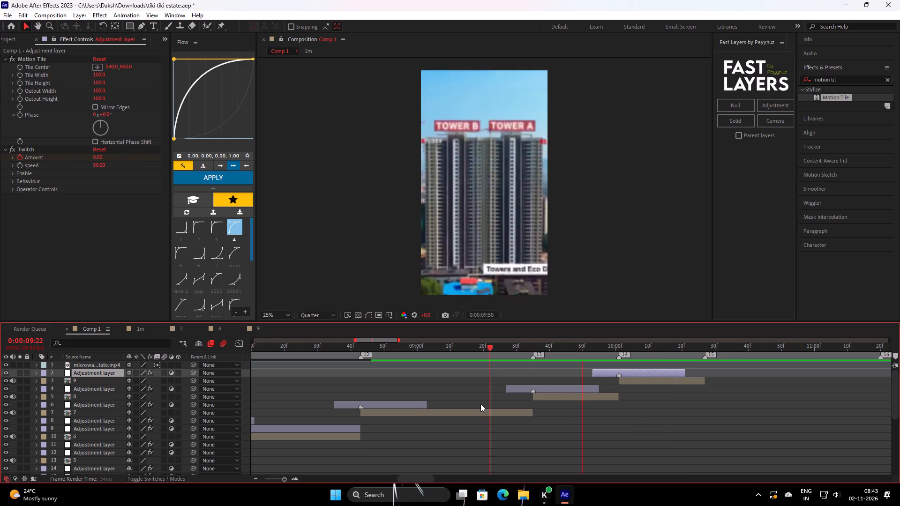
key("space")
left_click_drag(631, 352, 515, 399)
key("space")
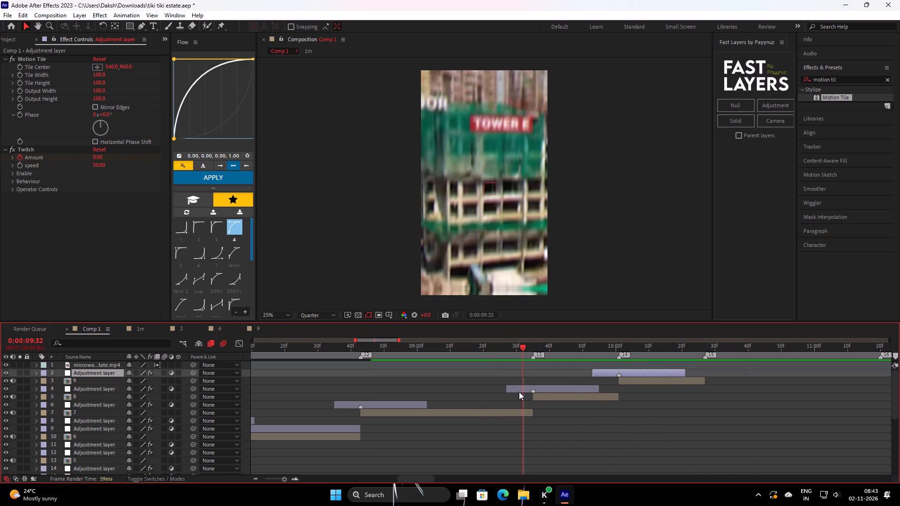
key("space")
left_click_drag(683, 356, 530, 389)
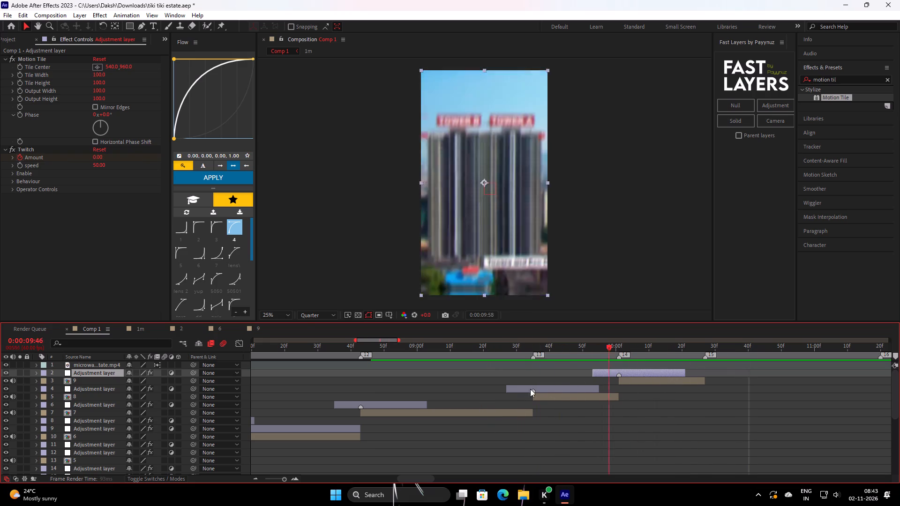
left_click_drag(530, 389, 478, 390)
Switch the preview resolution to Full and replay the clip 8 and 9 transitions between markers 12 and 15.
left_click(318, 315)
left_click(319, 339)
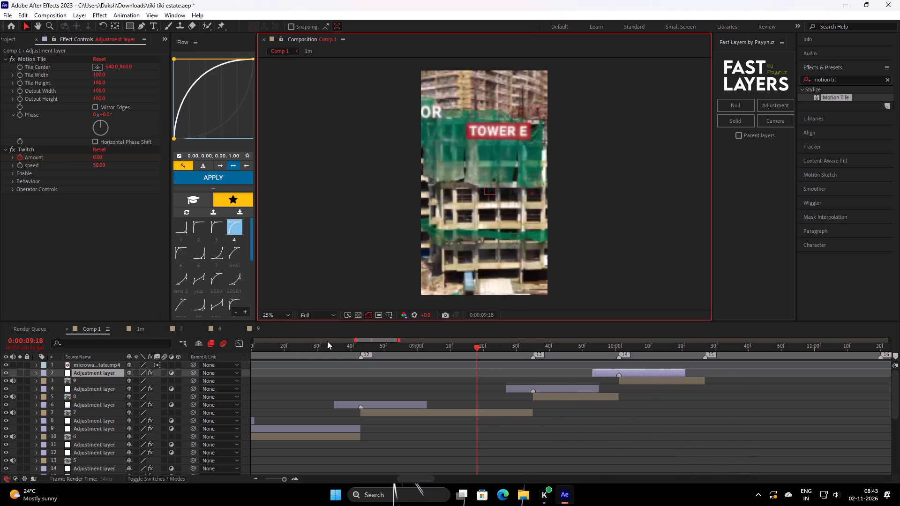
key("space")
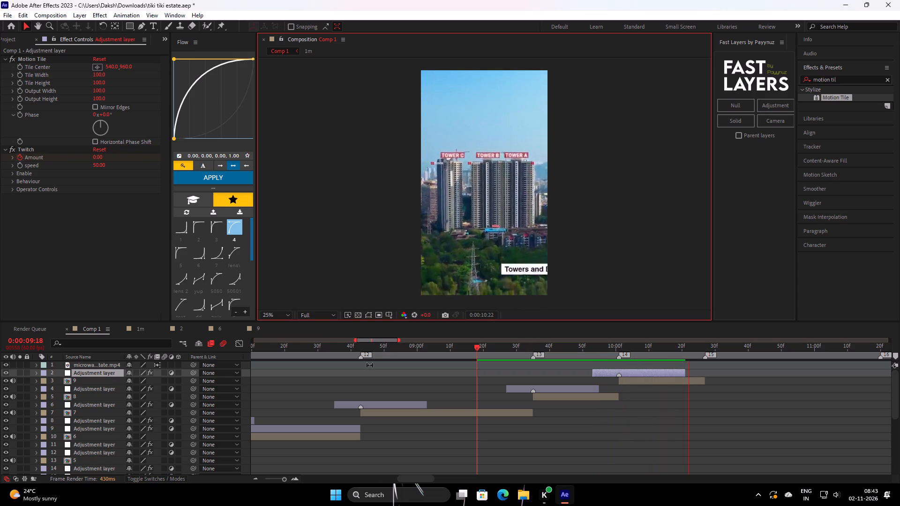
key("space")
left_click_drag(649, 350, 507, 398)
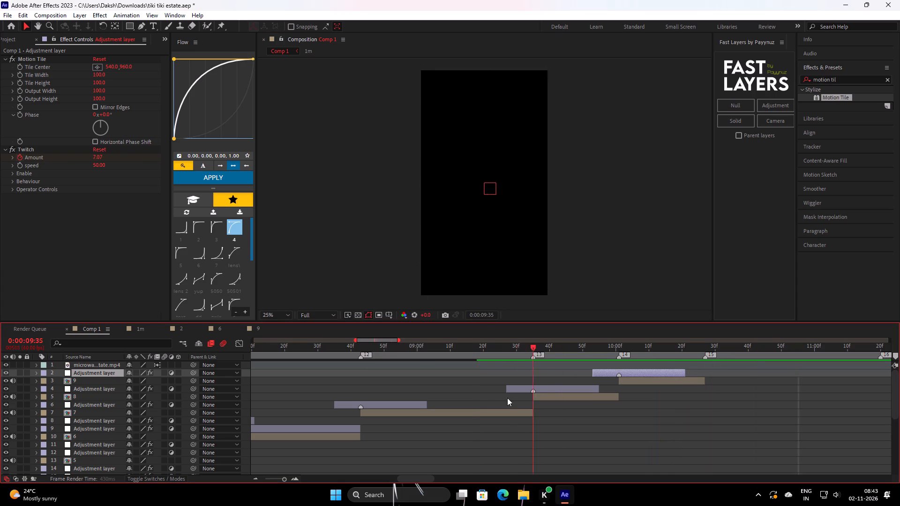
left_click_drag(507, 398, 488, 406)
key("space")
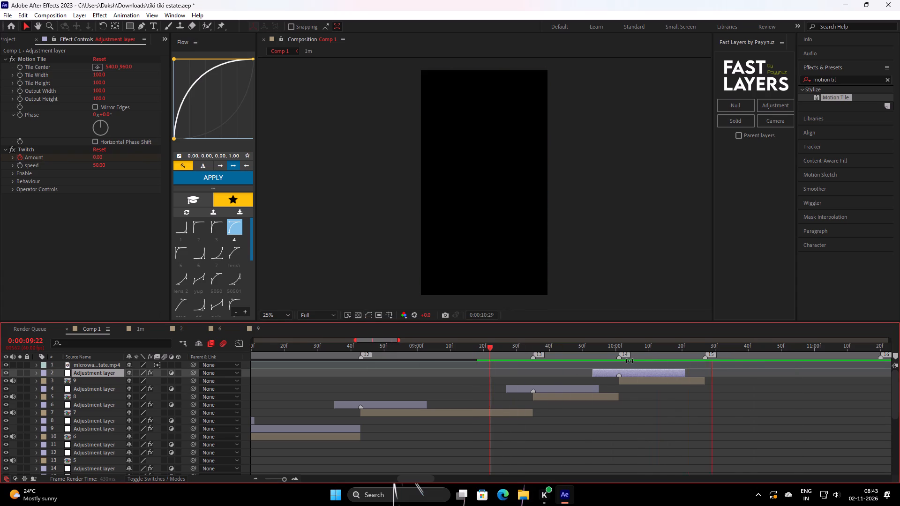
key("space")
left_click_drag(648, 349, 491, 415)
key("space")
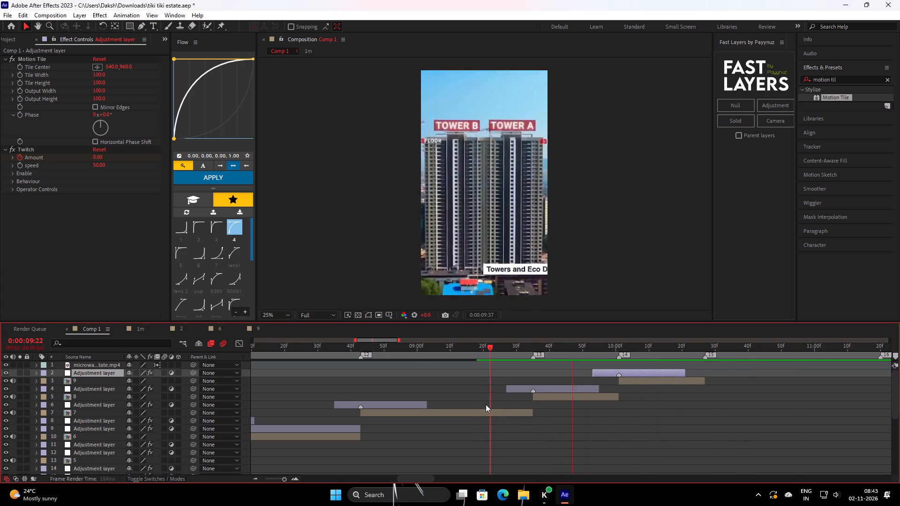
key("space")
left_click_drag(654, 353, 511, 416)
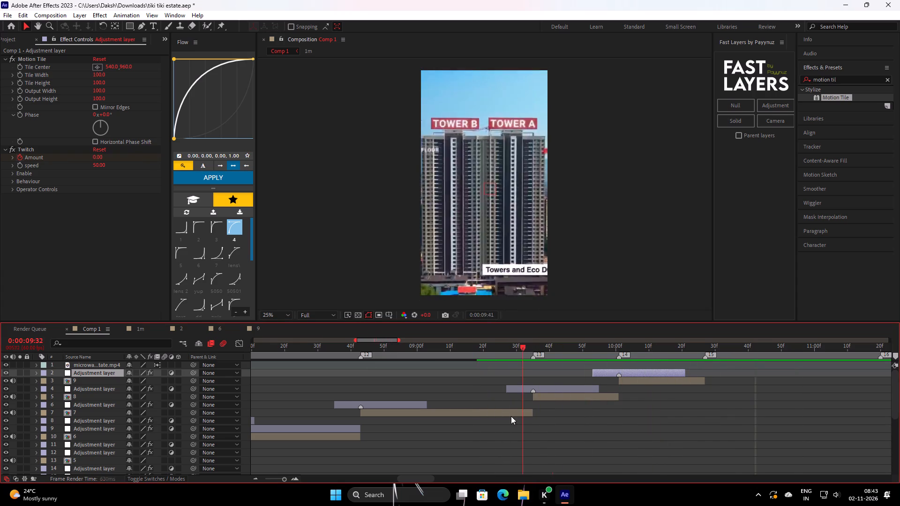
left_click_drag(511, 416, 508, 418)
key("space")
key("space")
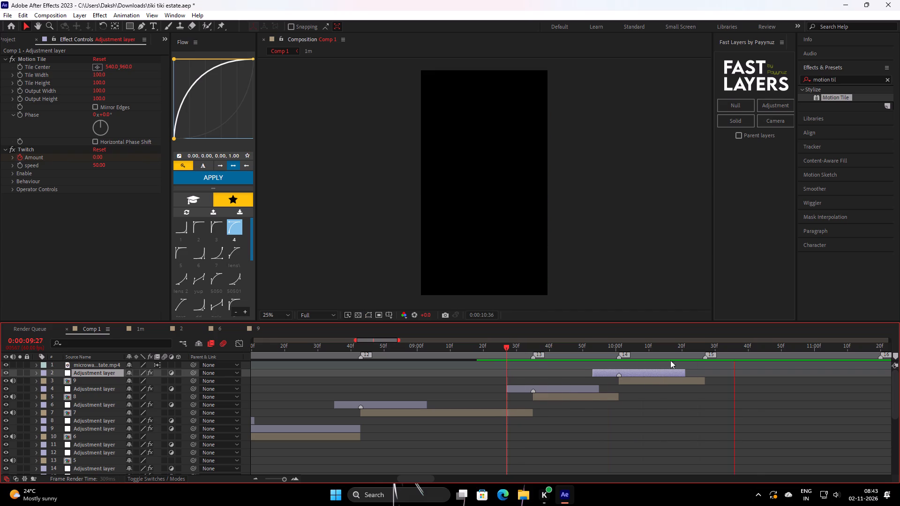
Deselect the adjustment layer, park the playhead at marker 15 (0:00:10:27), and set the preview resolution to Quarter.
left_click(677, 404)
key("s")
key("s")
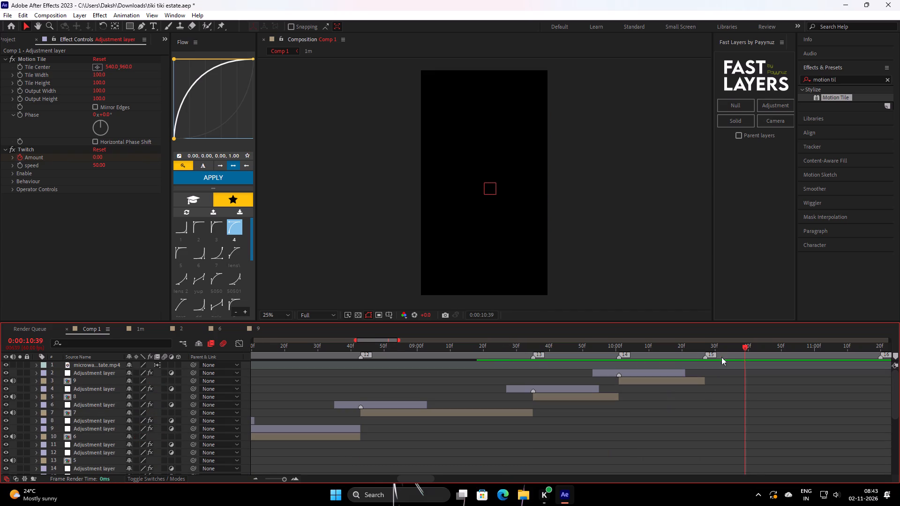
left_click_drag(721, 351, 706, 375)
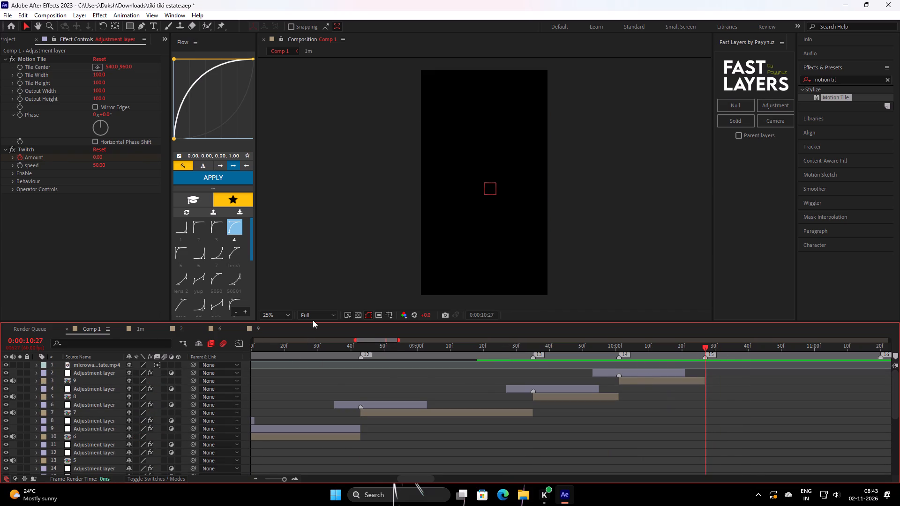
left_click(315, 317)
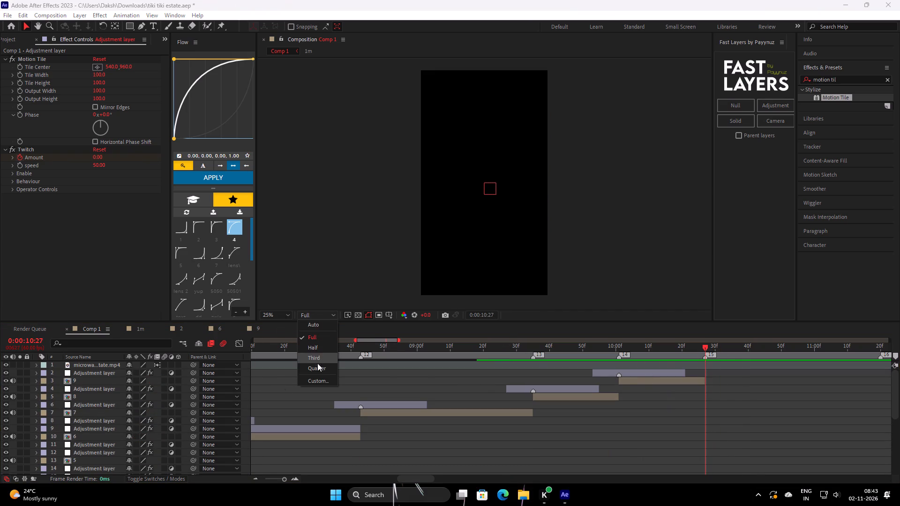
left_click(318, 366)
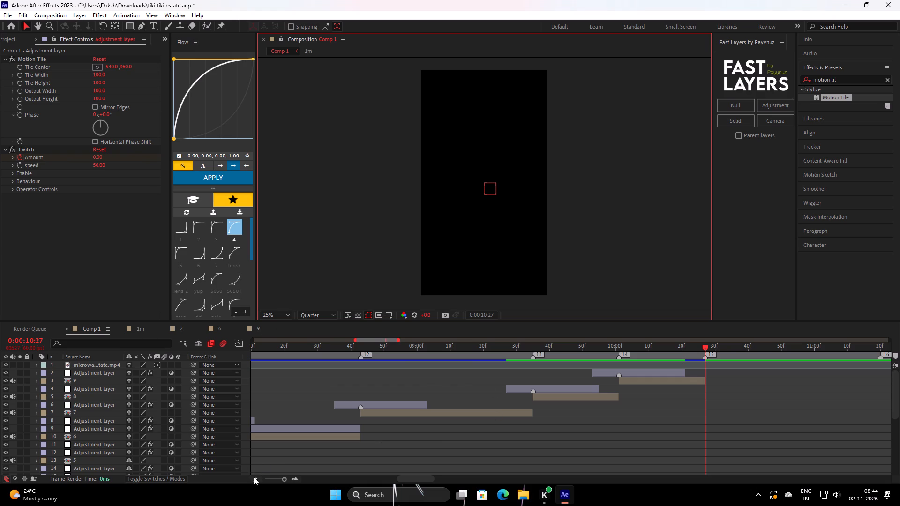
Play the whole edit from the start of Comp 1 through clip 9 to review its flow and beat sync.
key("space")
key("space")
left_click_drag(727, 354, 527, 390)
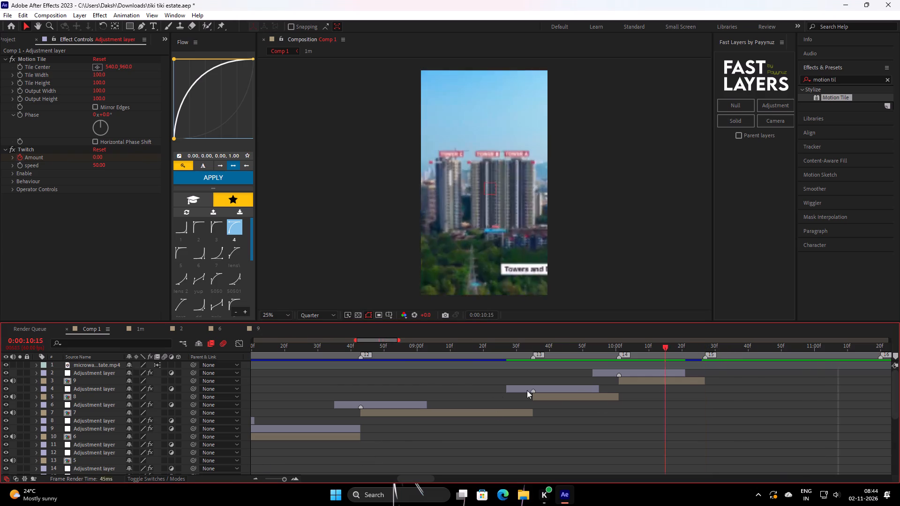
left_click_drag(527, 390, 166, 404)
key("space")
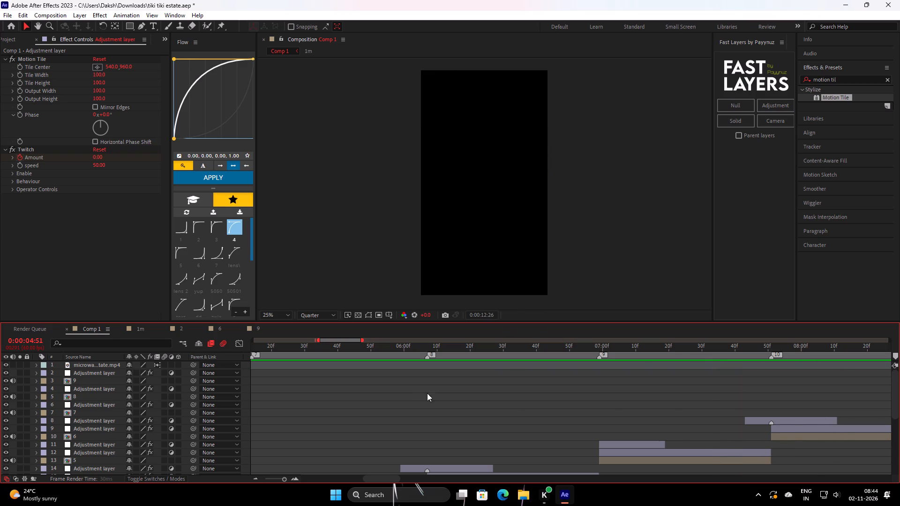
key("space")
left_click_drag(566, 352, 442, 376)
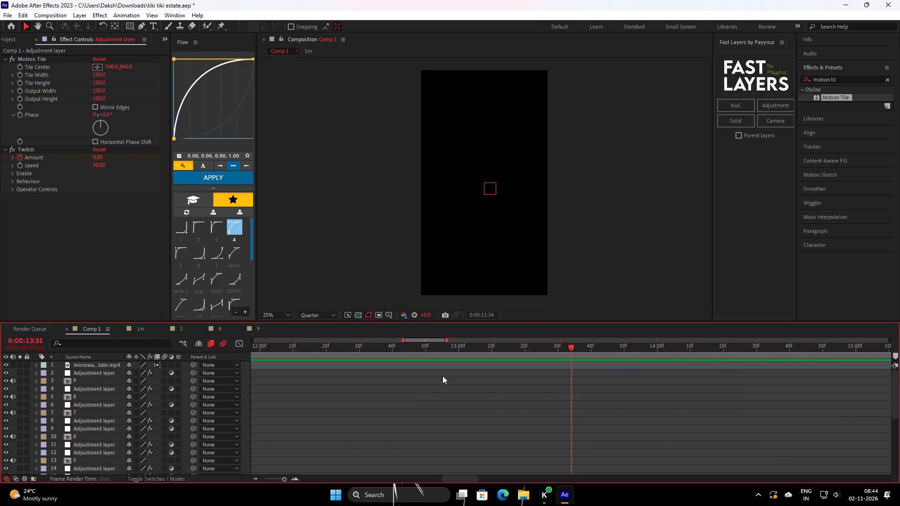
left_click_drag(442, 376, 0, 409)
key("space")
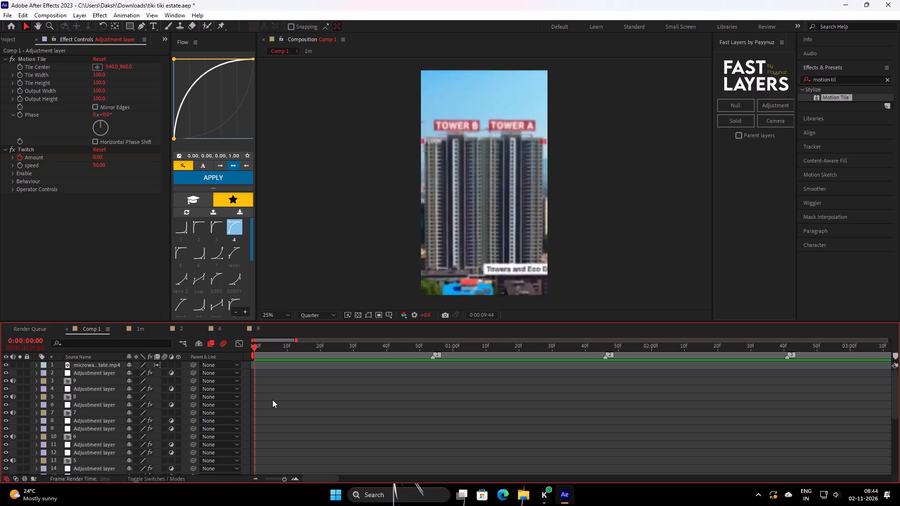
key("space")
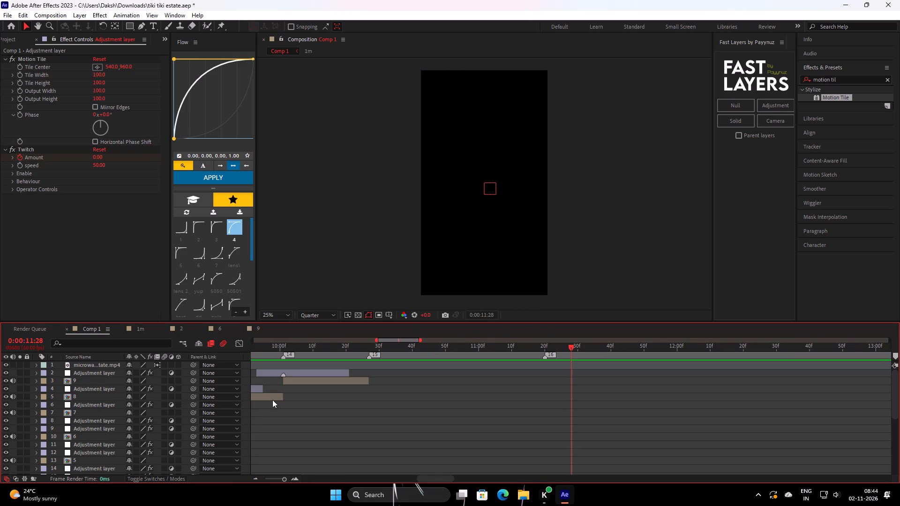
left_click_drag(451, 357, 308, 382)
key("space")
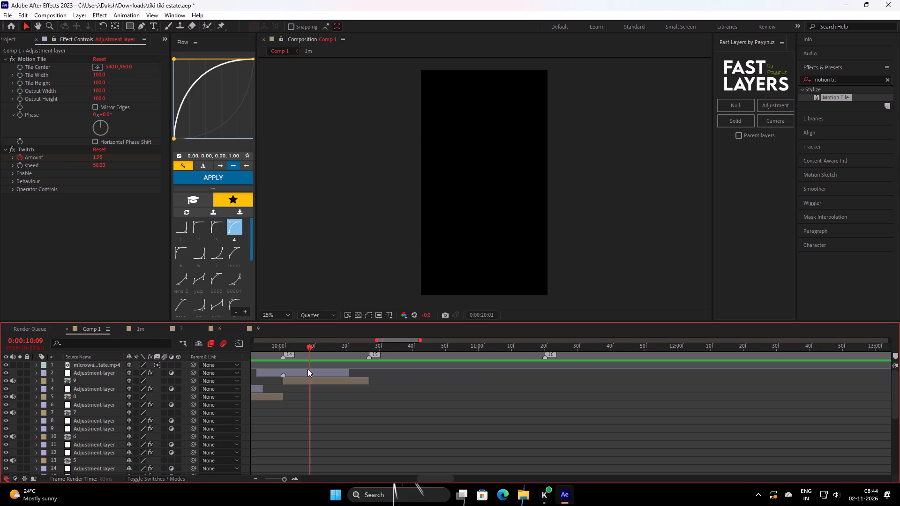
key("space")
key("space")
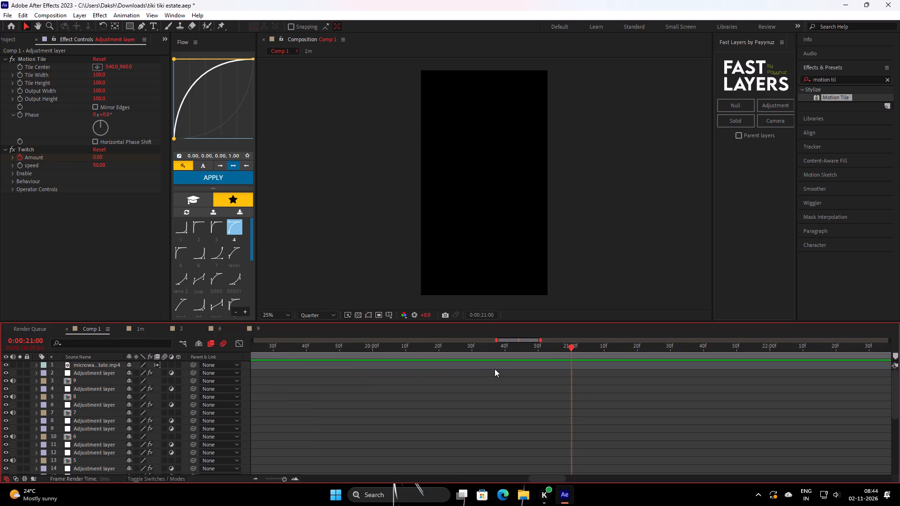
key("space")
left_click_drag(553, 352, 97, 399)
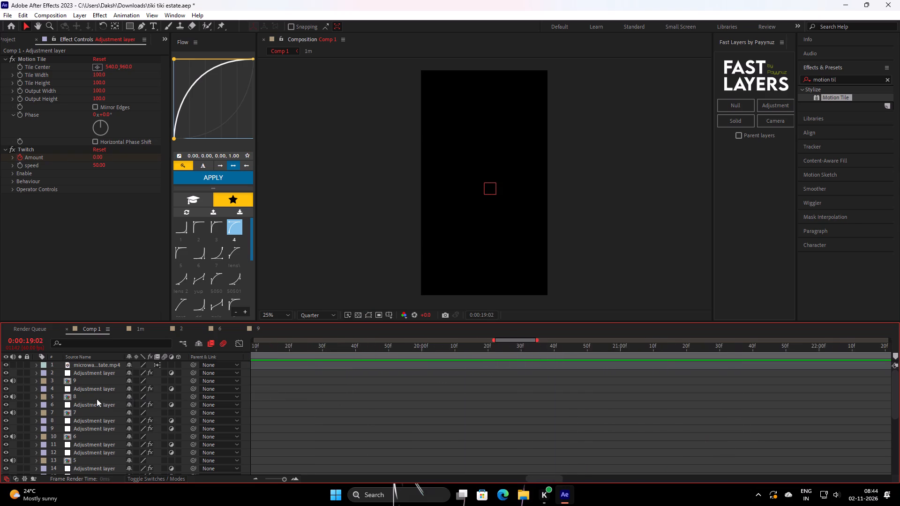
left_click_drag(97, 399, 48, 399)
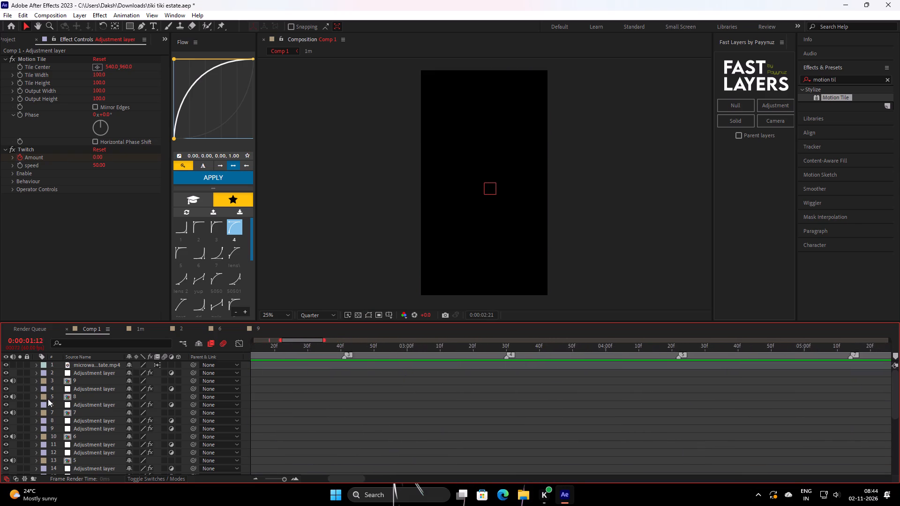
left_click_drag(48, 399, 178, 410)
key("space")
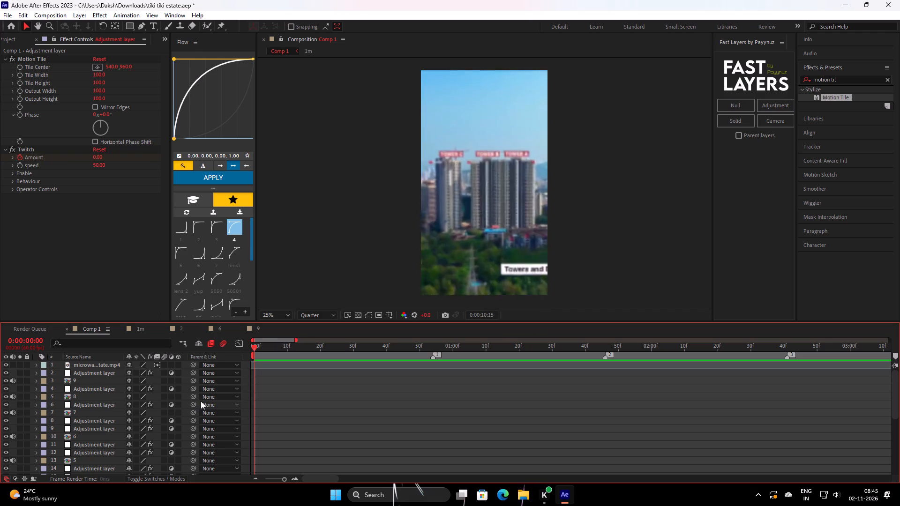
key("space")
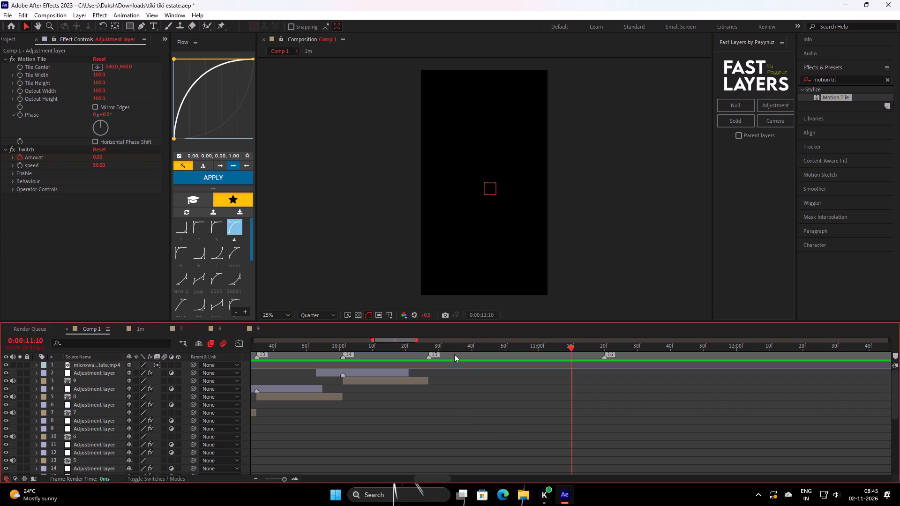
Park the playhead at marker 15 (0:00:10:27) and slide the microwave estate footage layer along the timeline to examine its shots.
left_click_drag(454, 354, 429, 407)
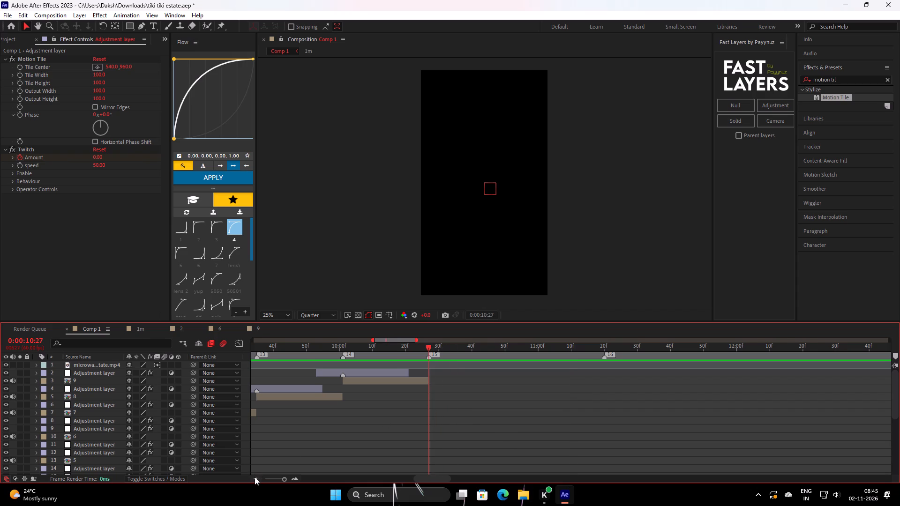
triple_click(255, 477)
double_click(256, 477)
left_click_drag(695, 370, 617, 386)
left_click_drag(742, 361, 691, 378)
left_click_drag(742, 364, 516, 381)
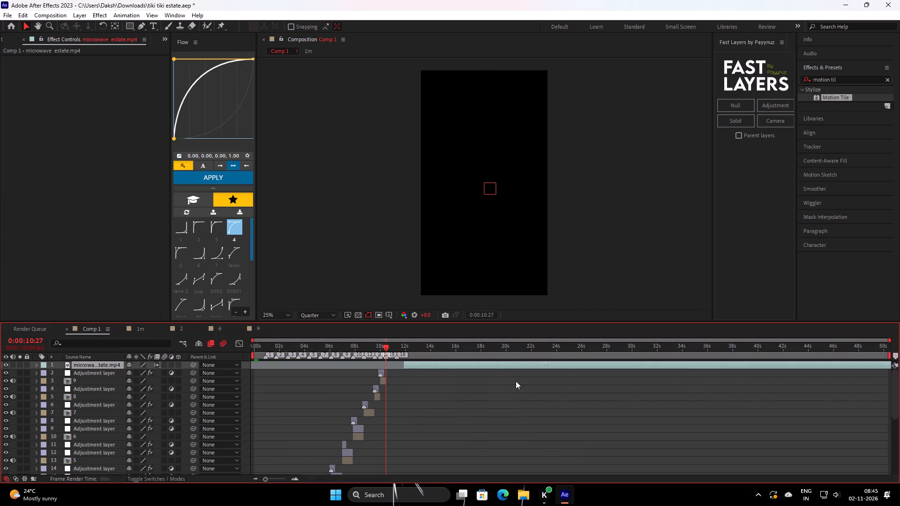
left_click_drag(516, 381, 276, 389)
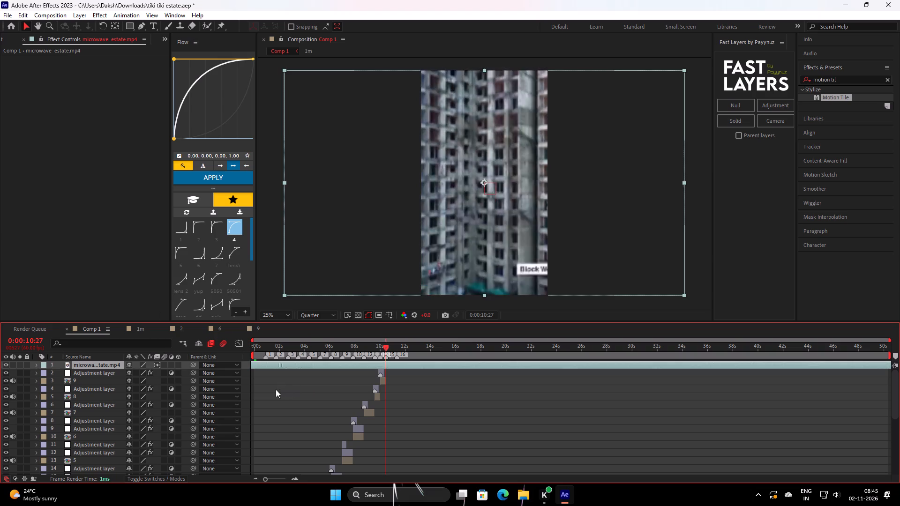
left_click_drag(276, 389, 235, 389)
left_click_drag(858, 367, 825, 371)
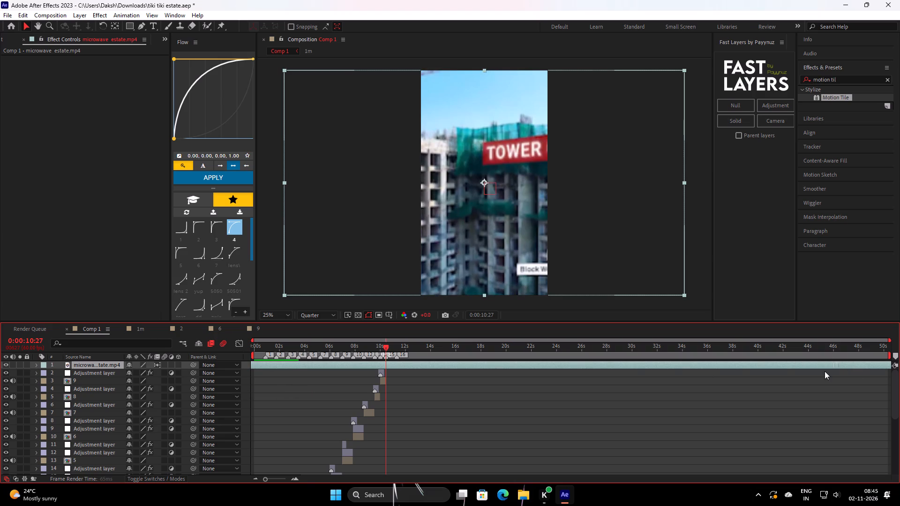
left_click_drag(825, 371, 551, 375)
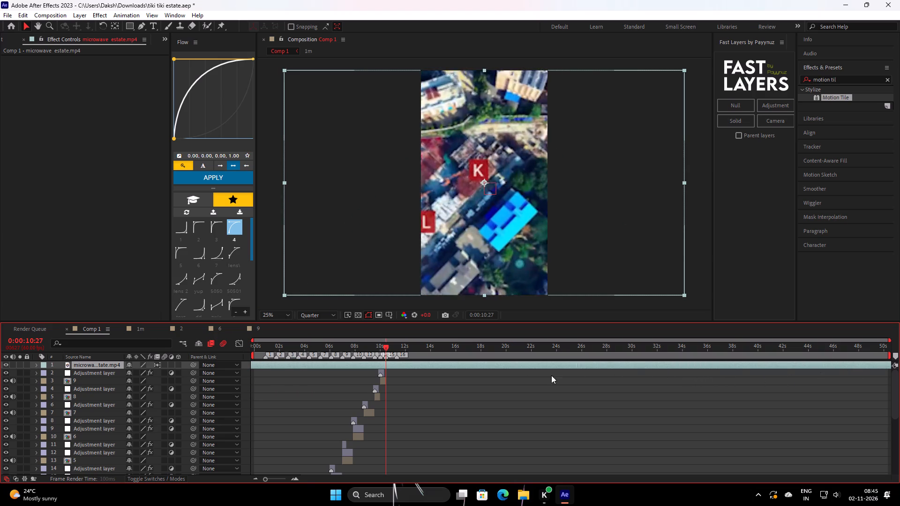
left_click_drag(551, 375, 282, 375)
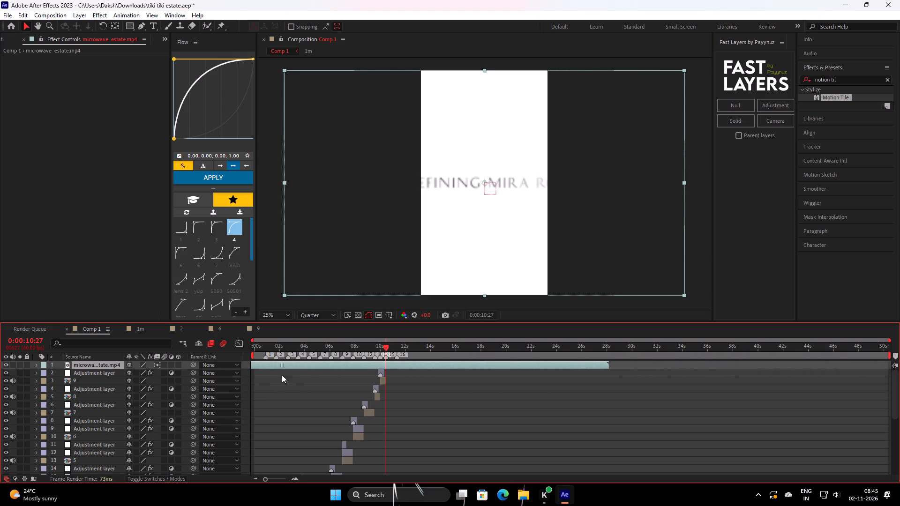
left_click_drag(282, 375, 826, 372)
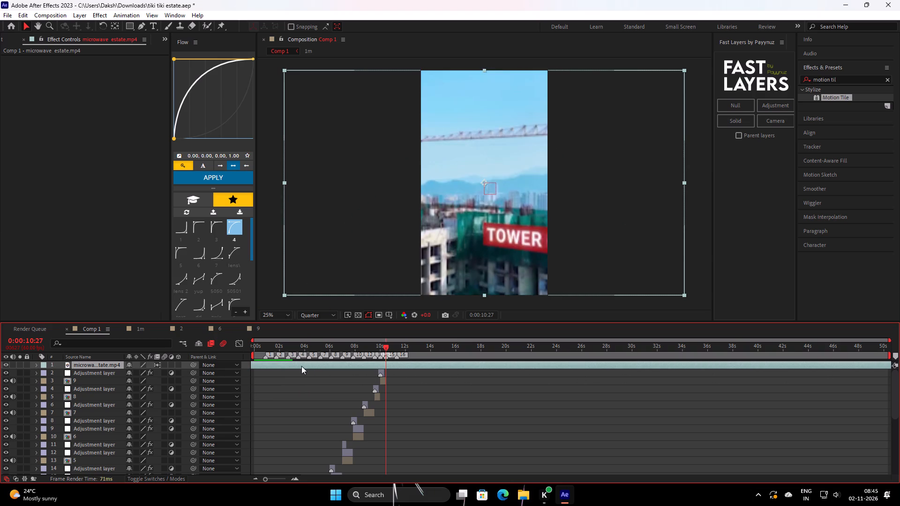
left_click_drag(301, 365, 899, 365)
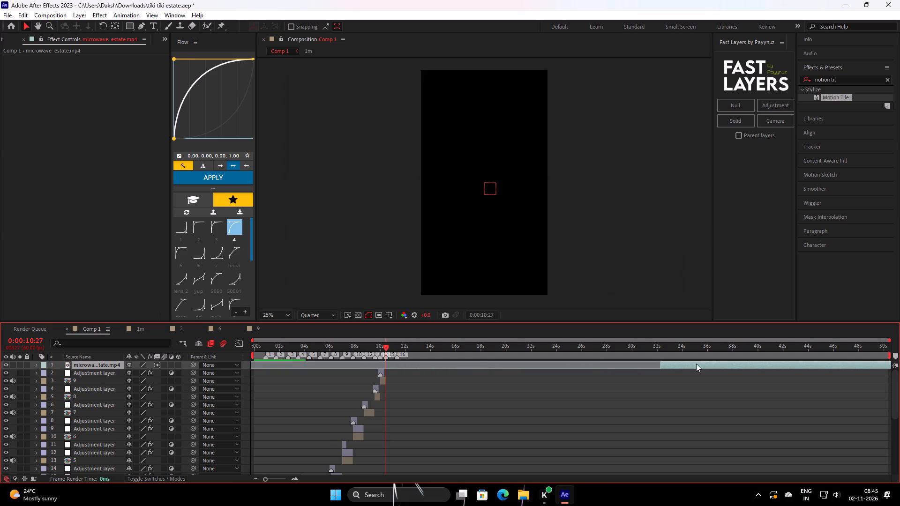
left_click_drag(696, 364, 817, 368)
left_click_drag(783, 366, 816, 367)
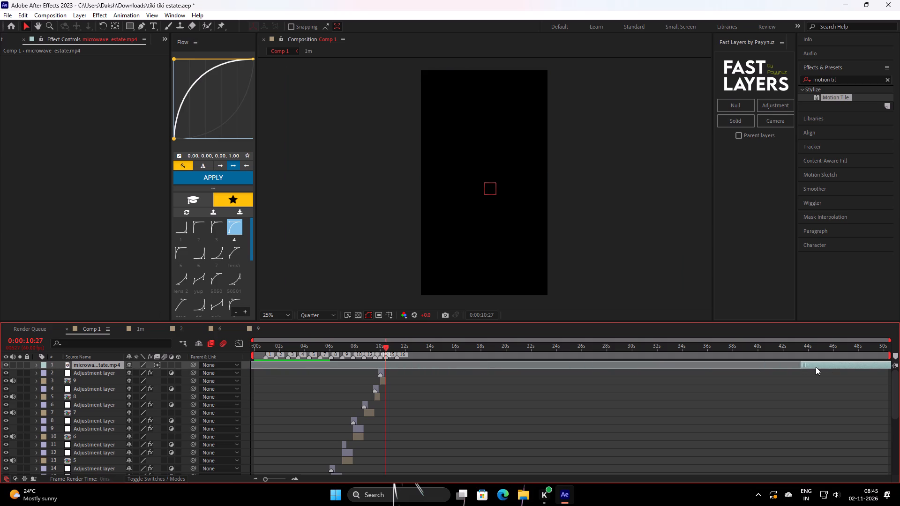
left_click_drag(816, 367, 832, 367)
left_click_drag(831, 366, 90, 371)
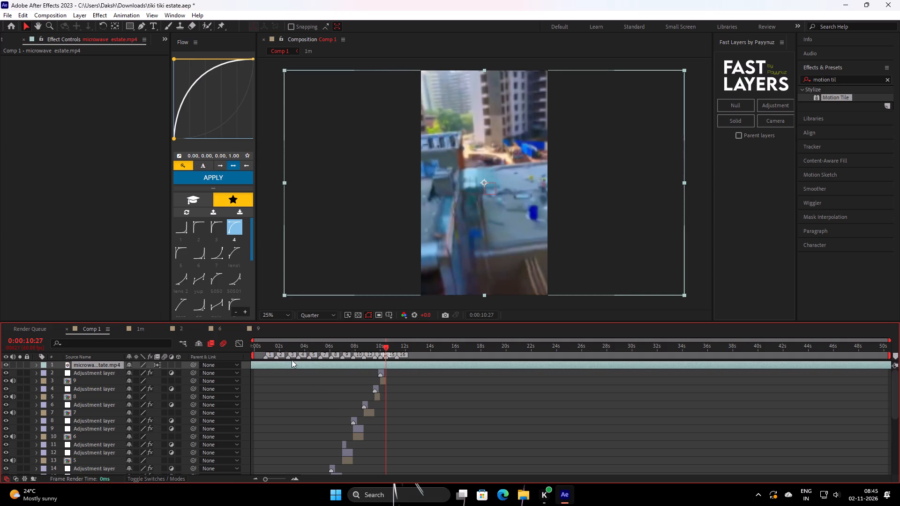
Slide the microwave estate footage layer in time so the shot of the workers in helmets falls at marker 15.
left_click_drag(287, 363, 304, 370)
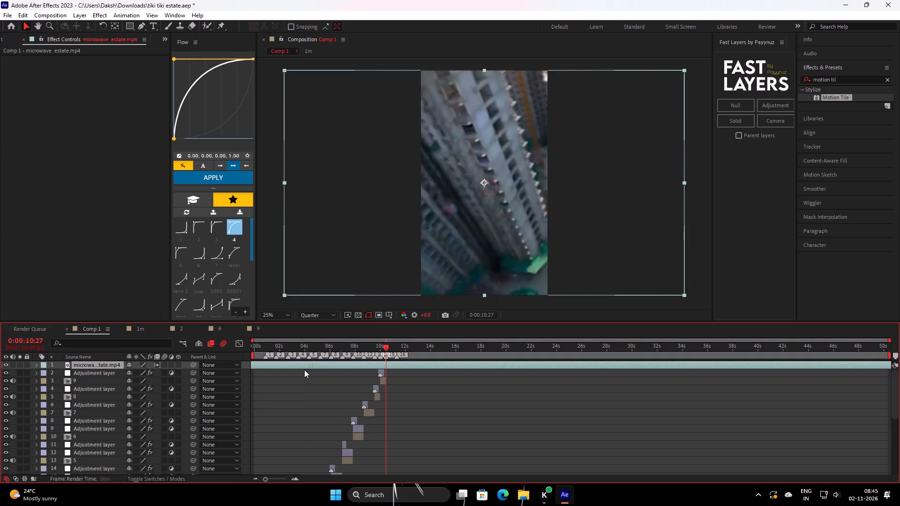
left_click_drag(304, 370, 240, 372)
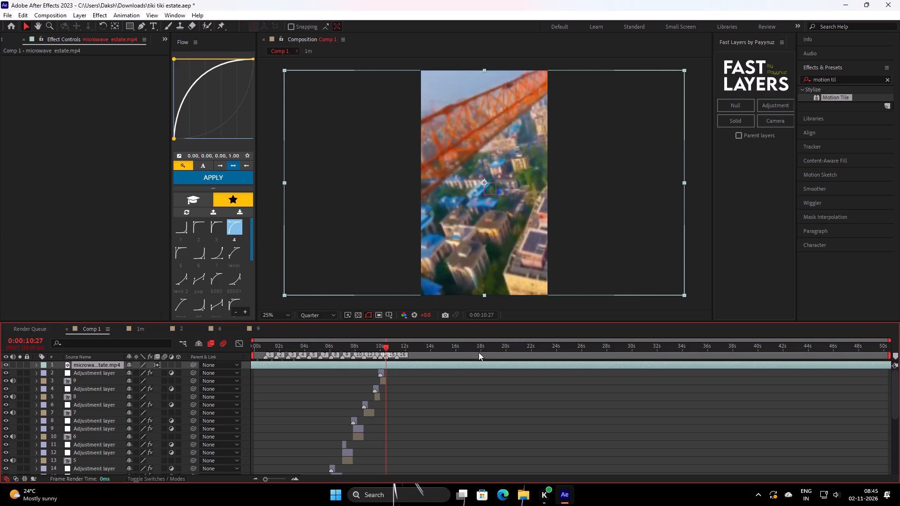
left_click_drag(582, 366, 452, 377)
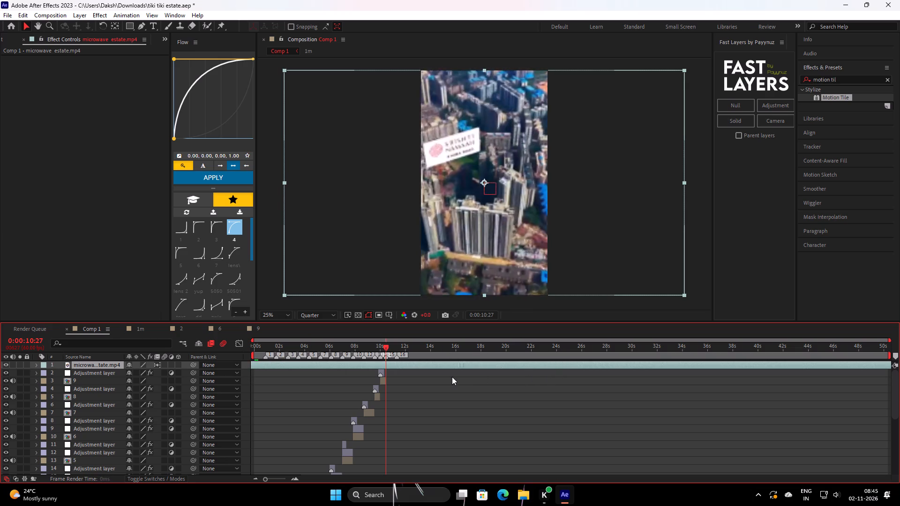
left_click_drag(452, 377, 366, 368)
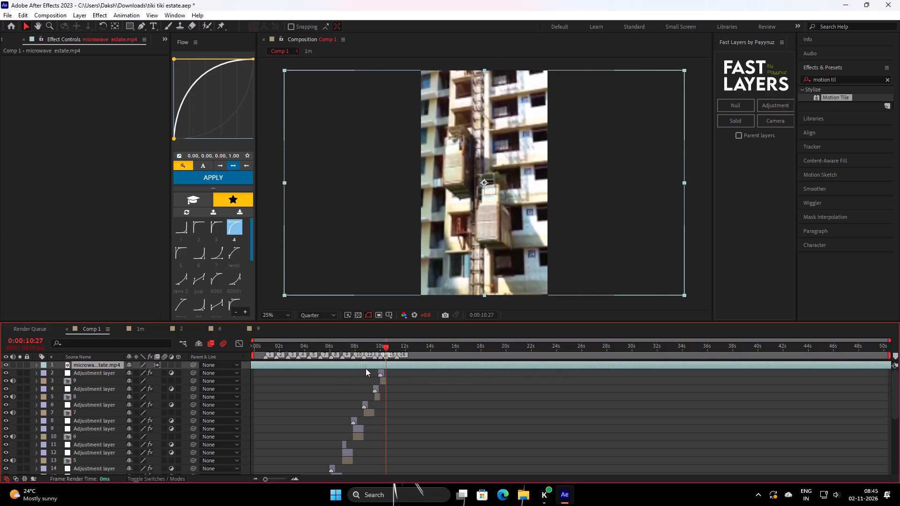
left_click_drag(366, 368, 382, 373)
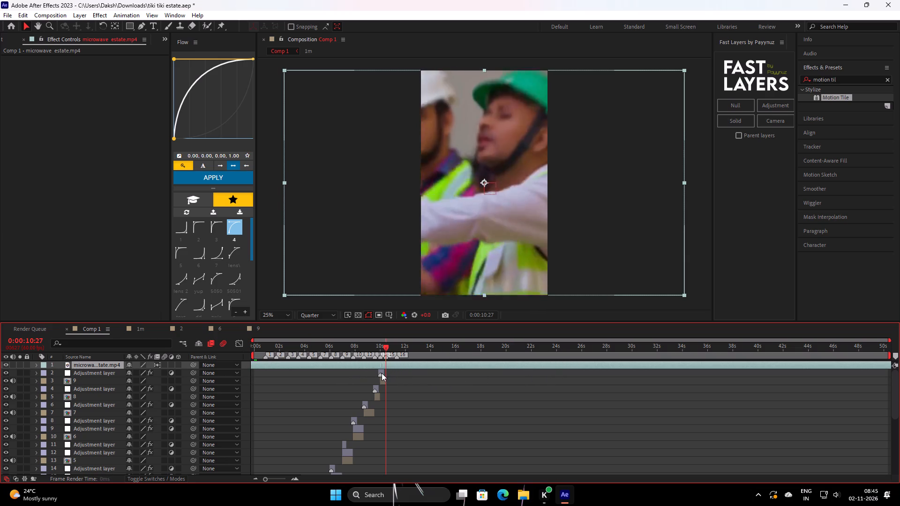
left_click_drag(382, 373, 383, 374)
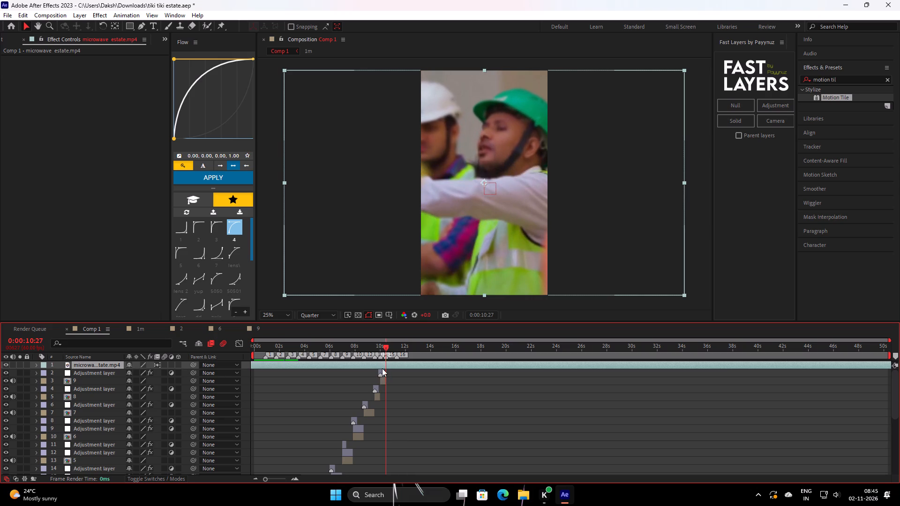
Step back and forth frame by frame from marker 15 to 0:00:10:42 to examine the helmeted workers' movement.
key("ctrl+Right")
key("ctrl+Right")
key("ctrl+Right")
key("ctrl+Right")
key("ctrl+Right")
key("ctrl+Right")
key("ctrl+Right")
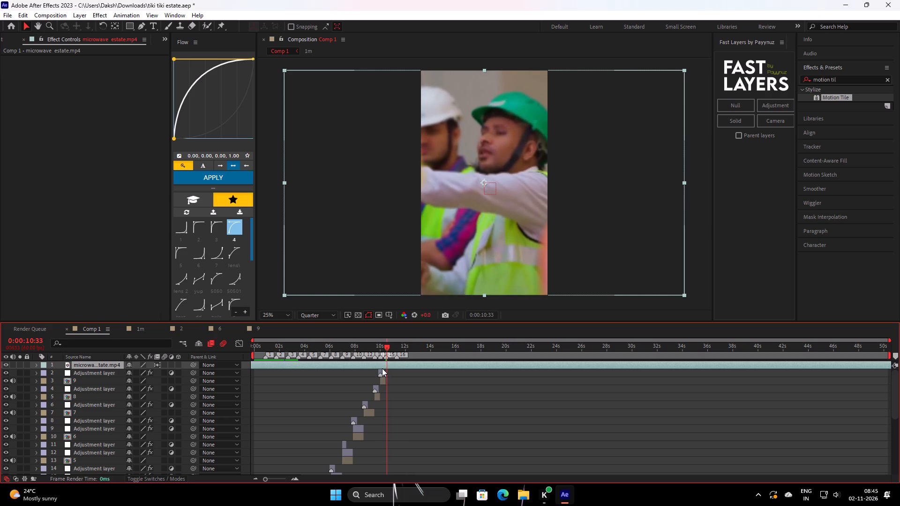
key("ctrl+Left")
key("ctrl+Left")
key("ctrl+Left")
key("ctrl+Left")
key("ctrl+Left")
key("ctrl+Right")
key("ctrl+Right")
key("ctrl+Right")
key("ctrl+Right")
key("ctrl+Right")
key("ctrl+Right")
key("ctrl+Right")
key("ctrl+Right")
key("ctrl+Right")
key("ctrl+Right")
key("ctrl+Right")
key("ctrl+Right")
key("ctrl+Right")
key("ctrl+Right")
key("ctrl+Right")
key("ctrl+Right")
key("ctrl+Right")
key("ctrl+Right")
key("ctrl+Right")
key("ctrl+Right")
key("ctrl+Right")
key("ctrl+Right")
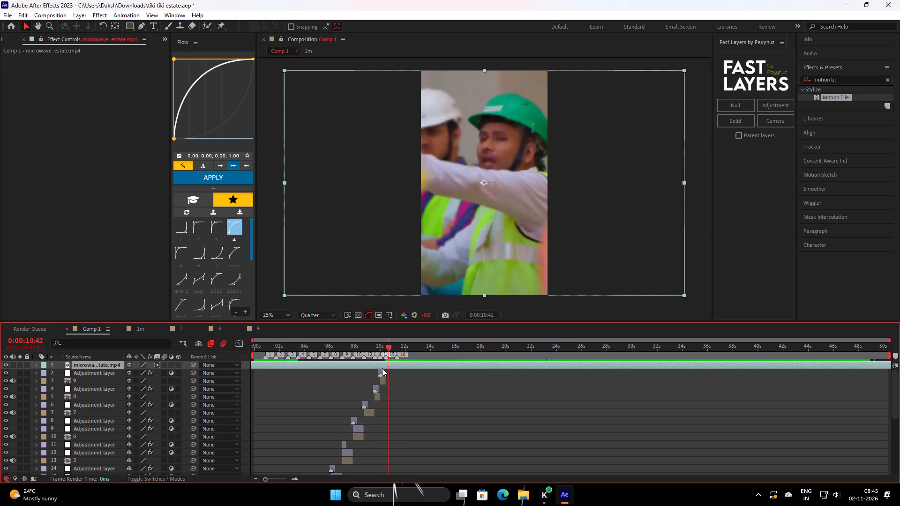
Scrub the helmeted workers' shot around markers 14 to 16 to examine where it begins and how the action develops.
double_click(296, 480)
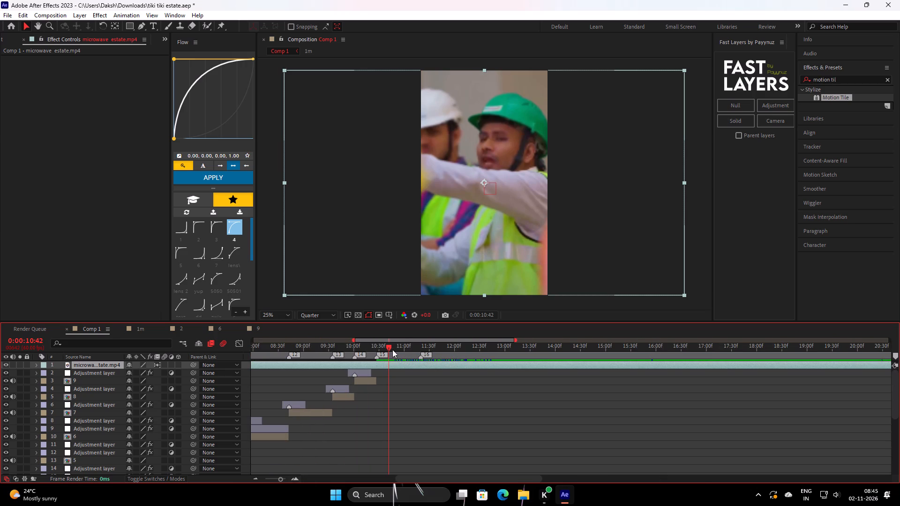
left_click_drag(390, 350, 355, 381)
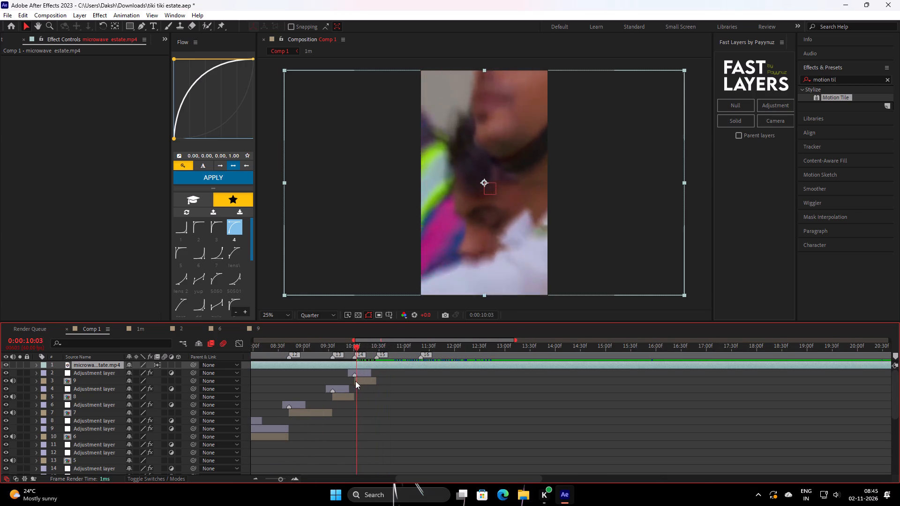
left_click_drag(355, 381, 375, 365)
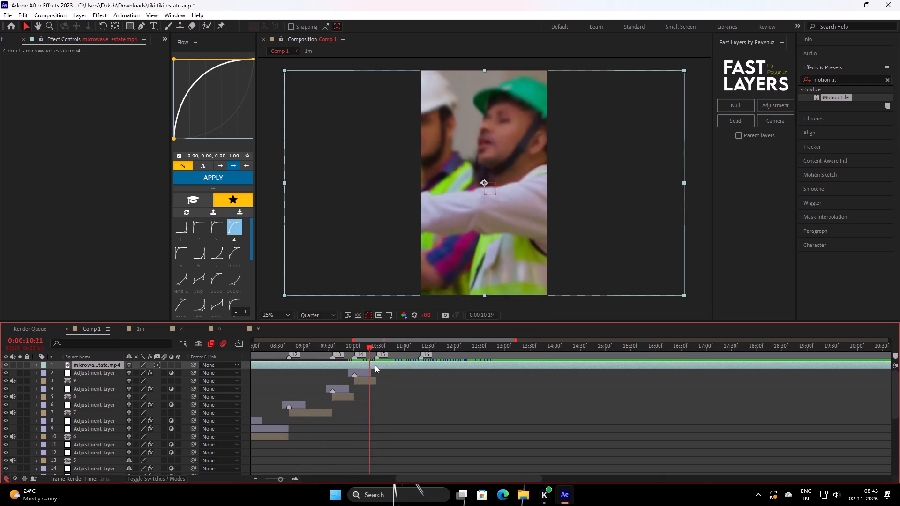
left_click_drag(375, 365, 416, 350)
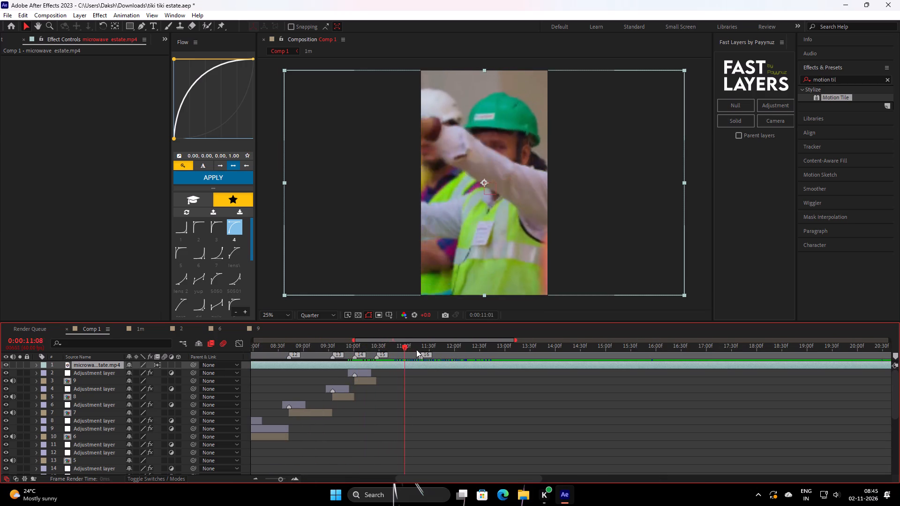
left_click_drag(416, 350, 382, 365)
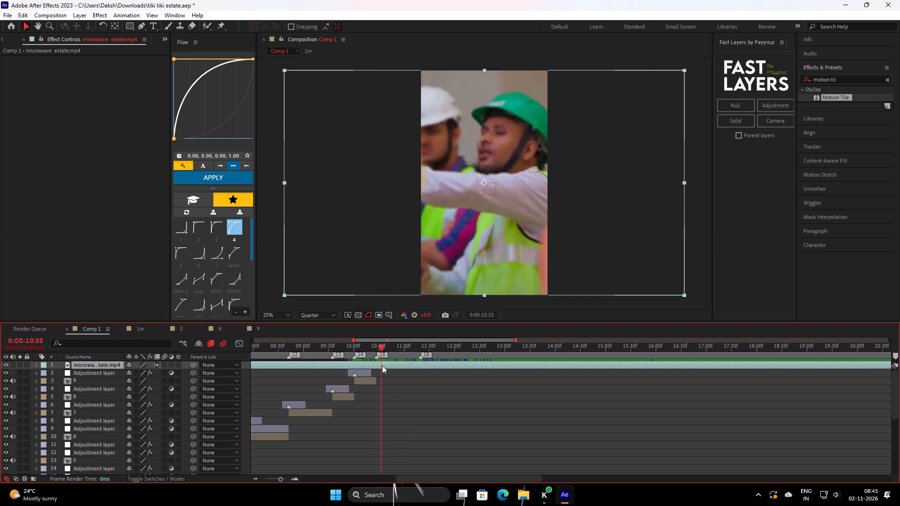
left_click_drag(382, 365, 379, 368)
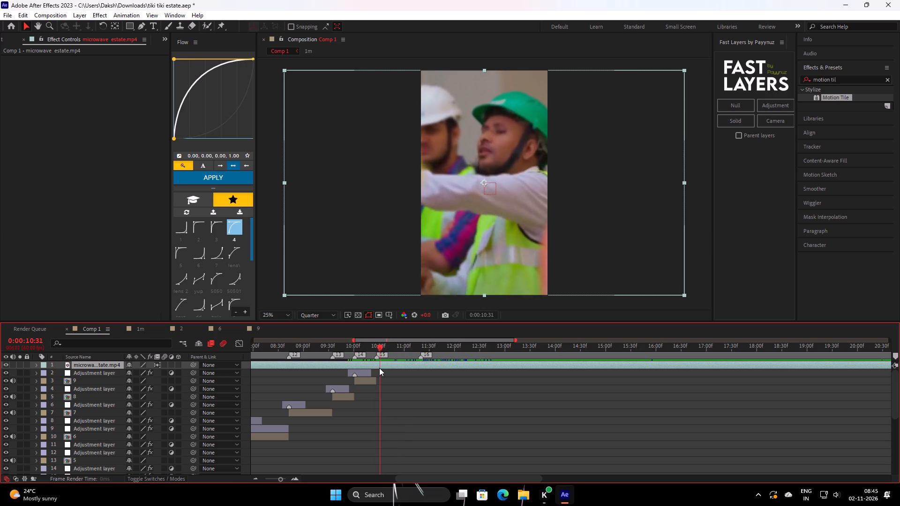
left_click_drag(379, 368, 385, 367)
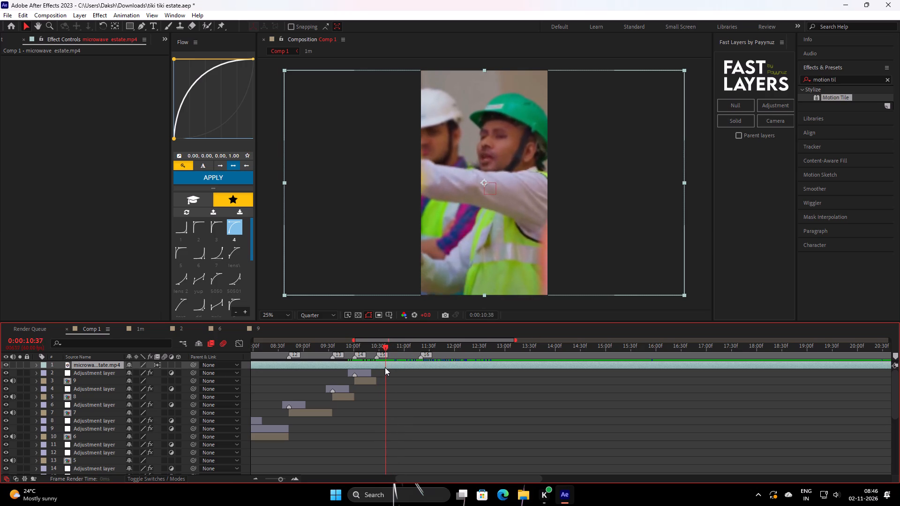
left_click_drag(385, 367, 388, 367)
With the playhead at 0:00:10:30, slide the footage layer later so the blurred transition into the workers' shot falls there.
triple_click(297, 479)
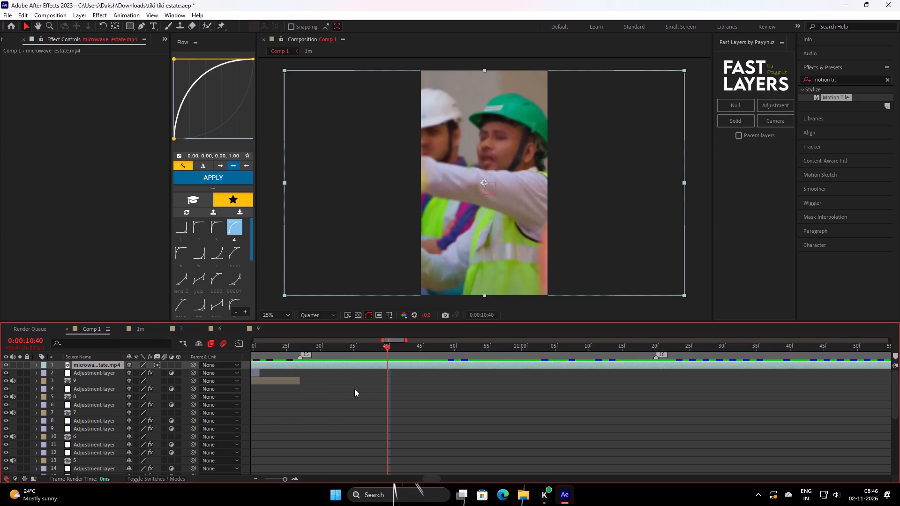
left_click_drag(376, 350, 320, 374)
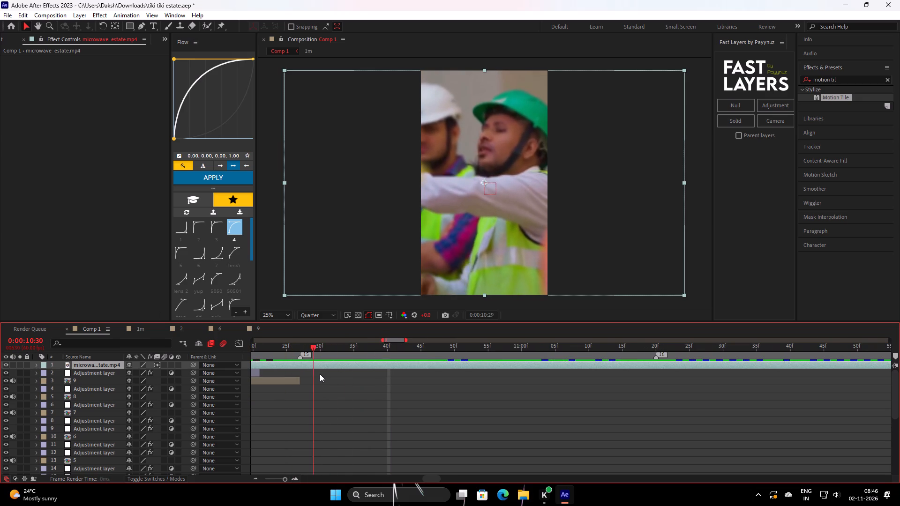
left_click_drag(320, 374, 321, 373)
left_click_drag(311, 365, 451, 369)
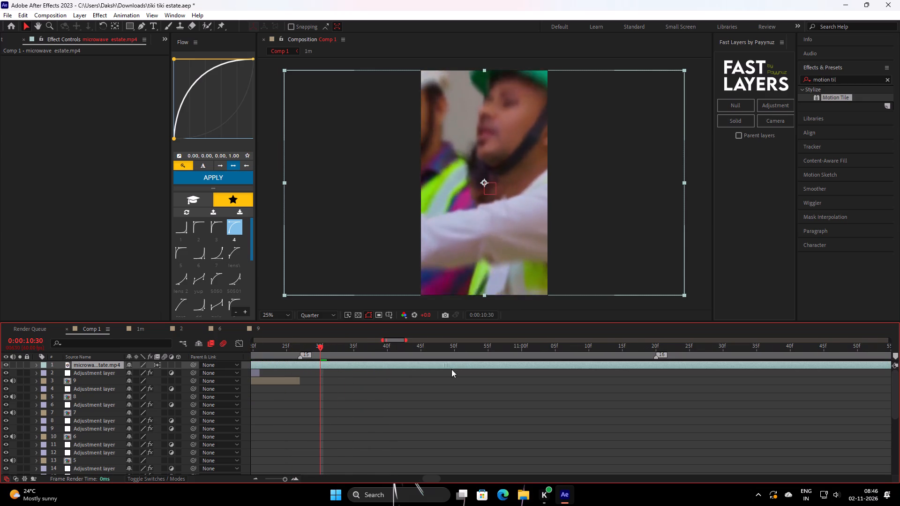
left_click_drag(451, 369, 503, 374)
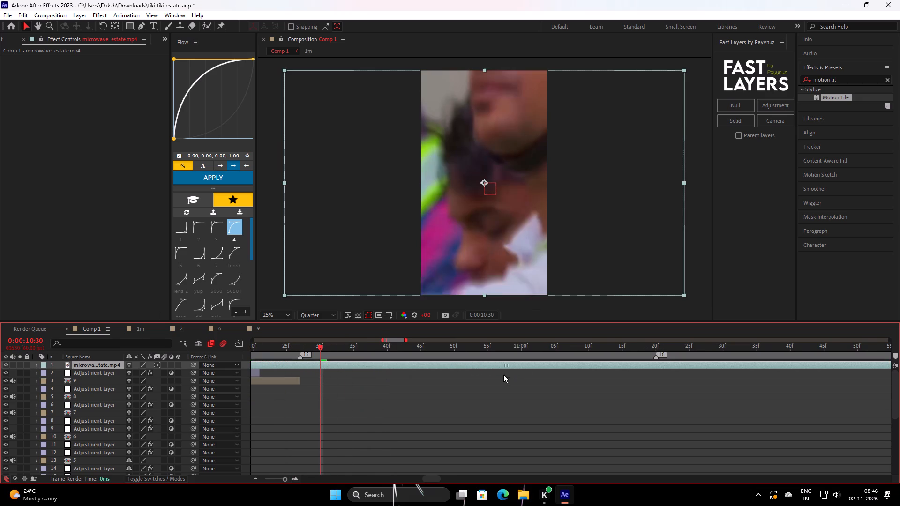
left_click_drag(503, 374, 509, 372)
left_click_drag(509, 372, 507, 375)
Scrub the repositioned workers' shot from 0:00:10:30 to 0:00:11:00 to check its action.
left_click_drag(317, 350, 405, 352)
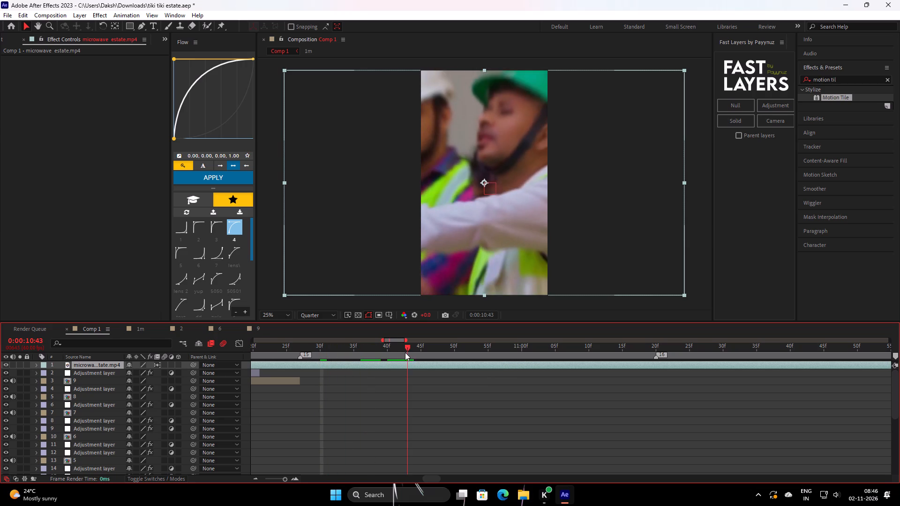
left_click_drag(405, 352, 487, 344)
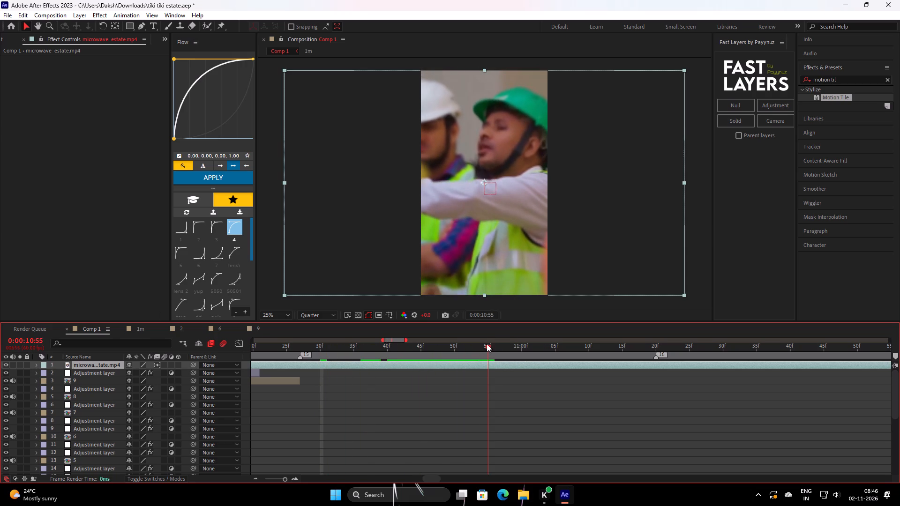
left_click_drag(487, 344, 512, 335)
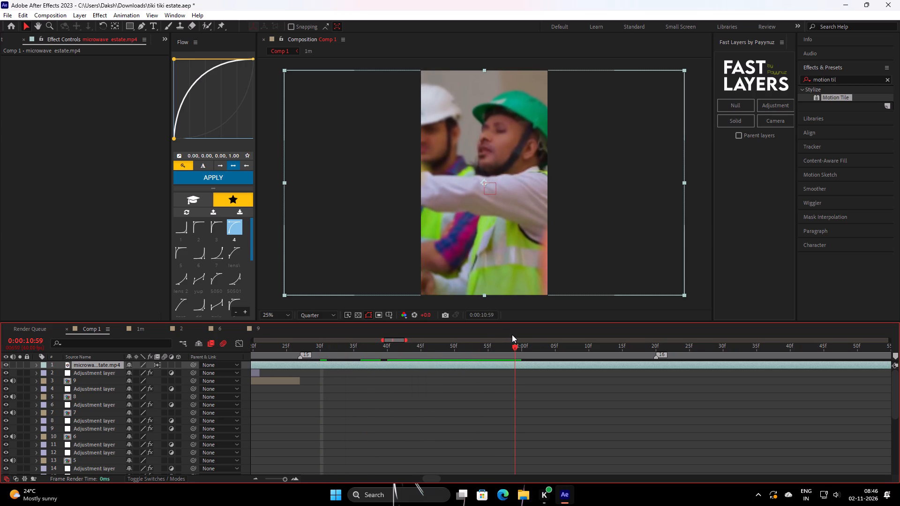
left_click_drag(512, 335, 517, 334)
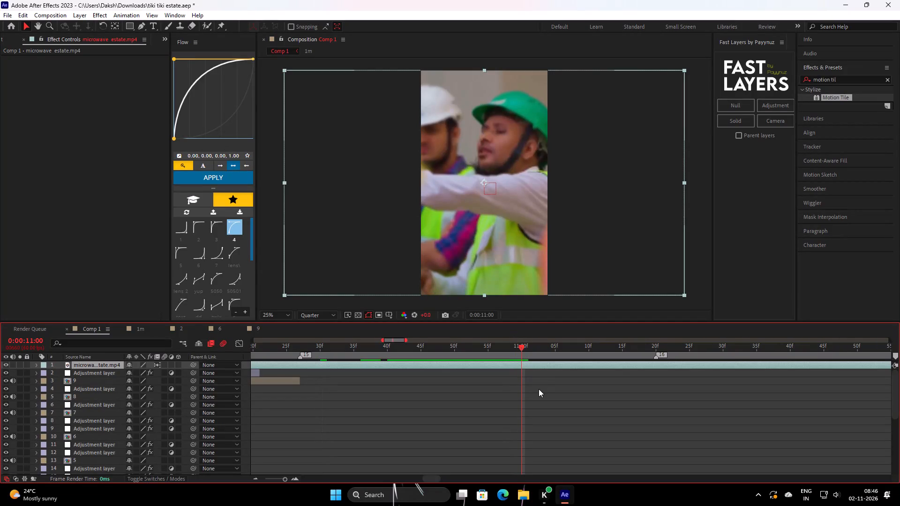
Split the helmeted workers' footage at 0:00:11:00 and delete the part before it.
key("ctrl+shift+d")
left_click(514, 372)
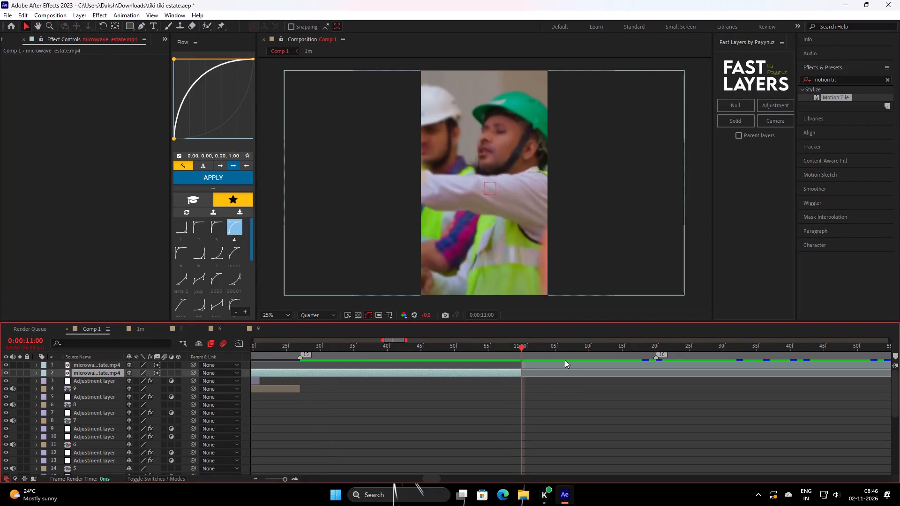
key("BackSpace")
Split the remaining workers' footage at 0:00:11:39, where the worker's arm is raised.
left_click_drag(531, 350, 772, 379)
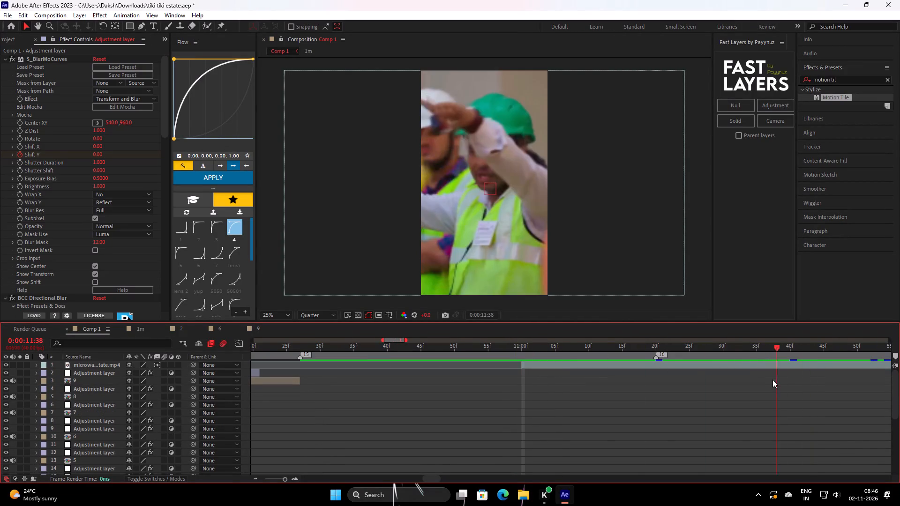
left_click_drag(772, 379, 787, 381)
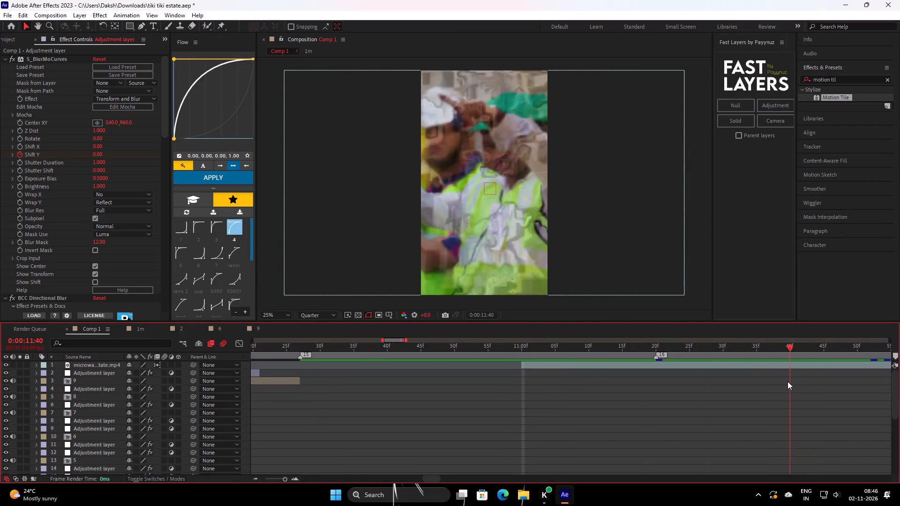
left_click_drag(787, 381, 786, 384)
left_click(793, 365)
key("ctrl+shift+d")
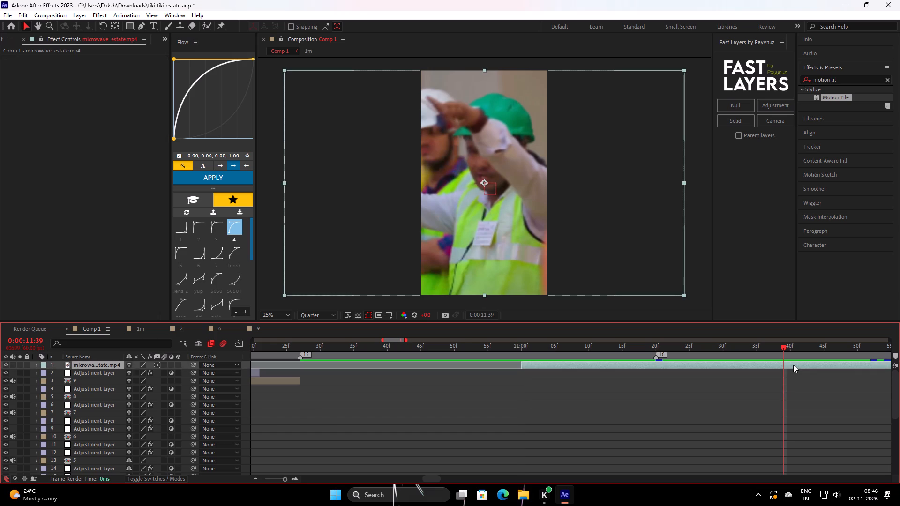
Move the cut workers' segment to start at 0:00:00:00 and place it directly below layer 1m in the layer stack.
left_click_drag(690, 374, 178, 405)
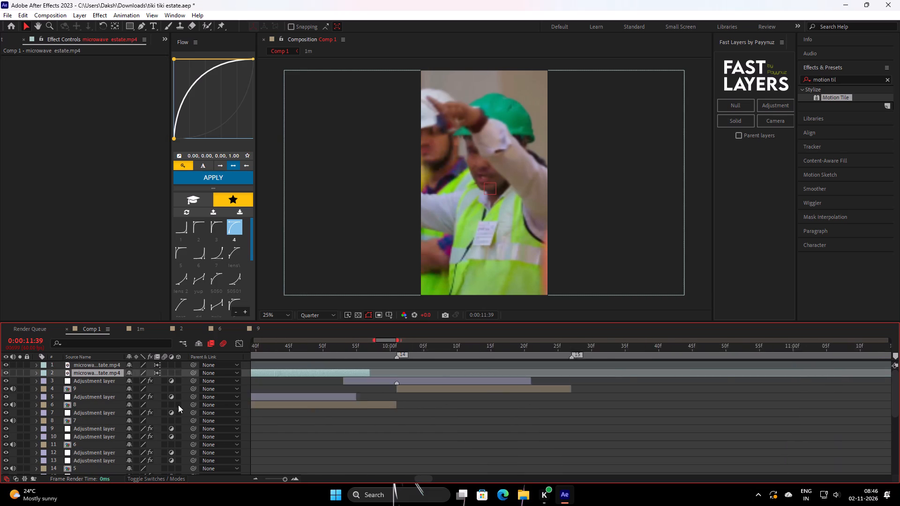
left_click_drag(178, 405, 149, 404)
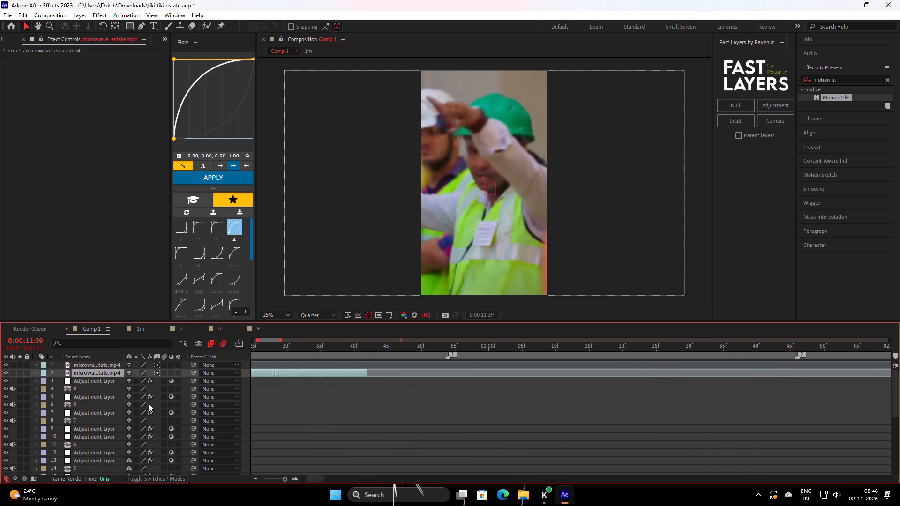
left_click_drag(149, 404, 418, 428)
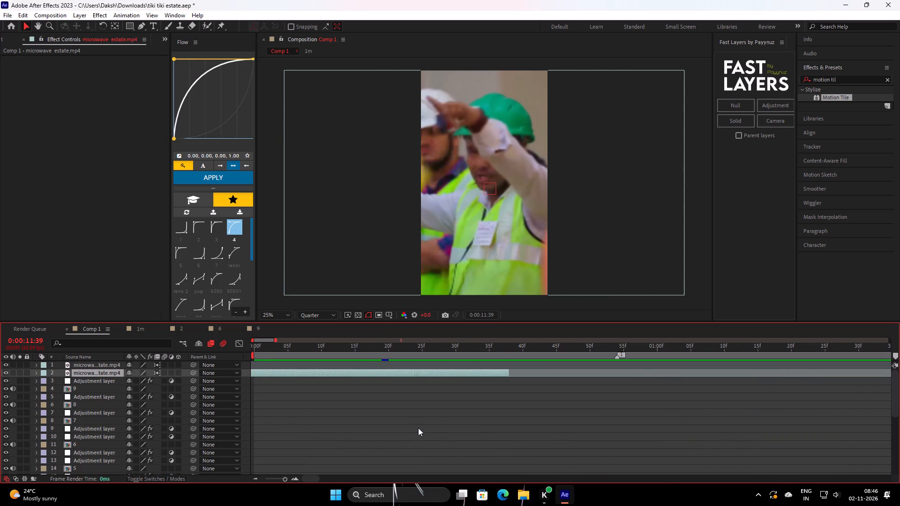
left_click_drag(418, 428, 422, 427)
left_click_drag(387, 355, 192, 393)
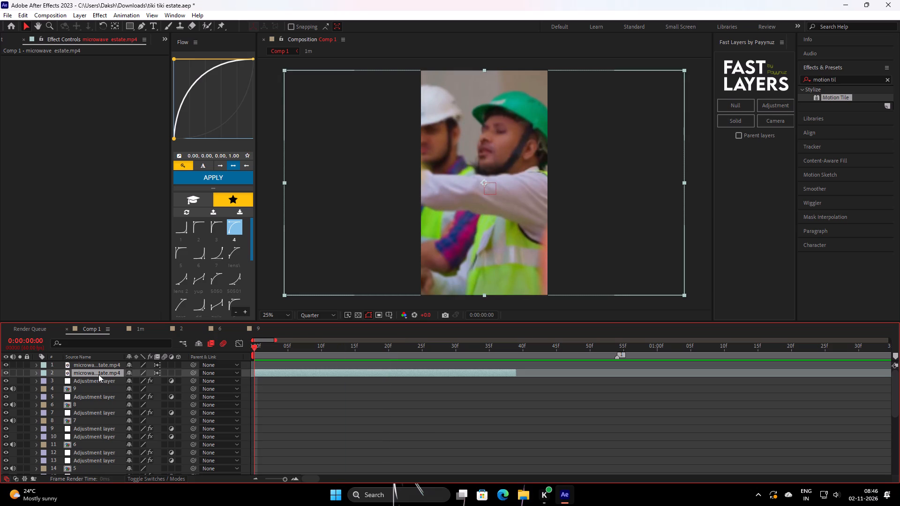
left_click_drag(98, 373, 100, 473)
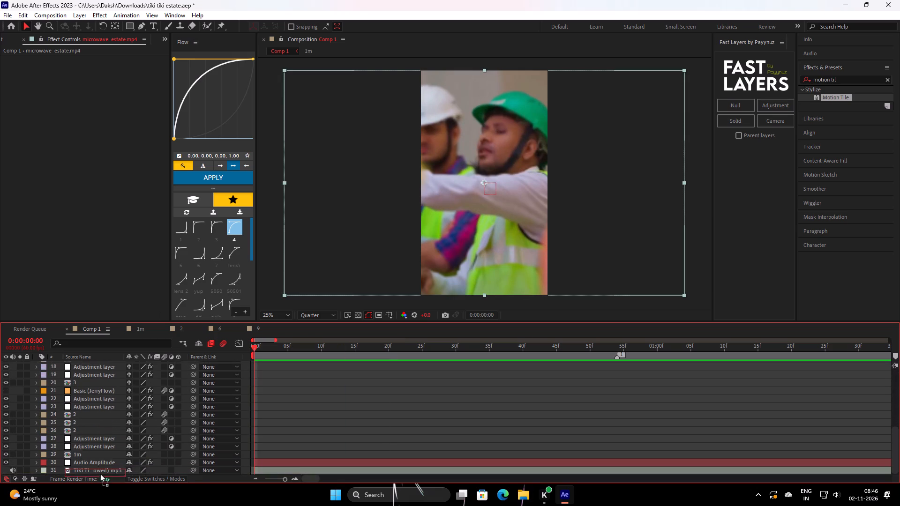
left_click_drag(100, 473, 102, 454)
Extend the workers' segment to end at frame 40 and pre-compose it as 1i with all attributes moved into the new composition.
right_click(318, 452)
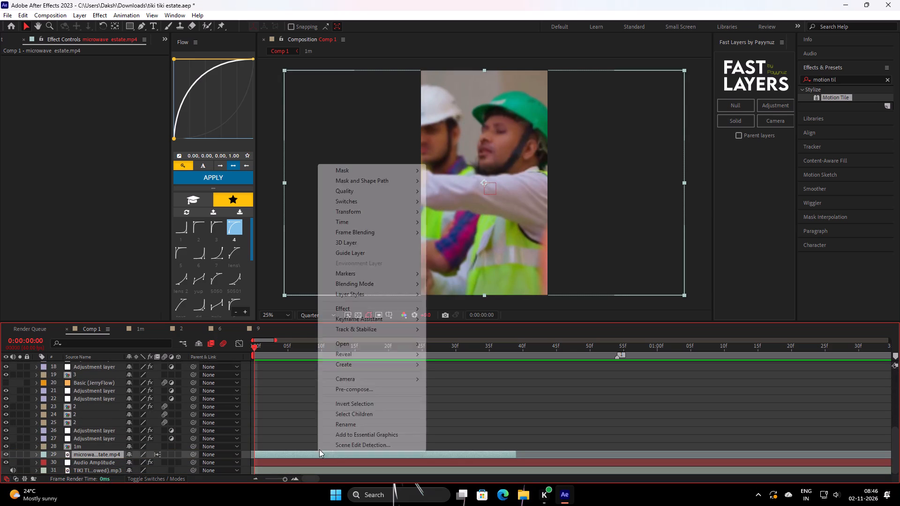
left_click(502, 412)
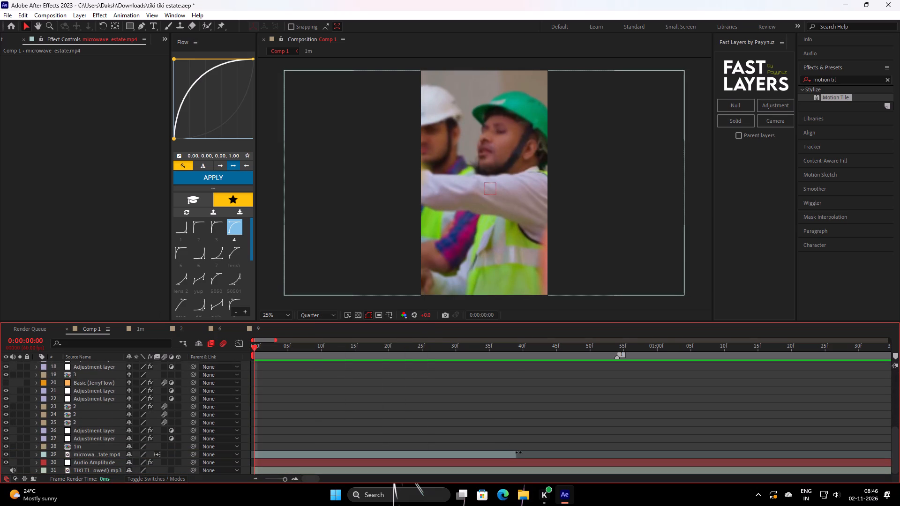
left_click_drag(516, 453, 520, 459)
right_click(516, 457)
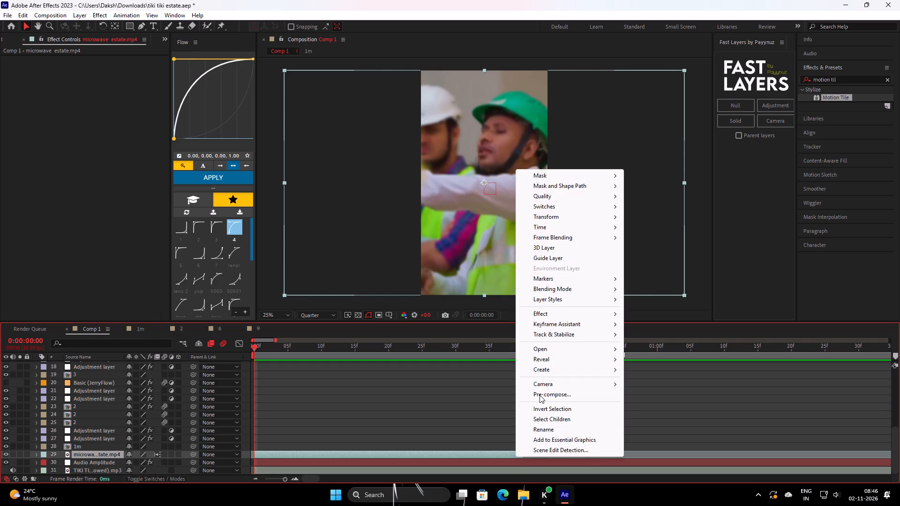
left_click(540, 395)
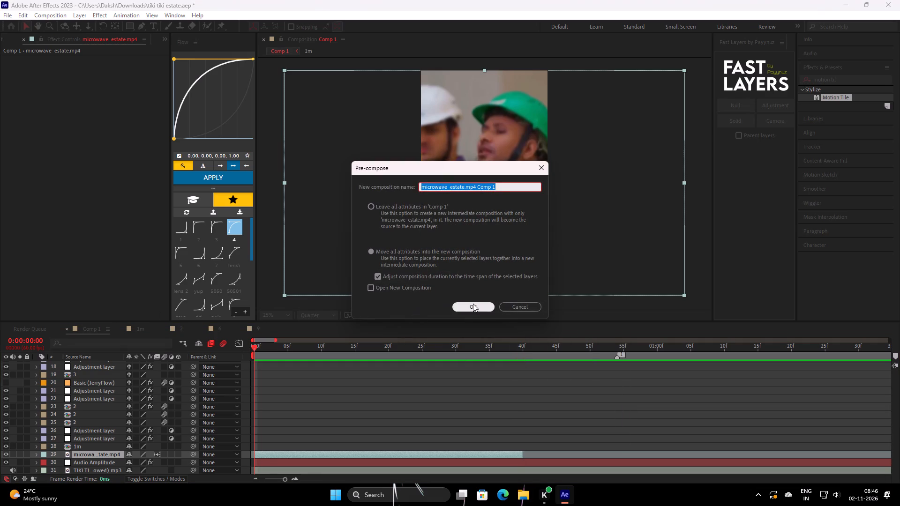
type("1o")
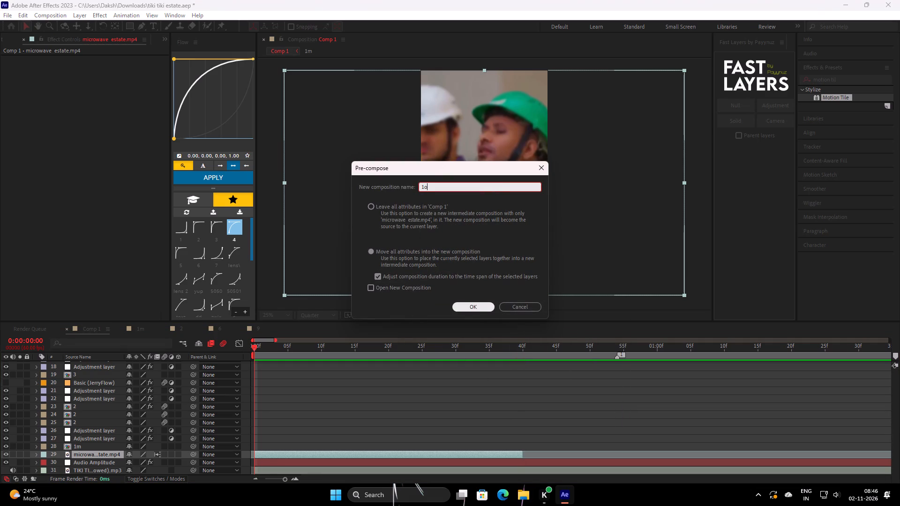
key("BackSpace")
key("i")
key("Return")
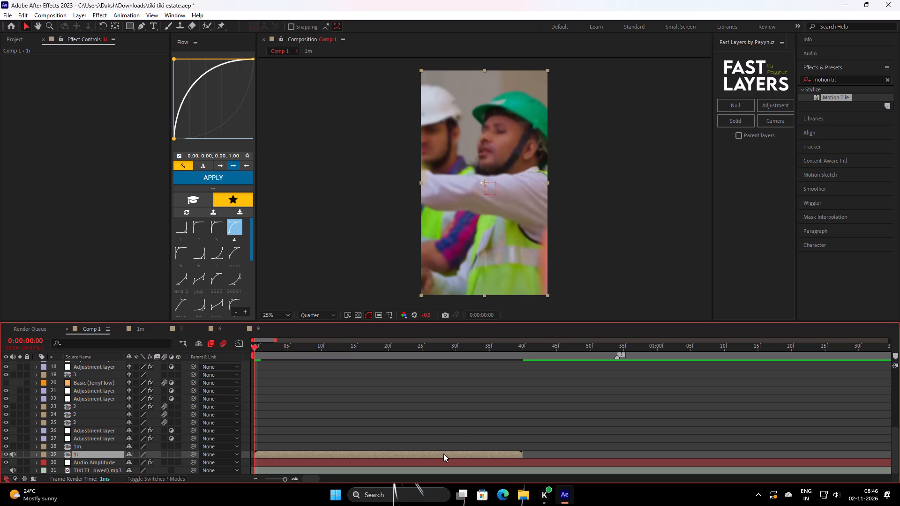
Enable time remapping on layer 1i and set its end keyframe's value to 0:00:00:39.
key("ctrl+alt+t")
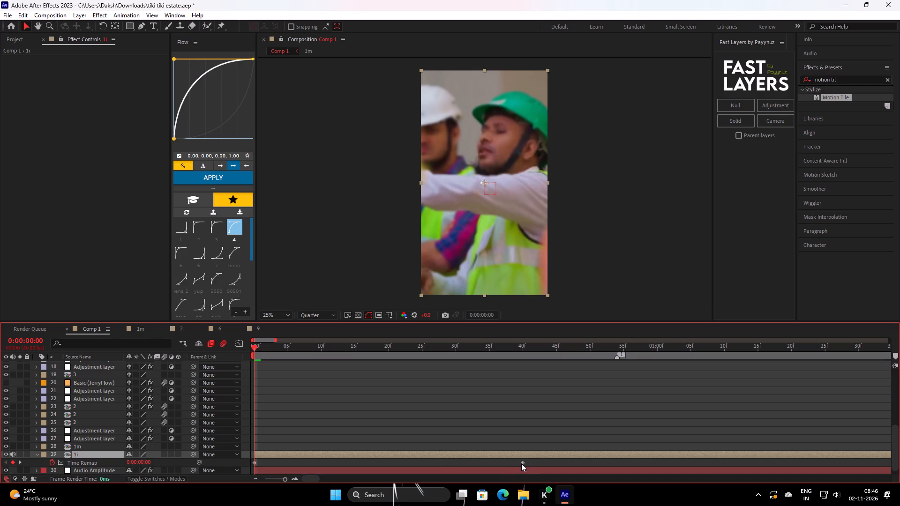
double_click(521, 463)
left_click(415, 241)
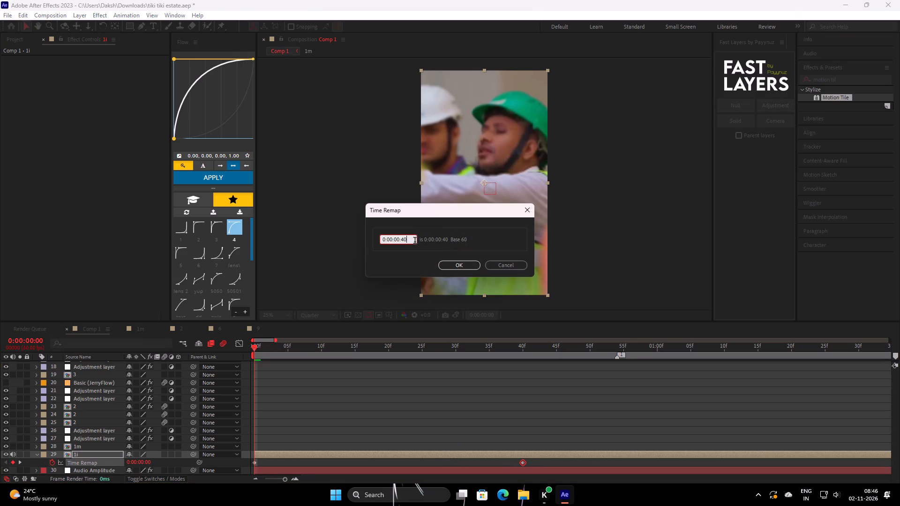
key("BackSpace")
key("BackSpace")
type("39")
key("Return")
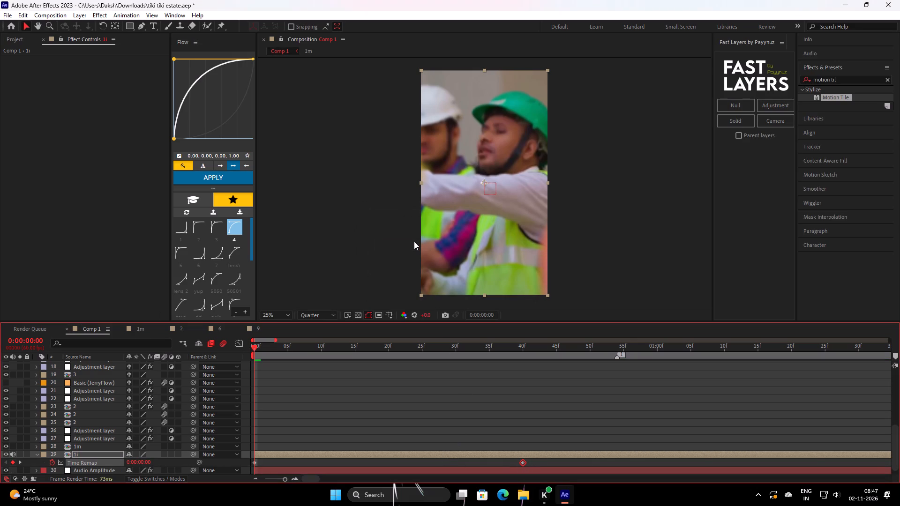
Preview the remapped 1i shot and move its end Time Remap keyframe earlier to 0:00:00:25.
key("space")
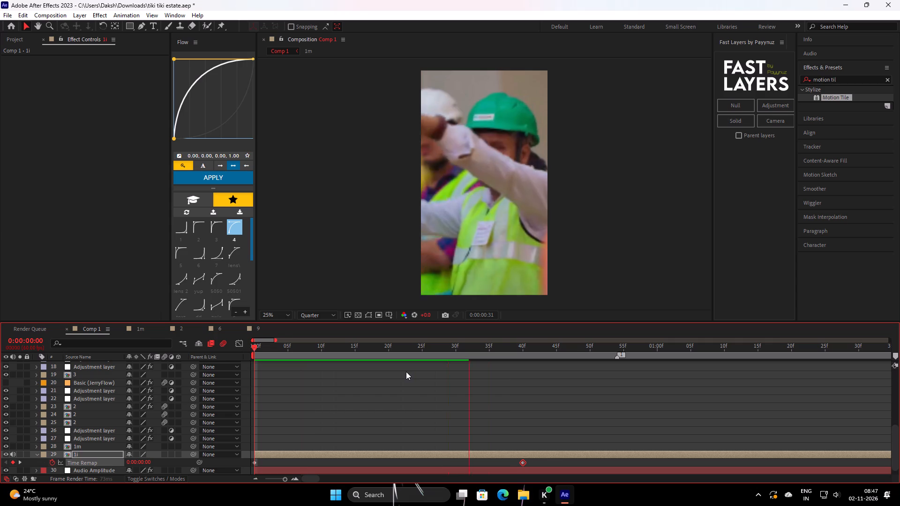
key("space")
left_click_drag(569, 350, 274, 405)
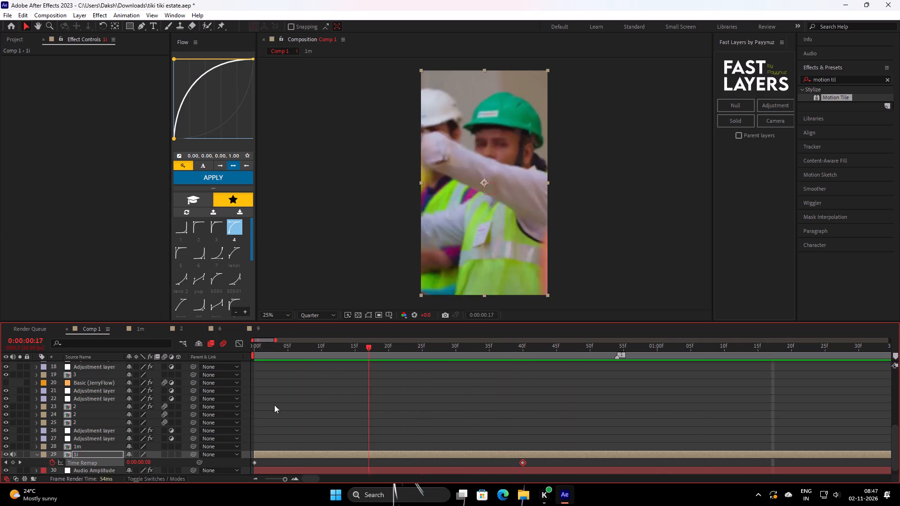
left_click_drag(274, 405, 419, 404)
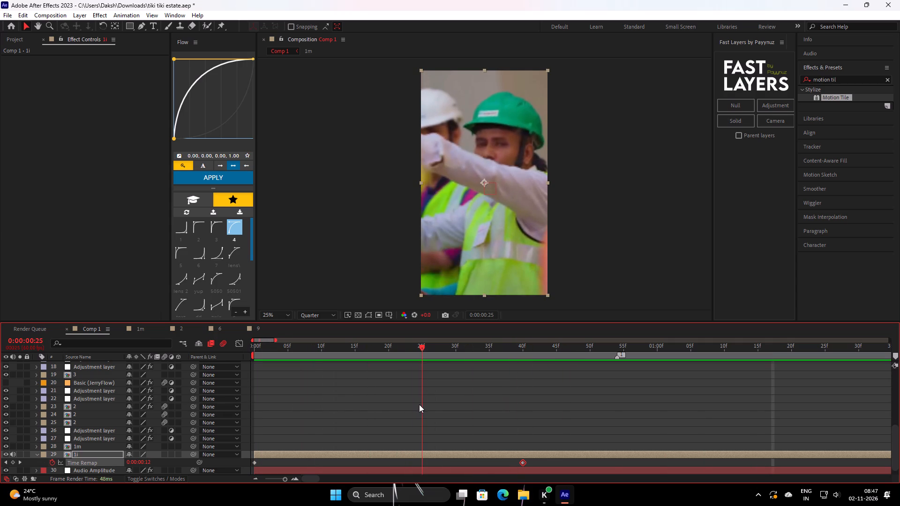
left_click_drag(419, 404, 420, 404)
left_click_drag(523, 462, 423, 484)
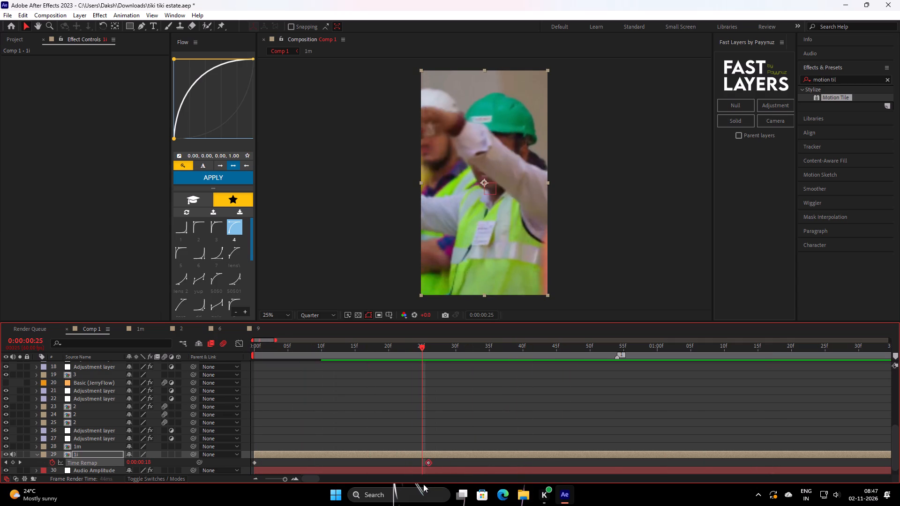
left_click_drag(423, 484, 421, 484)
Copy 1i's first Time Remap keyframe to marker 1 at 0:00:00:54 so the action plays back in reverse.
left_click_drag(461, 352, 619, 375)
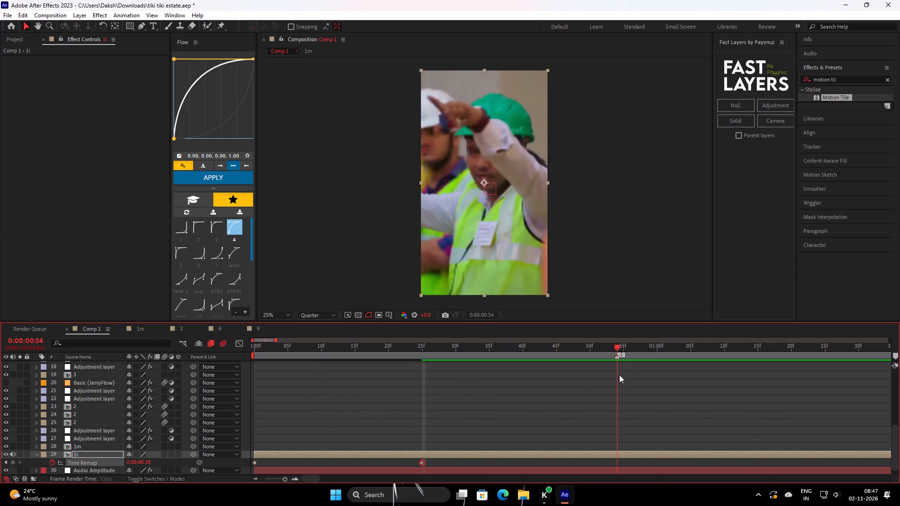
left_click_drag(619, 375, 618, 376)
left_click(255, 464)
key("ctrl+c")
key("ctrl+v")
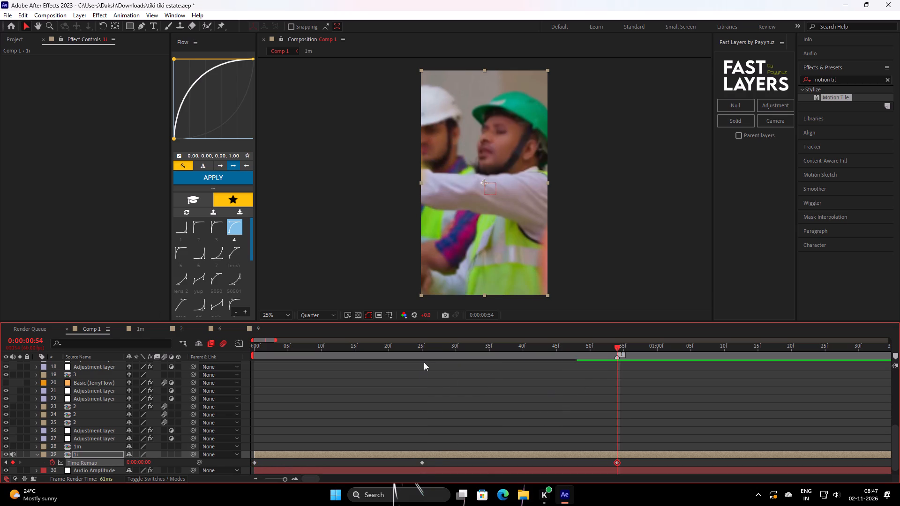
Shift 1i's middle Time Remap keyframe to 0:00:00:26.
left_click_drag(439, 352, 423, 378)
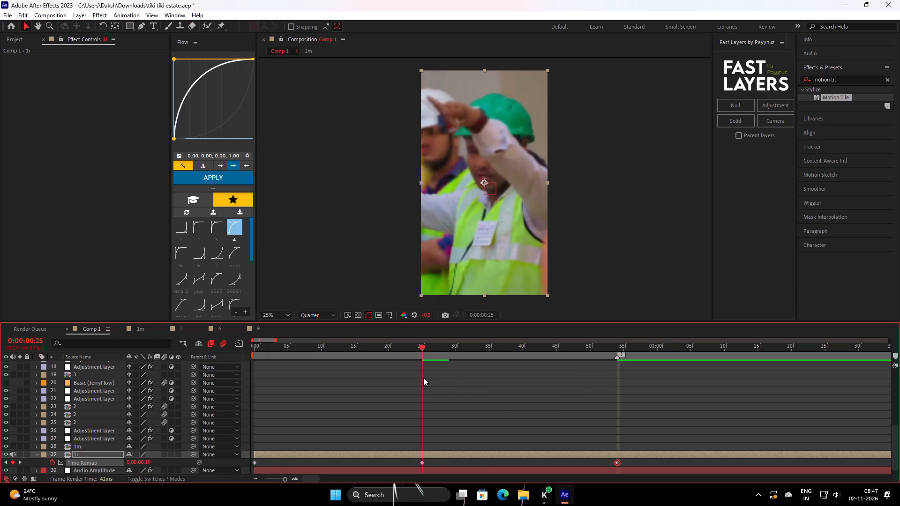
left_click_drag(423, 378, 430, 377)
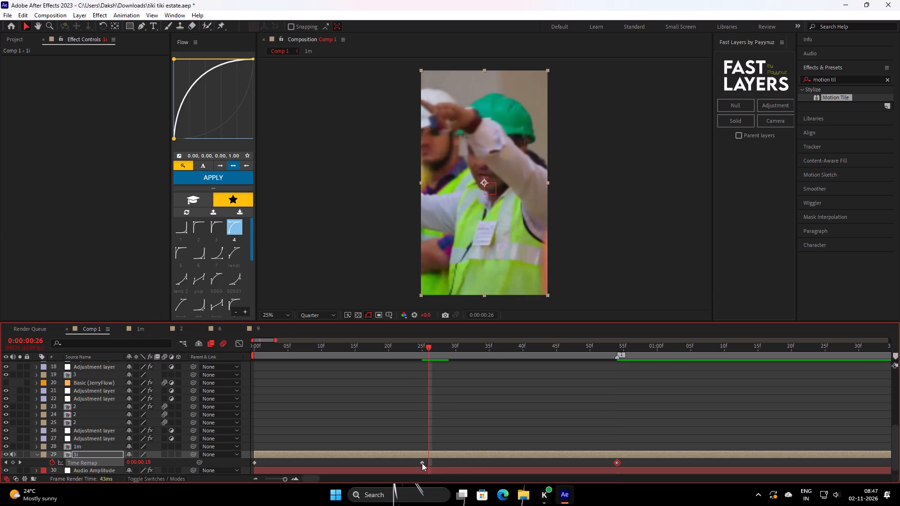
left_click_drag(423, 463, 427, 469)
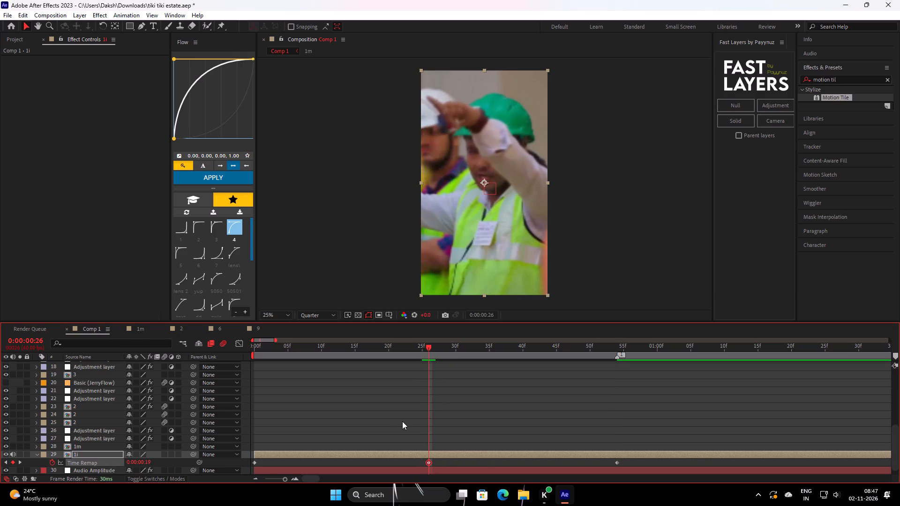
Apply the Flow curve 0.00, 0.00, 0.00, 1.00 between 1i's first and middle Time Remap keyframes.
left_click(402, 421)
left_click_drag(453, 420, 244, 470)
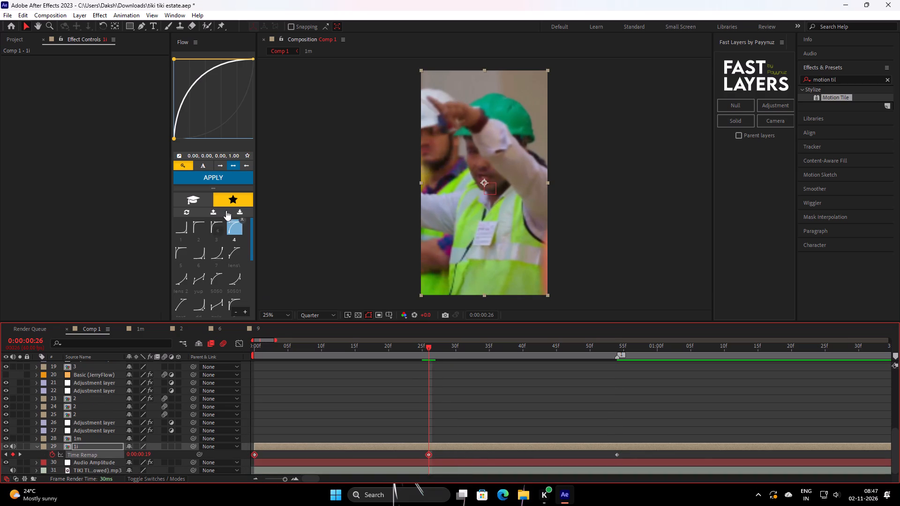
left_click(215, 176)
Apply Flow preset 7 (1.00, 0.00, 1.00, 1.00) between 1i's middle and last Time Remap keyframes.
left_click_drag(384, 417, 639, 467)
left_click(213, 251)
left_click(220, 177)
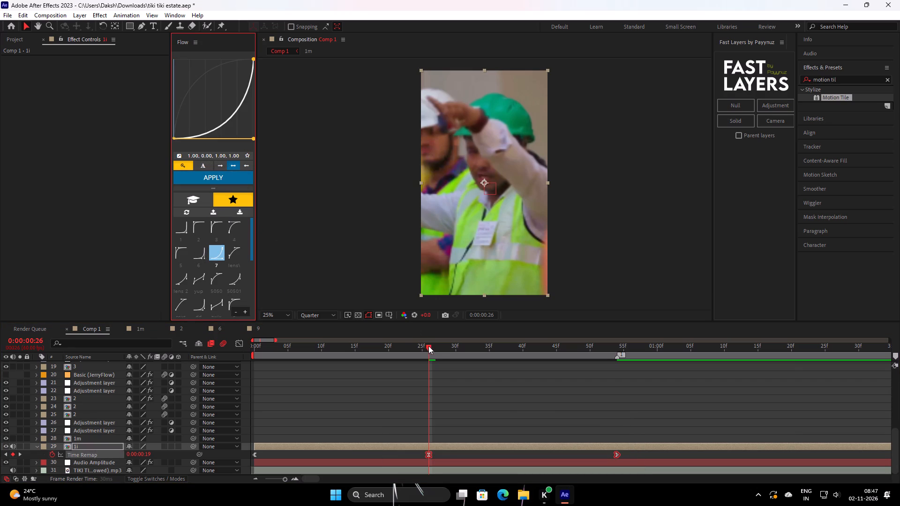
Play the eased 1i shot twice from 0:00:00:00 to check its forward and reverse motion.
left_click_drag(429, 354, 102, 412)
key("space")
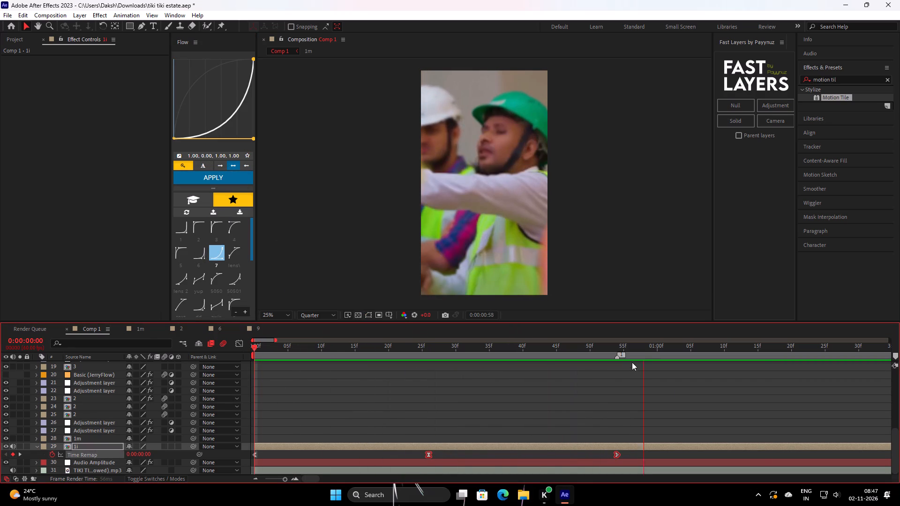
key("space")
left_click_drag(645, 352, 130, 402)
key("space")
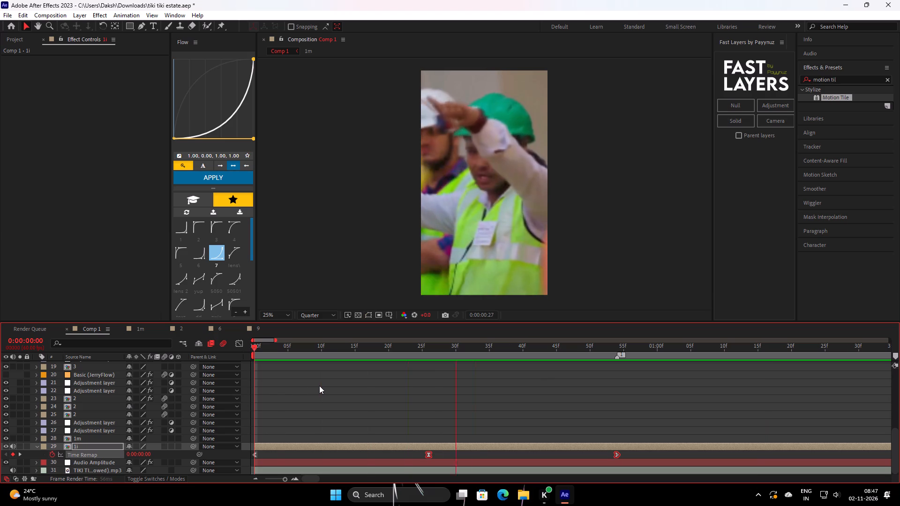
key("space")
Split layer 1i at marker 1 (0:00:00:54) and delete the part after it.
left_click_drag(650, 350, 620, 386)
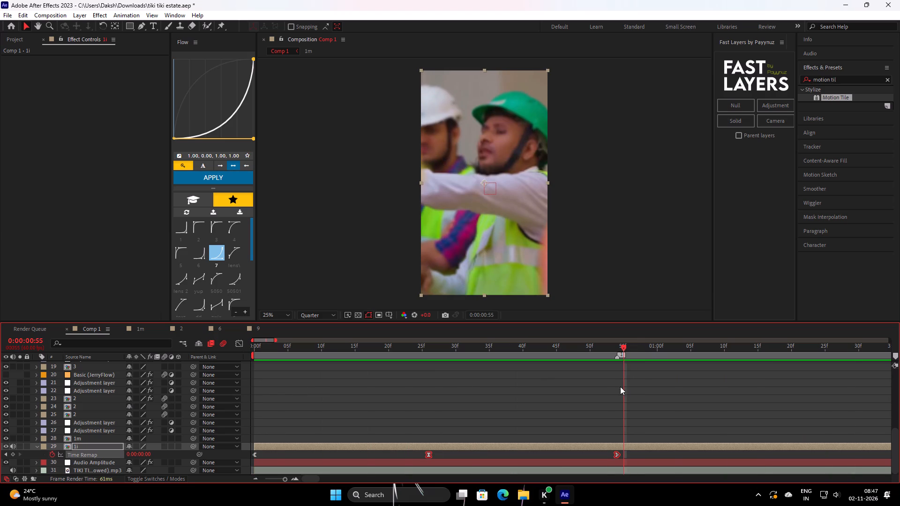
left_click_drag(633, 338, 618, 368)
left_click_drag(622, 349, 617, 361)
key("ctrl+shift+d")
key("BackSpace")
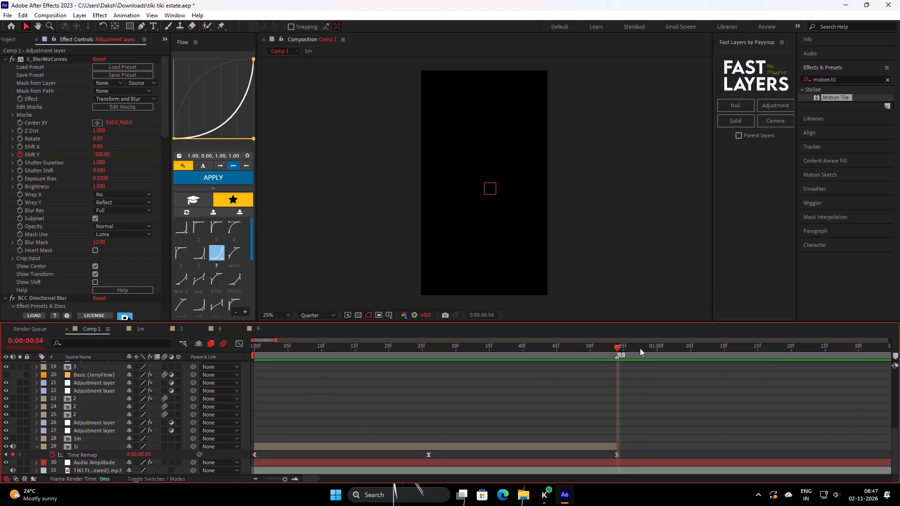
Play the trimmed 1i shot from 0:00:00:00 to check its motion up to marker 1.
left_click_drag(637, 348, 157, 406)
key("space")
key("space")
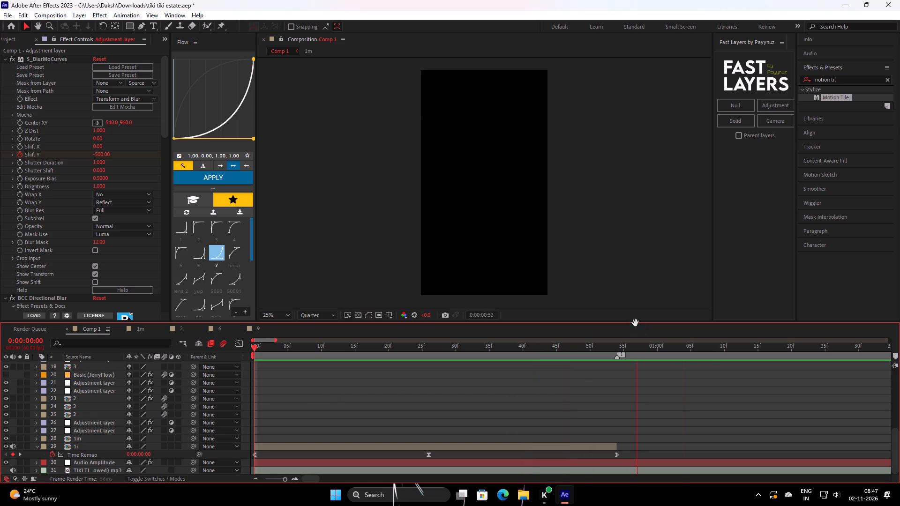
left_click_drag(568, 348, 222, 381)
Find the Twixtor Pro effect and apply it to layer 1i.
left_click(374, 444)
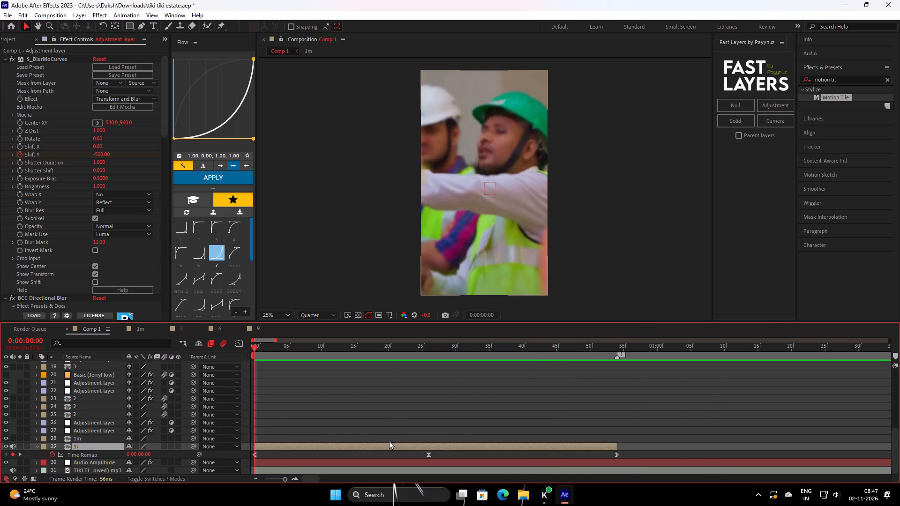
left_click(887, 81)
left_click(877, 78)
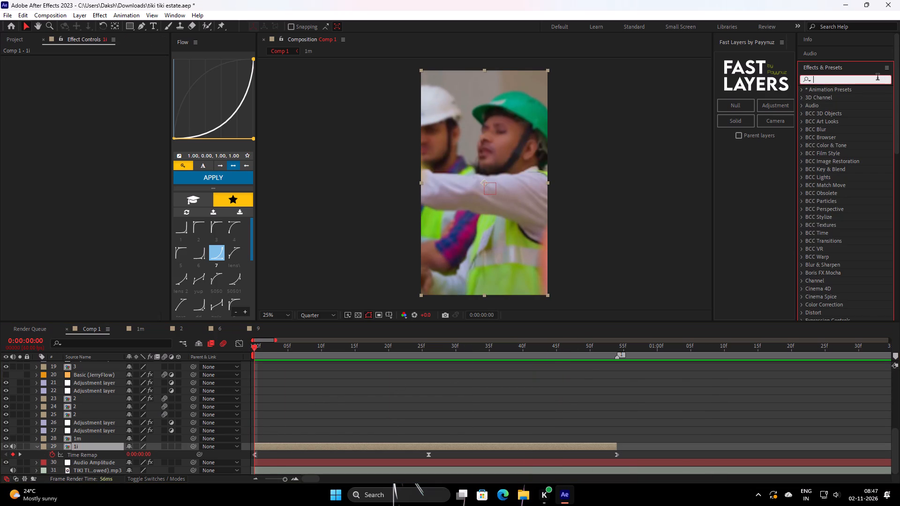
type("twixto")
double_click(845, 146)
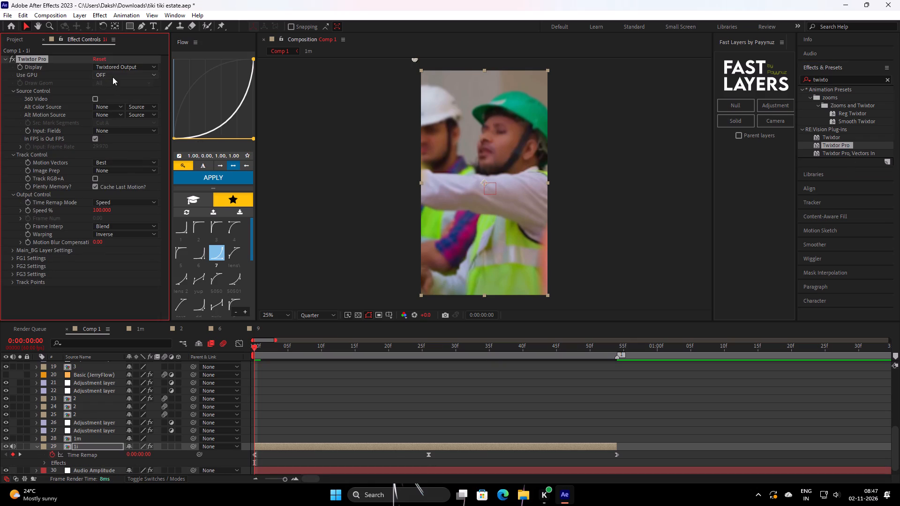
Set 1i's Twixtor Pro Warping to Inverse w/ Smart Blend and Frame Interp to Motion Weighted Blend.
left_click(112, 77)
left_click(54, 158)
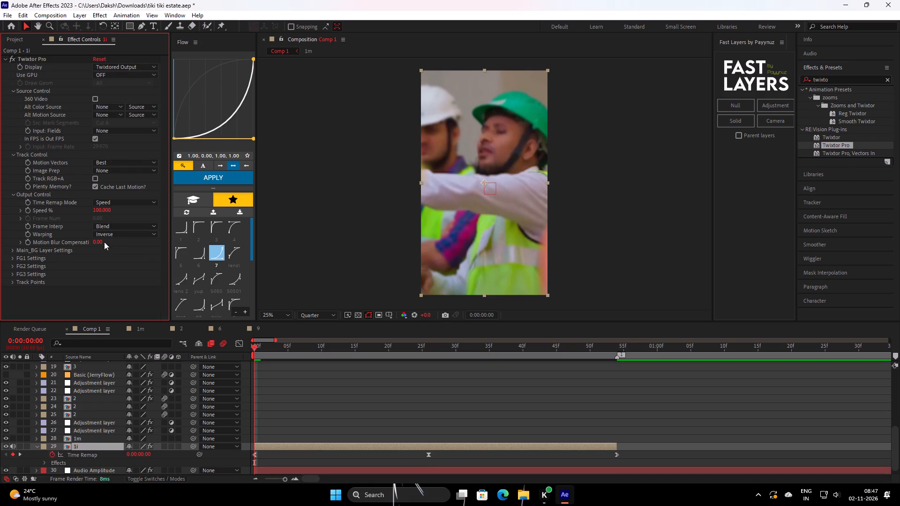
left_click(115, 235)
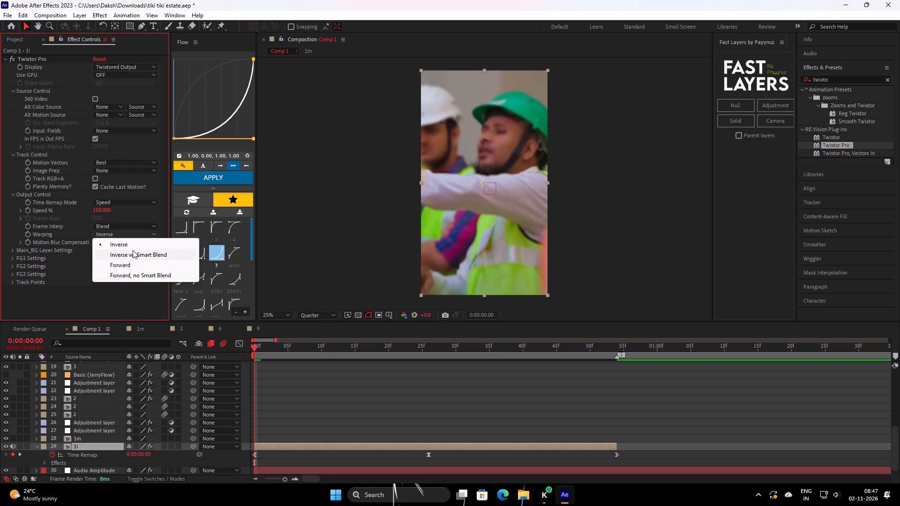
left_click(133, 253)
left_click(131, 225)
left_click(136, 257)
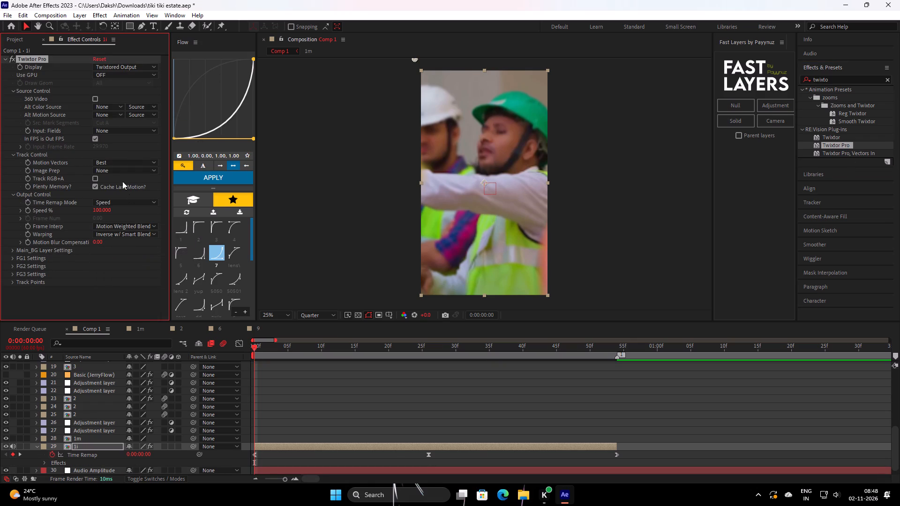
Set Twixtor Pro's Image Prep to Contrast/Edge Enhance and its input frame rate to 30, with In FPS is Out FPS off.
left_click(115, 171)
left_click(124, 191)
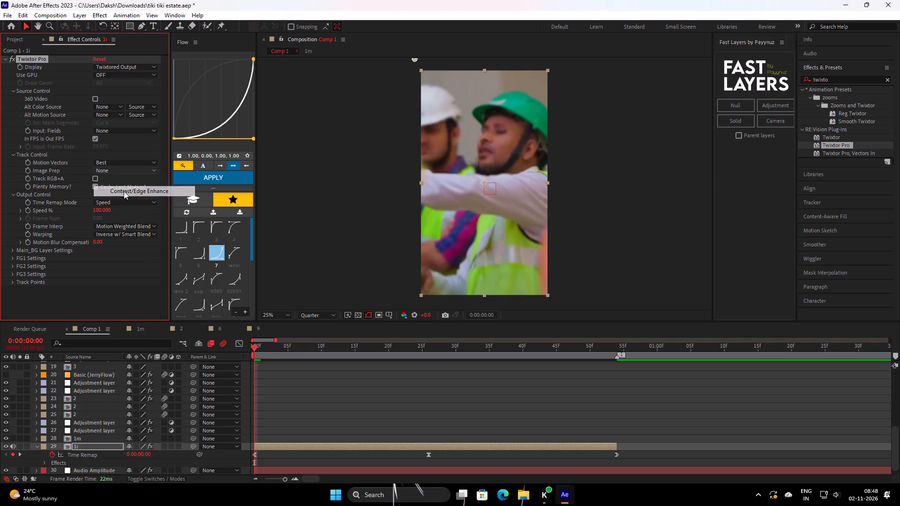
left_click(96, 137)
left_click(103, 146)
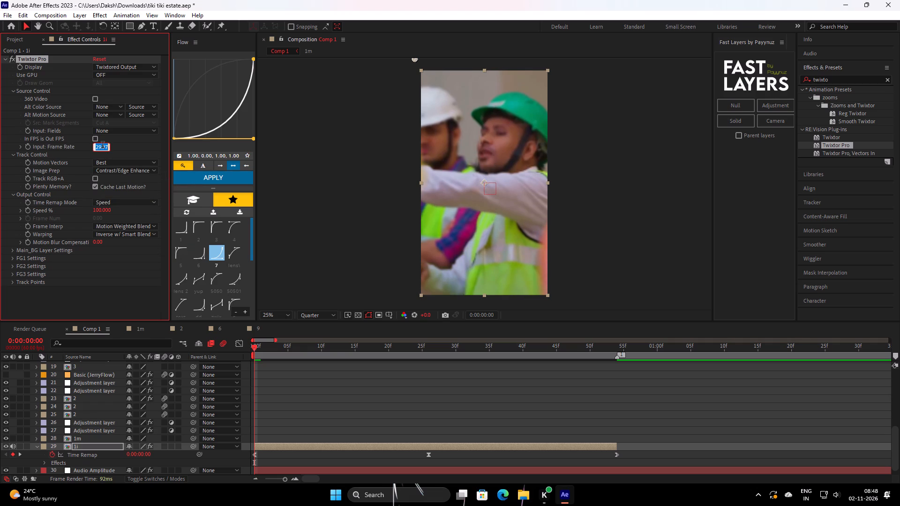
type("30")
key("Return")
Play the 1i shot repeatedly from 0:00:00:00 to check its motion with Twixtor Pro applied.
left_click(354, 362)
key("space")
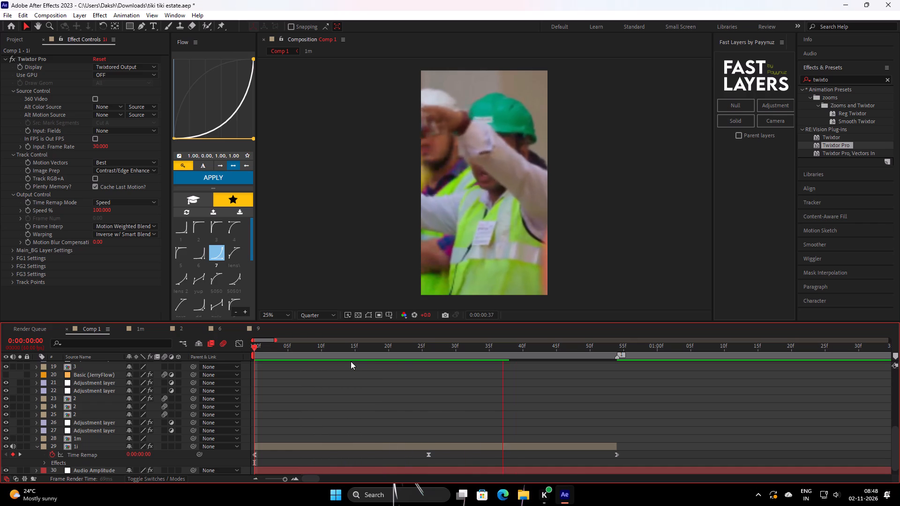
key("space")
left_click_drag(486, 351, 434, 359)
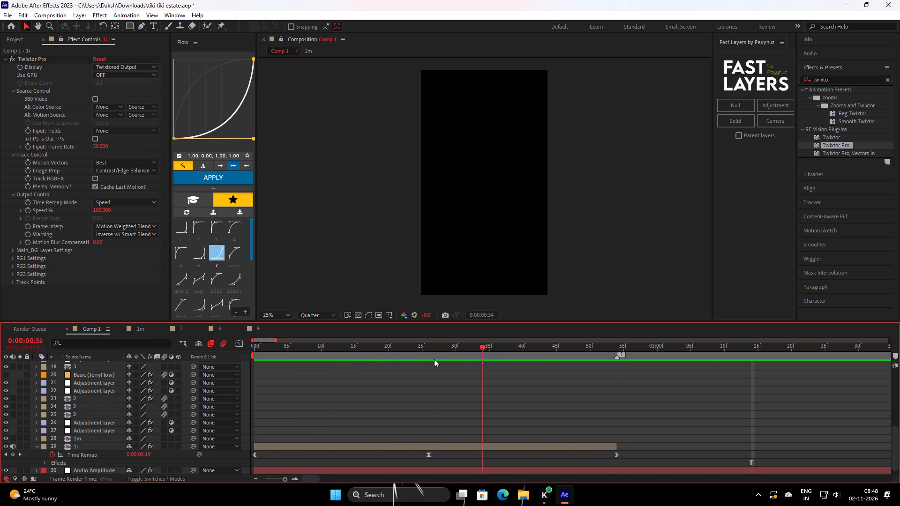
left_click_drag(434, 359, 52, 365)
key("space")
key("space")
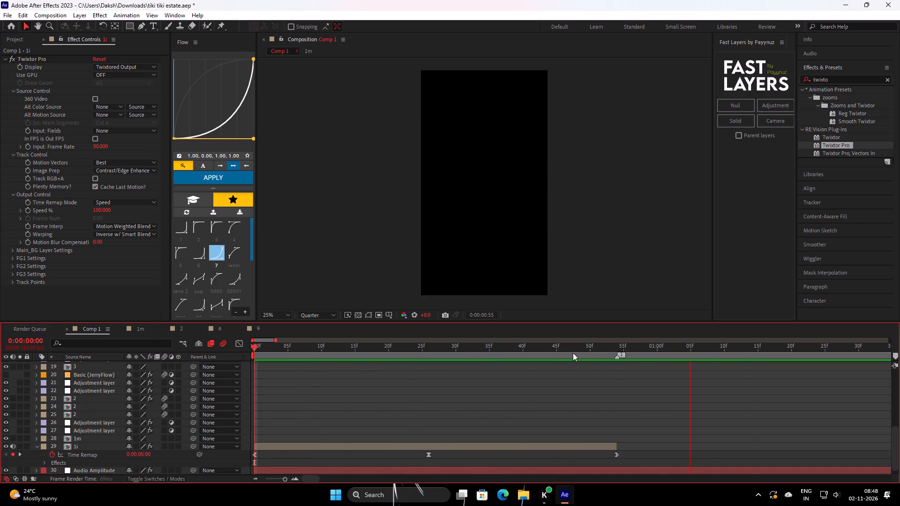
left_click_drag(636, 358, 134, 383)
key("space")
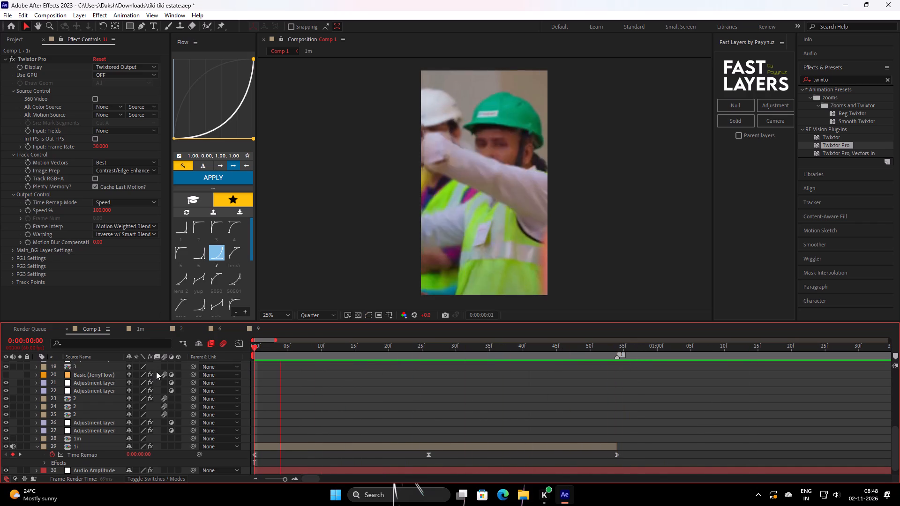
key("space")
Move the start of the microwave estate.mp4 layer to marker 1 at 0:00:00:54.
left_click_drag(639, 351, 614, 385)
left_click(619, 386)
type("ss")
left_click(103, 365)
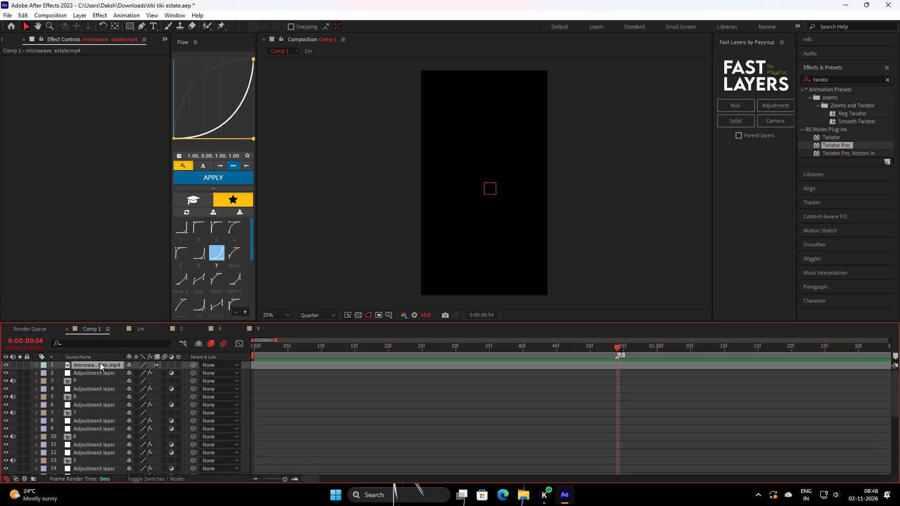
key("bracketleft")
Slide the microwave estate.mp4 layer in time until the yellow-helmeted worker's ceiling-painting shot begins at marker 1.
left_click_drag(733, 365, 734, 365)
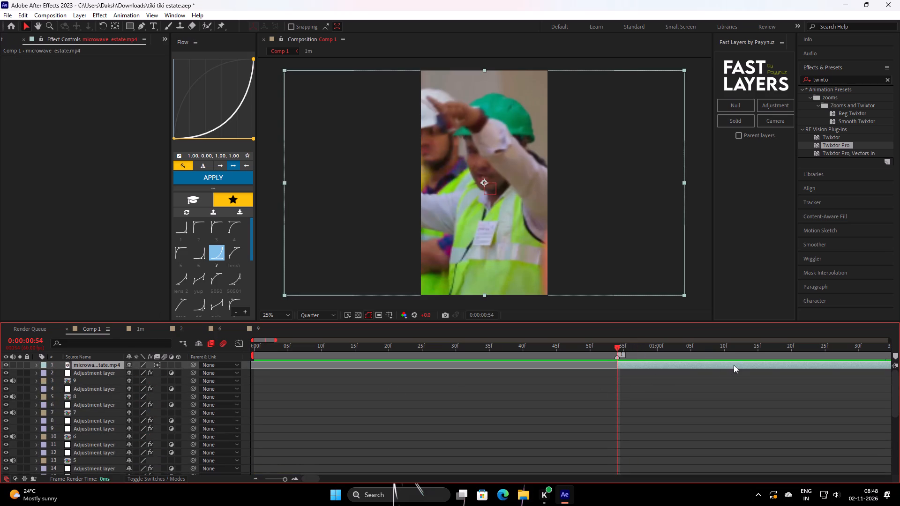
left_click_drag(734, 365, 264, 387)
triple_click(257, 479)
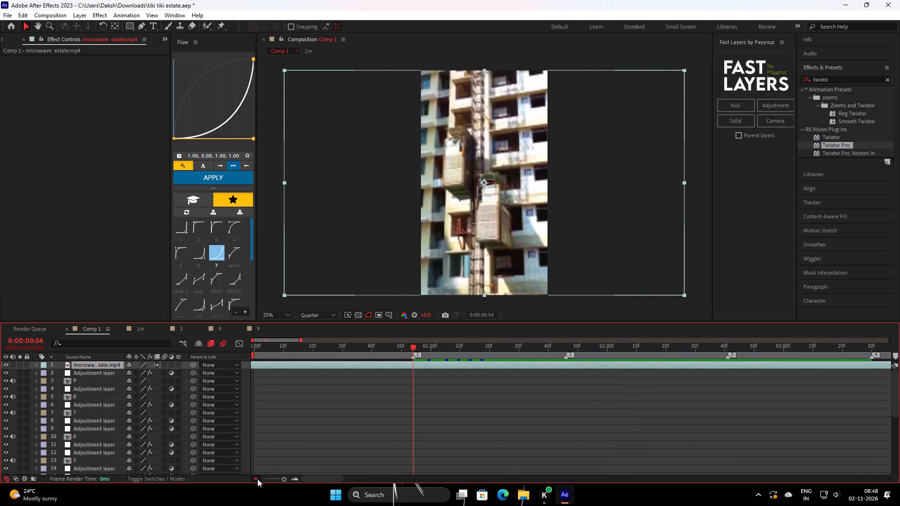
left_click_drag(764, 363, 428, 378)
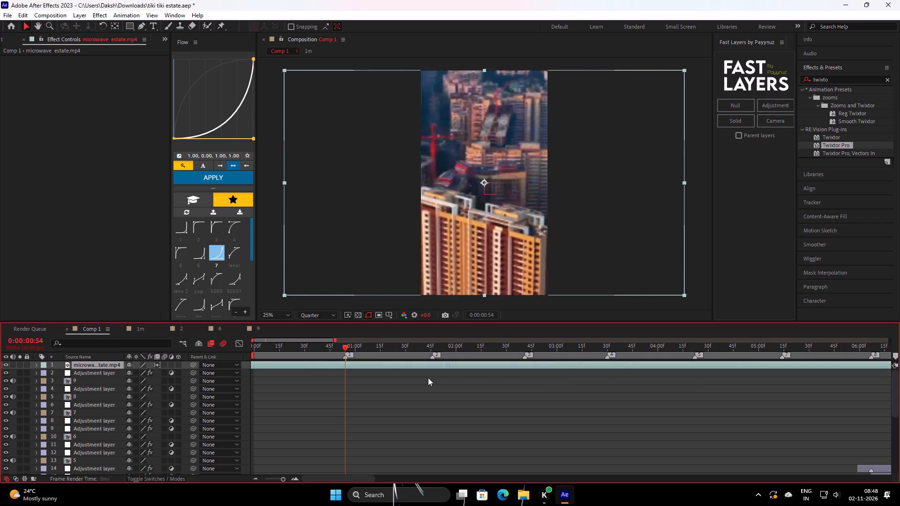
left_click_drag(428, 378, 262, 363)
left_click_drag(835, 367, 654, 391)
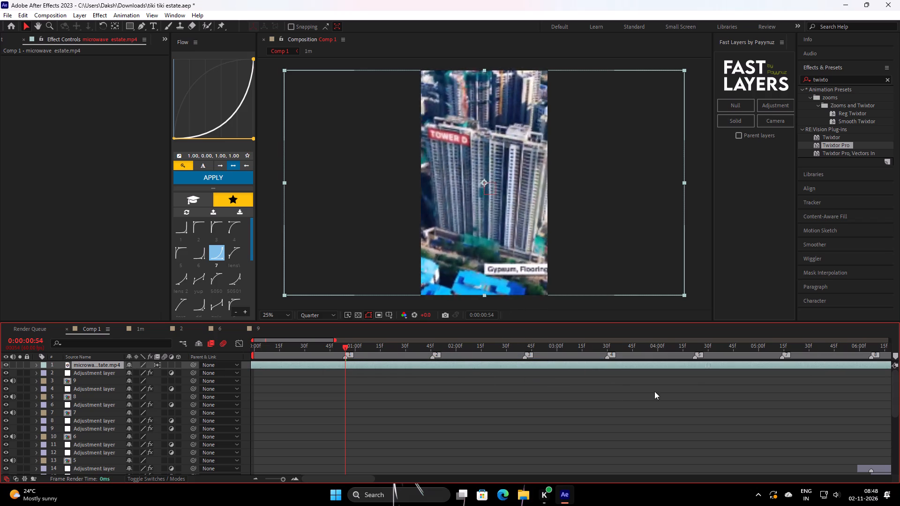
left_click_drag(654, 391, 689, 368)
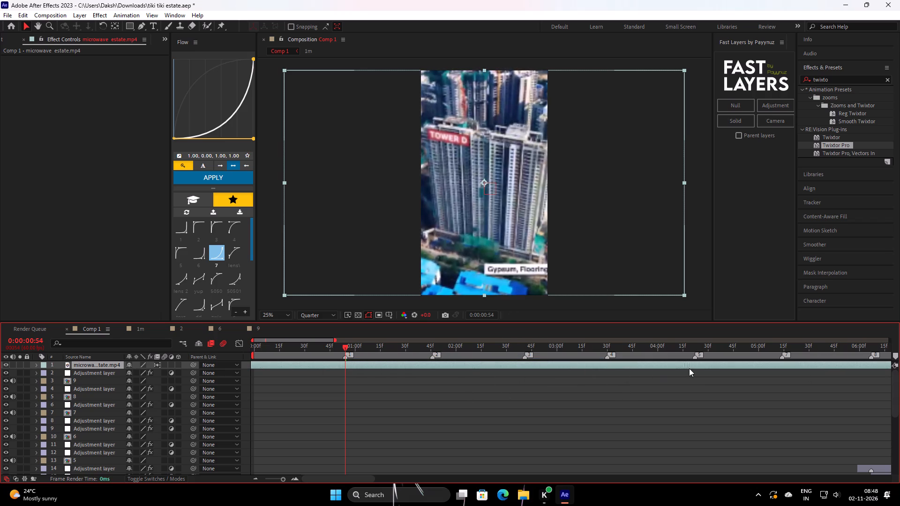
left_click_drag(689, 368, 528, 383)
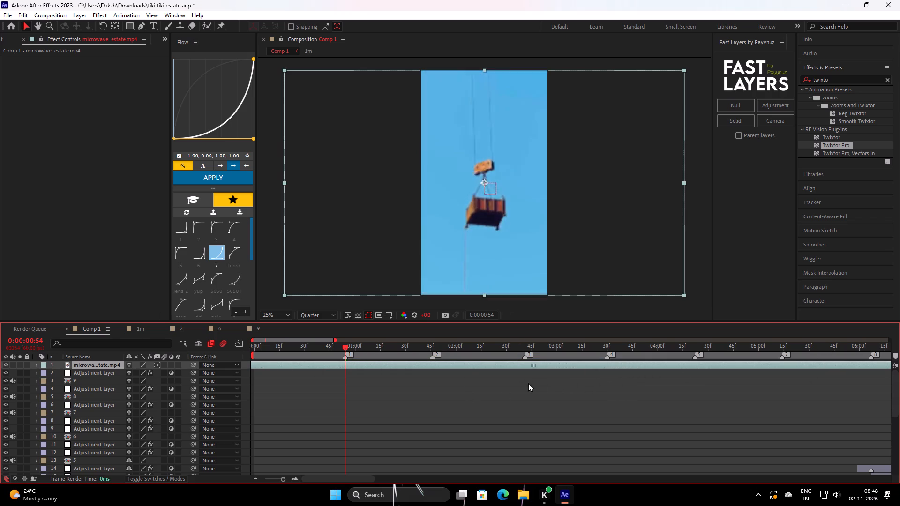
left_click_drag(528, 383, 330, 381)
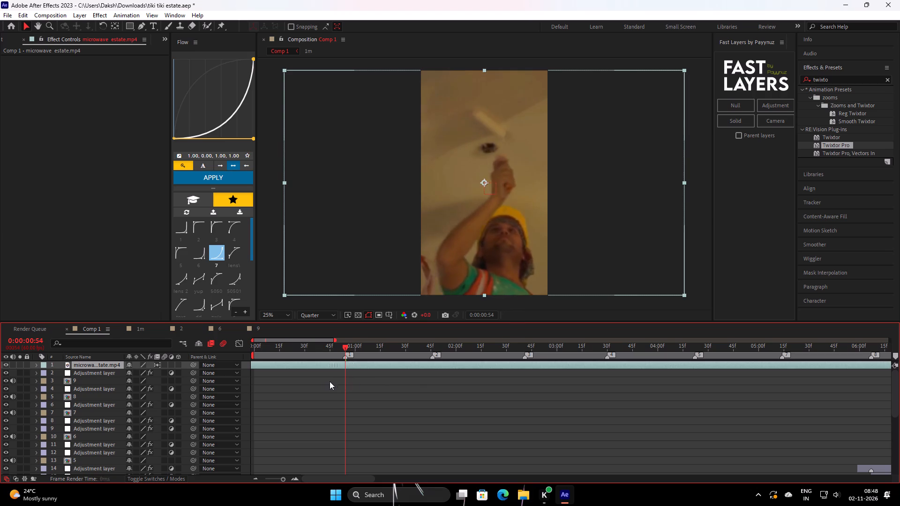
left_click_drag(330, 381, 441, 380)
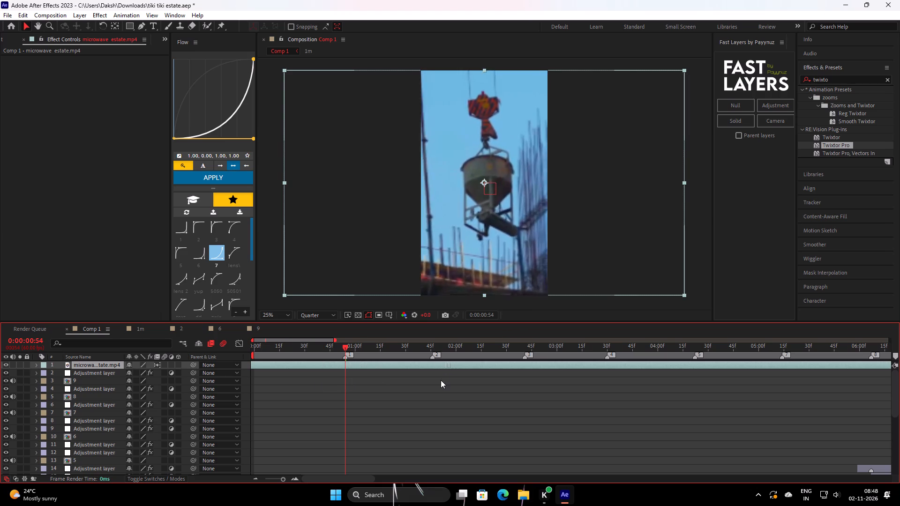
left_click_drag(441, 380, 423, 386)
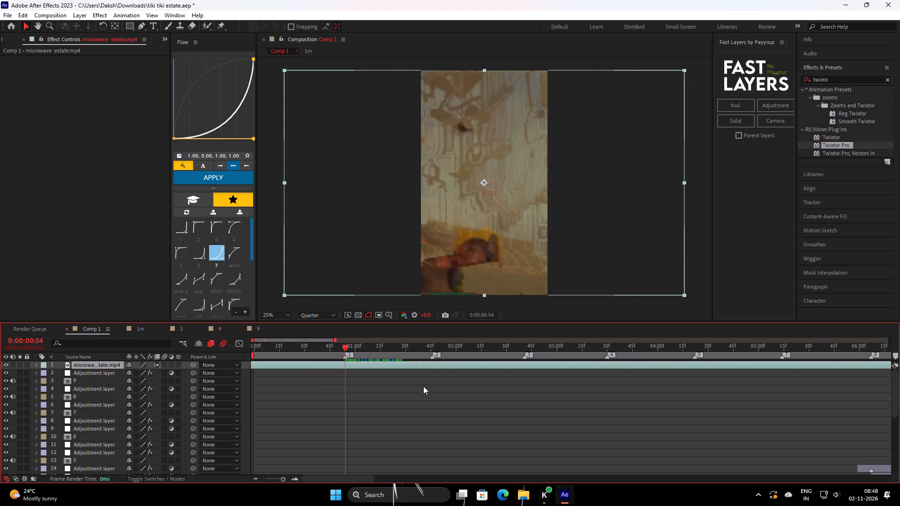
left_click_drag(423, 386, 422, 387)
Split the microwave estate.mp4 layer at marker 1 (0:00:00:54) and delete the part before it.
key("ctrl+shift+d")
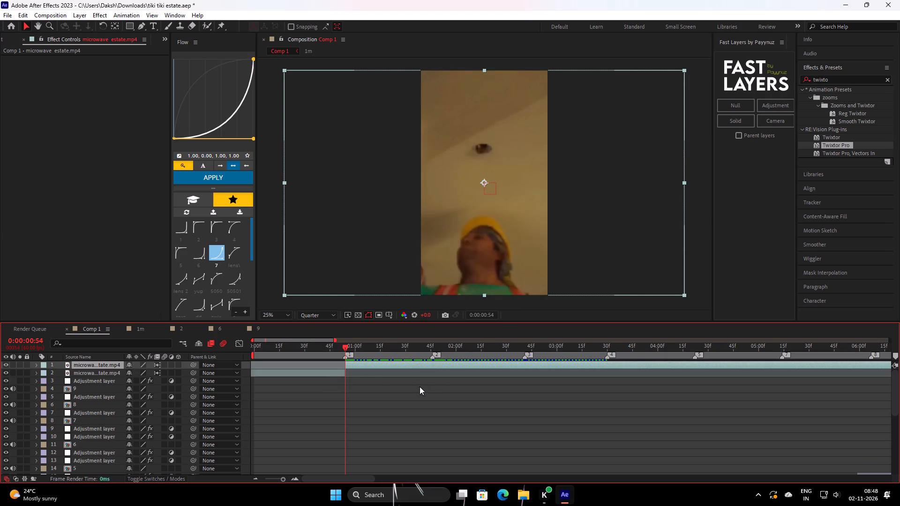
left_click(336, 376)
key("BackSpace")
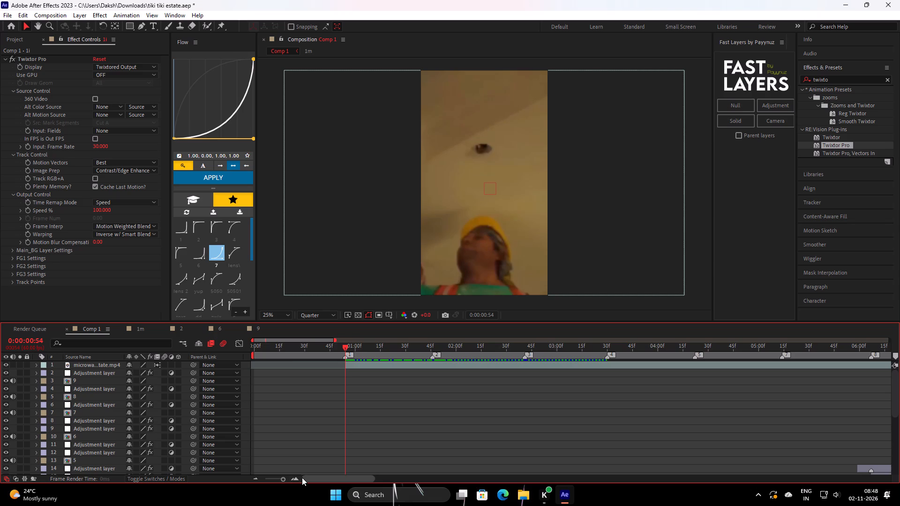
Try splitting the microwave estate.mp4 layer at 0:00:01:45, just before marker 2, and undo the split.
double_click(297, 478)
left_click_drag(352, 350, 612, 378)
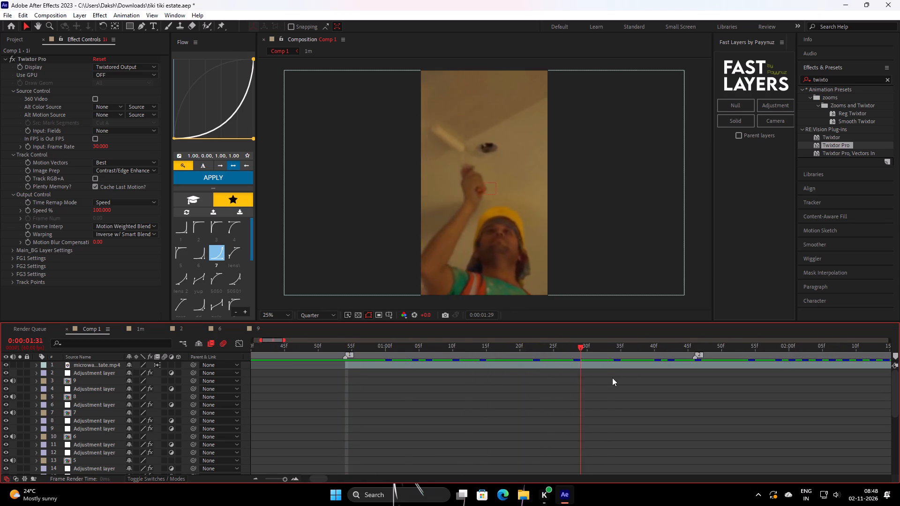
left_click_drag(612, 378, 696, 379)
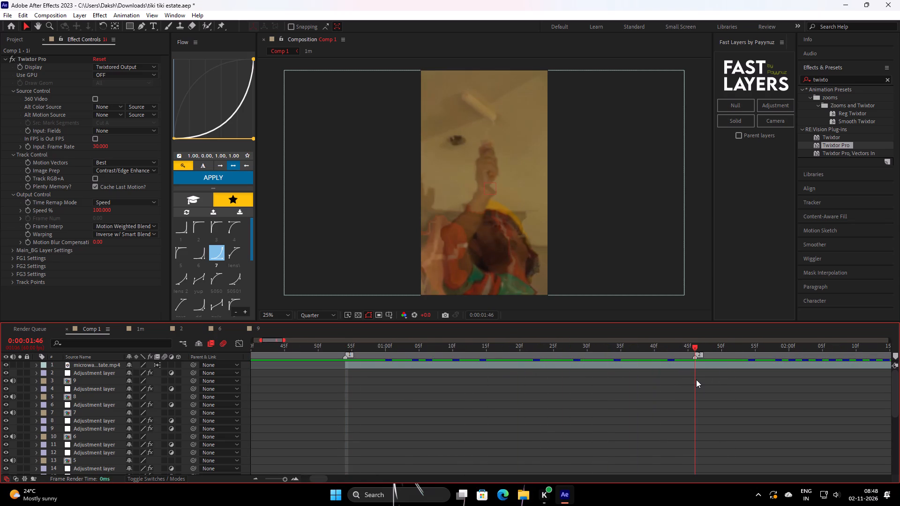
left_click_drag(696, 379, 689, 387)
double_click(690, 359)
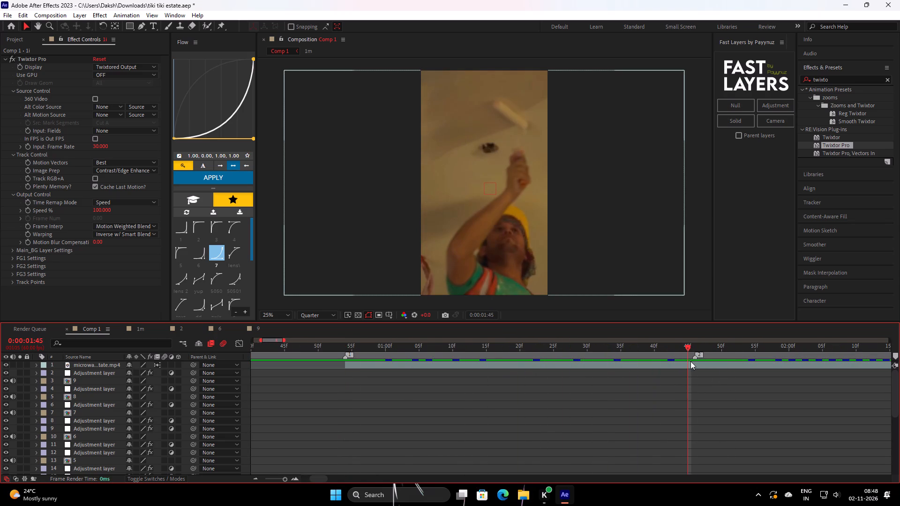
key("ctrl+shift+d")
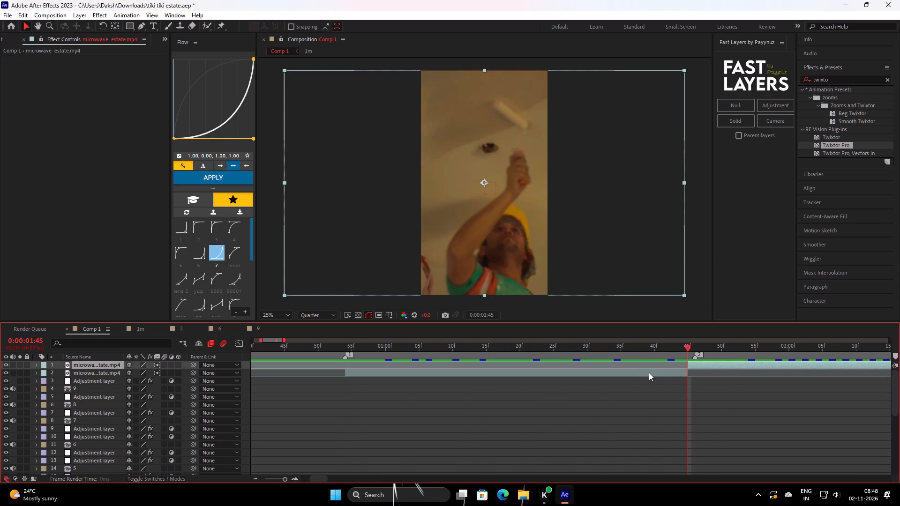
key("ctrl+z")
Split the microwave estate.mp4 layer at marker 2 (0:00:01:46).
left_click_drag(683, 350, 690, 363)
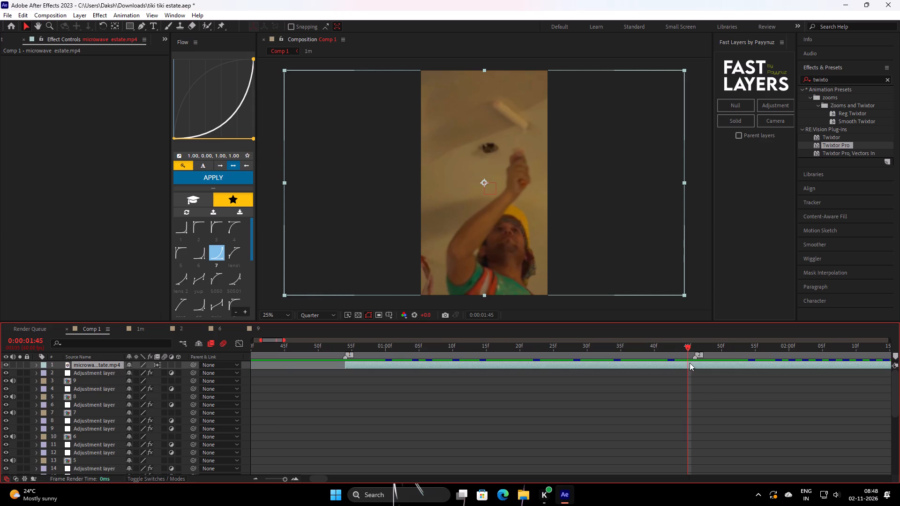
left_click_drag(690, 363, 692, 365)
key("ctrl+shift+d")
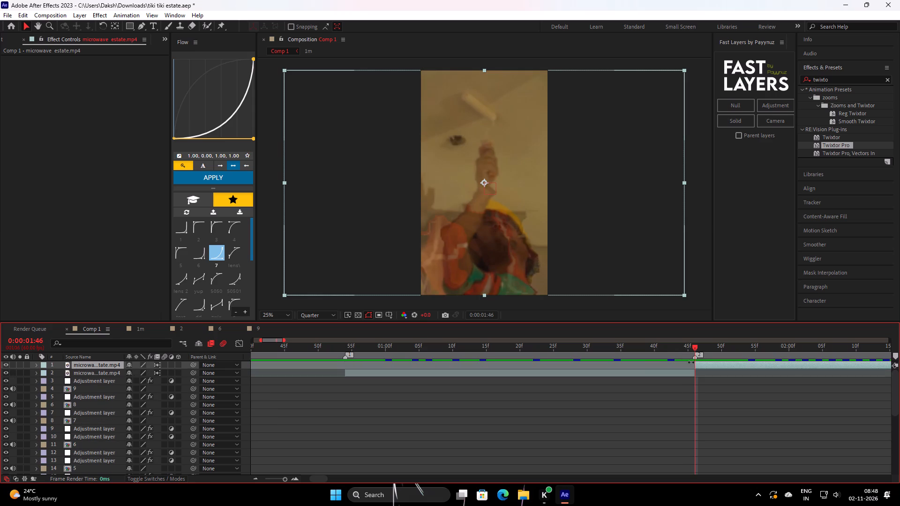
Pre-compose the ceiling-painting segment between markers 1 and 2 as 2i.
left_click_drag(689, 355, 651, 367)
left_click(649, 372)
right_click(649, 372)
left_click(688, 308)
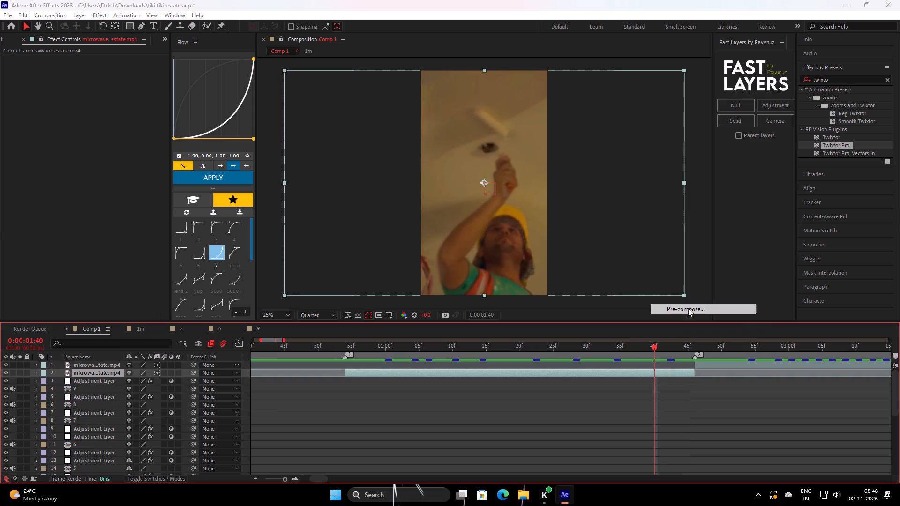
type("2i")
key("Return")
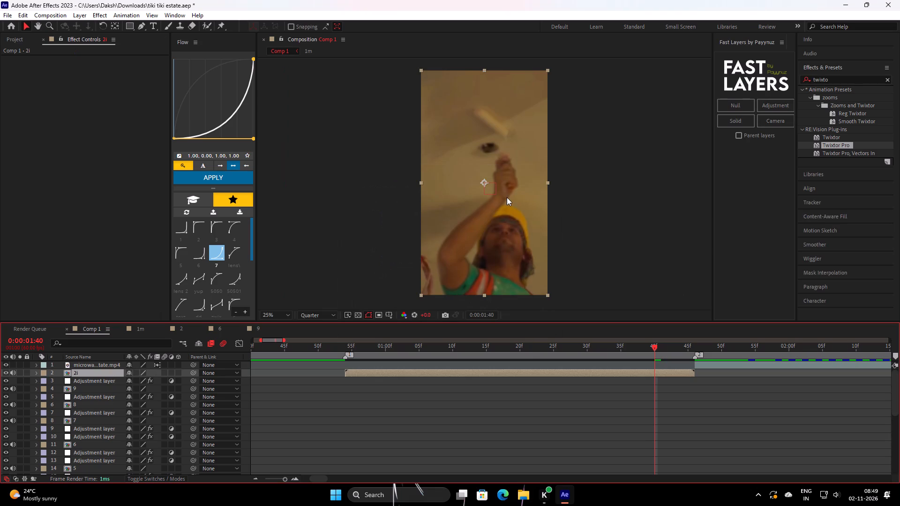
Enable time remapping on the 2i layer and set its end keyframe value to 0:00:01:22.
key("ctrl+alt+t")
double_click(694, 379)
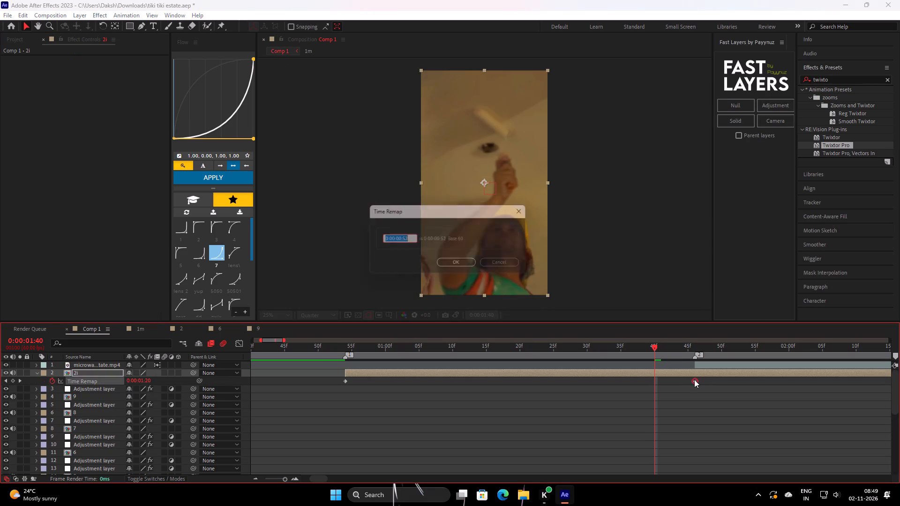
left_click(413, 240)
key("BackSpace")
key("1")
key("Return")
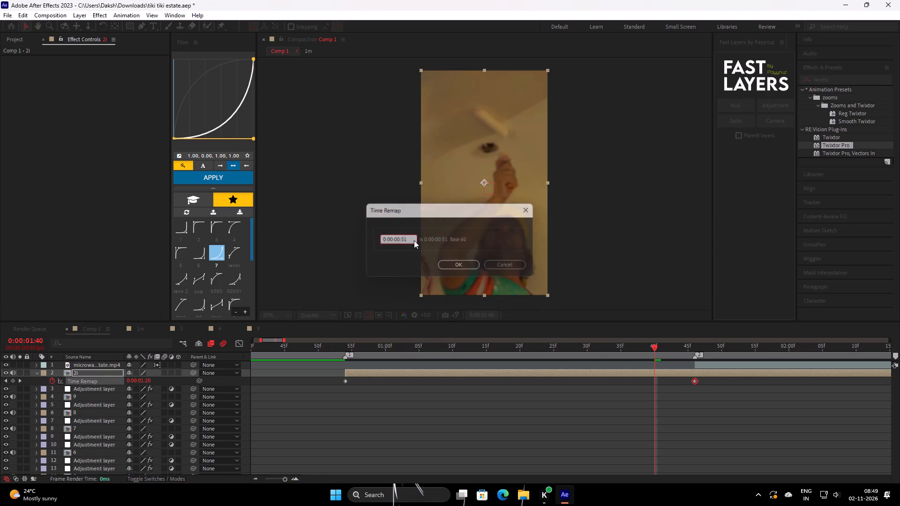
Move 2i's end time-remap keyframe back to about 0:00:01:21, roughly midway between markers 1 and 2.
left_click_drag(523, 350, 517, 363)
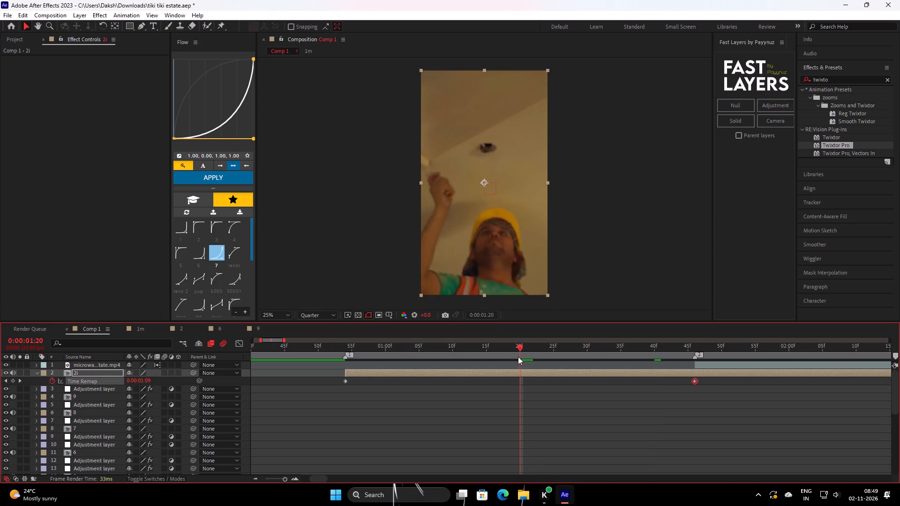
left_click(692, 379)
left_click_drag(695, 380, 660, 388)
left_click_drag(660, 388, 523, 392)
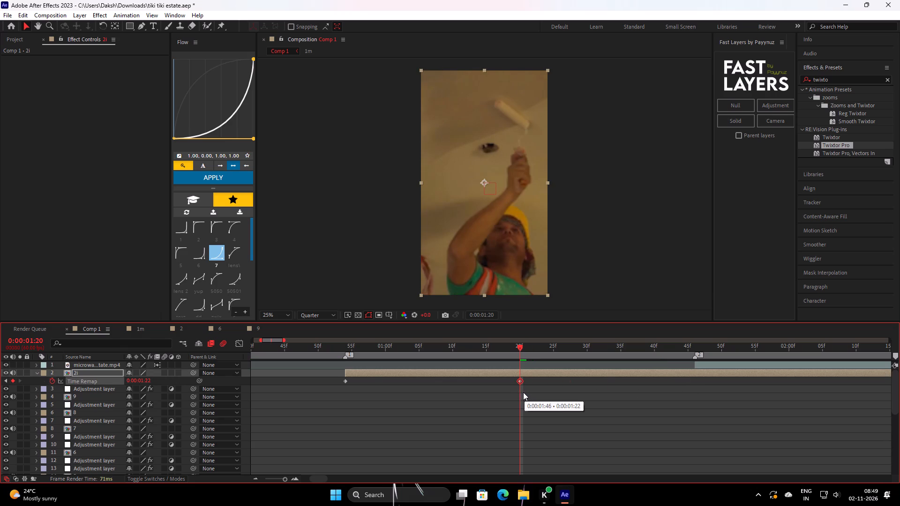
left_click_drag(523, 392, 524, 393)
Copy 2i's first time-remap keyframe and paste it at marker 2 (0:00:01:46).
left_click_drag(526, 357, 696, 391)
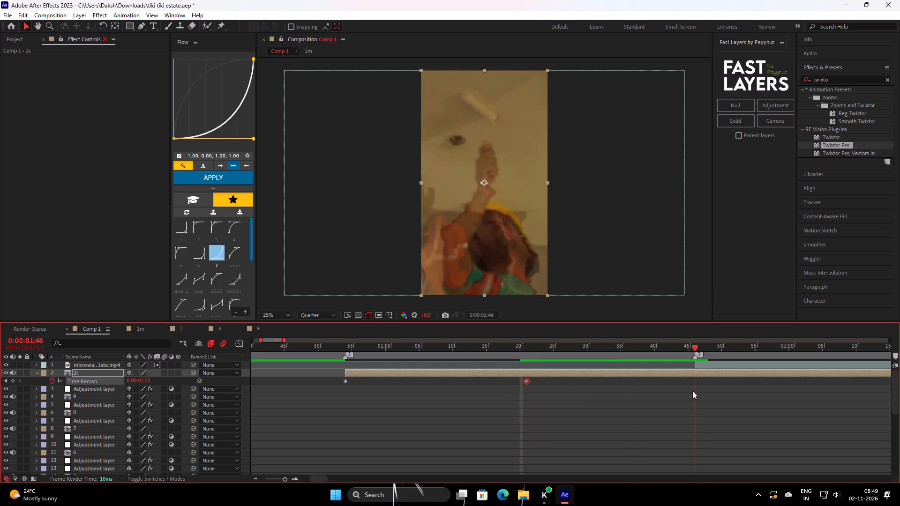
left_click(344, 380)
key("ctrl+c")
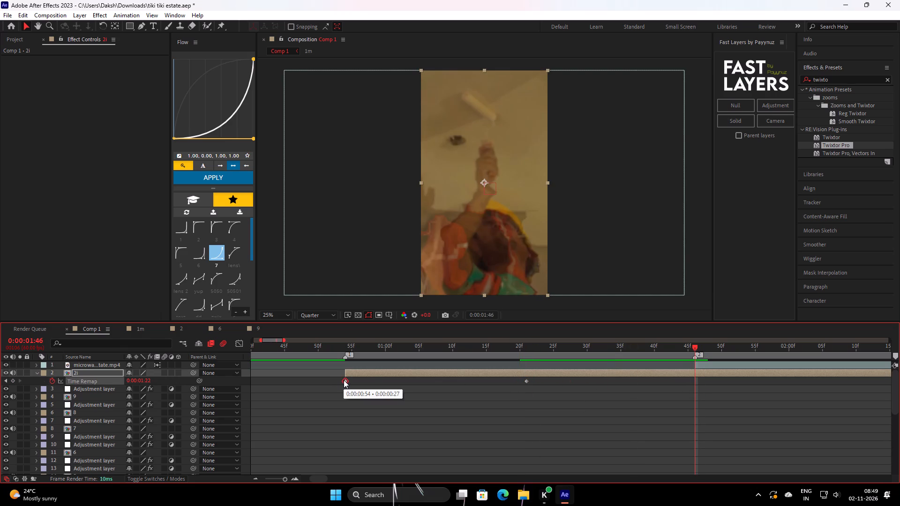
key("ctrl+v")
left_click(638, 375)
Shift 2i's middle time-remap keyframe to 0:00:01:20.
left_click_drag(526, 381, 523, 386)
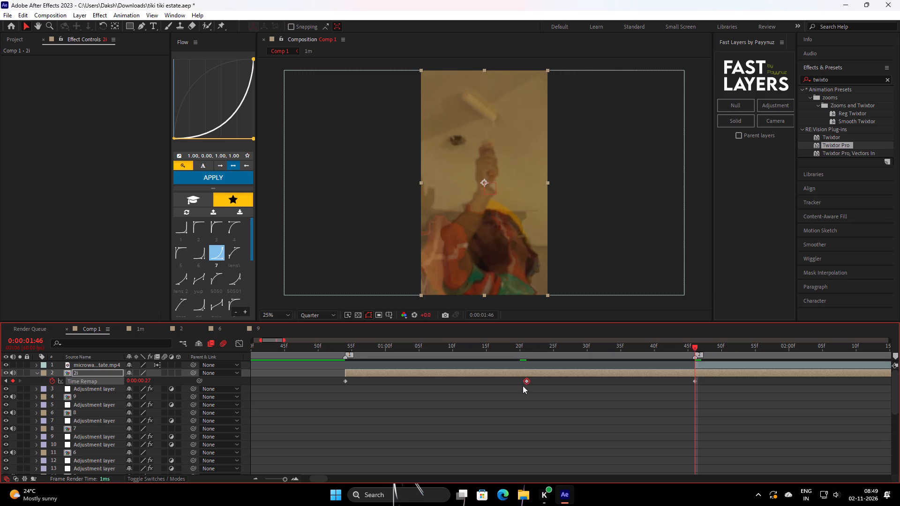
left_click_drag(523, 386, 520, 388)
left_click(547, 345)
left_click_drag(547, 346, 521, 375)
Apply Flow curve 4 between 2i's first two time-remap keyframes and curve 7 between its last two.
left_click_drag(560, 402, 309, 375)
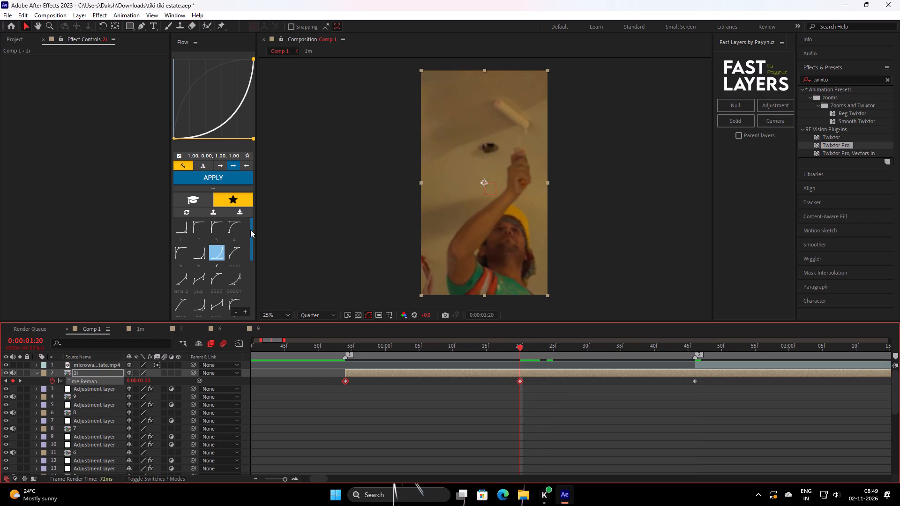
left_click(236, 226)
left_click(240, 181)
left_click_drag(762, 413, 532, 357)
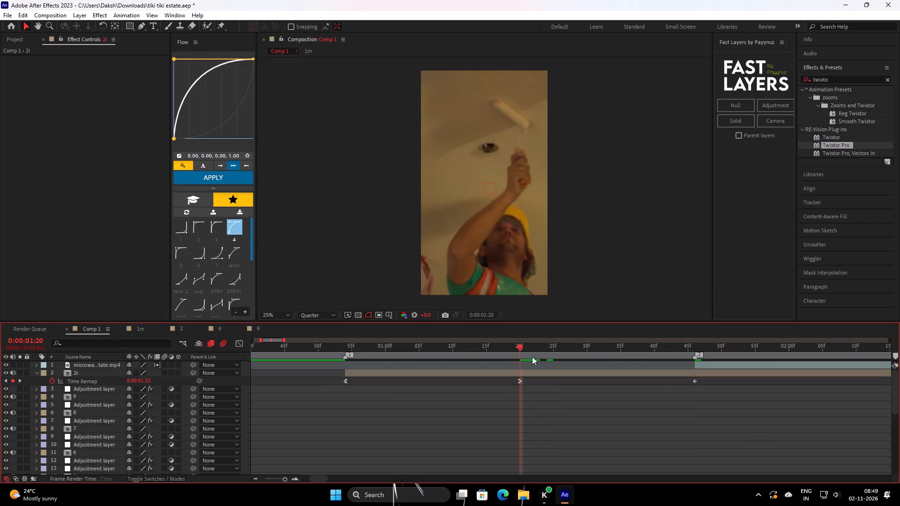
left_click_drag(532, 357, 470, 345)
left_click(216, 261)
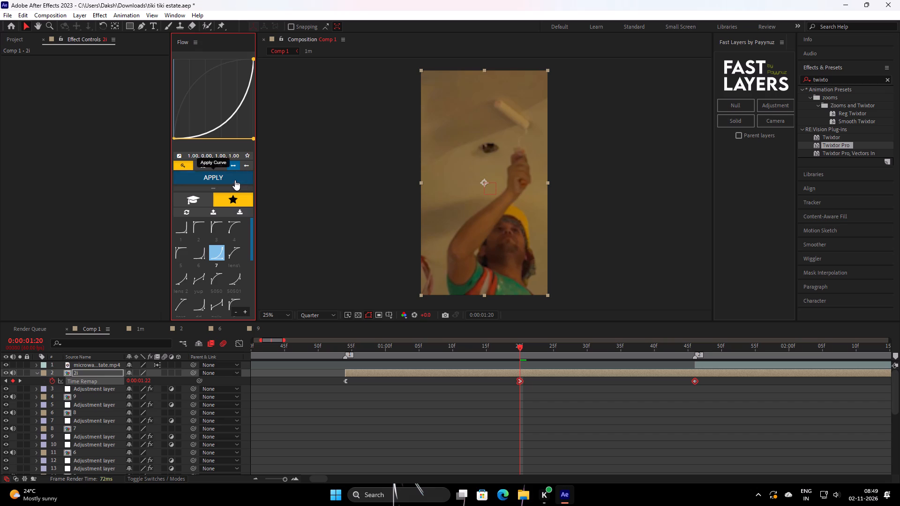
left_click(235, 180)
Split the 2i layer at marker 2 (0:00:01:46) and delete the part after it.
left_click_drag(554, 352, 695, 381)
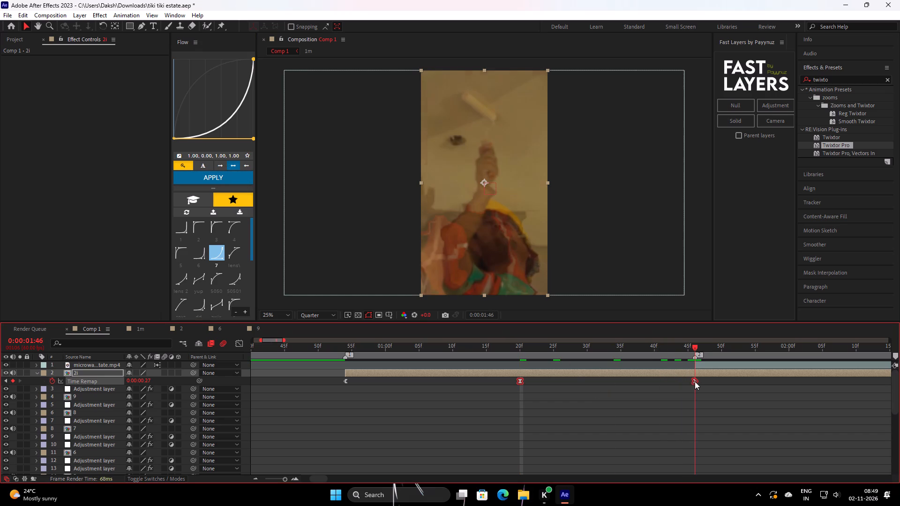
left_click_drag(695, 381, 696, 382)
key("ctrl+shift+d")
key("BackSpace")
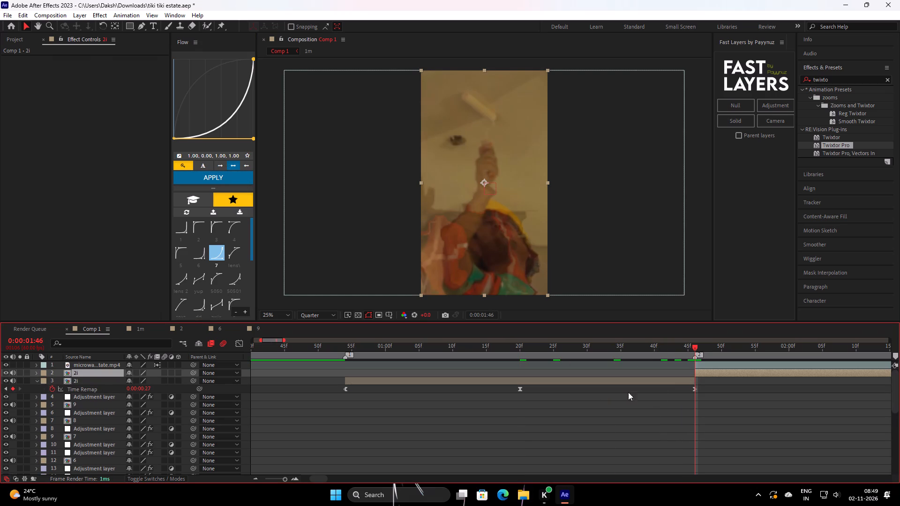
Move the 2i layer down the layer stack to sit between 1m and 1i.
left_click_drag(82, 372, 104, 470)
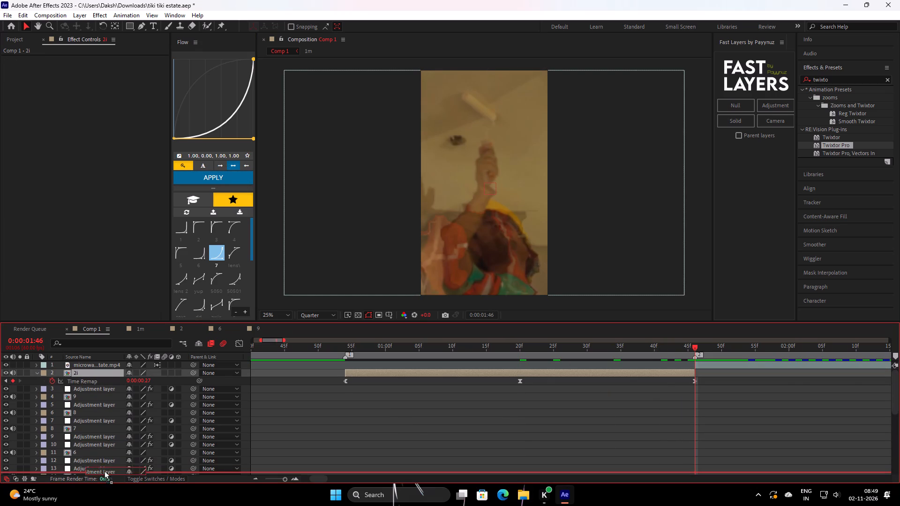
left_click_drag(104, 470, 107, 461)
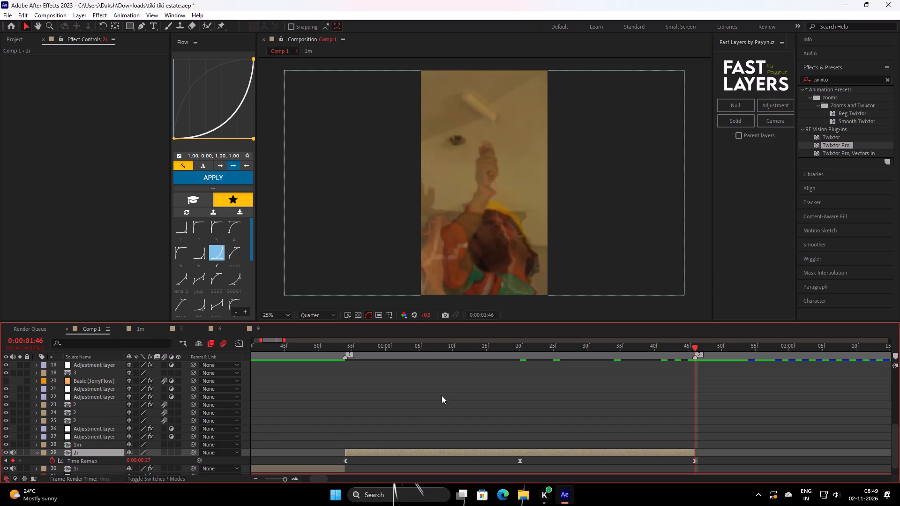
Play back the opening of Comp 1 repeatedly to check the 1i and 2i shots against the markers.
left_click_drag(463, 353, 0, 373)
key("space")
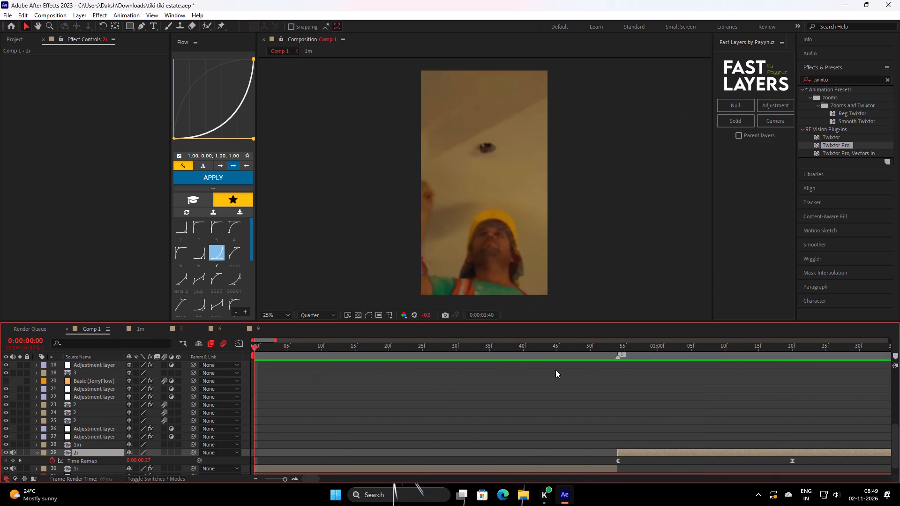
key("space")
left_click_drag(536, 351, 0, 421)
key("space")
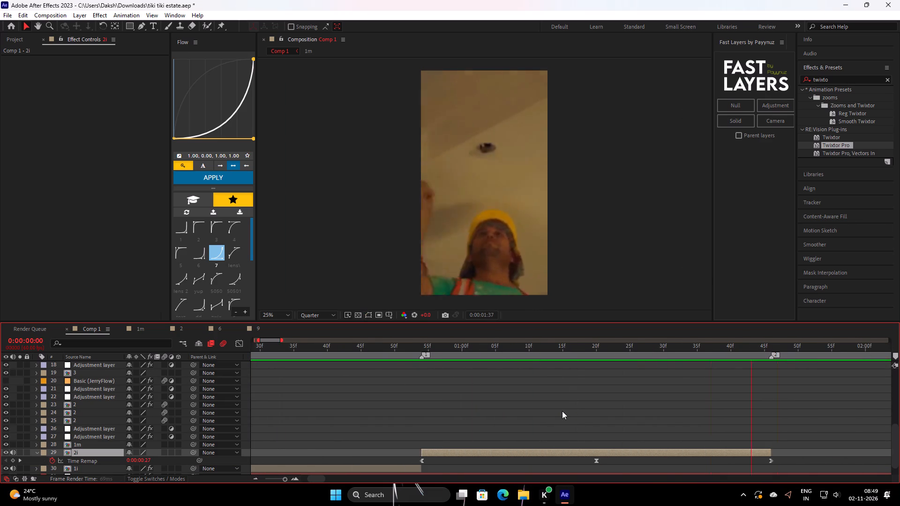
key("space")
left_click_drag(649, 350, 386, 414)
key("space")
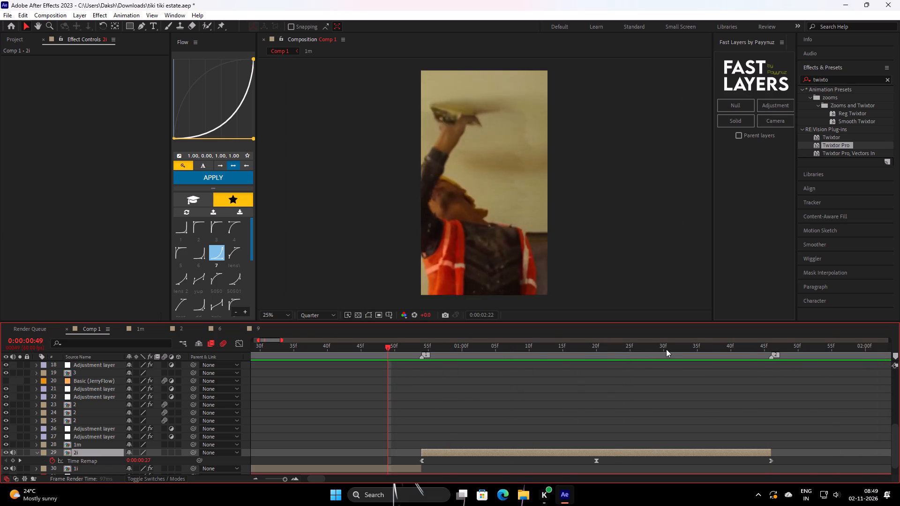
key("space")
left_click_drag(533, 348, 529, 350)
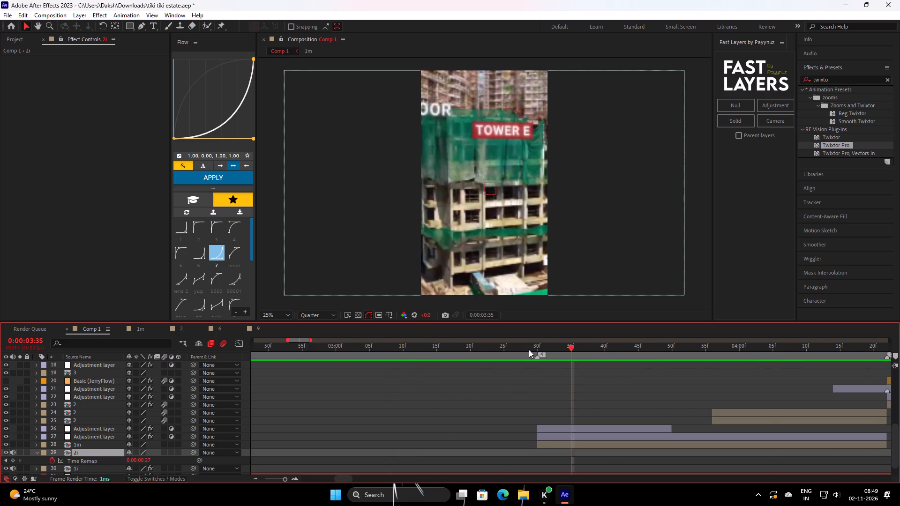
left_click_drag(529, 350, 0, 400)
key("space")
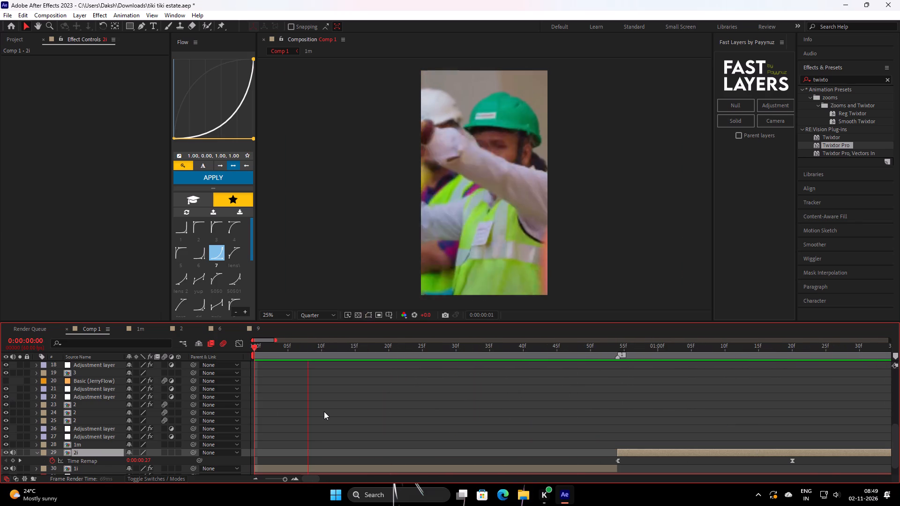
key("space")
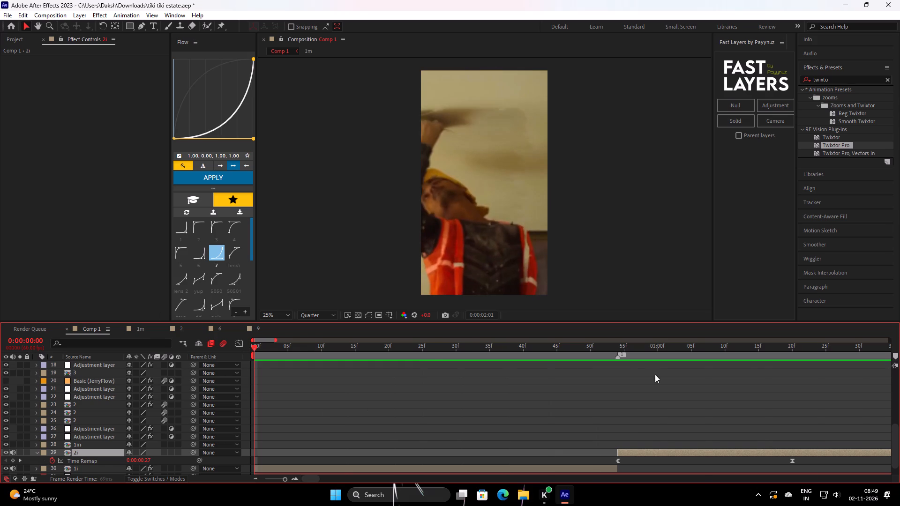
Position the playhead at marker 2 (0:00:01:46) and slide the microwave estate.mp4 layer earlier to its TOWER E footage.
left_click_drag(557, 350, 431, 384)
left_click(483, 413)
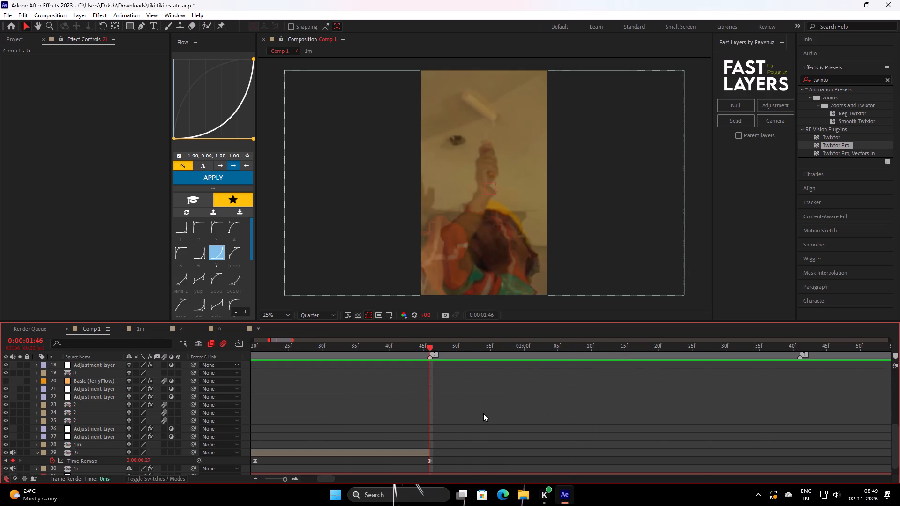
key("s")
key("s")
left_click_drag(566, 366, 212, 414)
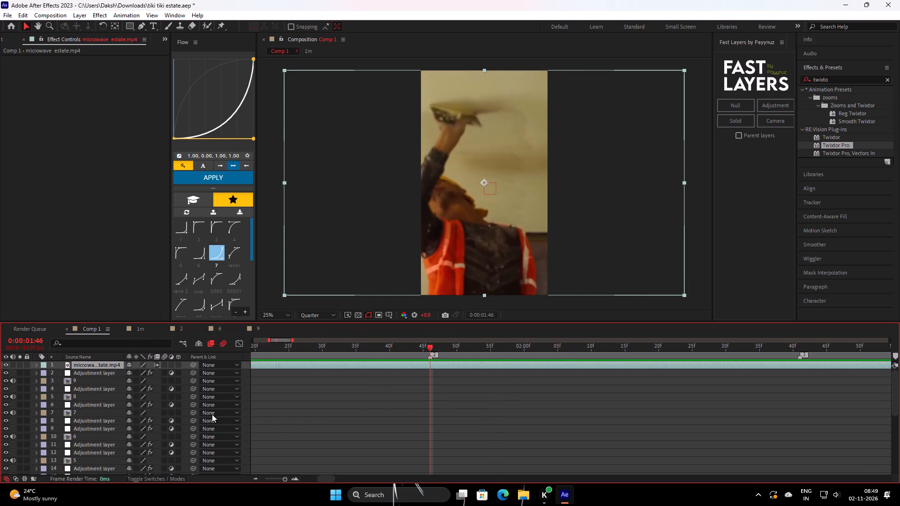
left_click_drag(212, 414, 208, 414)
left_click_drag(819, 367, 394, 412)
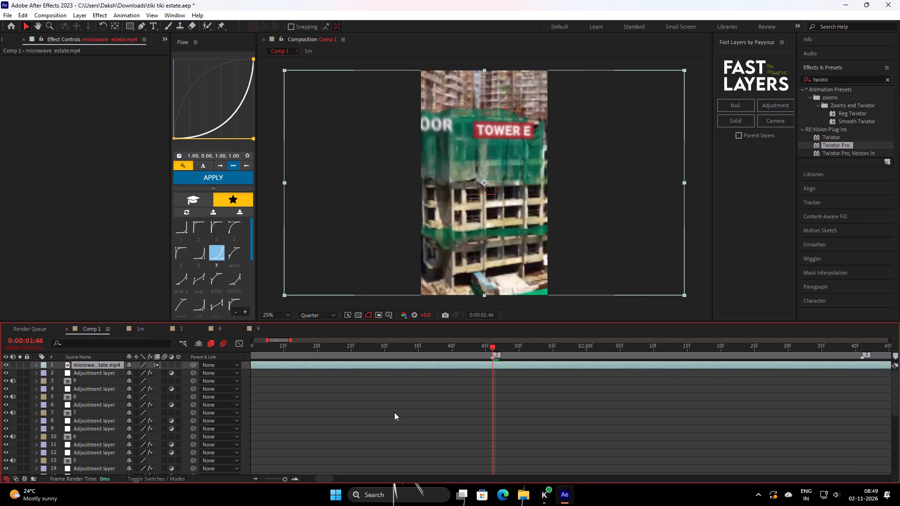
left_click_drag(394, 412, 341, 412)
Slide the microwave estate.mp4 layer back and forth under the playhead to browse its aerial tower footage for the marker 2 shot.
triple_click(252, 479)
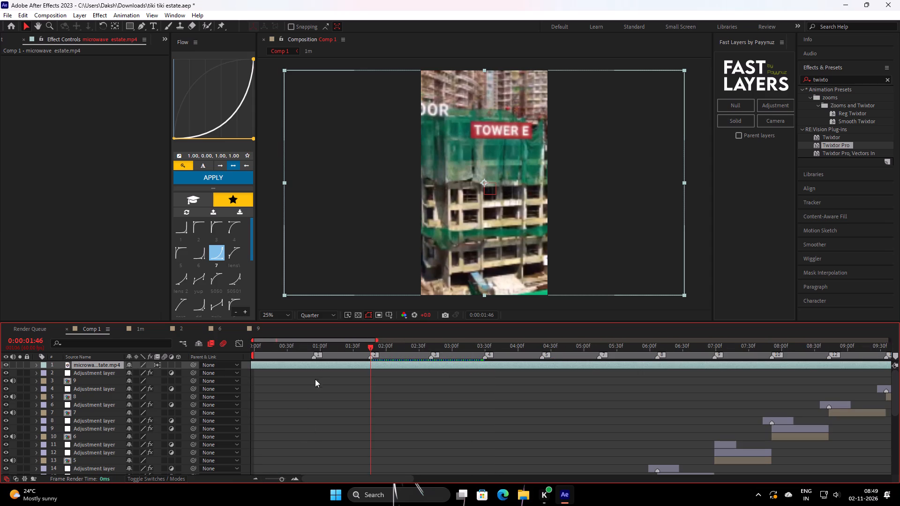
left_click_drag(301, 365, 886, 388)
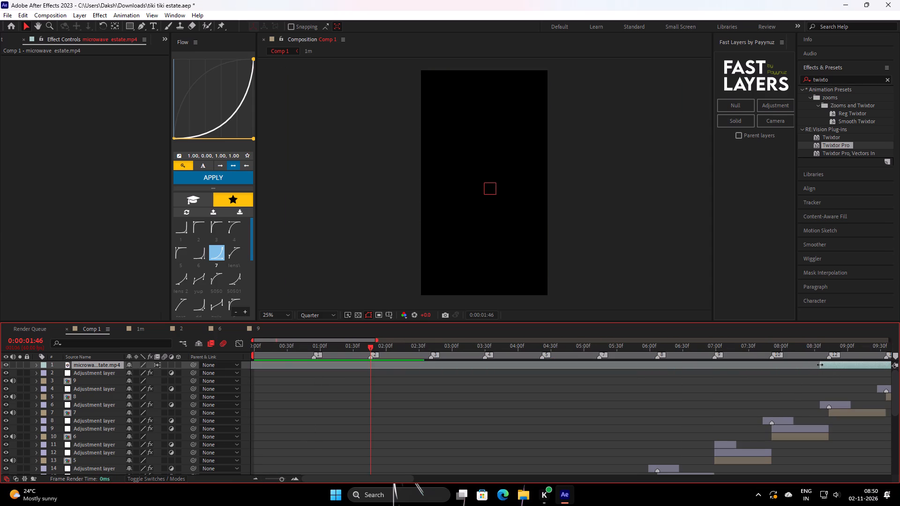
left_click_drag(820, 365, 194, 408)
left_click_drag(350, 365, 400, 370)
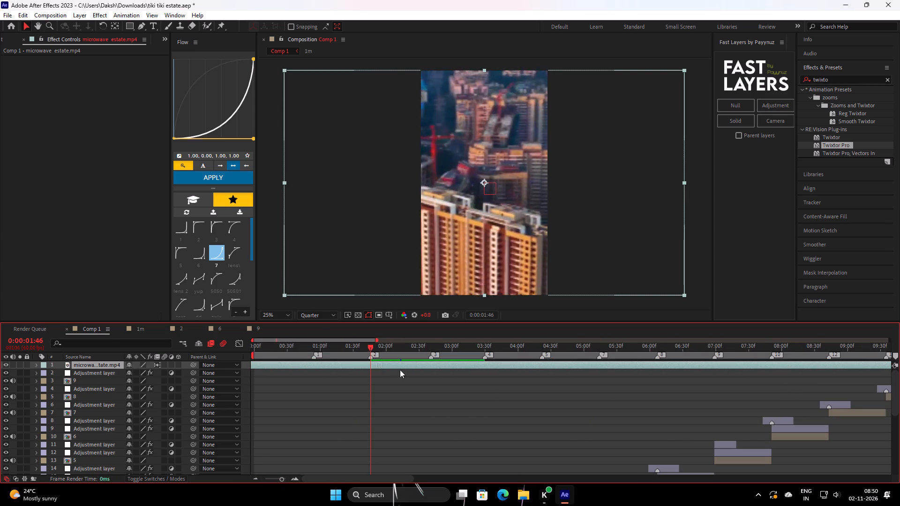
left_click_drag(400, 370, 706, 373)
left_click_drag(547, 365, 515, 372)
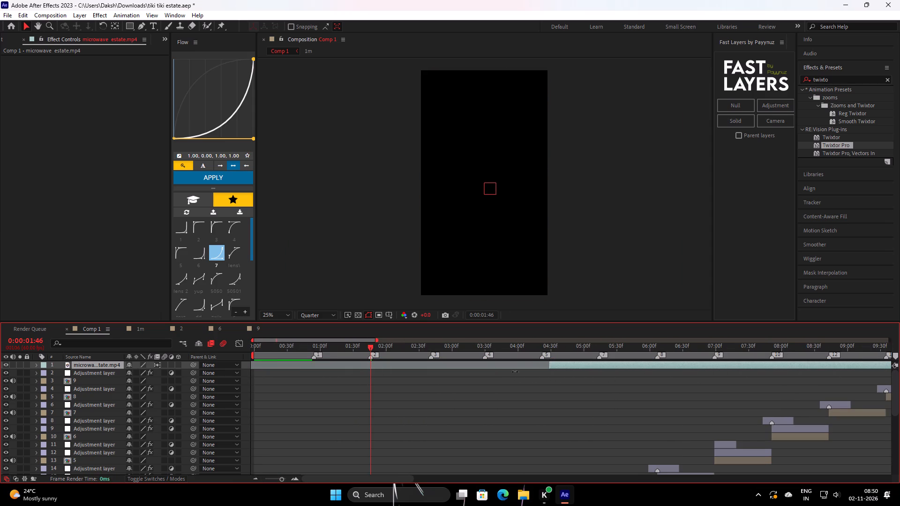
left_click_drag(515, 372, 106, 385)
left_click_drag(809, 363, 479, 390)
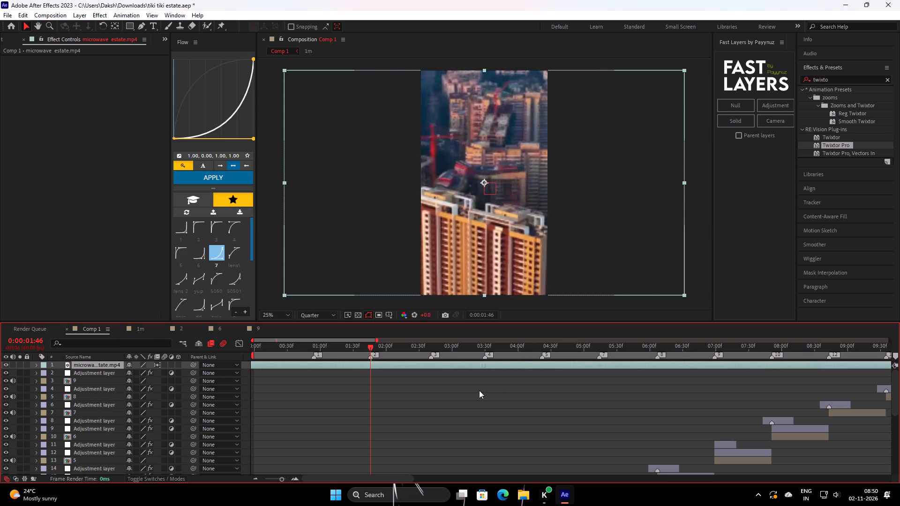
left_click_drag(479, 390, 227, 403)
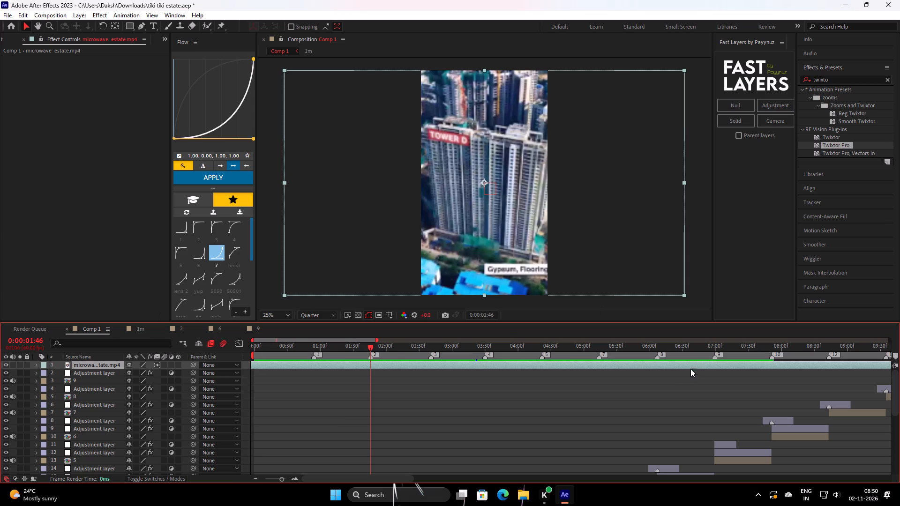
Shift the microwave estate.mp4 layer to compare its crane, concrete bucket, ceiling worker and hard-hat crew shots at marker 2.
left_click_drag(738, 366, 633, 380)
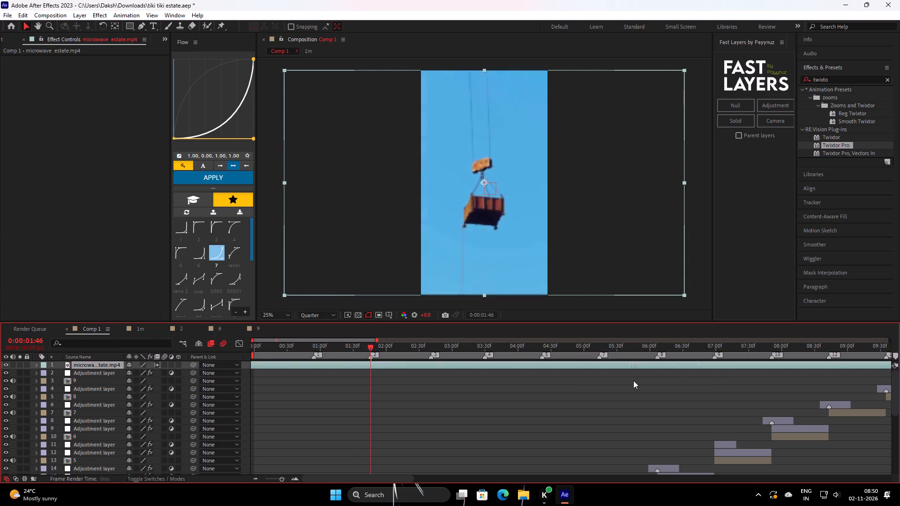
left_click_drag(633, 380, 672, 381)
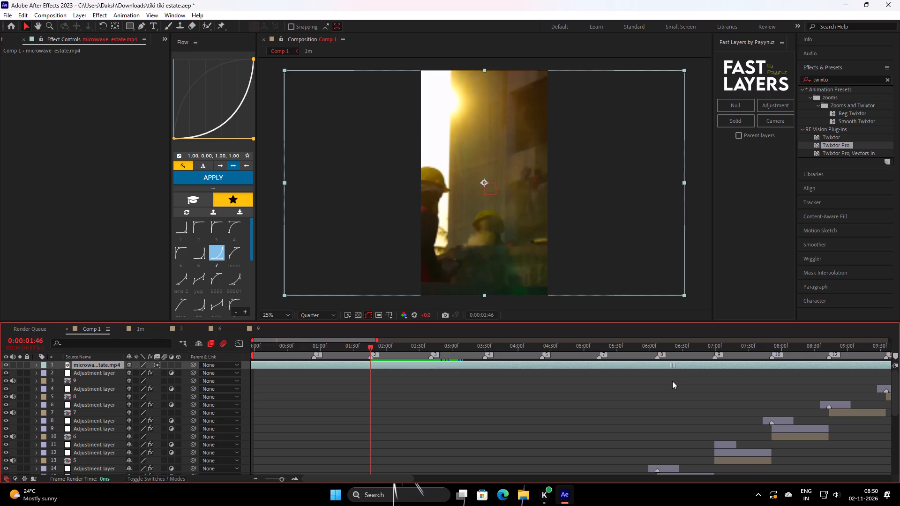
left_click_drag(672, 381, 608, 395)
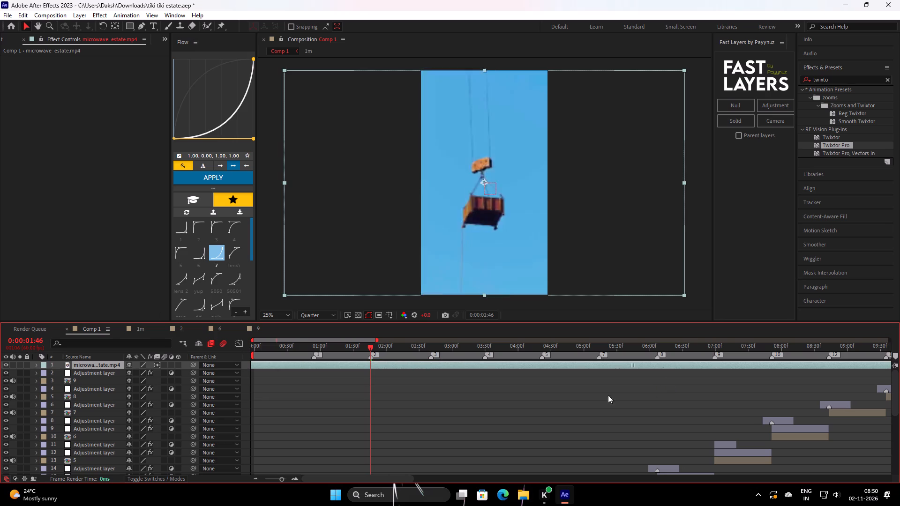
left_click_drag(608, 395, 444, 395)
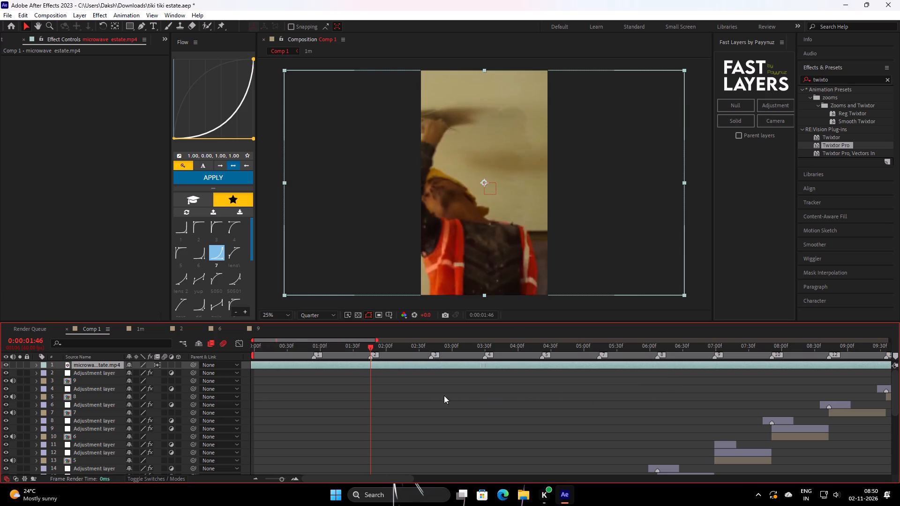
left_click_drag(444, 395, 684, 394)
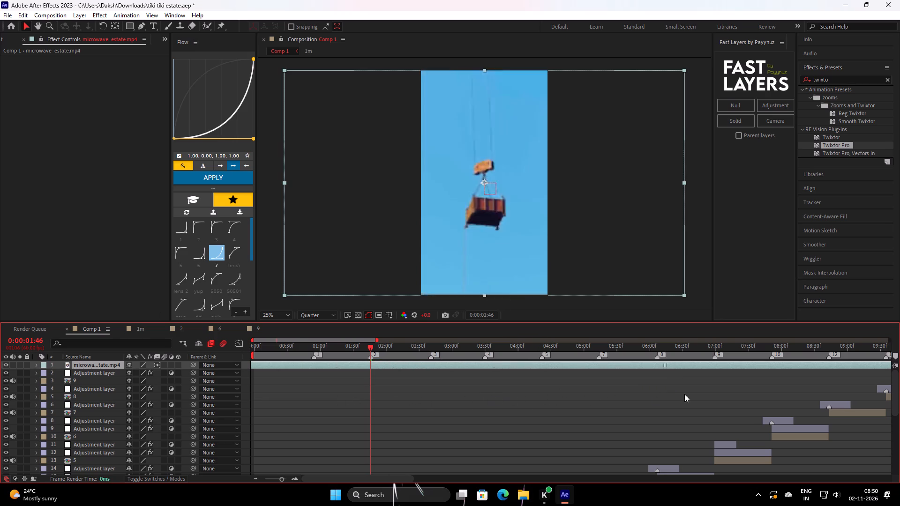
left_click_drag(684, 394, 587, 405)
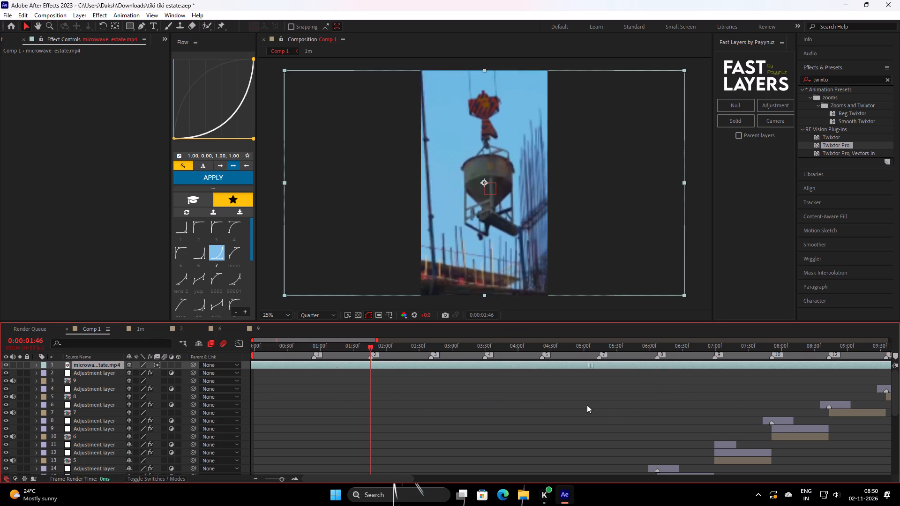
left_click_drag(587, 405, 707, 394)
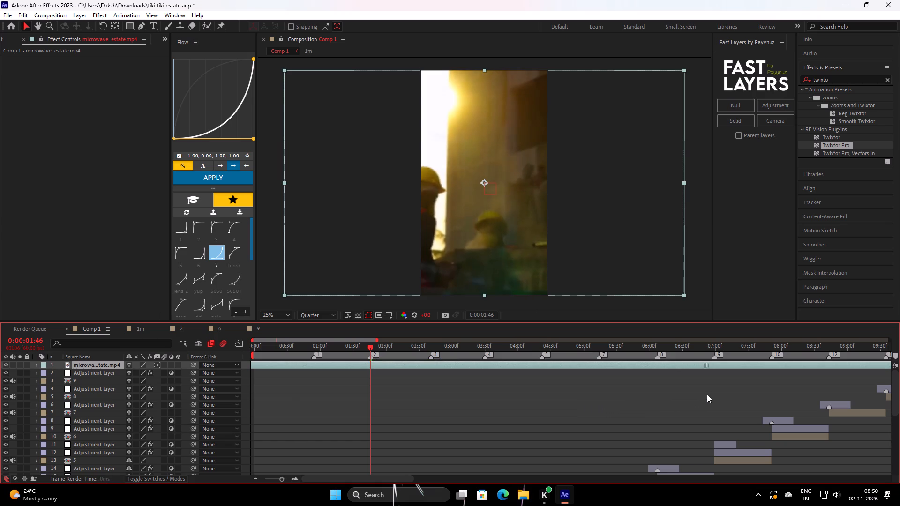
left_click_drag(707, 394, 702, 405)
left_click_drag(702, 405, 660, 408)
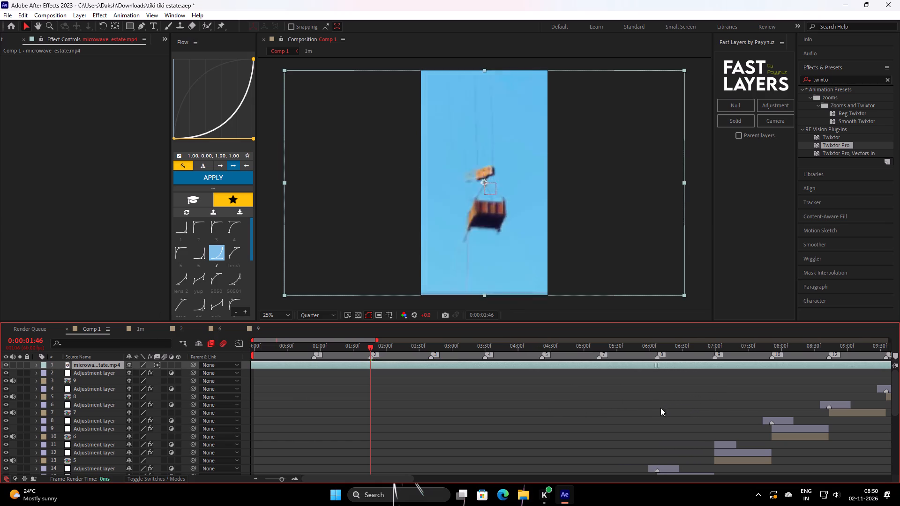
Align the microwave estate.mp4 layer so the sunlit hard-hat workers shot begins at marker 2 (0:00:01:46).
left_click_drag(660, 408, 693, 397)
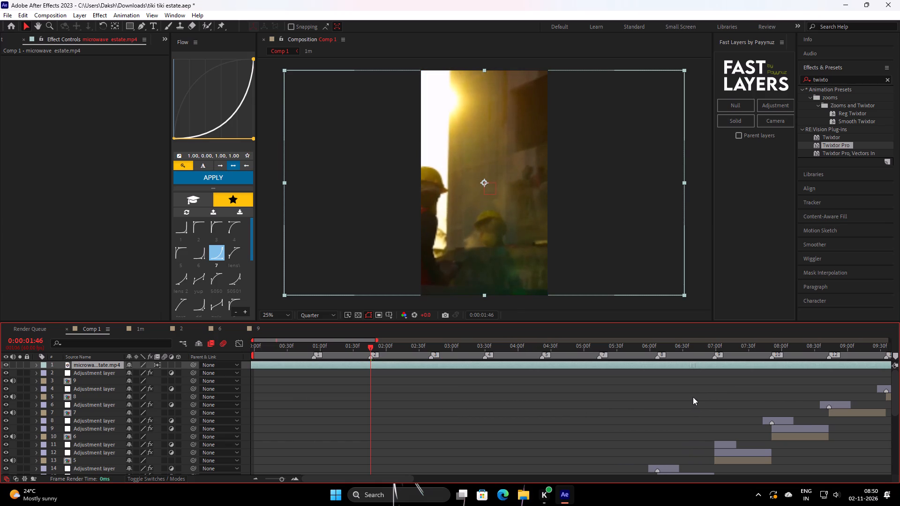
left_click_drag(693, 397, 710, 391)
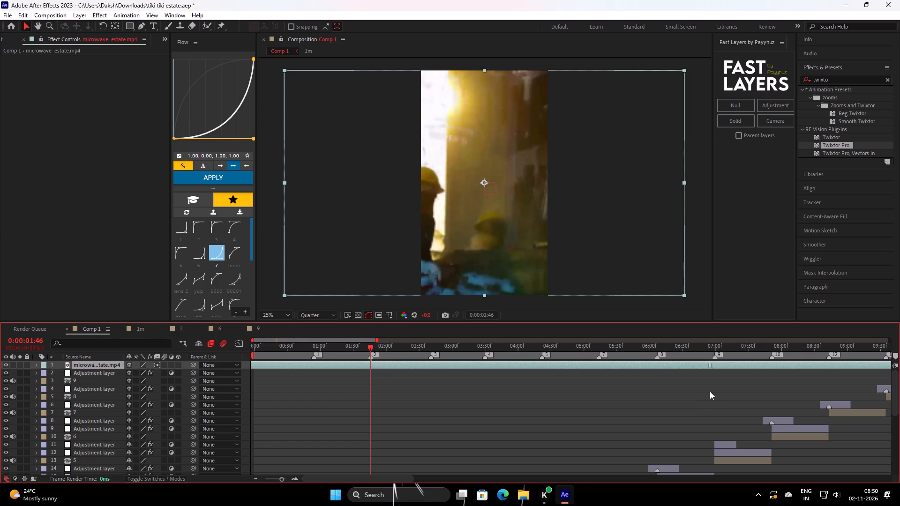
left_click_drag(710, 391, 701, 396)
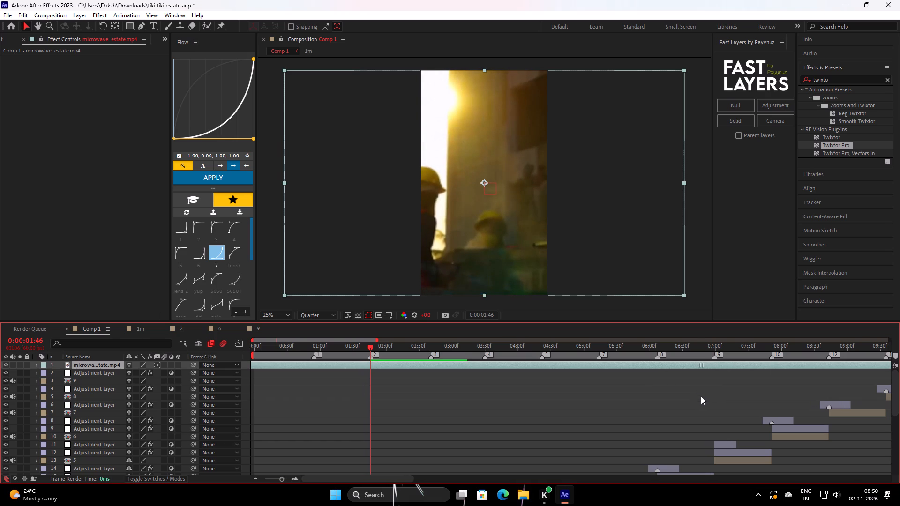
left_click_drag(701, 396, 720, 390)
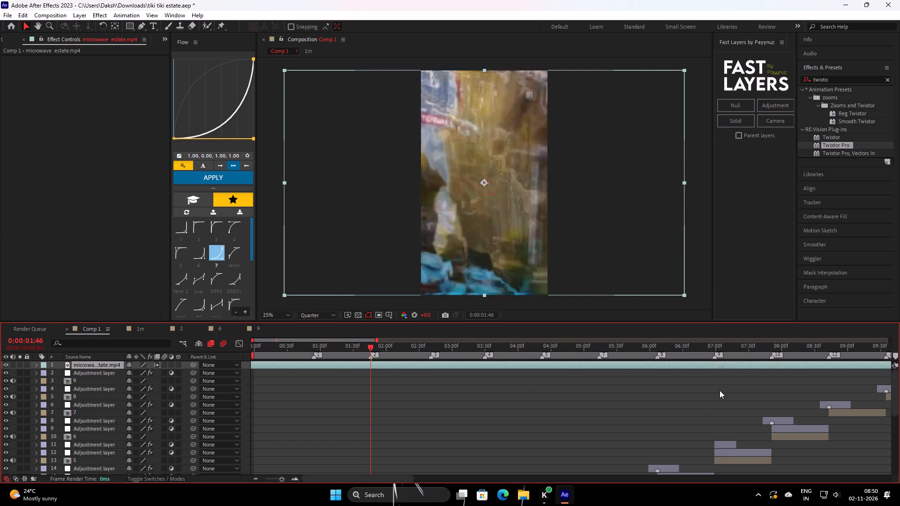
left_click_drag(720, 390, 715, 393)
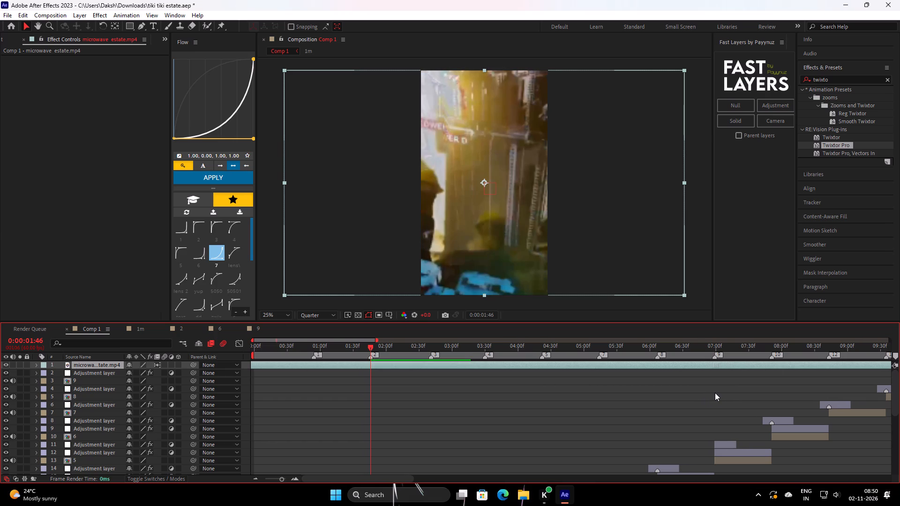
left_click_drag(715, 393, 712, 396)
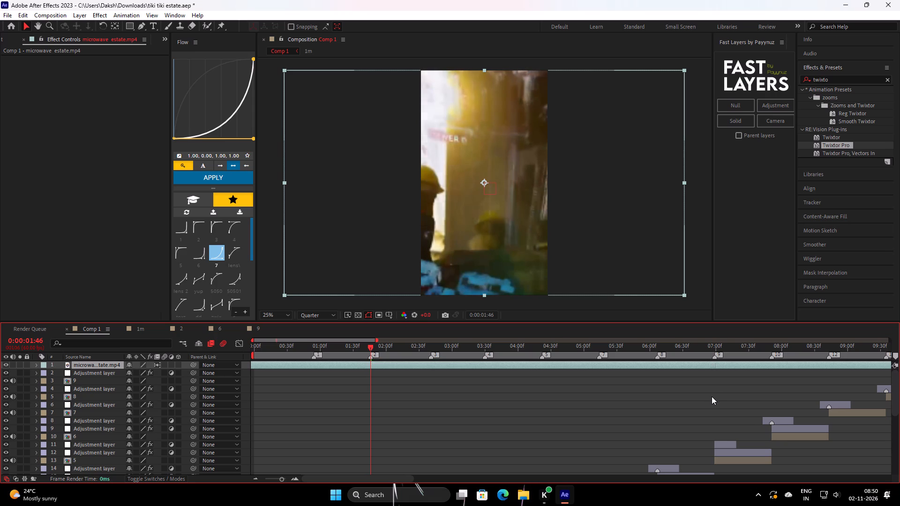
left_click_drag(712, 396, 708, 398)
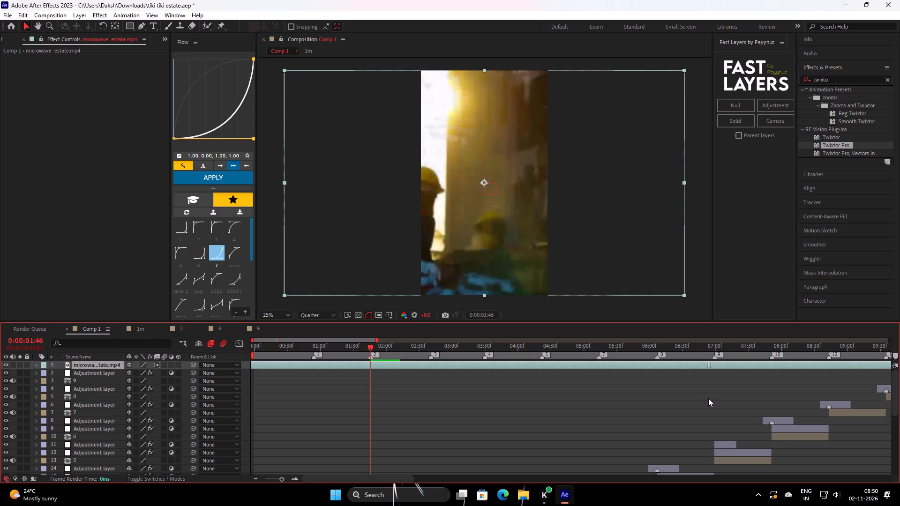
left_click_drag(708, 398, 706, 400)
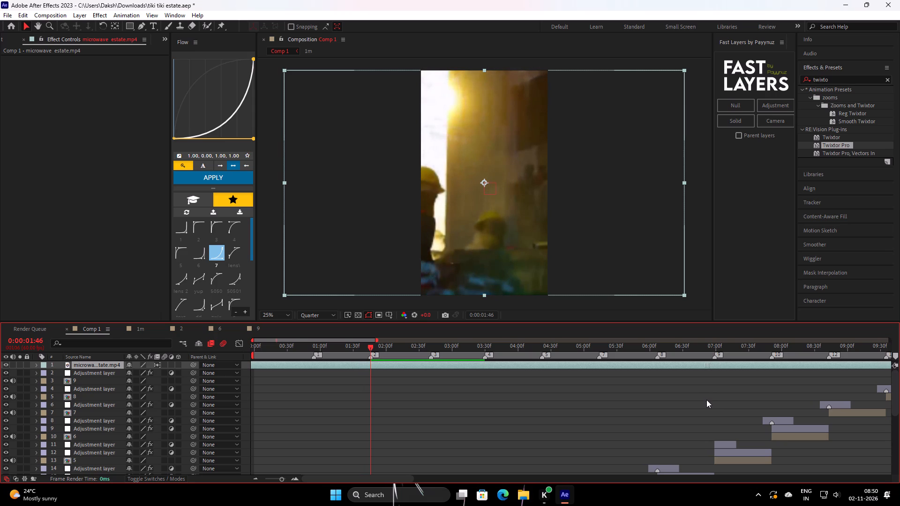
left_click_drag(706, 400, 705, 401)
Split the microwave estate.mp4 layer at marker 2 (0:00:01:46) and delete the part before it.
key("ctrl+shift+d")
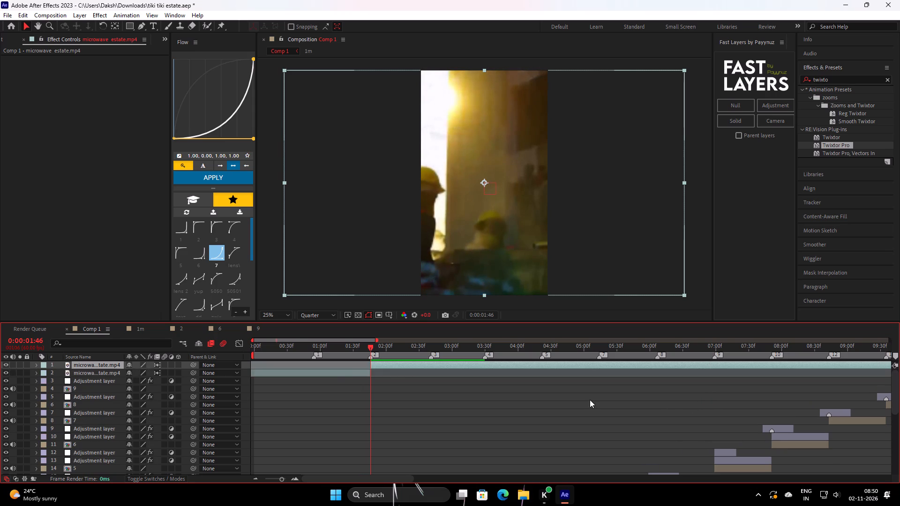
left_click(342, 371)
key("BackSpace")
Scrub and play back Comp 1 from the start to check the hard-hat workers shot and following construction shots against the markers.
key("space")
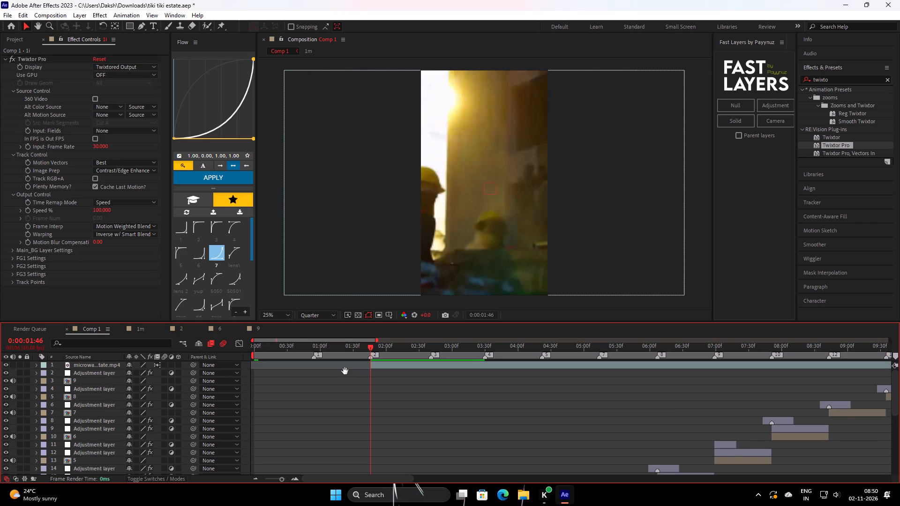
key("space")
left_click_drag(442, 355, 442, 356)
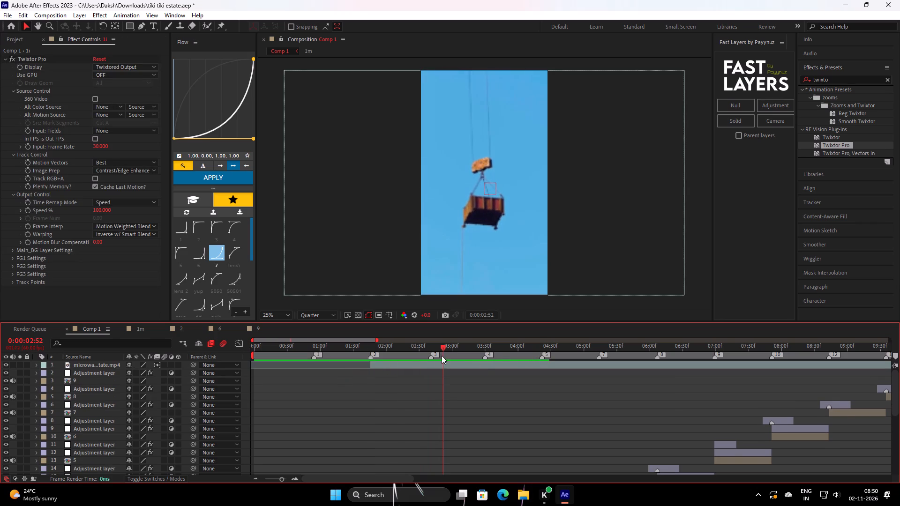
left_click_drag(442, 356, 391, 379)
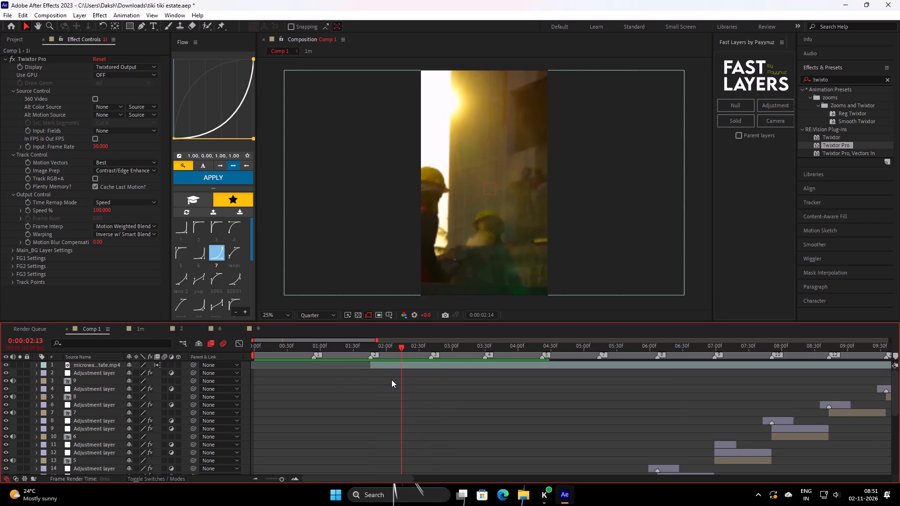
left_click_drag(391, 379, 537, 351)
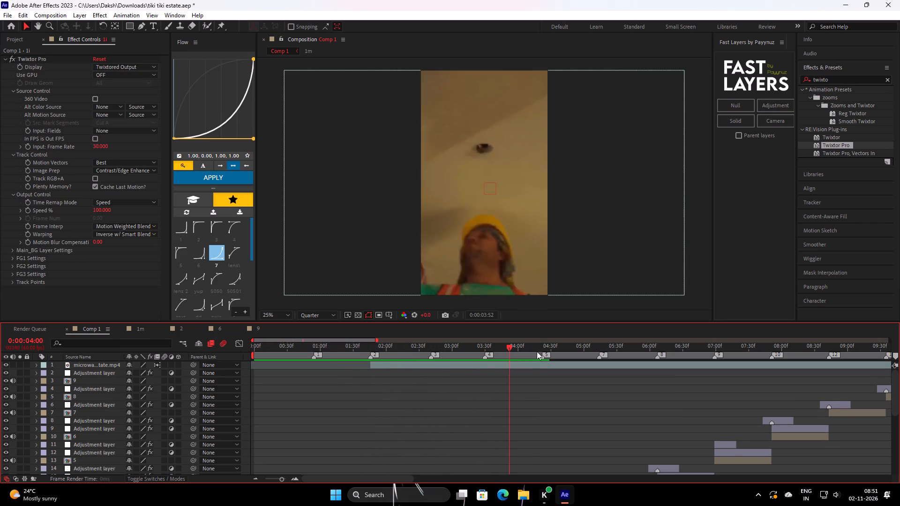
left_click_drag(537, 351, 612, 351)
left_click_drag(602, 352, 58, 354)
key("space")
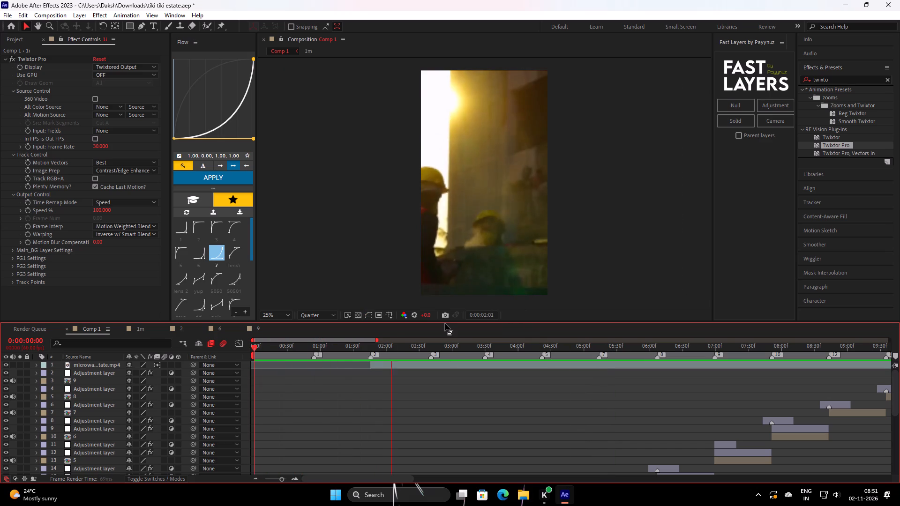
key("space")
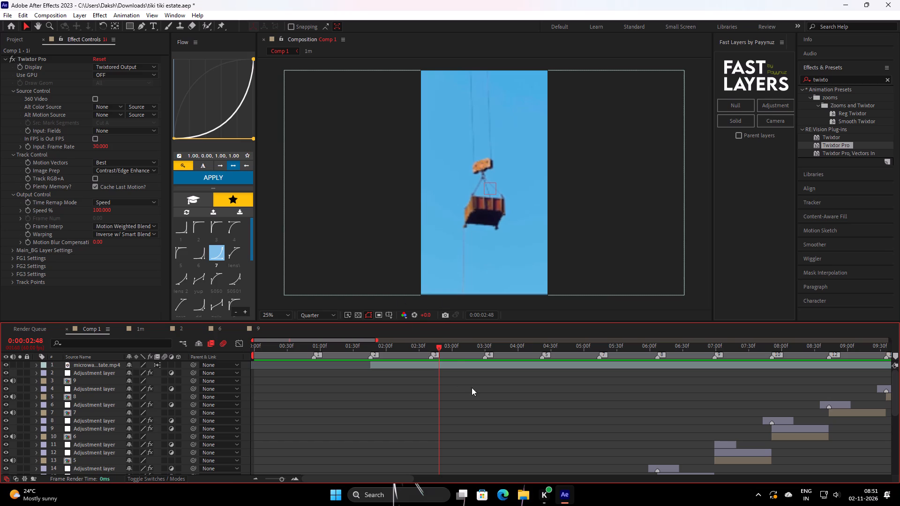
left_click_drag(452, 356, 123, 412)
key("space")
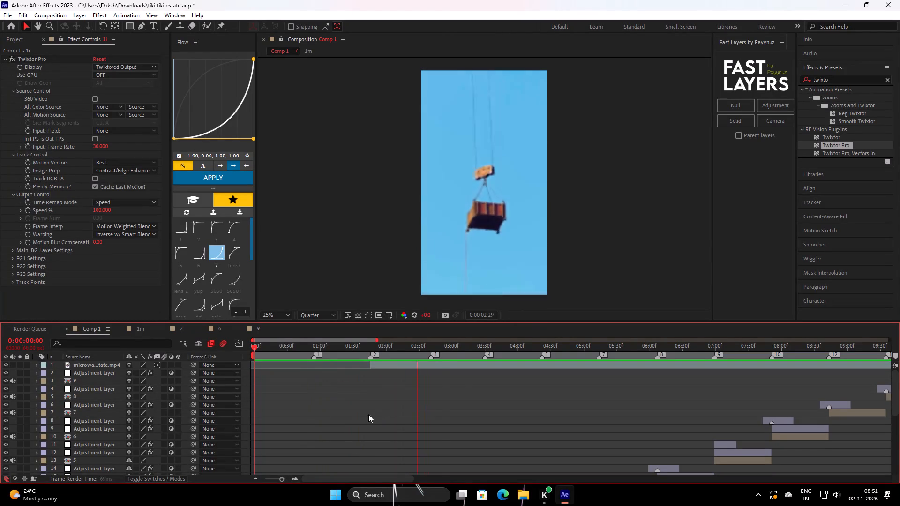
key("space")
key("space")
key("space")
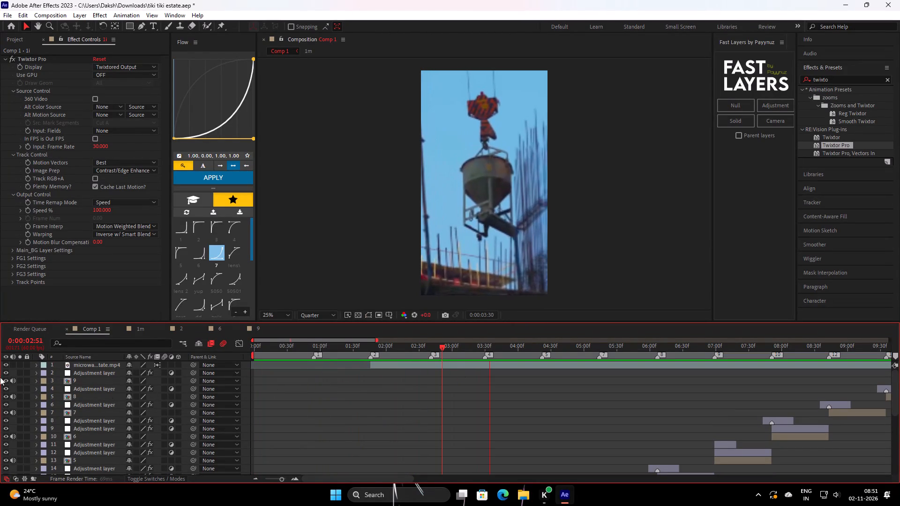
Hide the microwave estate.mp4 layer and stop the preview.
left_click(8, 364)
key("space")
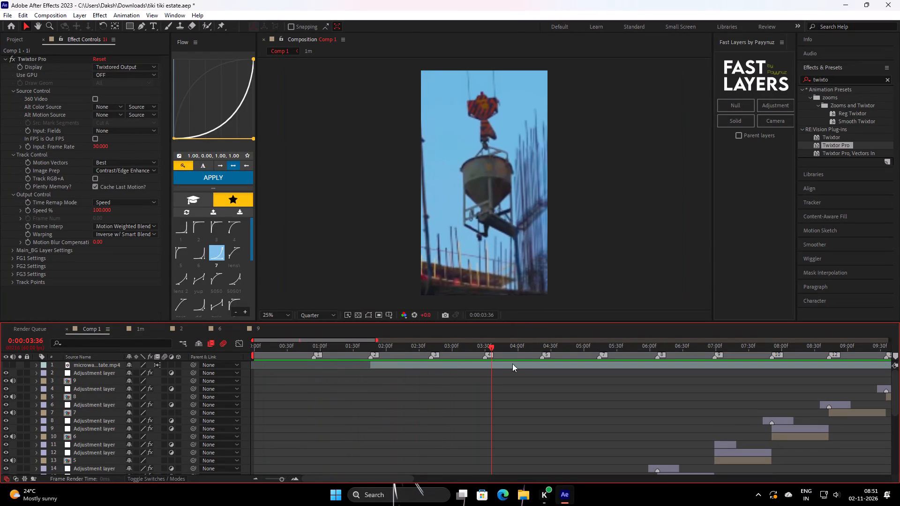
Play back Comp 1 from about 0:00:02:21 with the microwave estate.mp4 layer hidden to review the remaining shots.
left_click_drag(514, 353, 409, 387)
key("space")
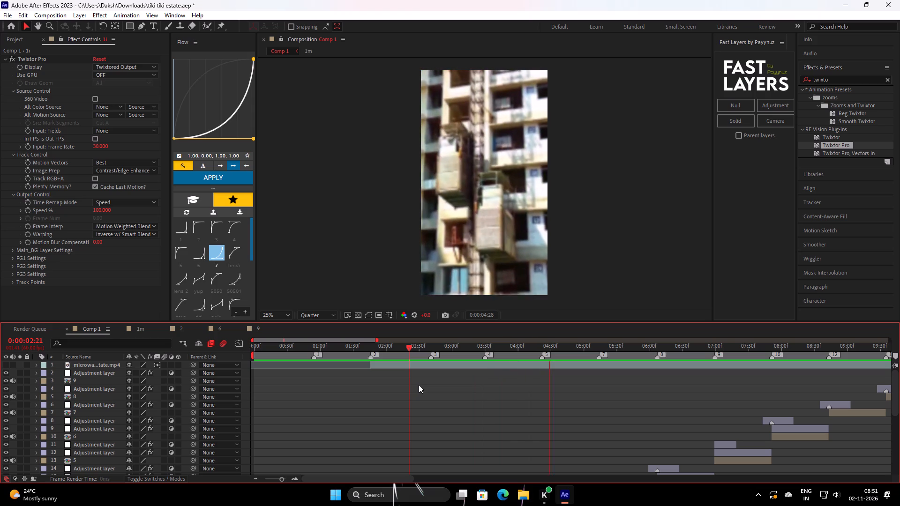
key("space")
key("space")
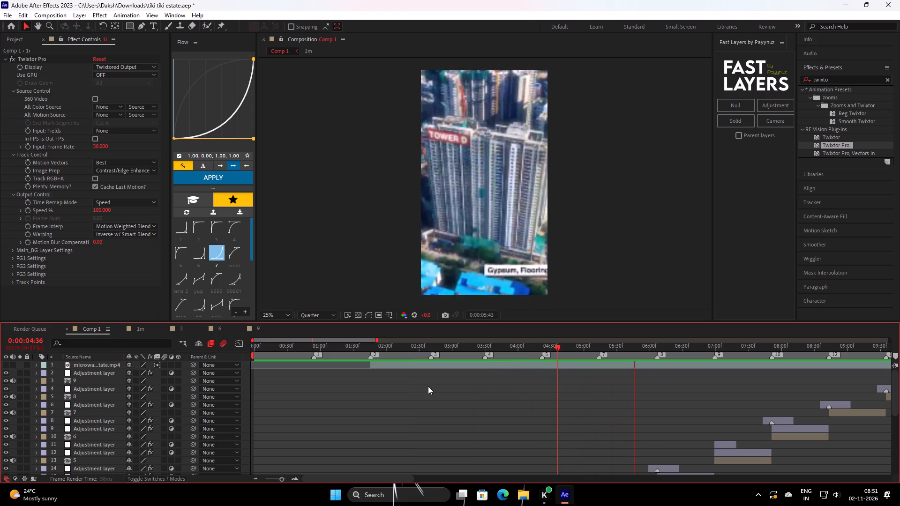
key("space")
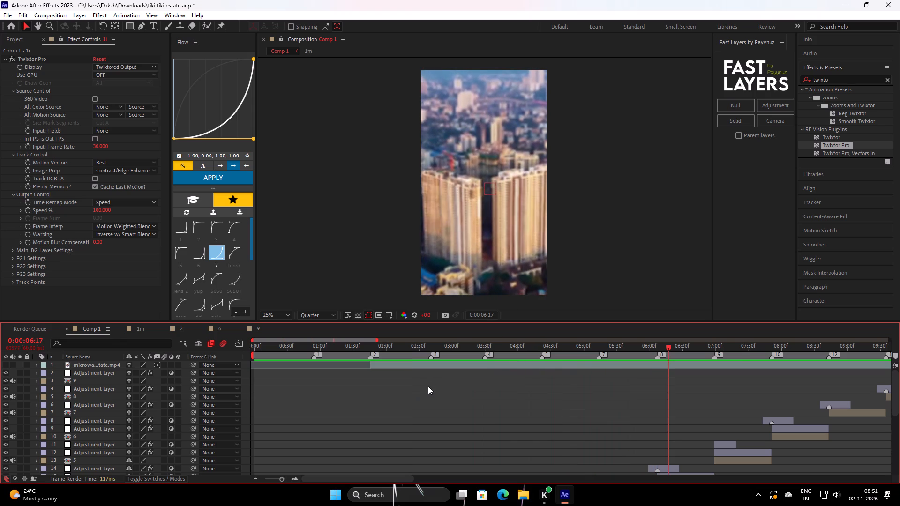
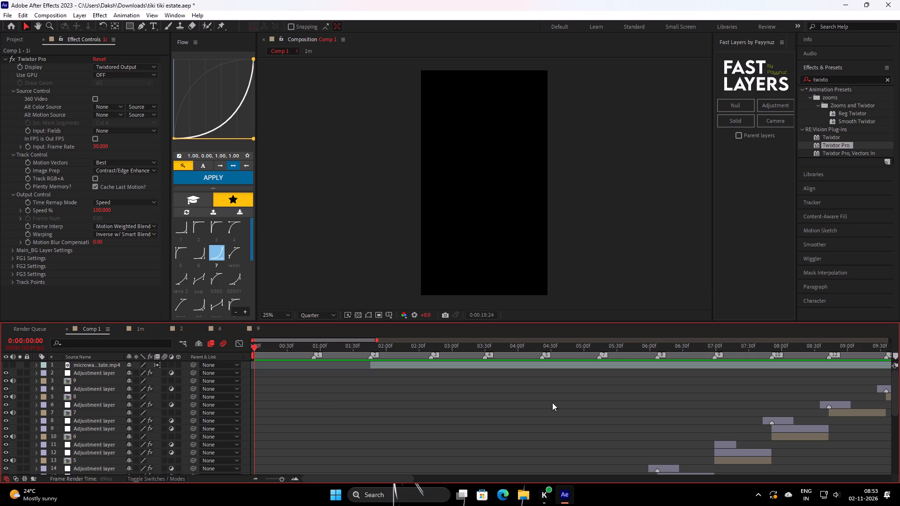
Make the microwave estate.mp4 footage layer visible in Comp 1 and preview it from the opening.
key("space")
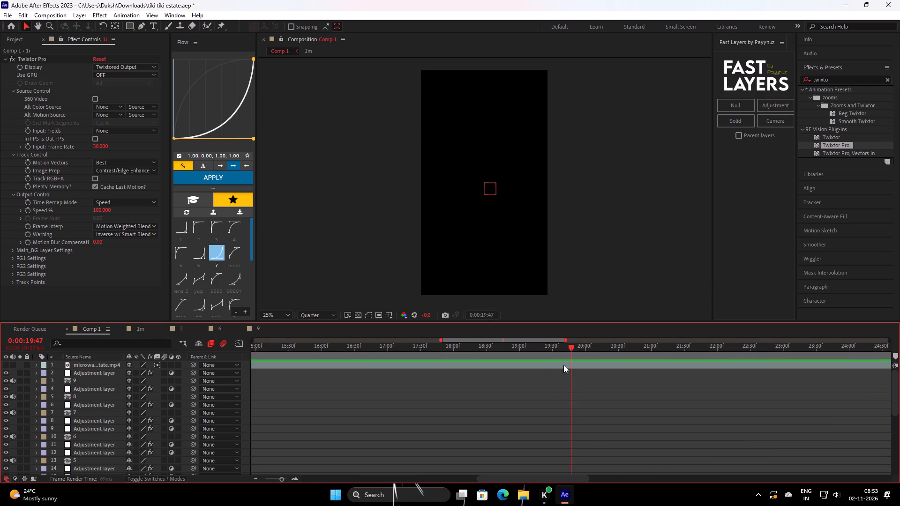
left_click_drag(555, 352, 428, 392)
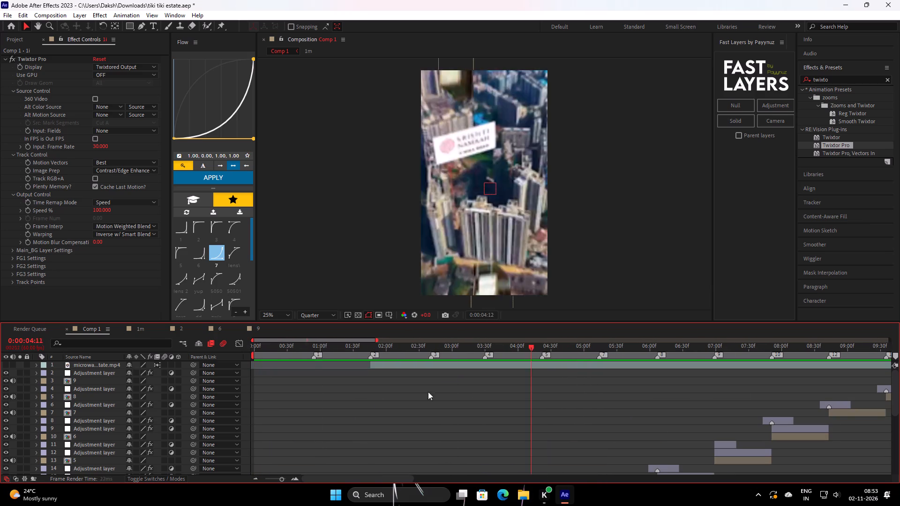
left_click_drag(428, 392, 305, 382)
left_click(5, 366)
key("space")
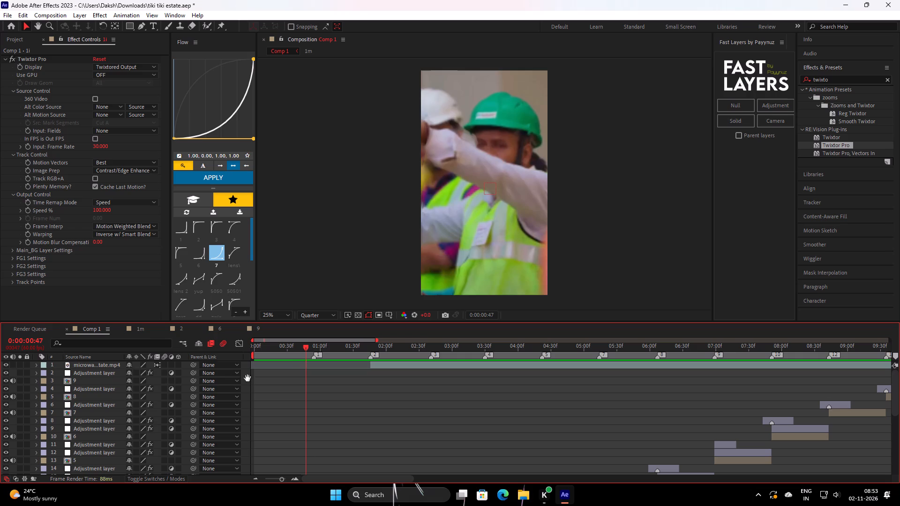
key("space")
Shift the microwave estate.mp4 layer later so it starts at about 0:00:10:54, just after precomp 9 ends.
left_click_drag(380, 365, 617, 366)
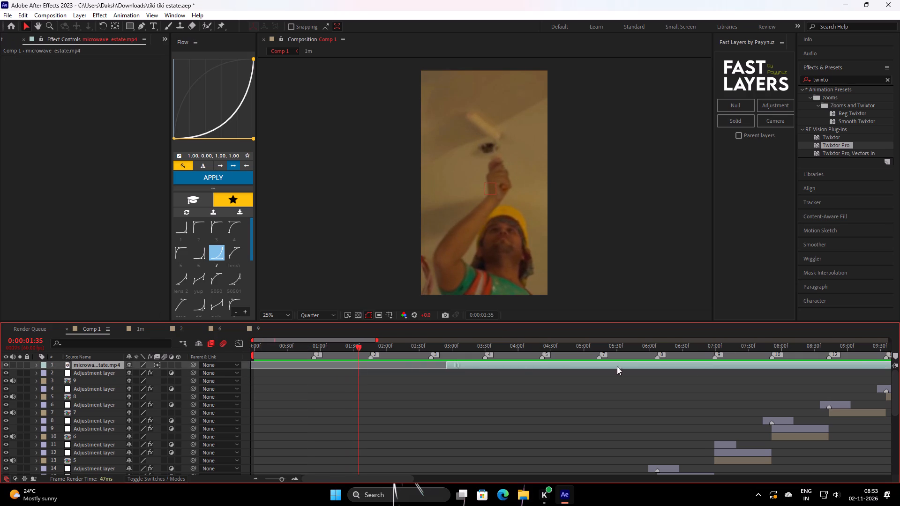
left_click_drag(617, 366, 735, 403)
Play the composition from the start and replay it from about 0:00:09:24, checking the passage into the repositioned footage.
left_click_drag(414, 351, 51, 373)
key("space")
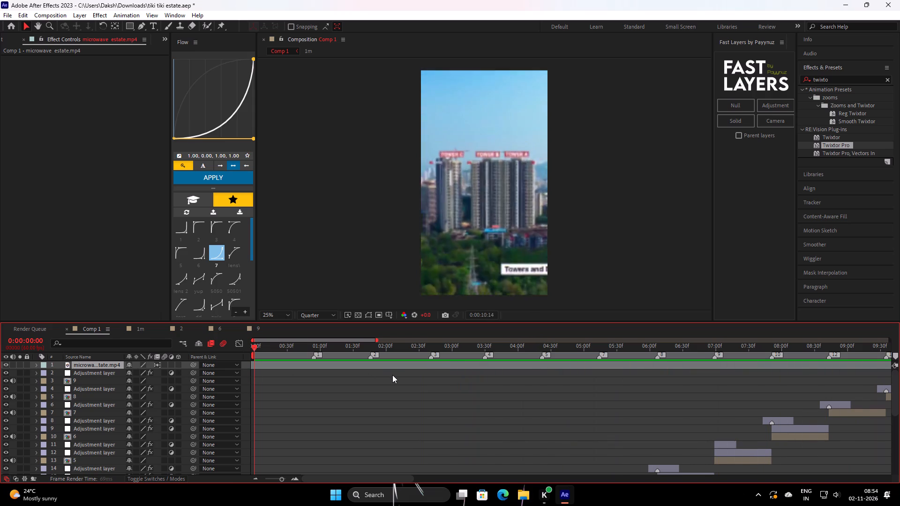
key("space")
left_click_drag(533, 351, 472, 378)
key("space")
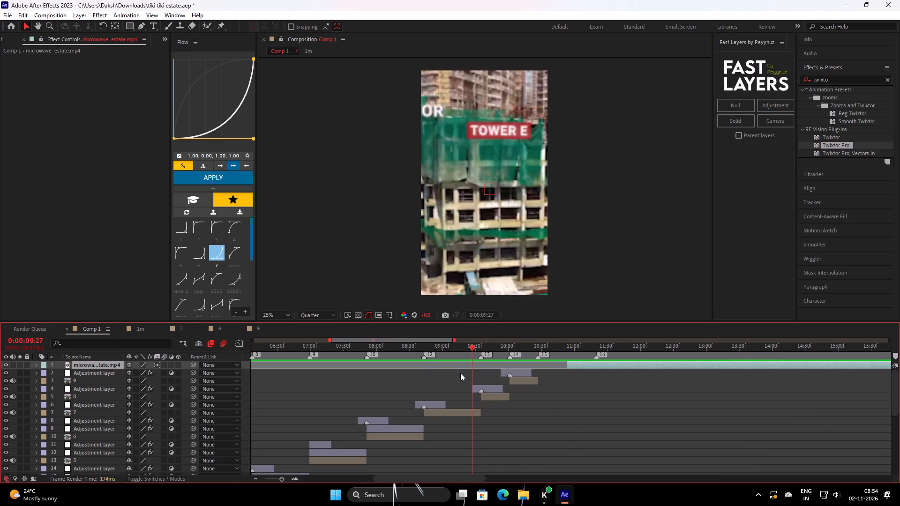
key("space")
left_click_drag(525, 352, 517, 359)
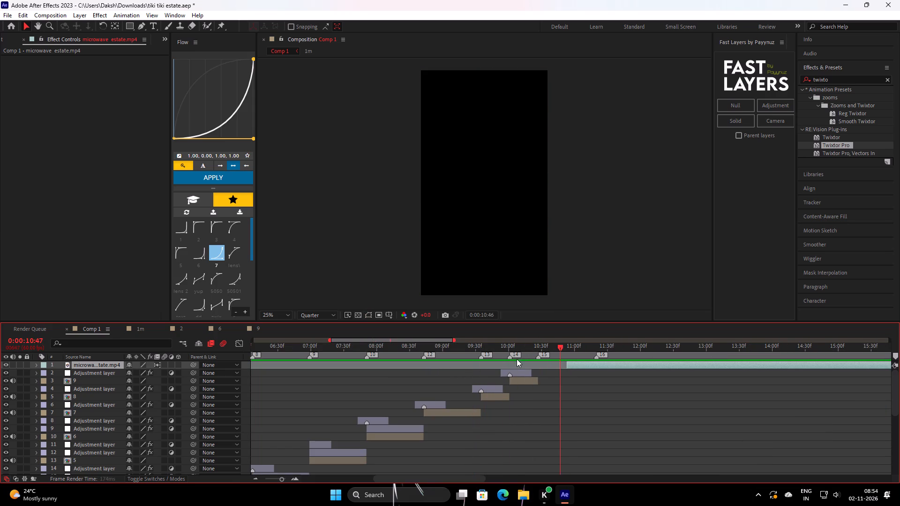
left_click_drag(517, 359, 466, 391)
key("space")
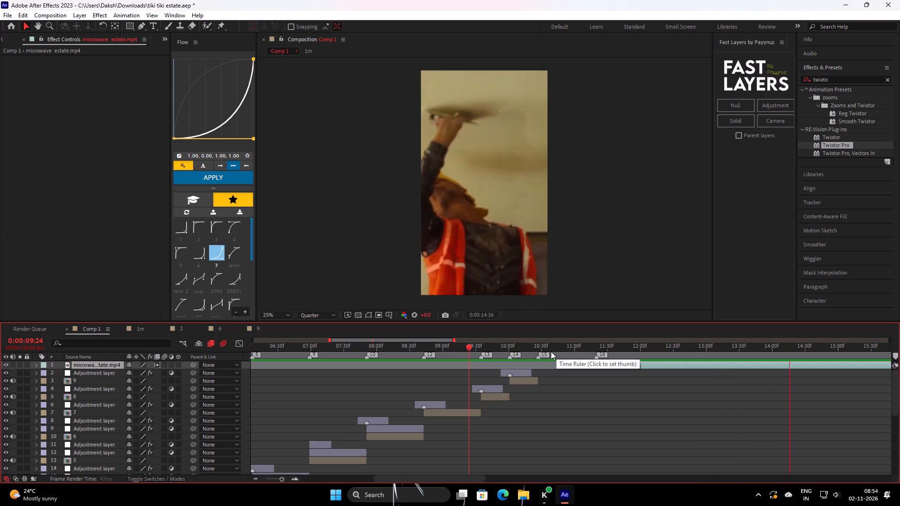
key("space")
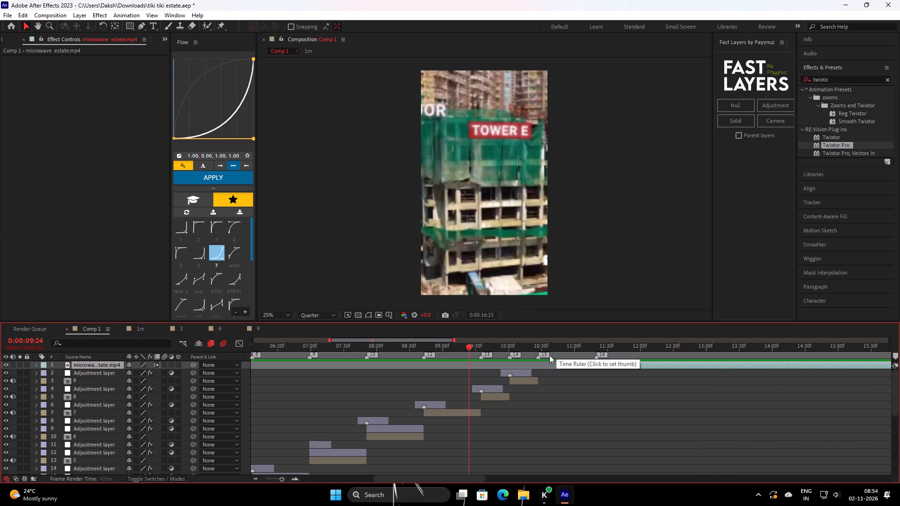
Examine the microwave estate.mp4 footage between about 0:00:11:27 and 0:00:13:09 for usable shots.
left_click_drag(560, 351, 414, 391)
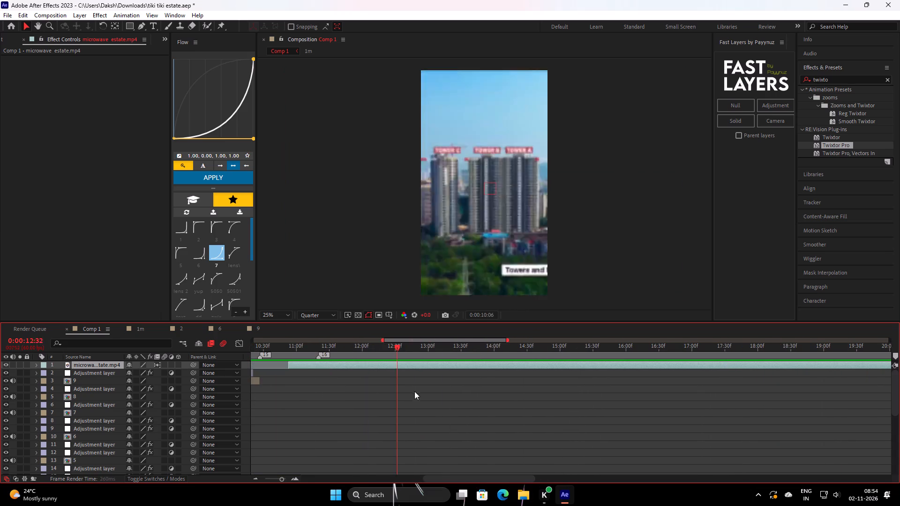
left_click_drag(414, 391, 283, 400)
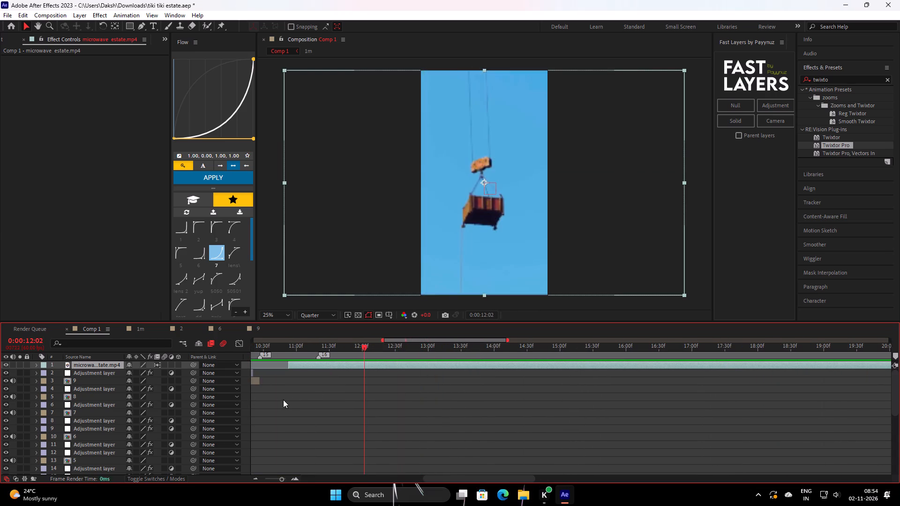
left_click_drag(283, 400, 403, 390)
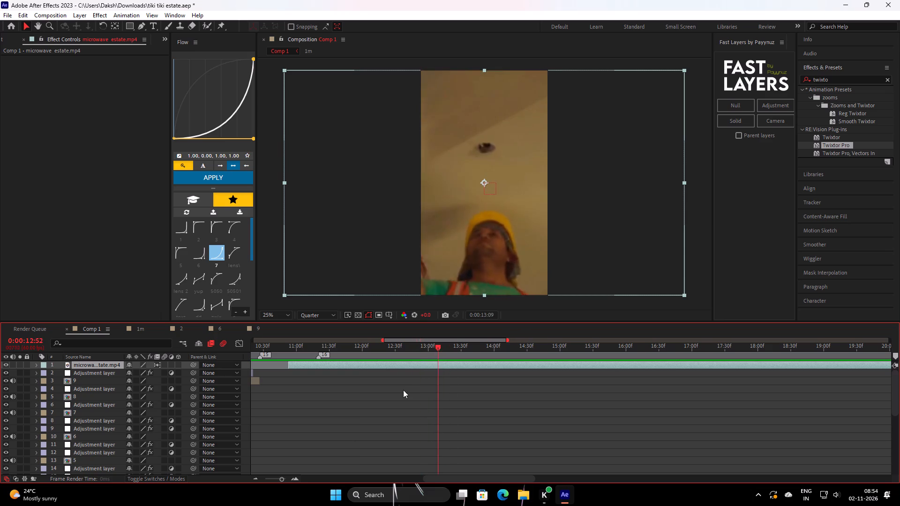
left_click_drag(403, 390, 367, 396)
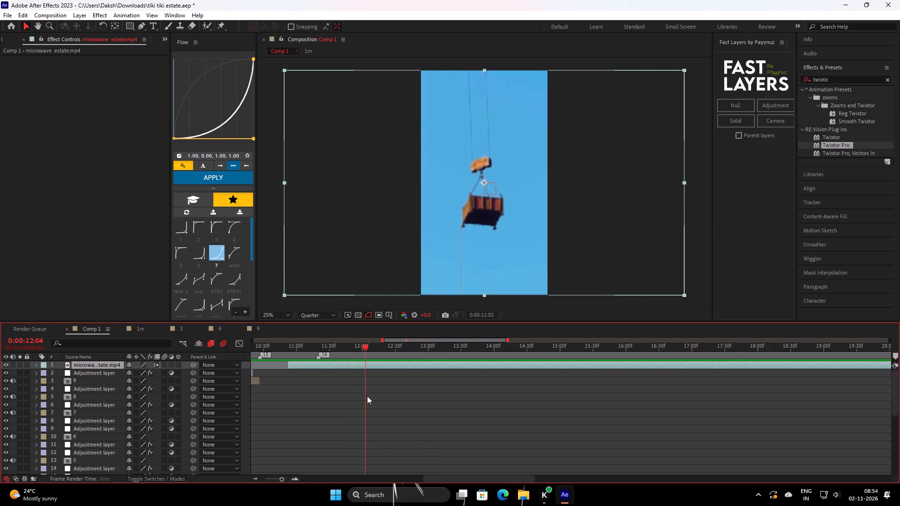
left_click_drag(367, 396, 326, 403)
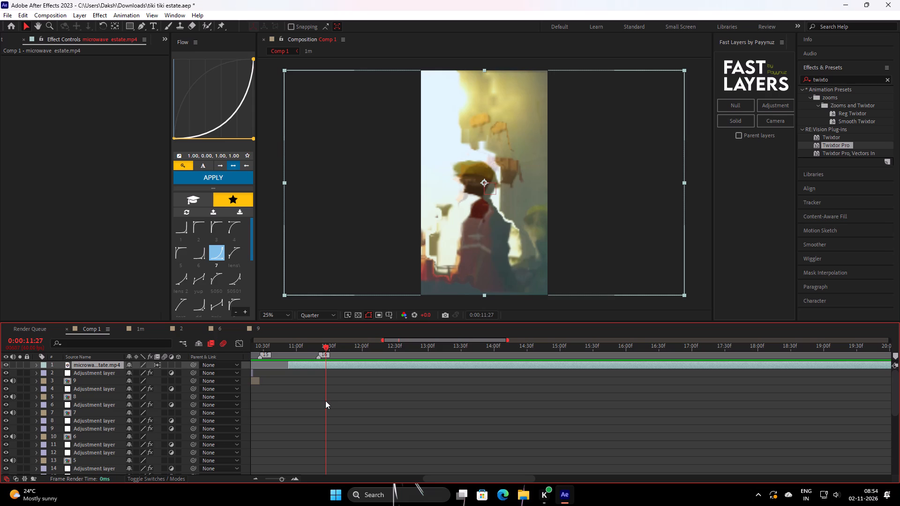
Examine the opening clips of Comp 1 across roughly the first four seconds against the numbered markers.
left_click_drag(328, 351, 462, 395)
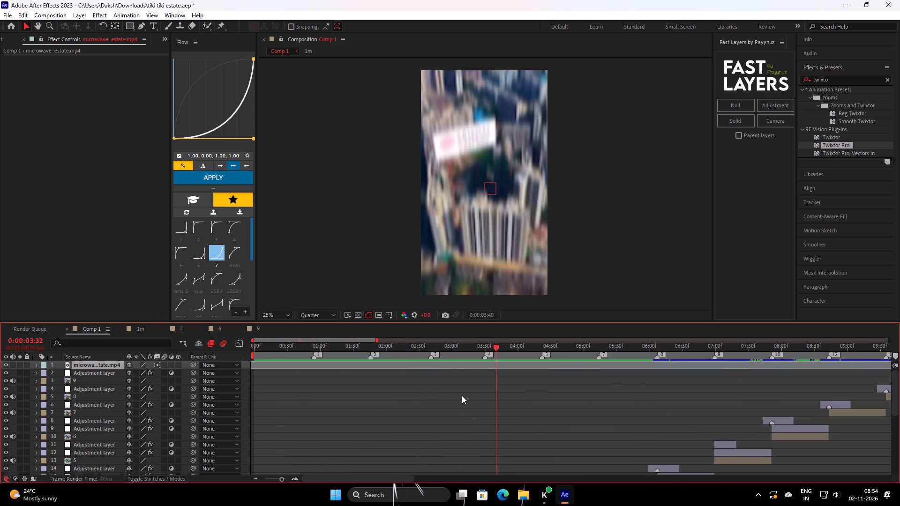
left_click_drag(462, 395, 455, 397)
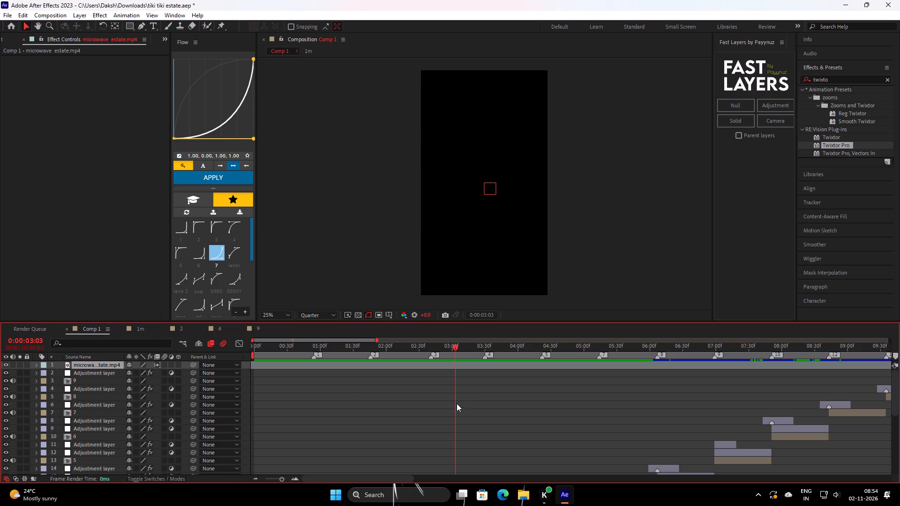
left_click_drag(447, 355, 277, 390)
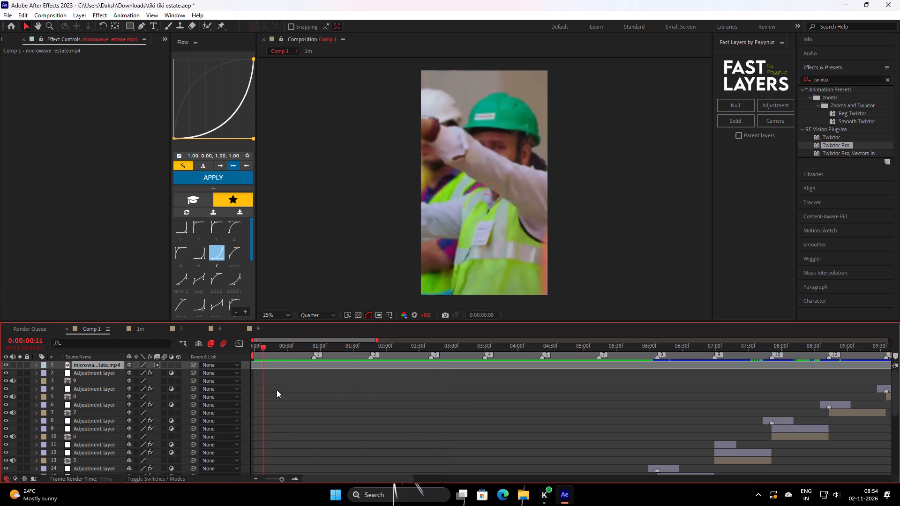
left_click_drag(277, 390, 325, 377)
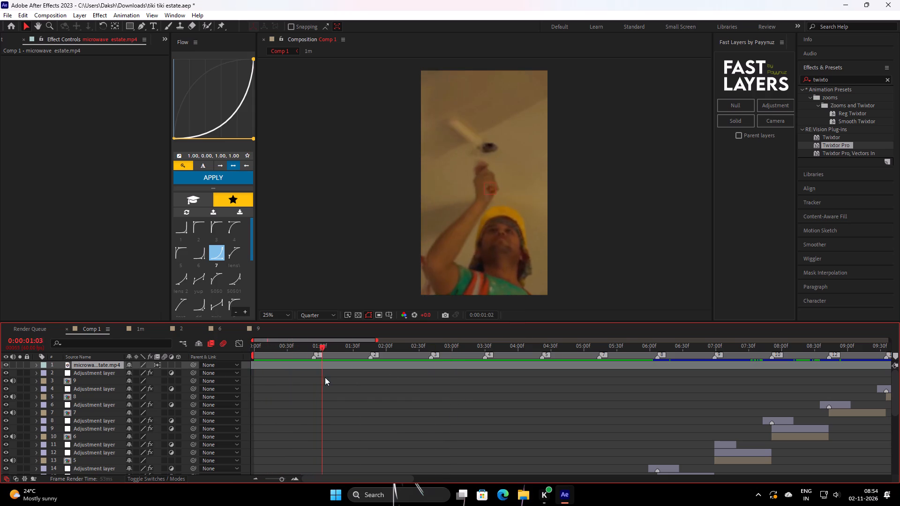
left_click_drag(325, 377, 330, 377)
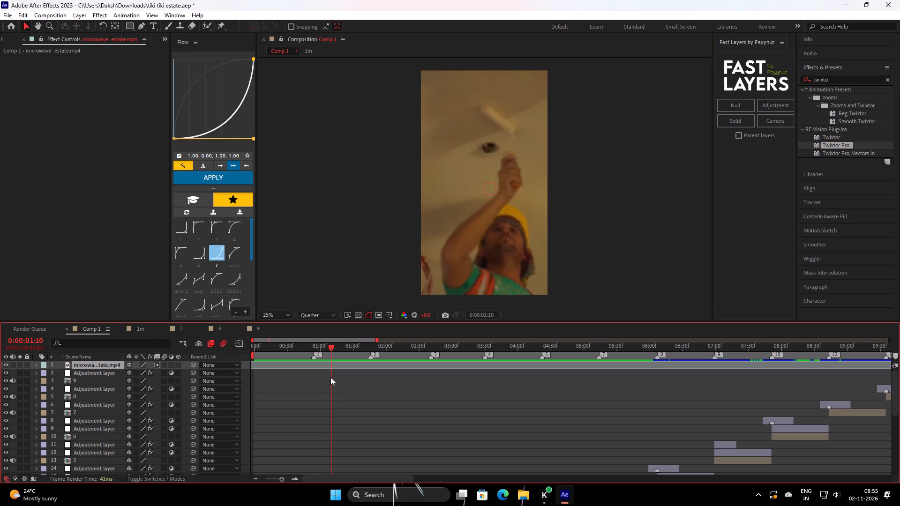
left_click_drag(330, 377, 374, 376)
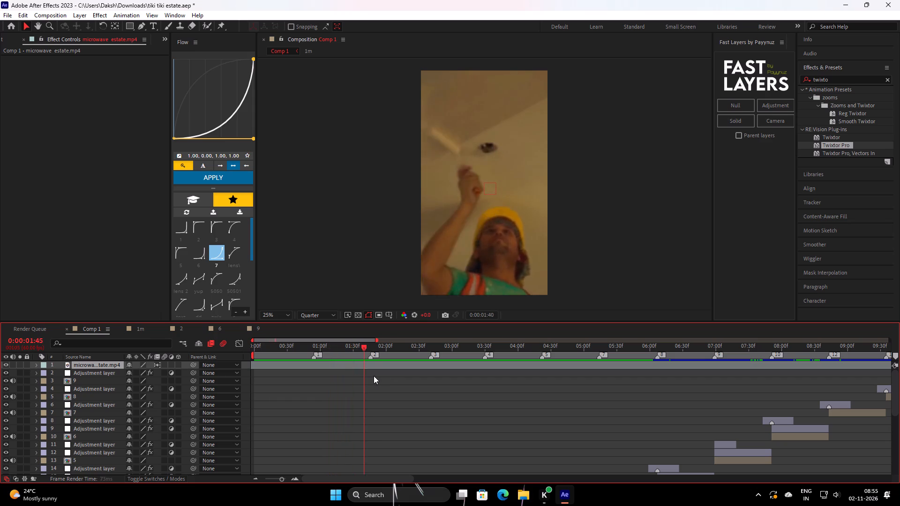
left_click_drag(374, 376, 456, 382)
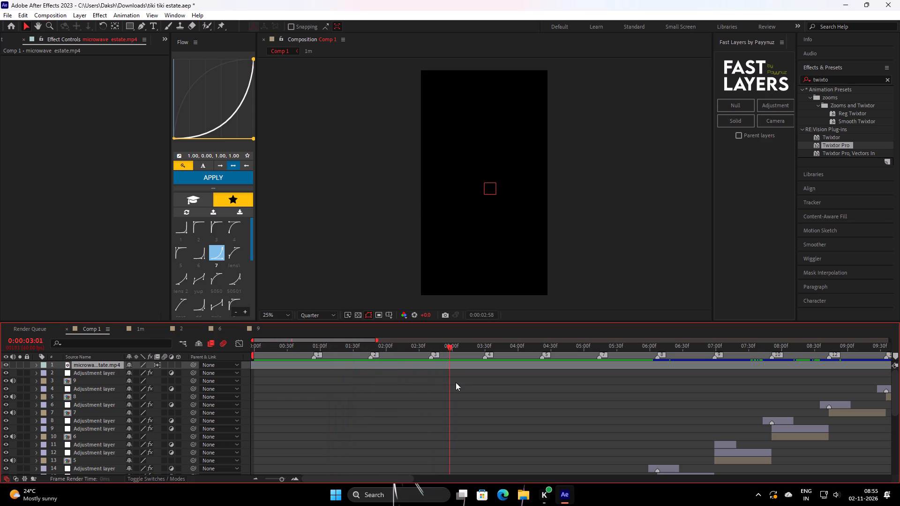
left_click_drag(456, 382, 516, 384)
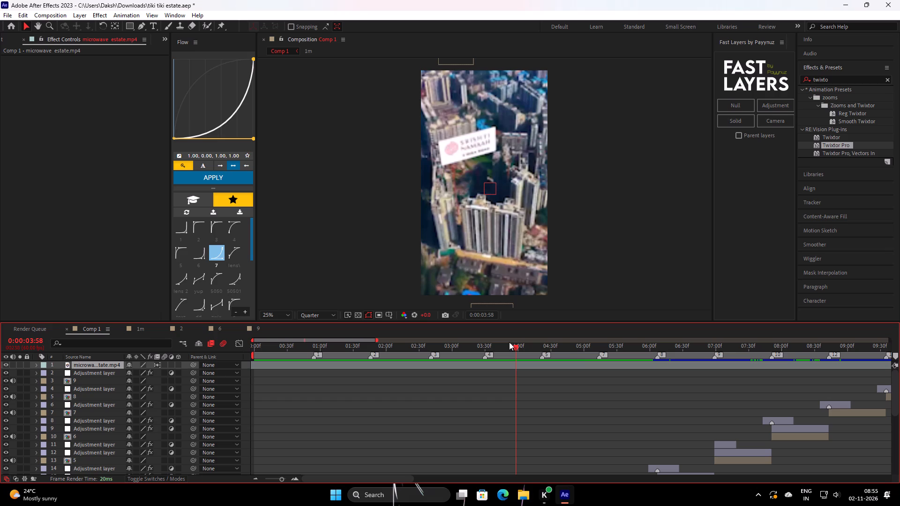
left_click_drag(509, 353, 196, 372)
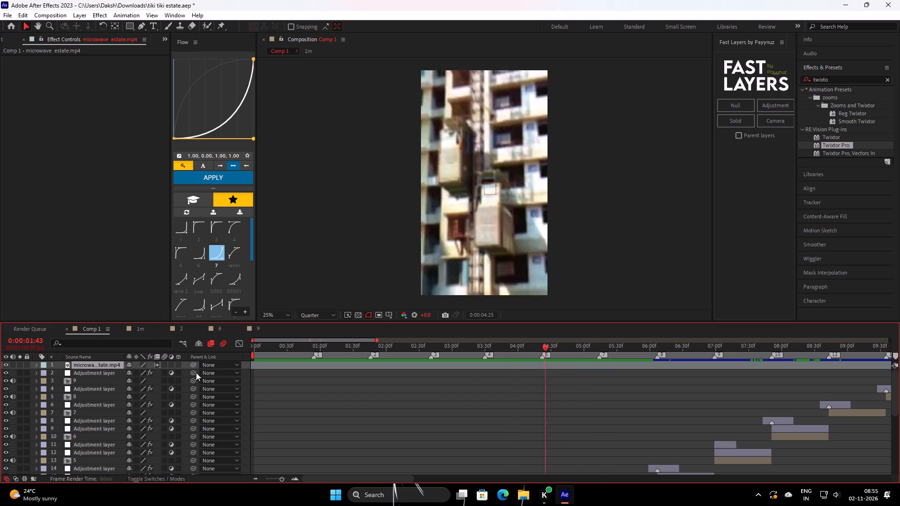
left_click_drag(196, 372, 101, 372)
Play Comp 1 from the start, and examine the microwave estate.mp4 footage from about 0:00:11:00 to 0:00:21:50.
key("space")
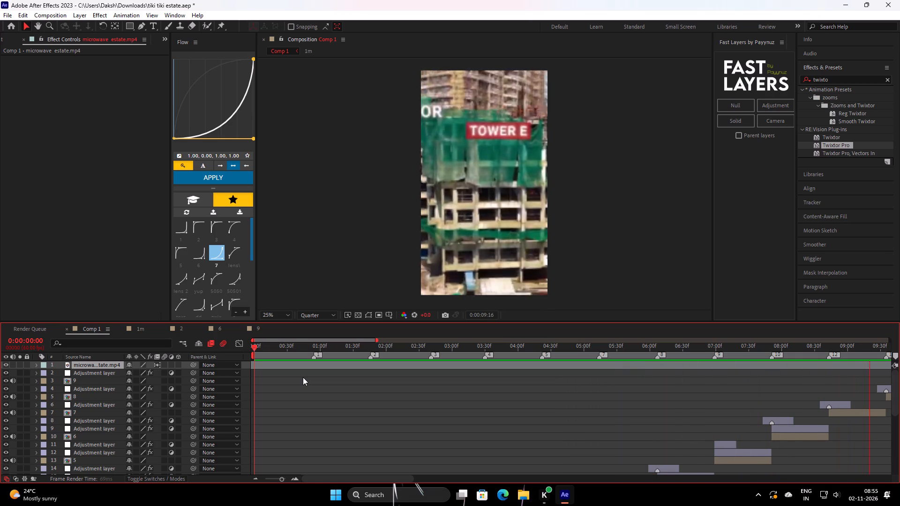
key("space")
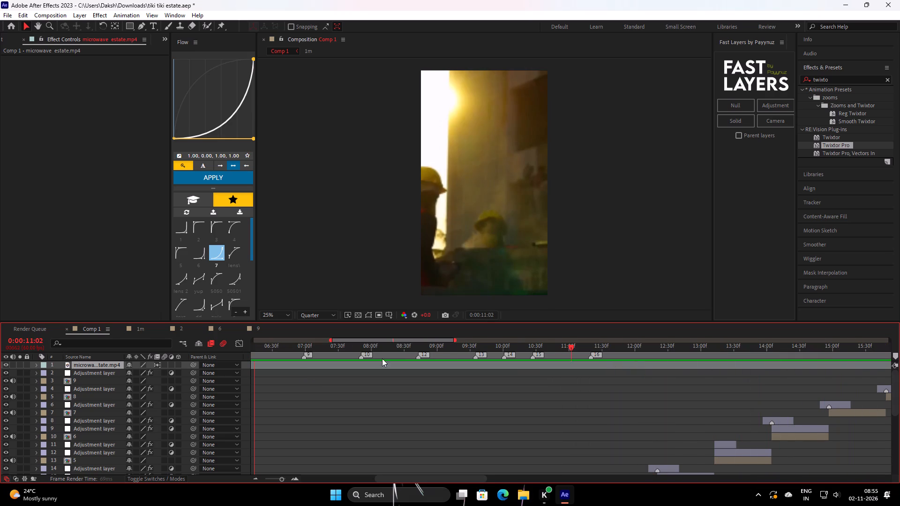
left_click_drag(555, 350, 752, 388)
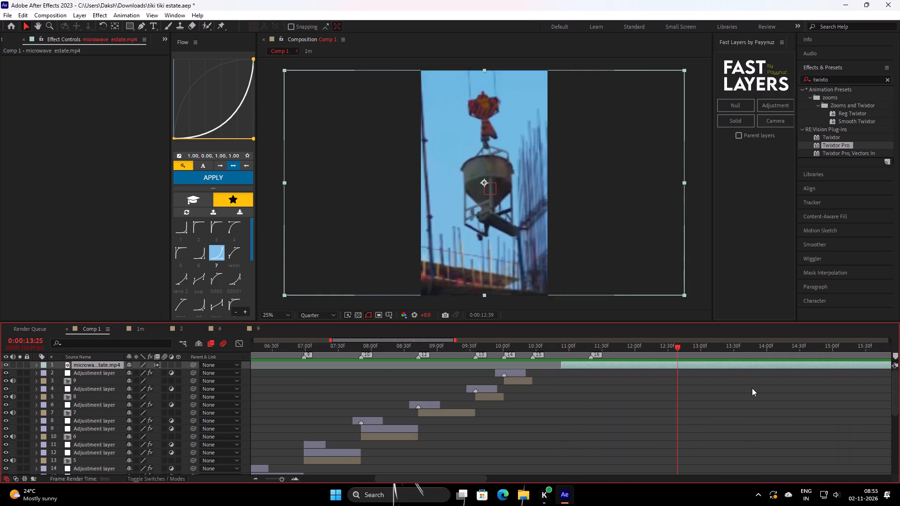
left_click_drag(752, 388, 899, 384)
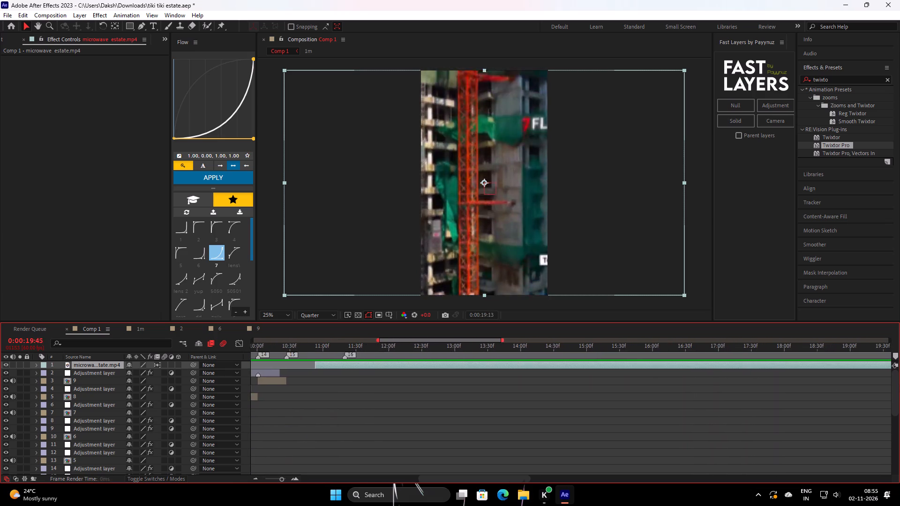
left_click_drag(899, 384, 655, 394)
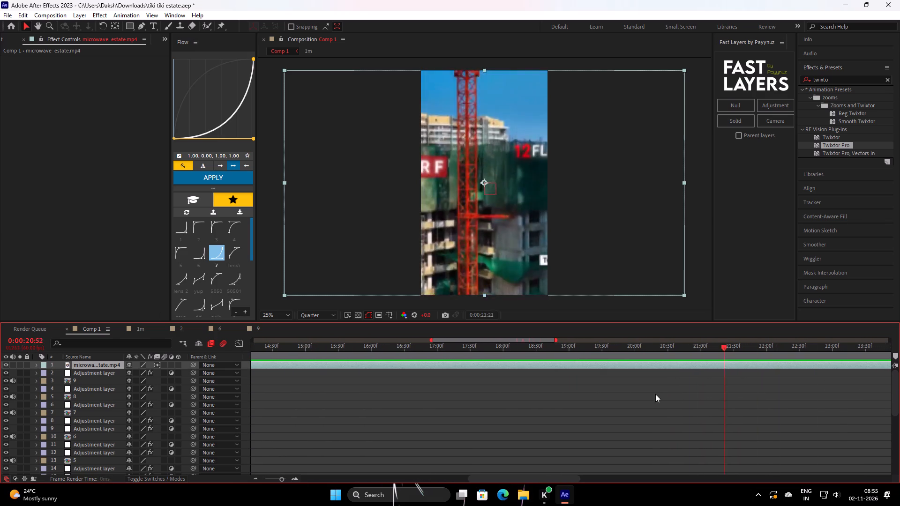
left_click_drag(655, 394, 540, 358)
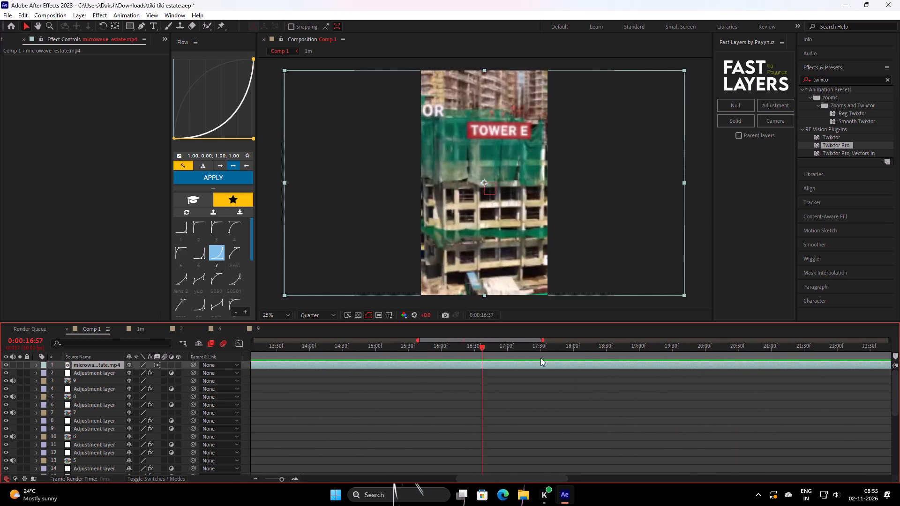
left_click_drag(540, 358, 631, 358)
left_click_drag(621, 354, 690, 351)
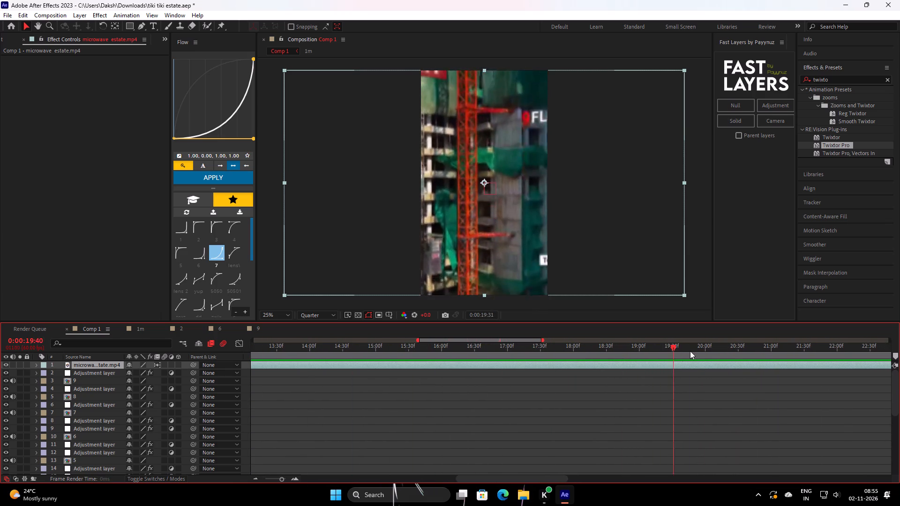
left_click_drag(690, 351, 800, 344)
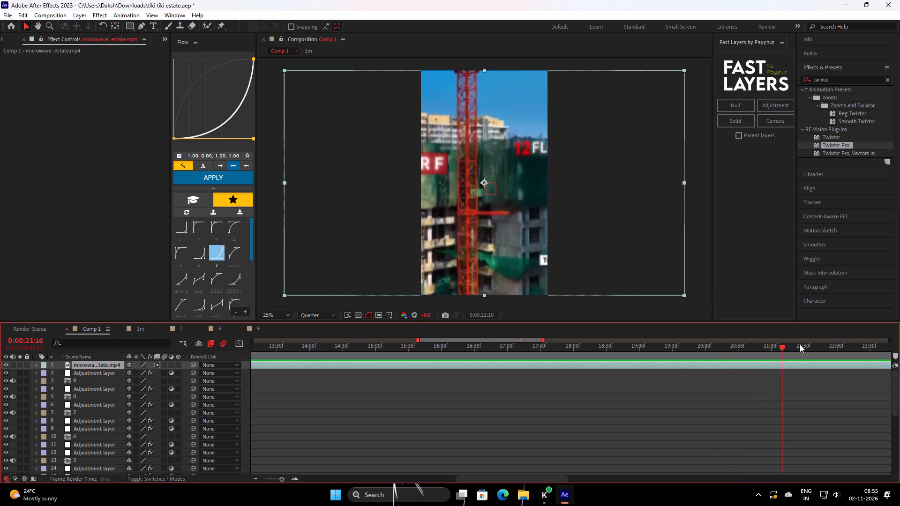
left_click_drag(800, 344, 801, 351)
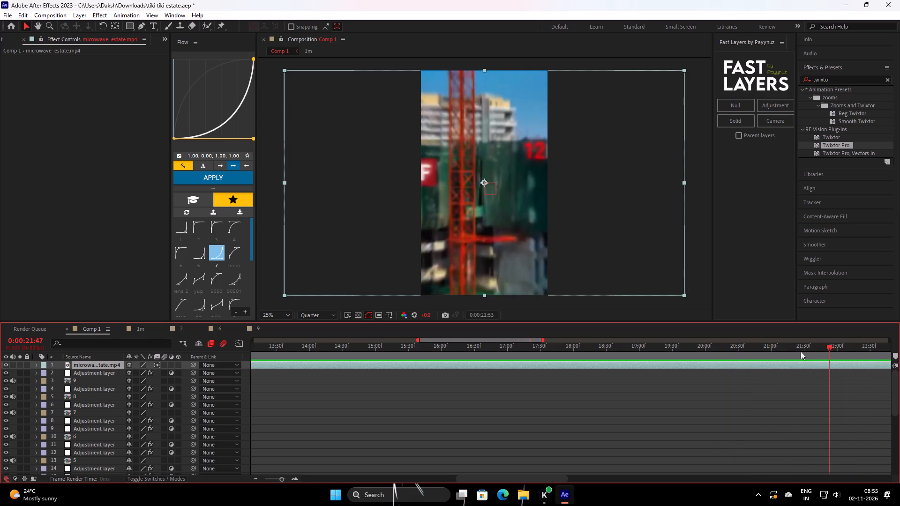
Play Comp 1 from the start, and check the microwave estate.mp4 footage from about 0:00:11:18 to 0:00:12:59.
left_click_drag(801, 351, 129, 397)
key("space")
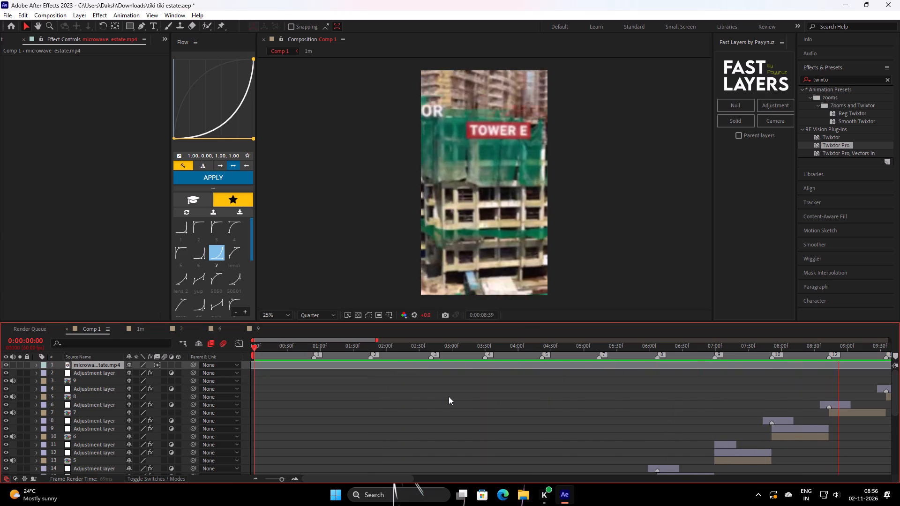
key("space")
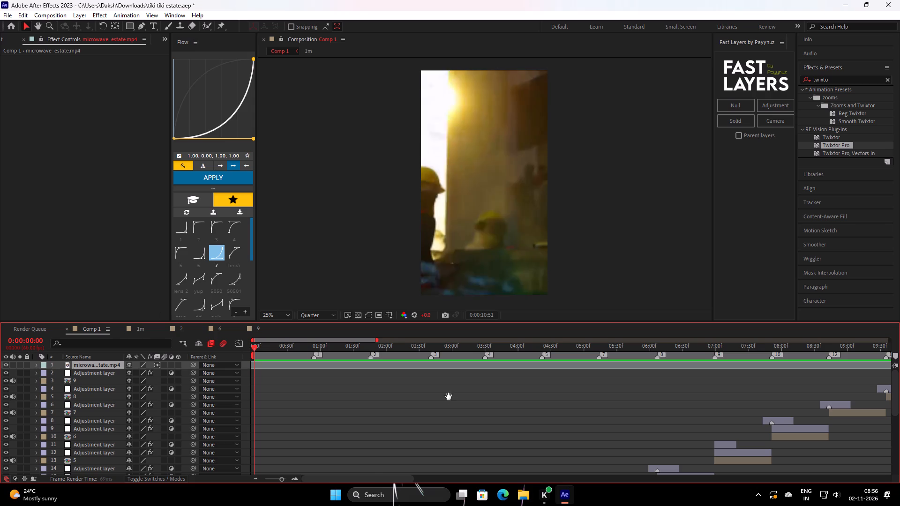
left_click_drag(576, 355, 598, 353)
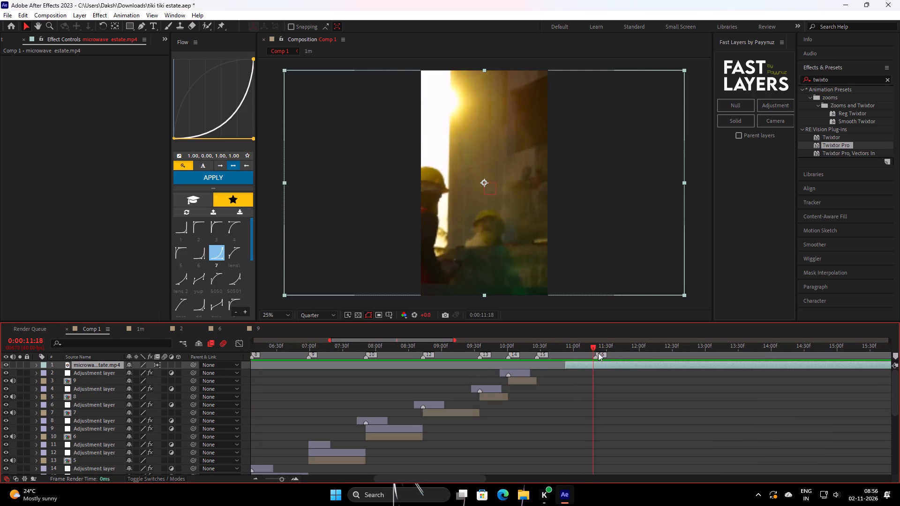
left_click_drag(598, 353, 614, 350)
key("space")
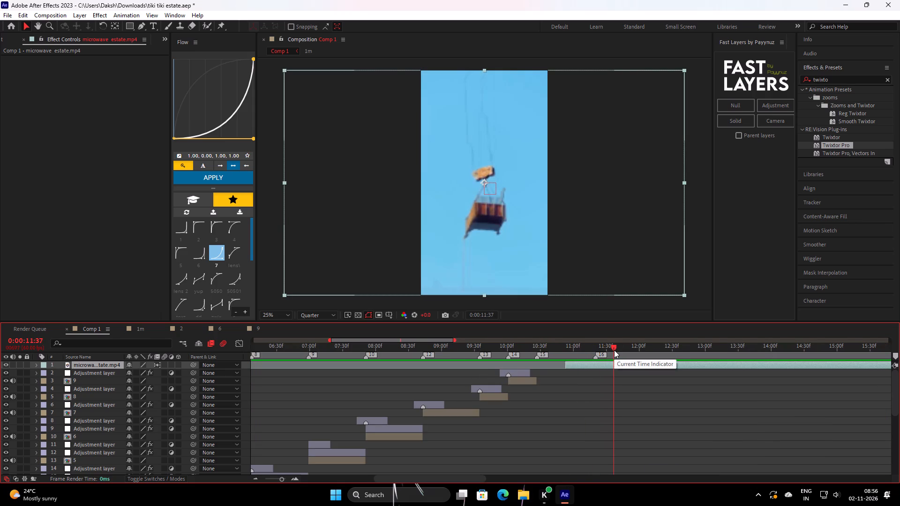
key("space")
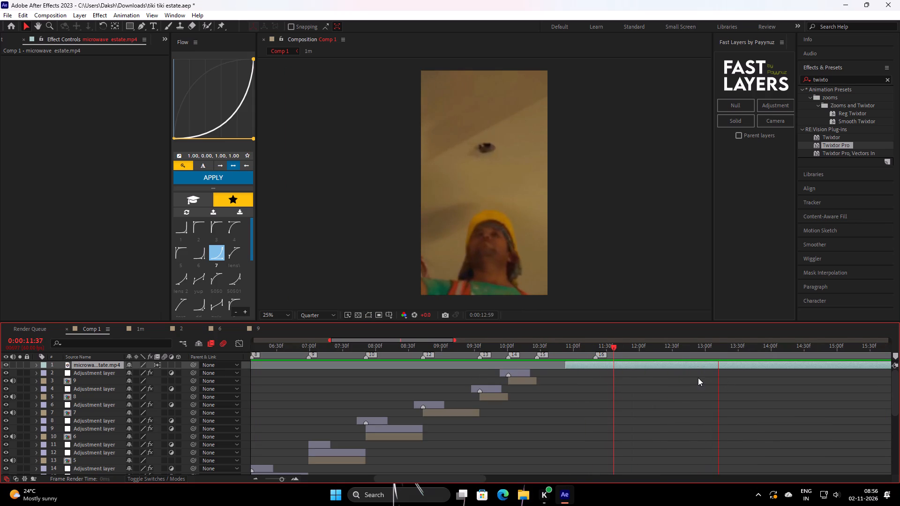
Split the microwave estate.mp4 layer at 0:00:13:49, where the ceiling-plastering shot starts, and delete the earlier part.
left_click_drag(719, 357, 789, 372)
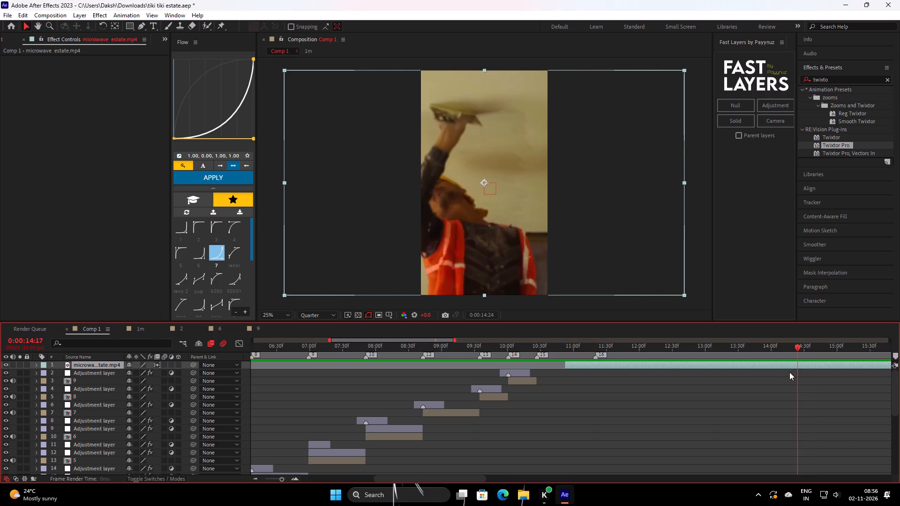
left_click_drag(789, 372, 774, 387)
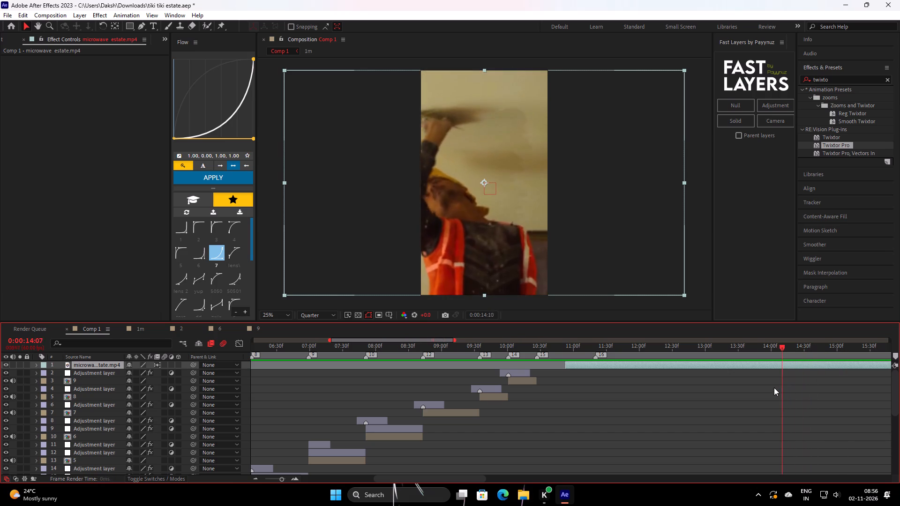
left_click_drag(774, 387, 795, 379)
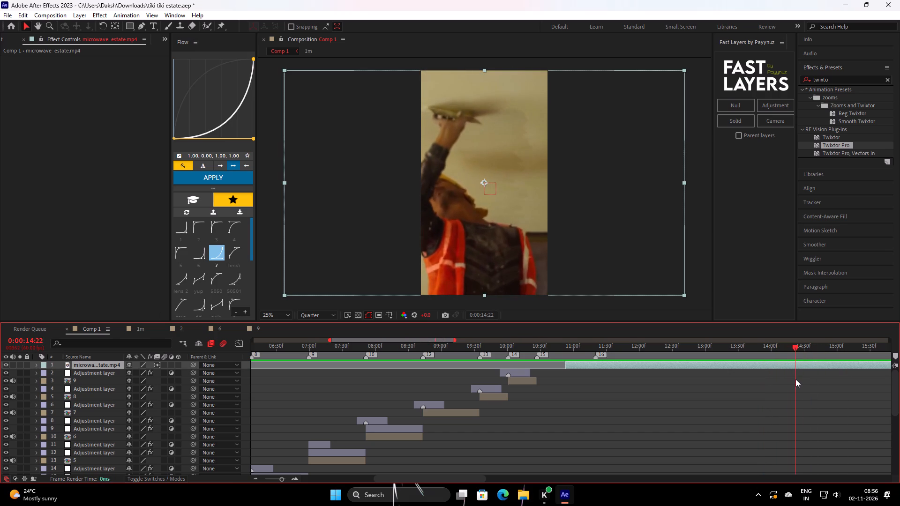
left_click_drag(795, 379, 758, 380)
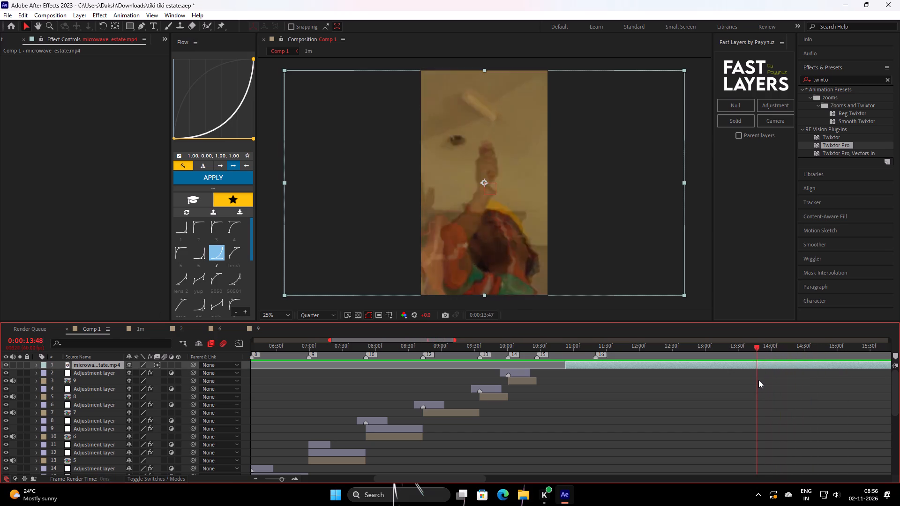
left_click_drag(758, 380, 759, 381)
key("ctrl+shift+d")
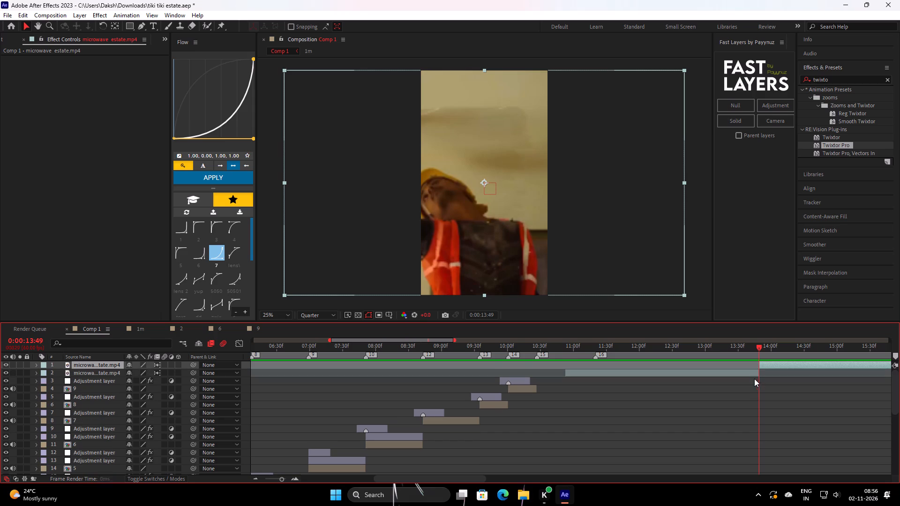
left_click(751, 373)
key("BackSpace")
Examine the plastering worker's shot frame by frame up to about 0:00:14:24 for a suitable end frame.
left_click_drag(763, 351, 765, 351)
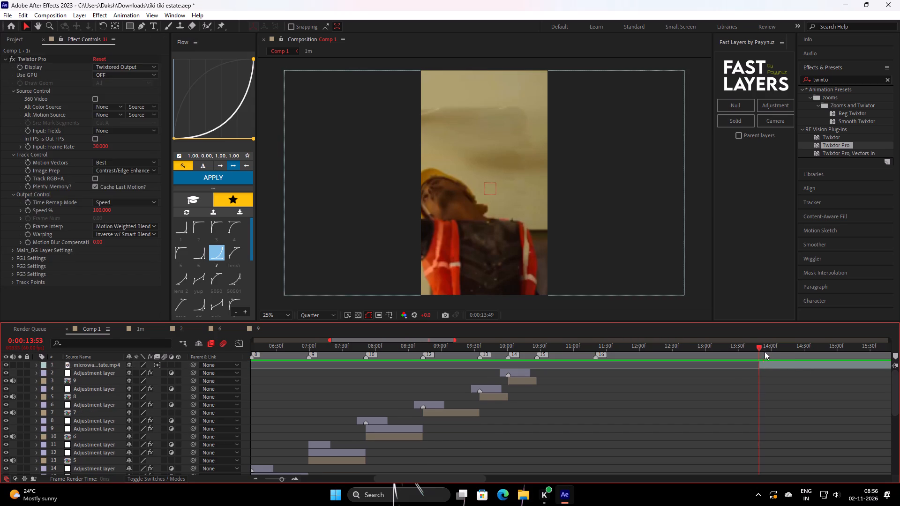
left_click_drag(765, 351, 795, 358)
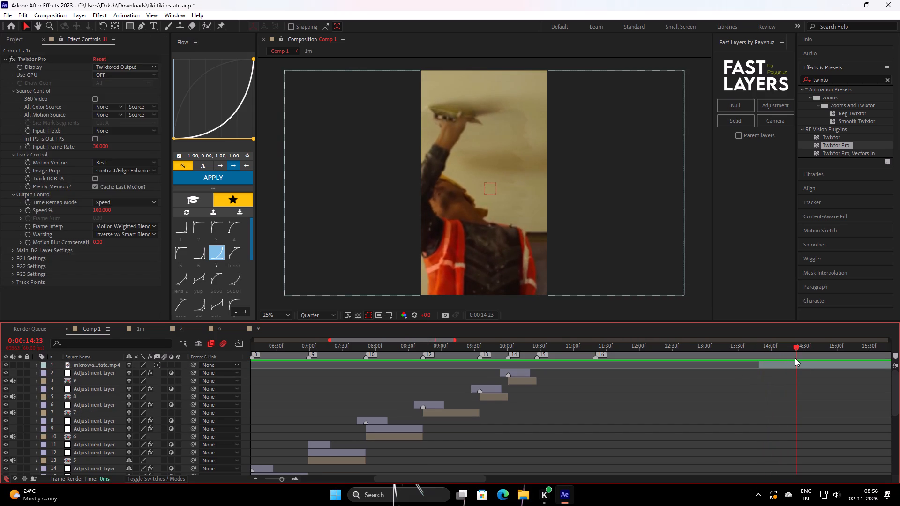
left_click_drag(795, 358, 796, 361)
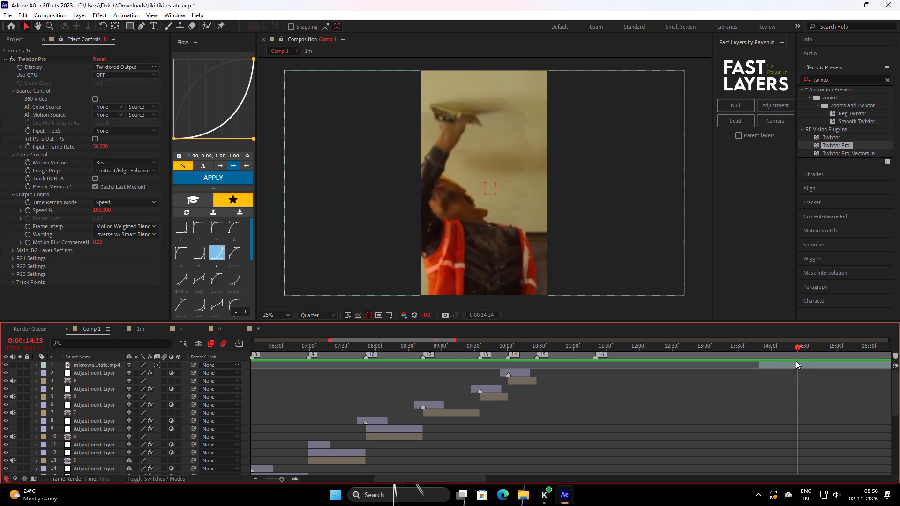
left_click_drag(796, 361, 789, 360)
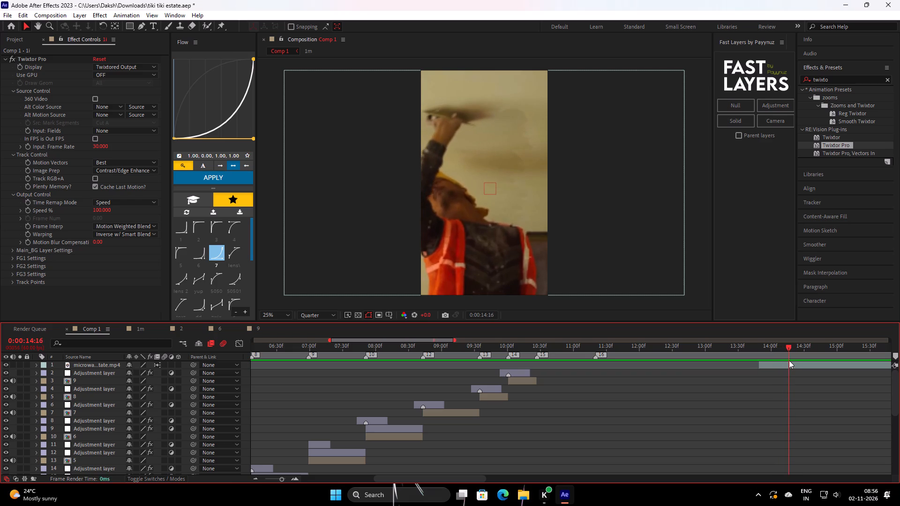
left_click_drag(789, 360, 791, 360)
left_click(794, 362)
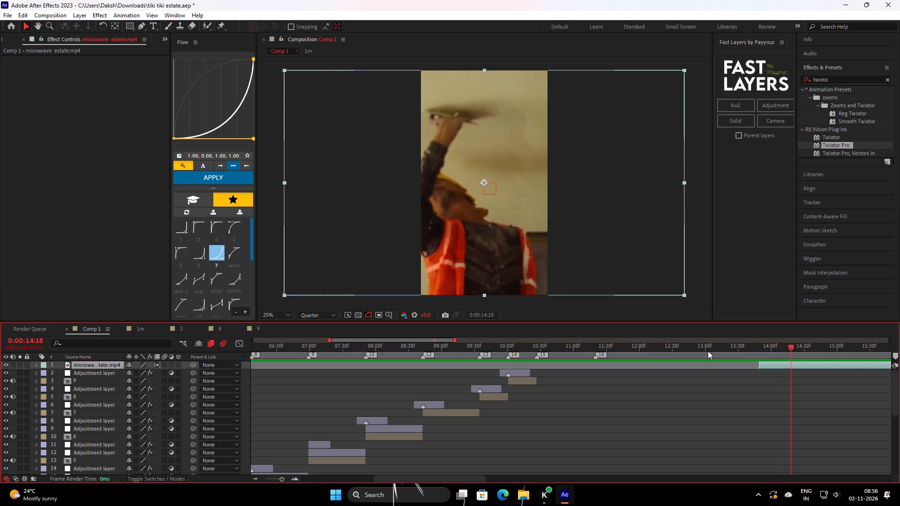
key("ctrl+Right")
key("ctrl+Right")
key("ctrl+Right")
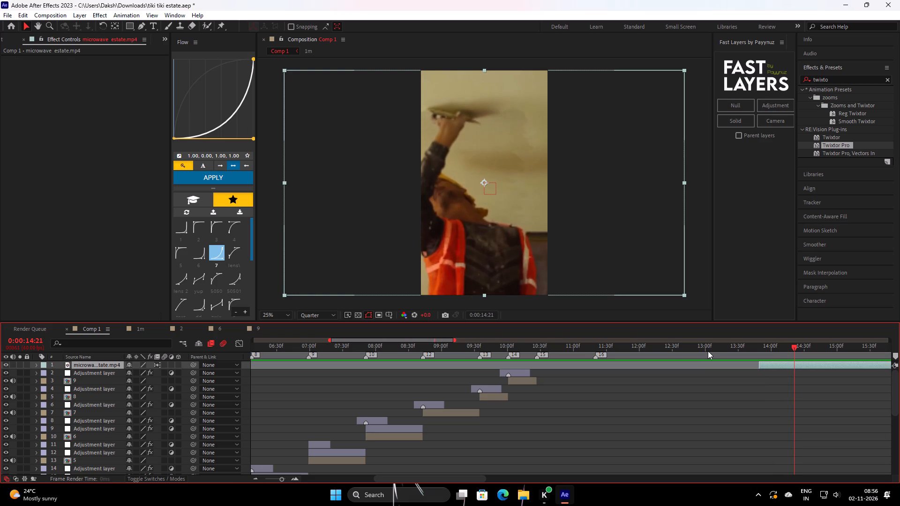
key("ctrl+Right")
key("ctrl+Right")
key("ctrl+Right")
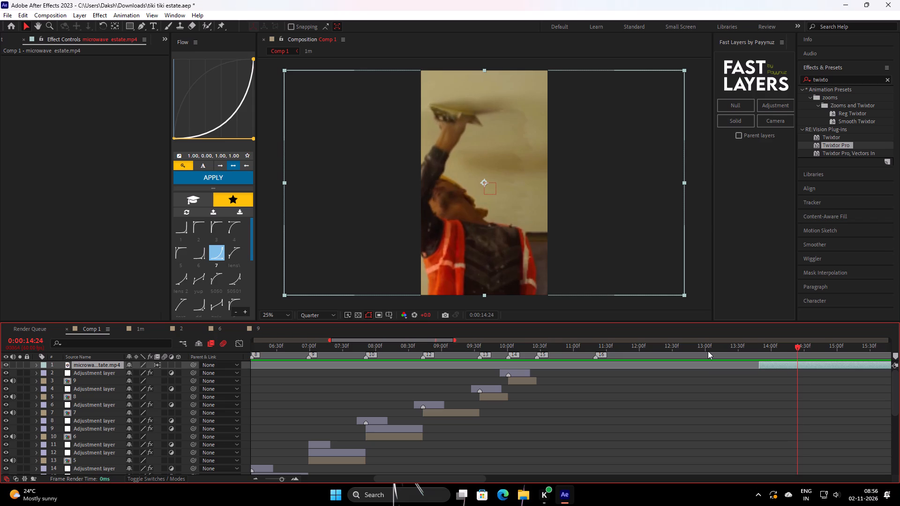
key("ctrl+Left")
key("ctrl+Left")
key("ctrl+Left")
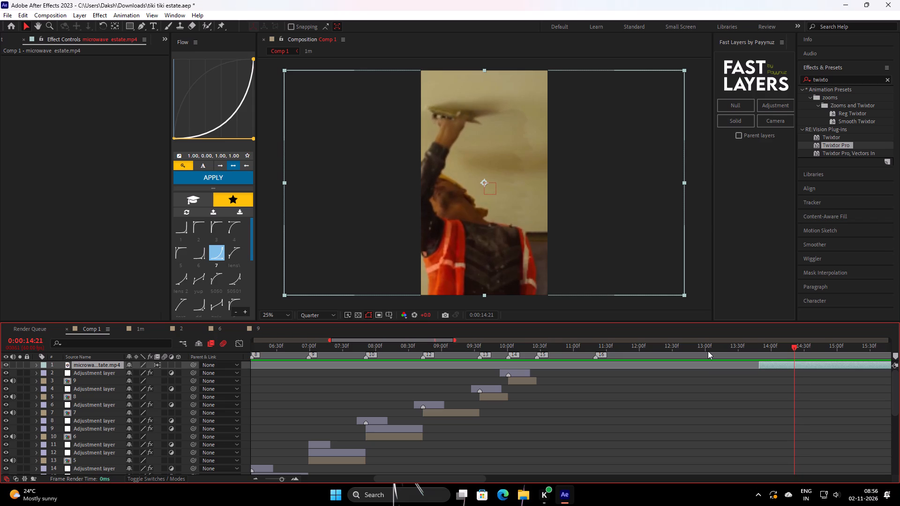
key("ctrl+Right")
key("ctrl+Right")
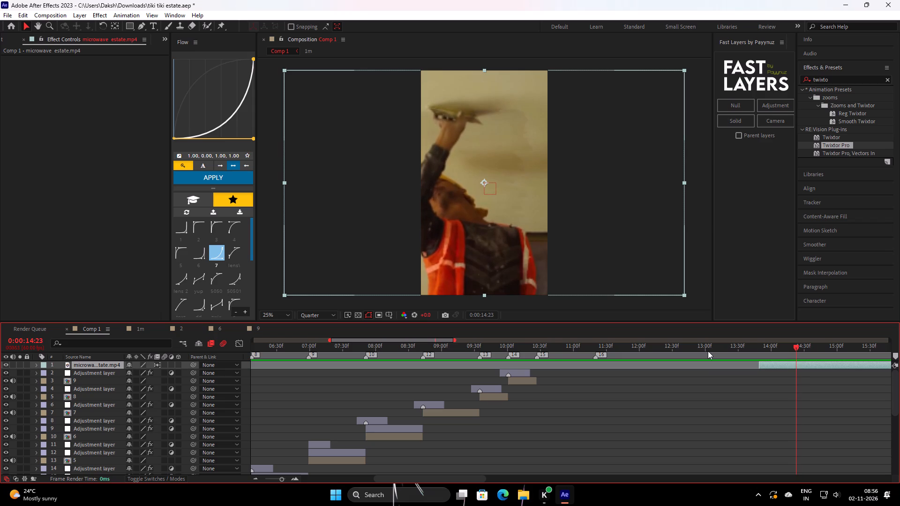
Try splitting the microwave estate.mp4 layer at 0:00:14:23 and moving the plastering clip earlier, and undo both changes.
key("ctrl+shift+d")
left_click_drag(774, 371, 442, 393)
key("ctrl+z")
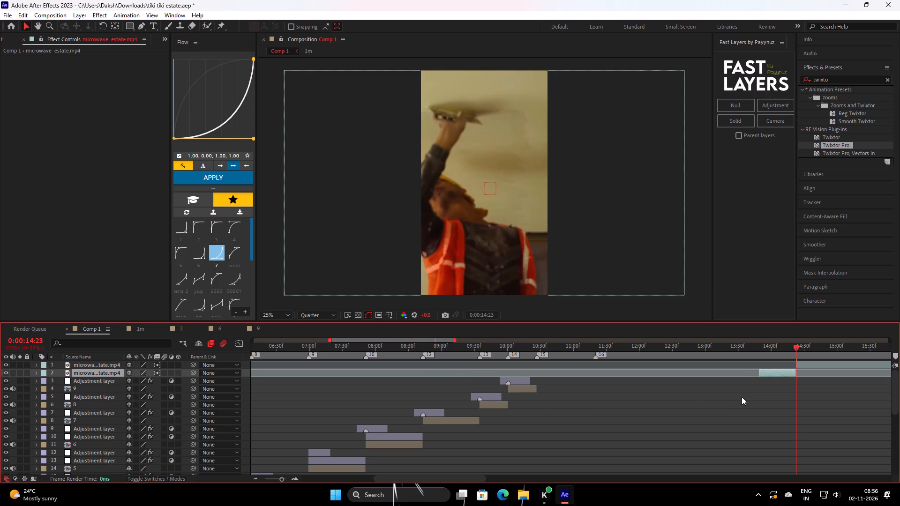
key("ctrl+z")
Split the microwave estate.mp4 layer at 0:00:14:25 to end the plastering shot there.
key("ctrl+Right")
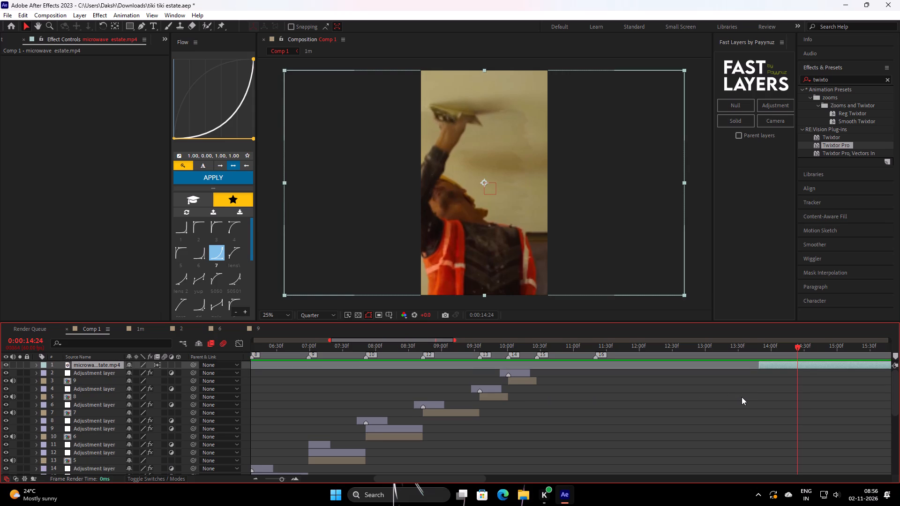
key("ctrl+Right")
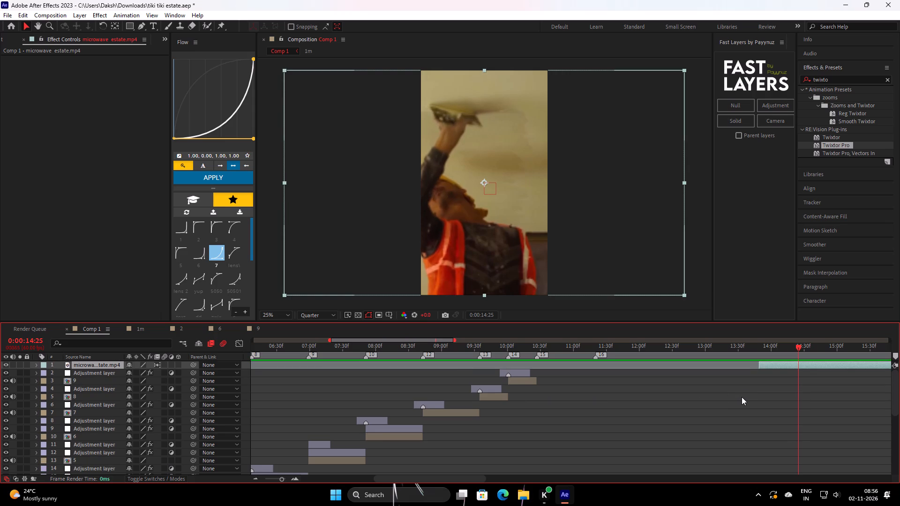
key("ctrl+Left")
key("ctrl+Right")
key("ctrl+shift+d")
Move the short plastering clip to the beginning of the edit so it starts at marker 2, at 0:00:01:46.
left_click_drag(784, 375, 310, 434)
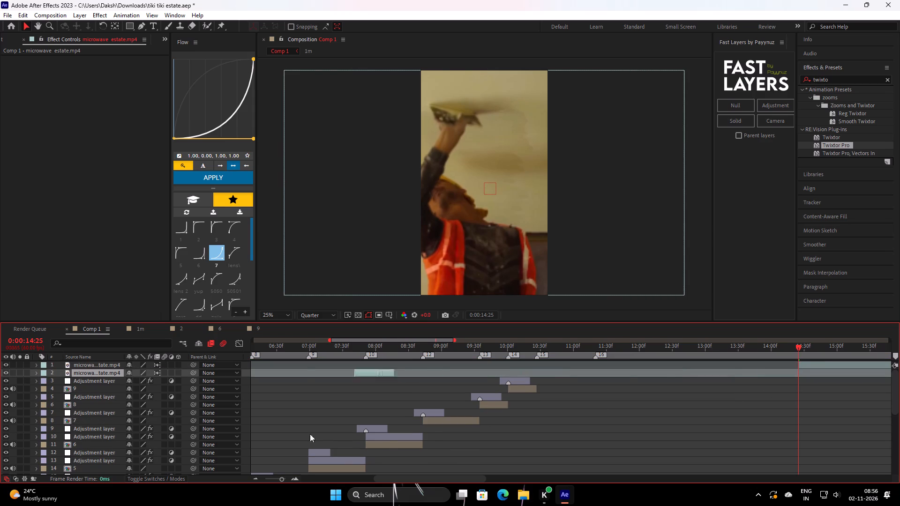
left_click_drag(310, 434, 390, 420)
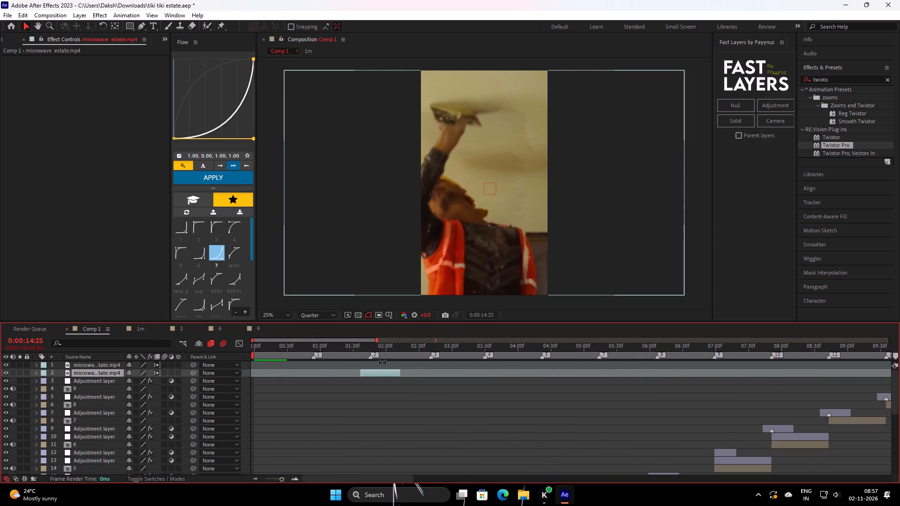
left_click_drag(382, 360, 371, 378)
left_click_drag(382, 357, 370, 376)
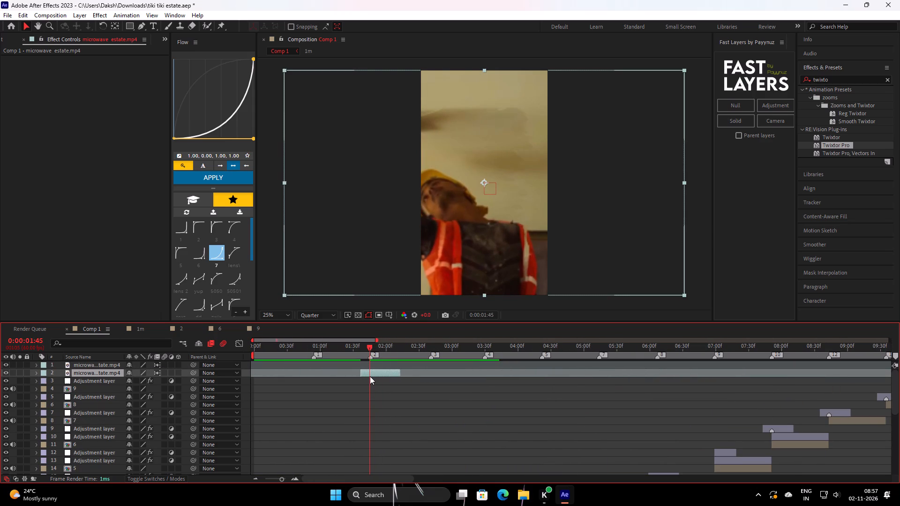
left_click_drag(370, 376, 370, 376)
key("bracketleft")
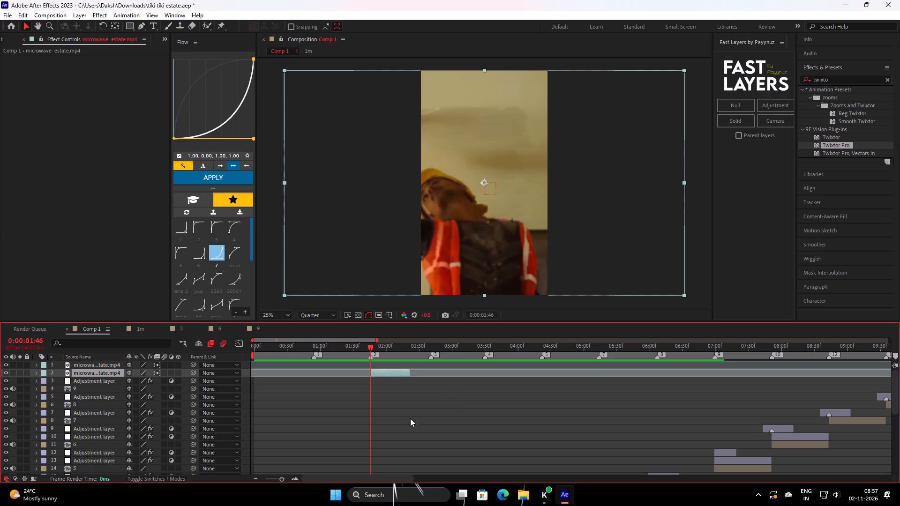
Shift the plastering clip's horizontal position to about 625 to bring the worker further into the vertical frame.
key("p")
left_click_drag(131, 380, 173, 382)
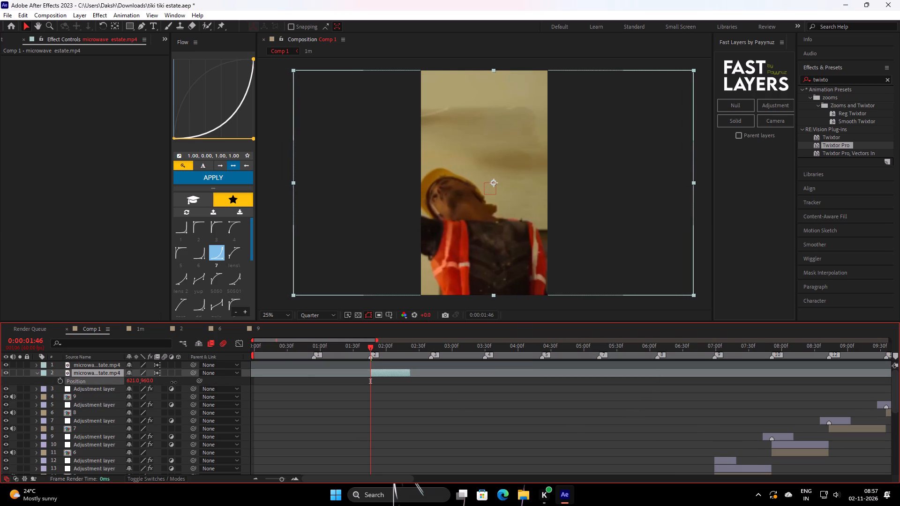
left_click_drag(173, 382, 174, 382)
Split the plastering clip at 0:00:02:18 and delete the part after the cut.
left_click_drag(378, 354, 412, 350)
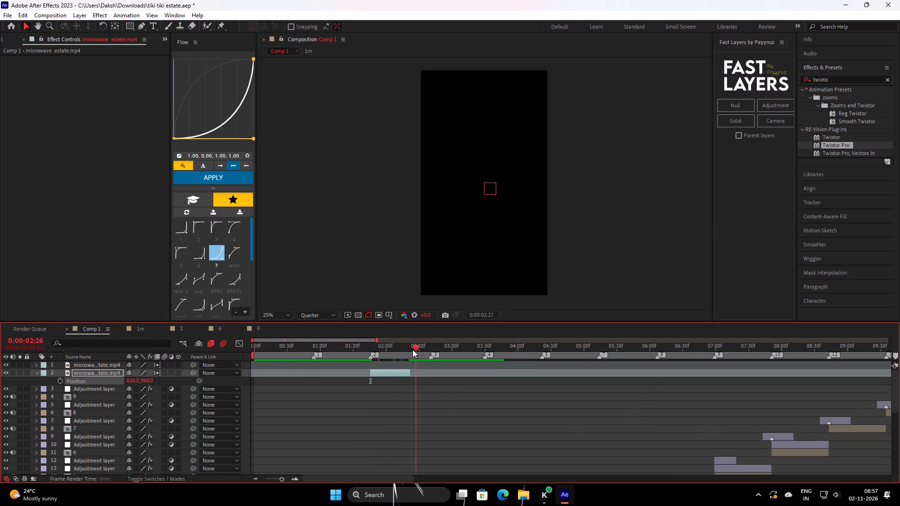
left_click_drag(412, 350, 406, 353)
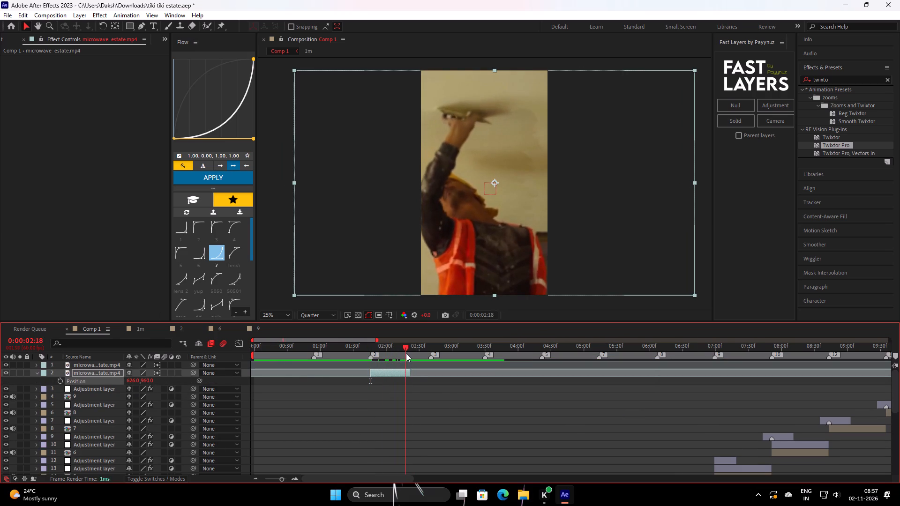
left_click_drag(406, 353, 403, 354)
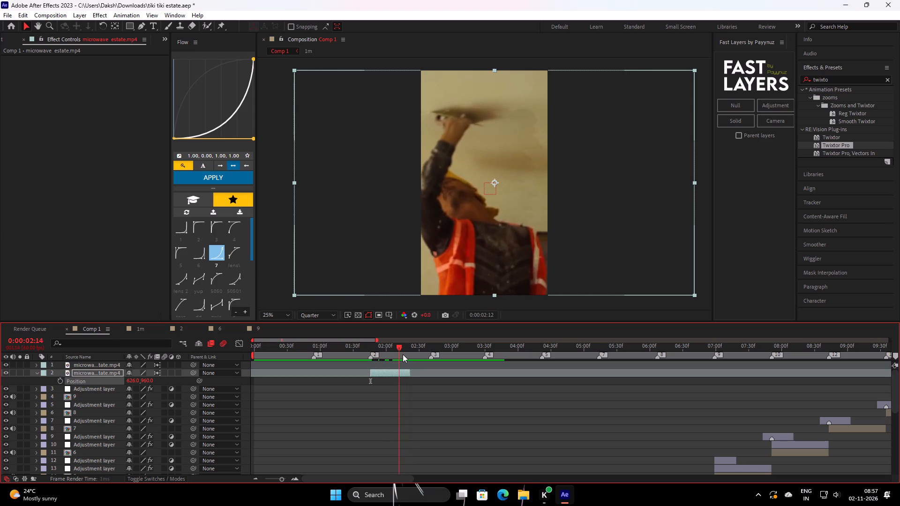
left_click_drag(403, 354, 403, 354)
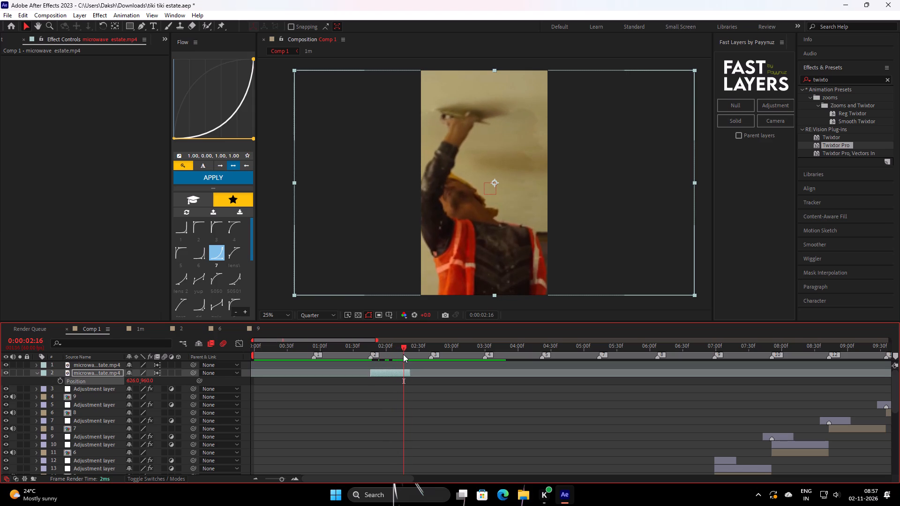
key("ctrl+Right")
key("ctrl+Right")
key("ctrl+Right")
key("ctrl+Right")
key("ctrl+Right")
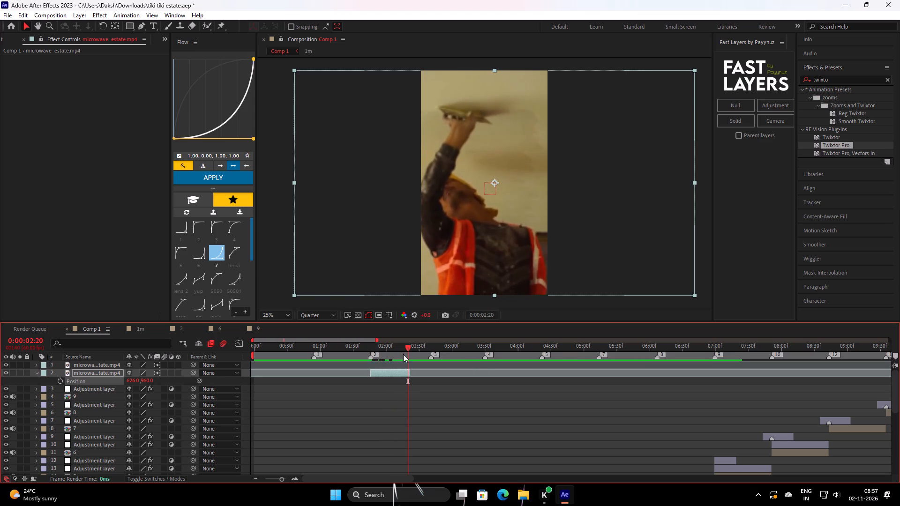
key("ctrl+Left")
key("ctrl+Left")
key("ctrl+Left")
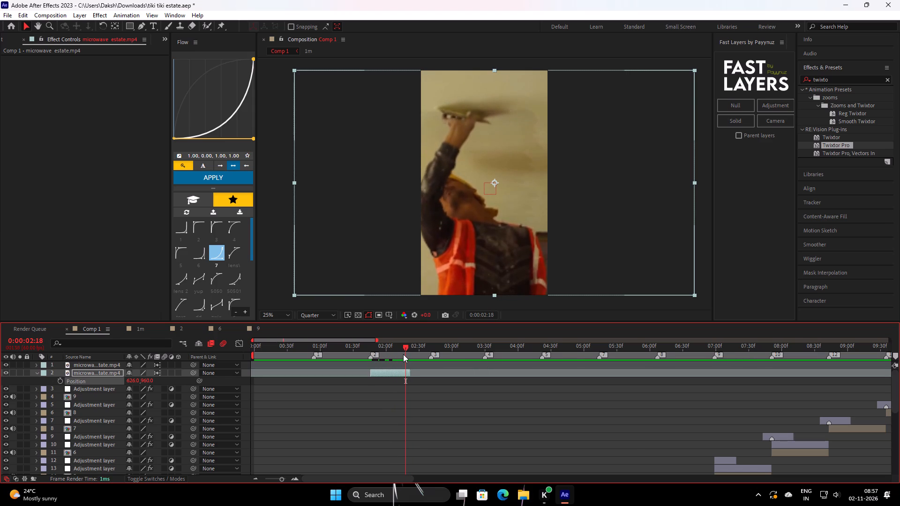
key("ctrl+Right")
key("ctrl+Left")
key("ctrl+shift+d")
key("BackSpace")
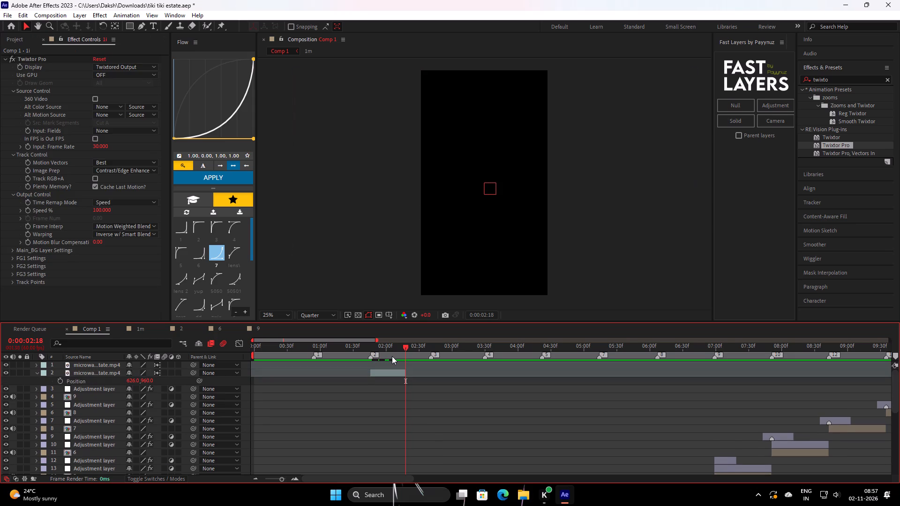
Pre-compose the trimmed plastering clip into a new composition named 3i.
left_click(384, 375)
right_click(384, 375)
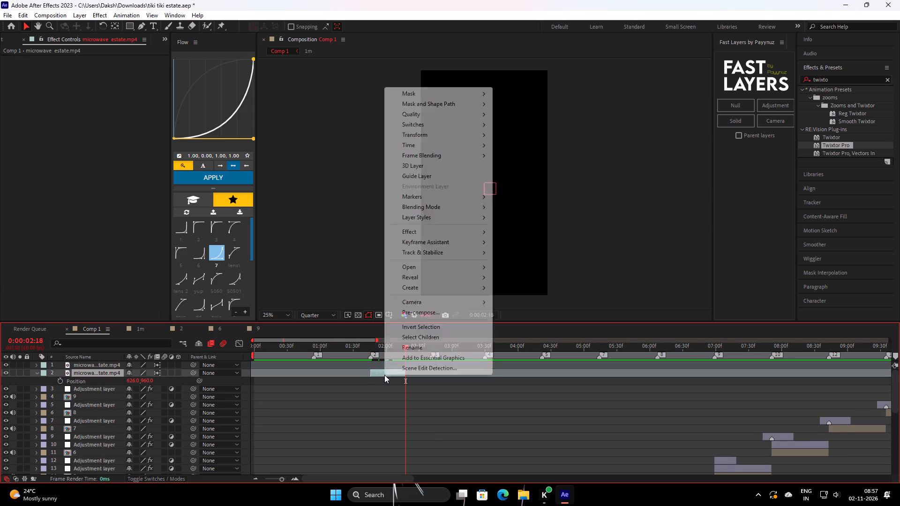
left_click(427, 405)
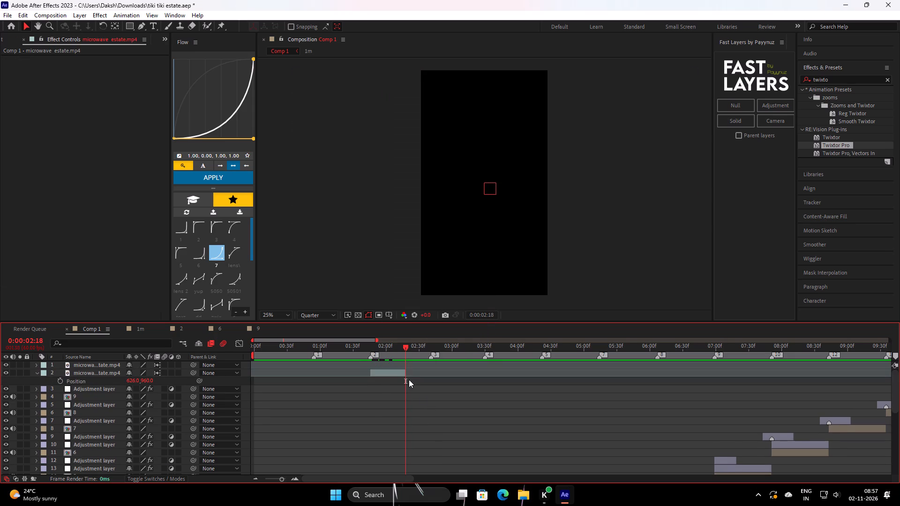
left_click(406, 373)
right_click(398, 374)
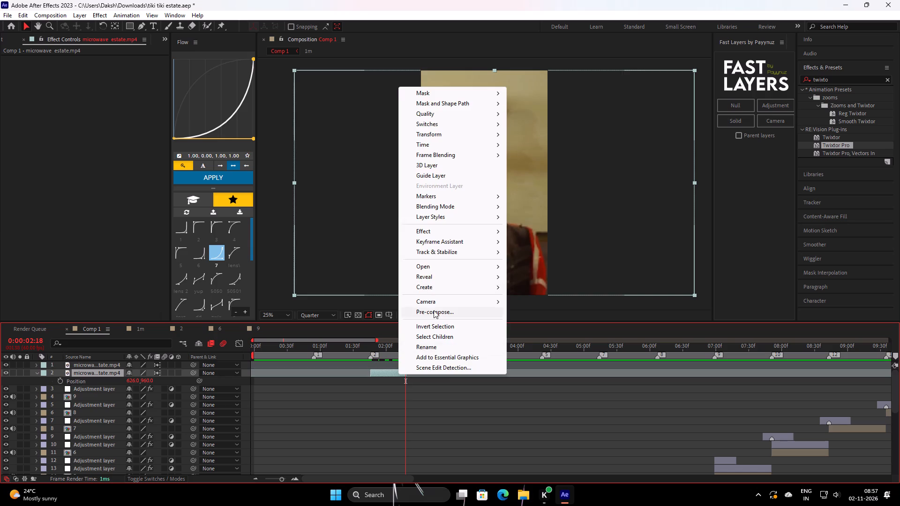
left_click(434, 310)
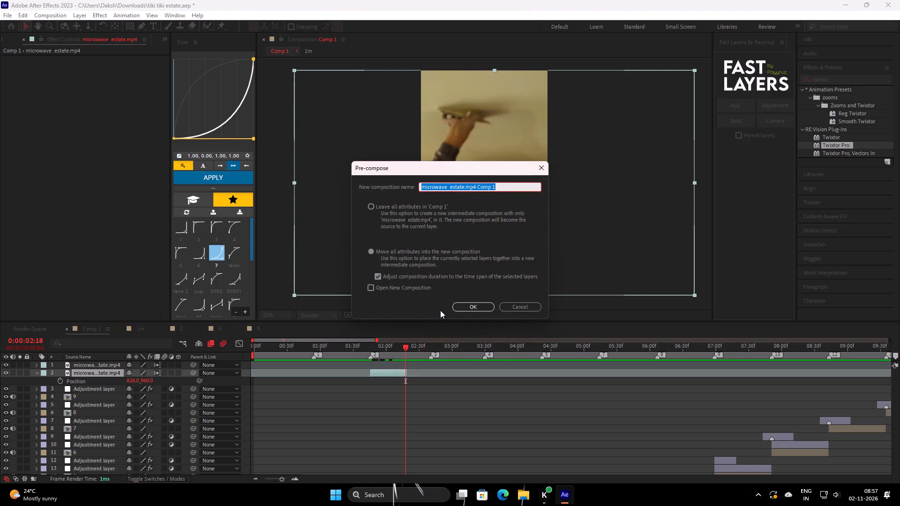
type("3i")
key("Return")
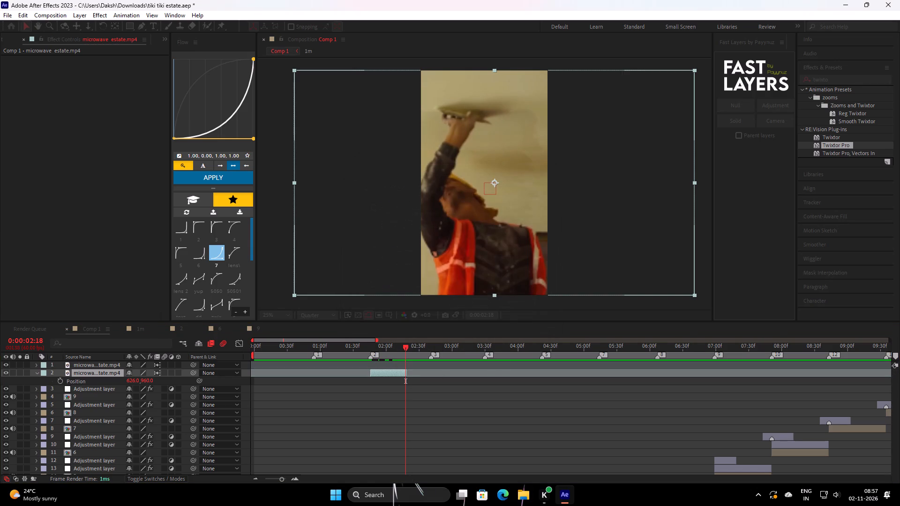
Enable time remapping on the 3i layer, set its end keyframe's value to 0:00:00:32 and place that keyframe at 0:00:02:18.
key("ctrl+alt+t")
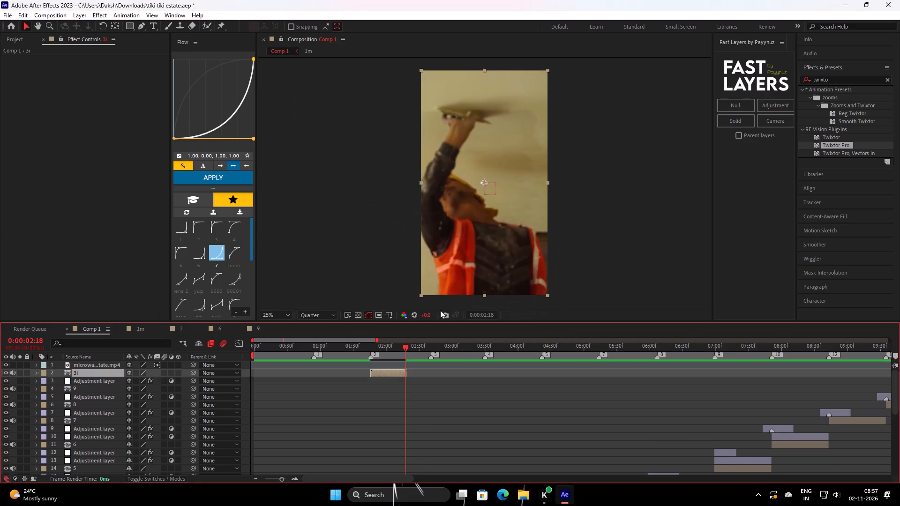
left_click(407, 377)
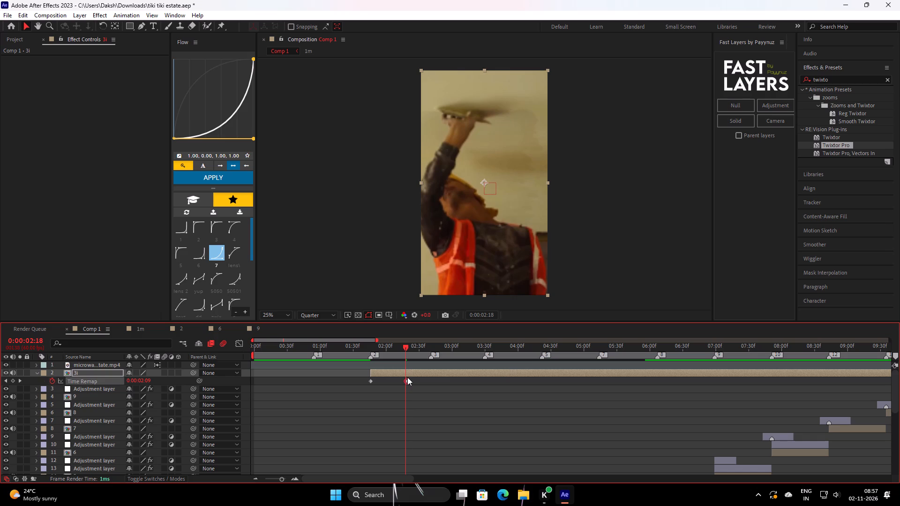
double_click(407, 377)
left_click(412, 238)
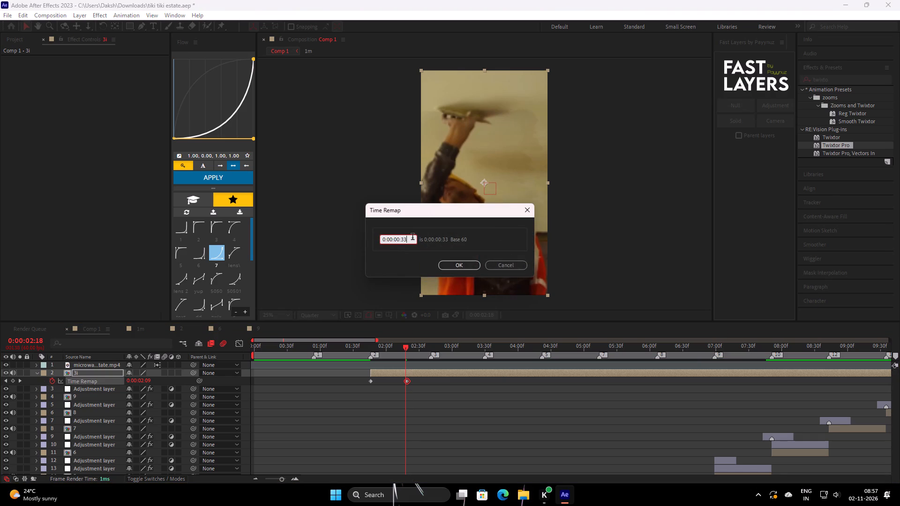
key("BackSpace")
key("2")
key("Return")
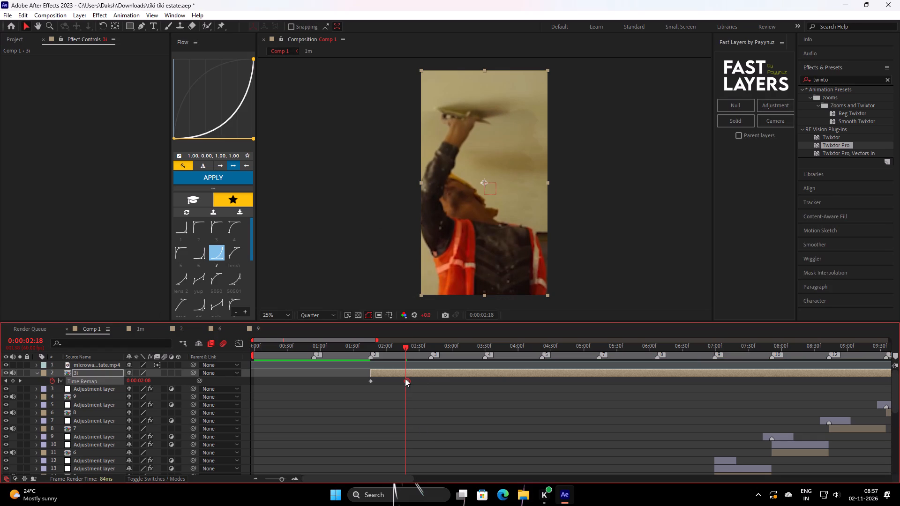
left_click_drag(406, 379, 405, 386)
Copy the 3i layer's first Time Remap keyframe to marker 3, at 0:00:02:41, so the motion plays back in reverse.
left_click_drag(411, 350, 429, 382)
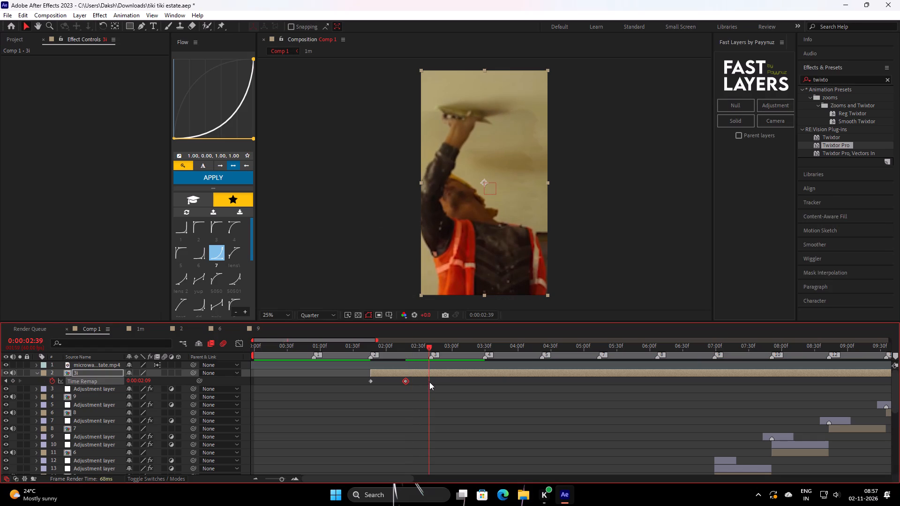
left_click_drag(429, 382, 430, 388)
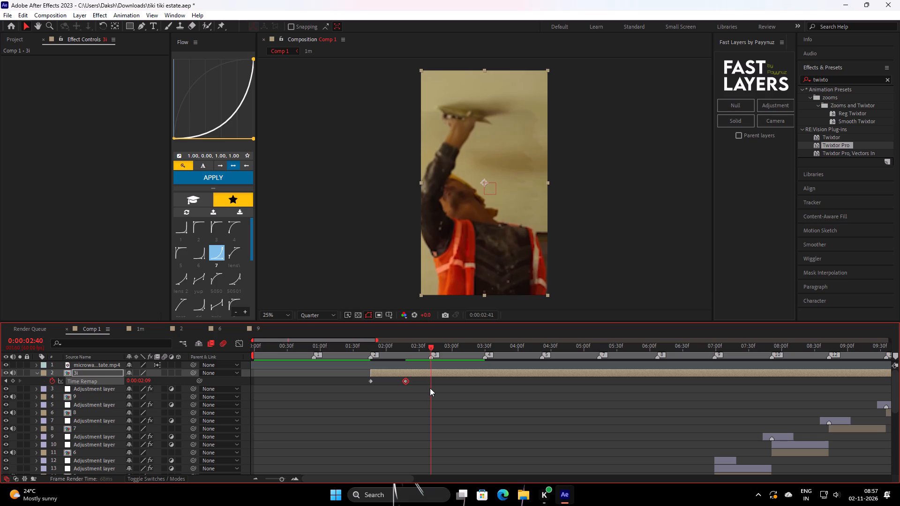
left_click_drag(430, 388, 431, 388)
left_click(370, 382)
key("ctrl+c")
key("ctrl+v")
left_click(390, 391)
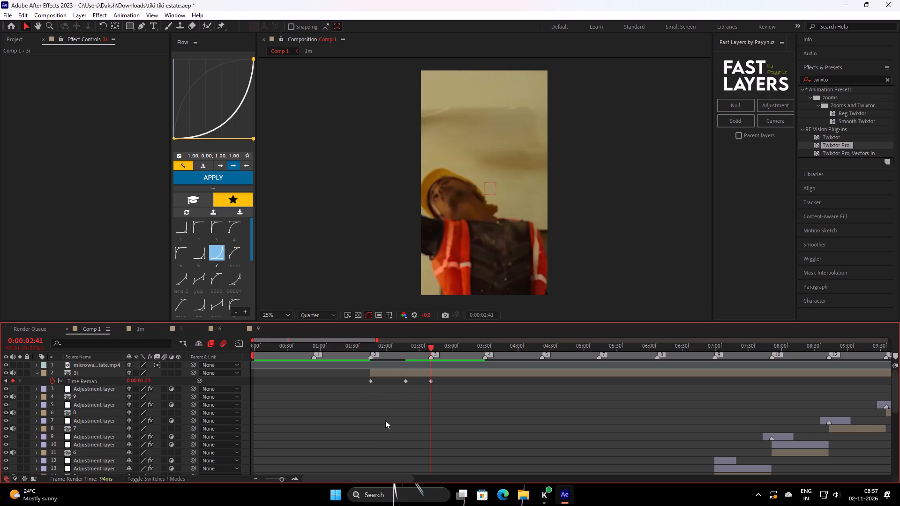
Move the middle Time Remap keyframe of the 3i layer to 0:00:02:15.
left_click(293, 478)
left_click_drag(384, 350, 325, 374)
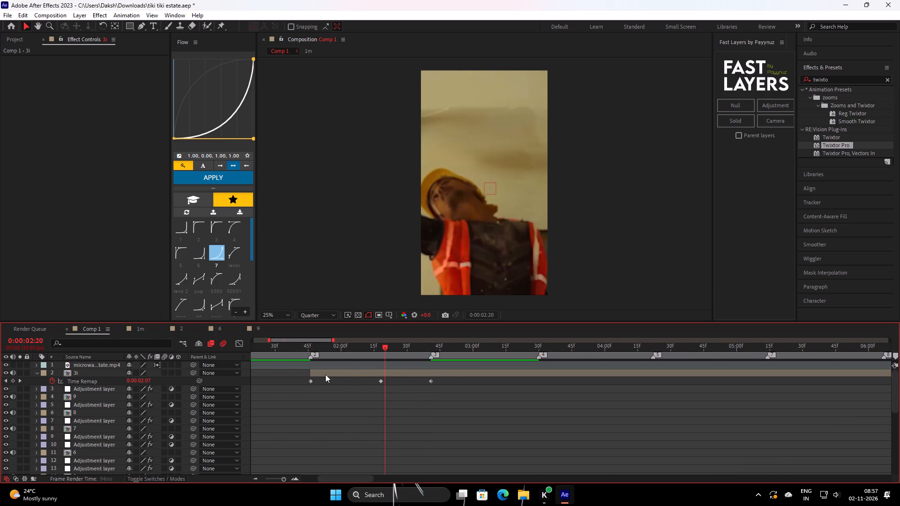
left_click_drag(325, 374, 397, 383)
left_click_drag(404, 381, 397, 391)
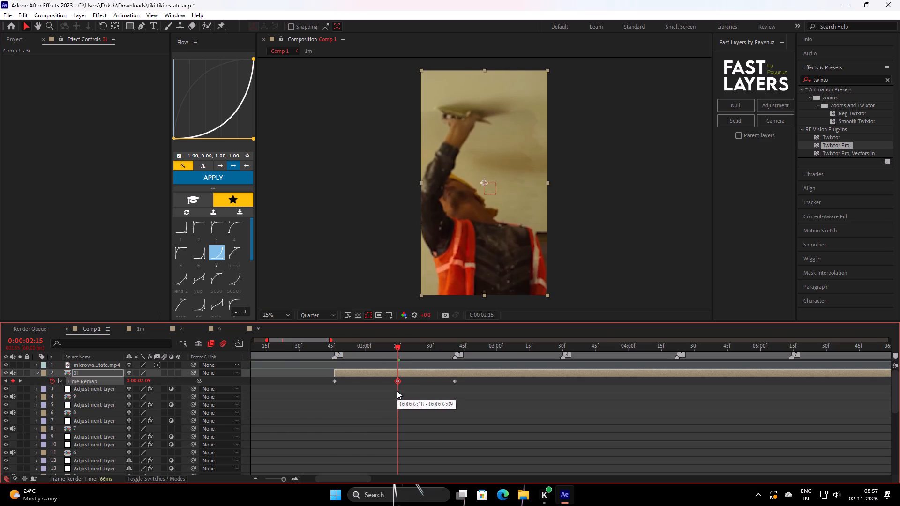
left_click_drag(397, 391, 395, 395)
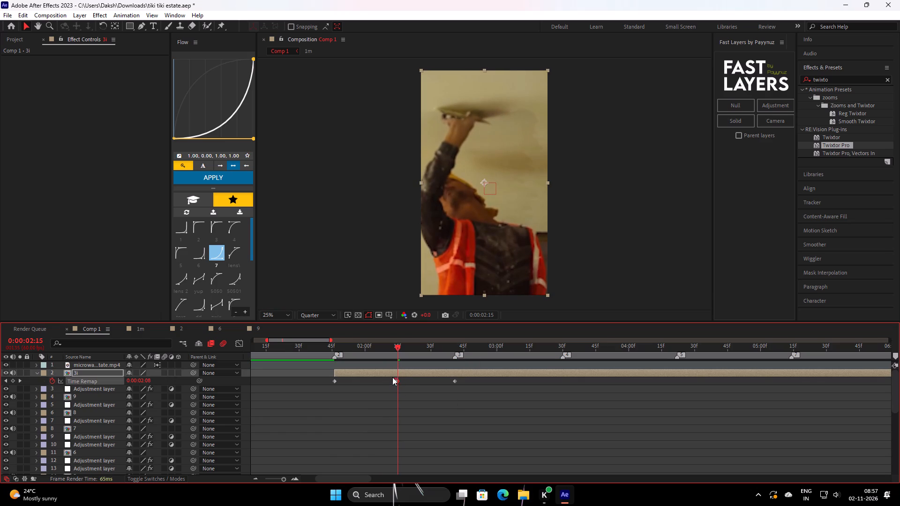
left_click(395, 381)
Apply Flow curve preset 4 (0.00, 0.00, 0.00, 1.00) to the first two Time Remap keyframes of the 3i layer.
left_click_drag(403, 387, 316, 365)
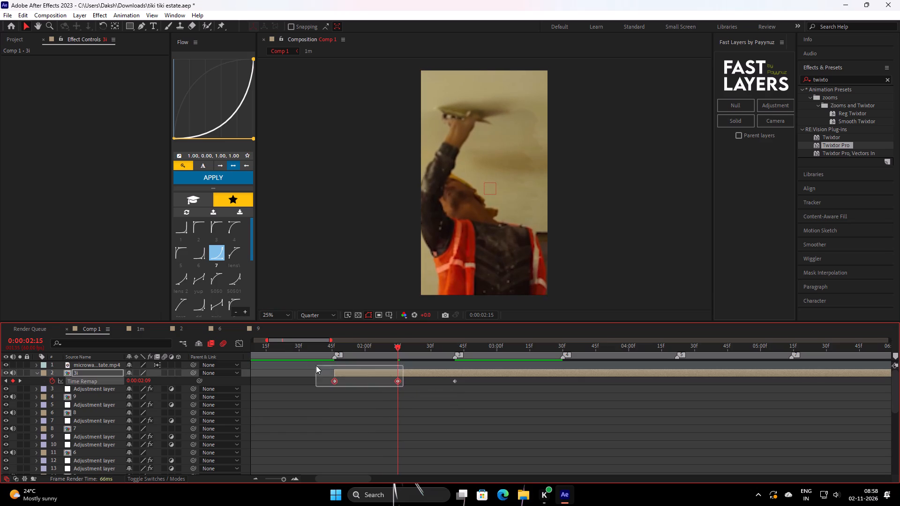
left_click_drag(316, 365, 315, 365)
scroll(215, 268, "up", 5)
left_click(225, 235)
left_click(232, 230)
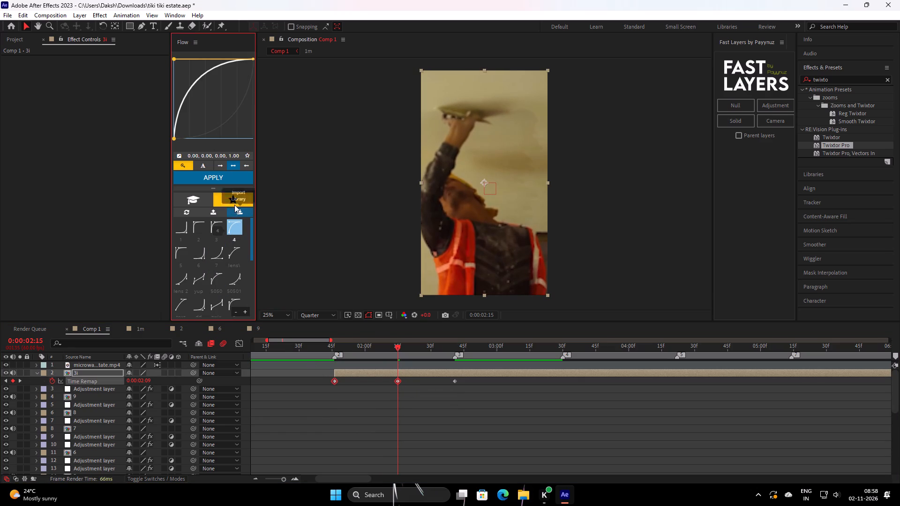
left_click(239, 180)
Apply Flow curve preset 7 (1.00, 0.00, 1.00, 1.00) to the last two Time Remap keyframes of the 3i layer.
left_click_drag(497, 395, 390, 367)
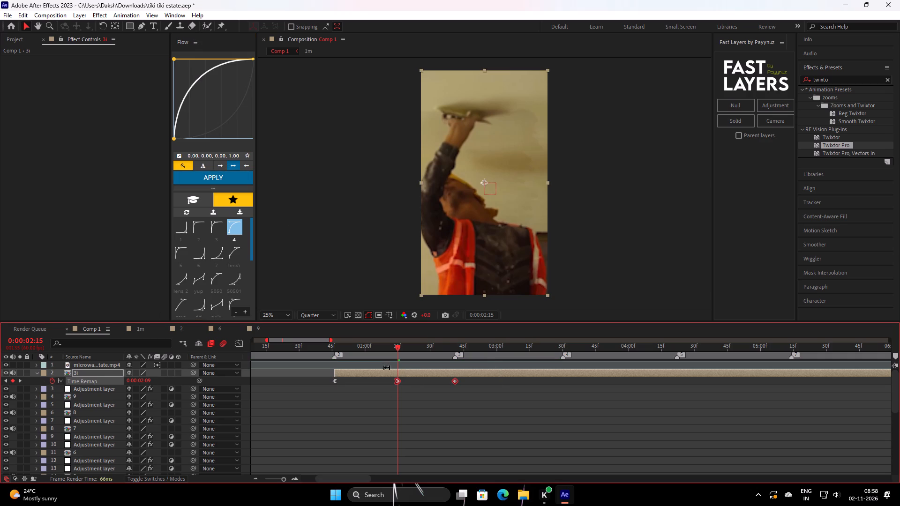
left_click(219, 259)
left_click(227, 178)
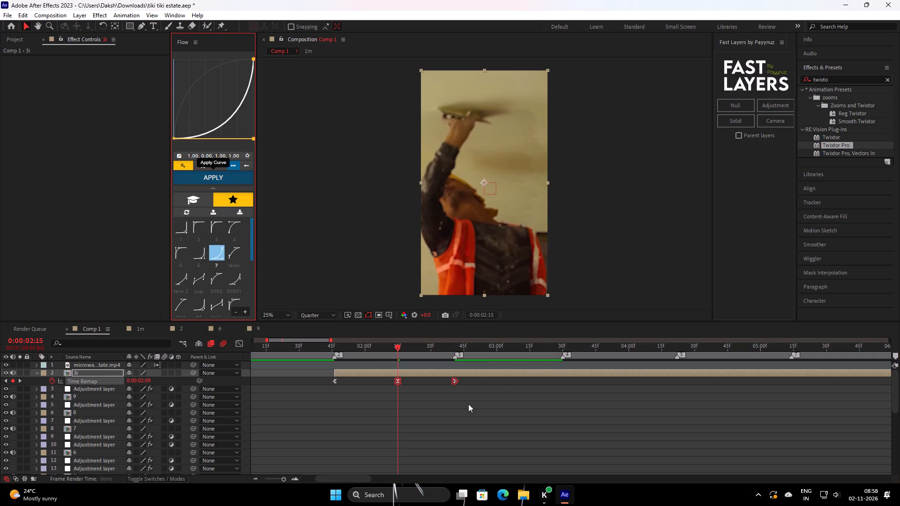
Split the 3i layer at marker 3, at 0:00:02:41, and delete the part after it.
left_click_drag(419, 349, 453, 390)
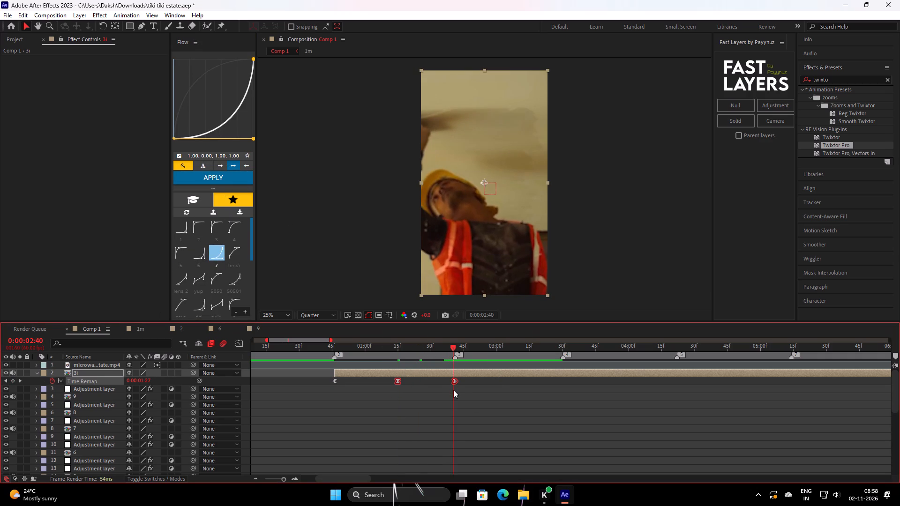
left_click_drag(453, 390, 455, 392)
key("ctrl+shift+d")
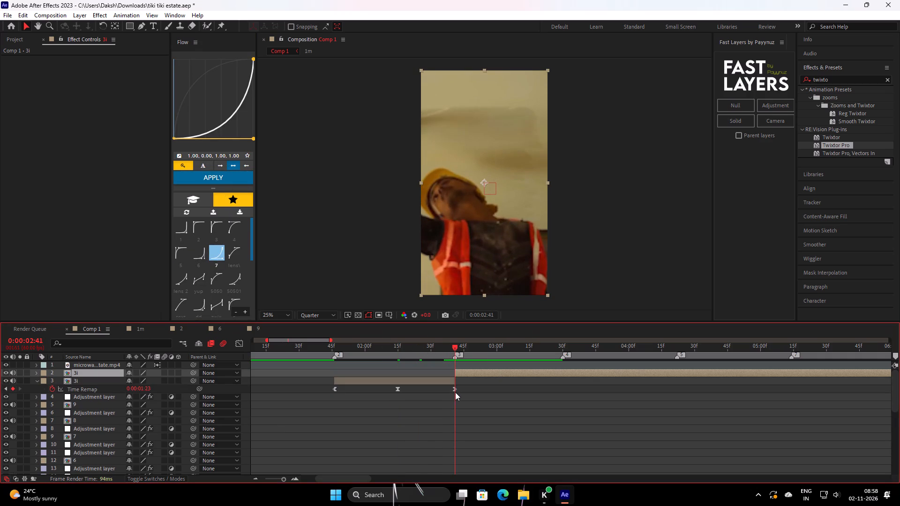
key("BackSpace")
Play back and scrub through the 3i clip between markers 2 and 3 to check its forward-and-reverse speed ramp.
left_click_drag(421, 349, 404, 372)
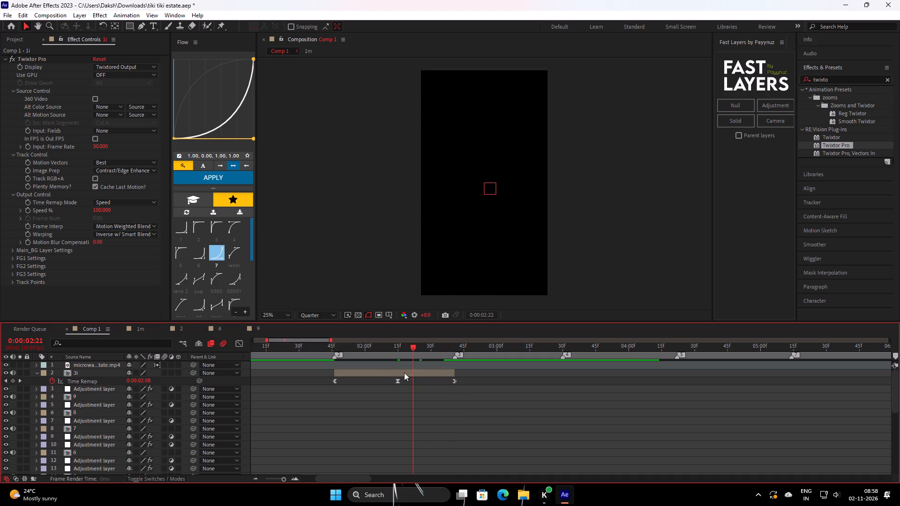
left_click_drag(404, 372, 260, 439)
key("space")
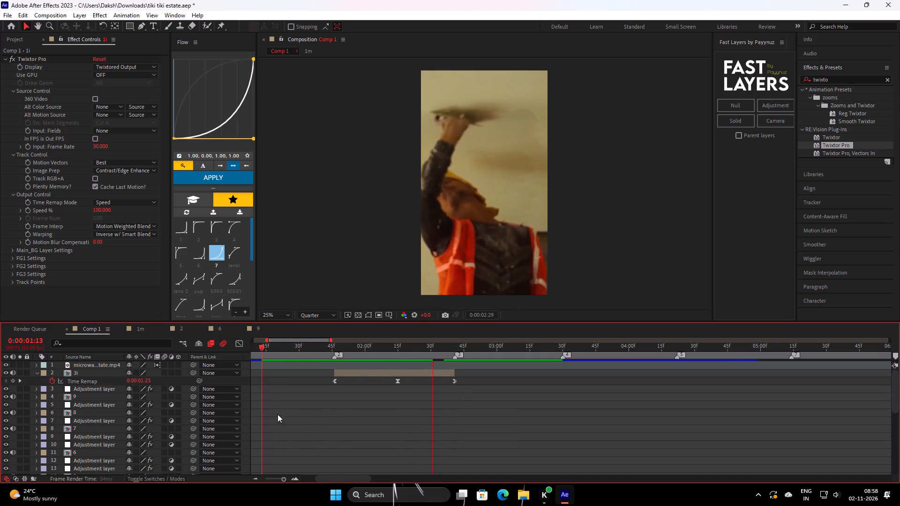
key("space")
left_click_drag(374, 352, 323, 387)
key("space")
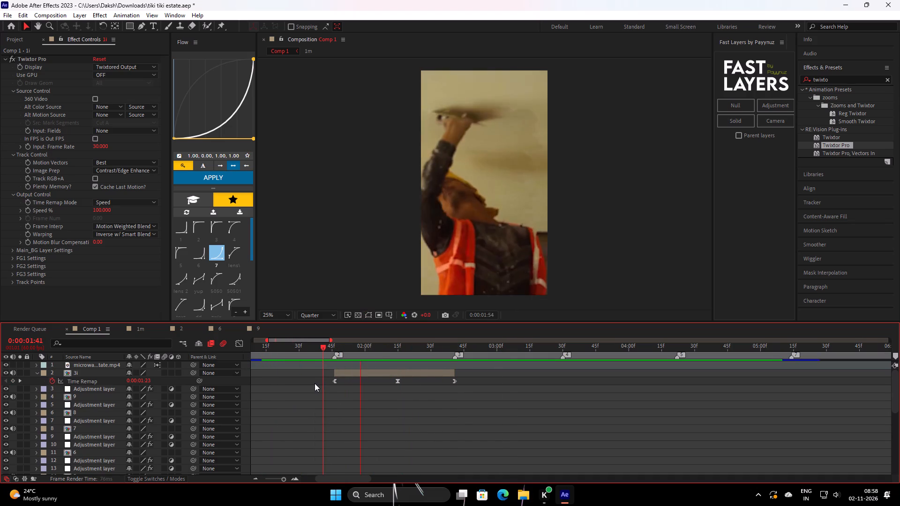
key("space")
left_click_drag(405, 348, 334, 386)
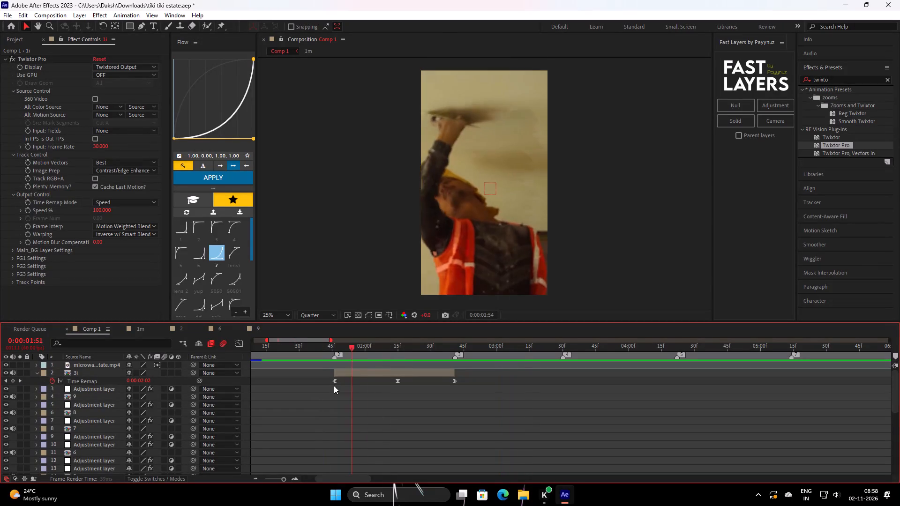
left_click_drag(334, 386, 376, 372)
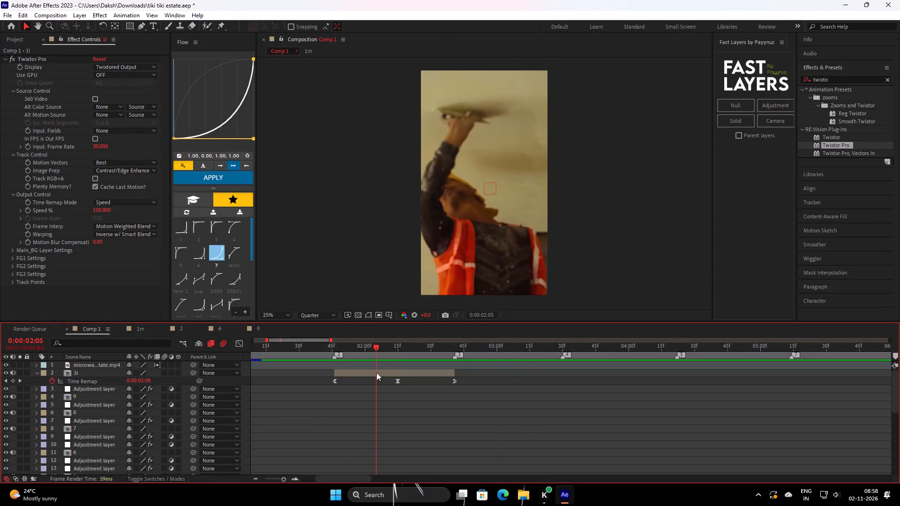
Set the middle Time Remap keyframe of the 3i layer, at 0:00:02:15, to 0:00:00:30.
left_click_drag(376, 372, 397, 366)
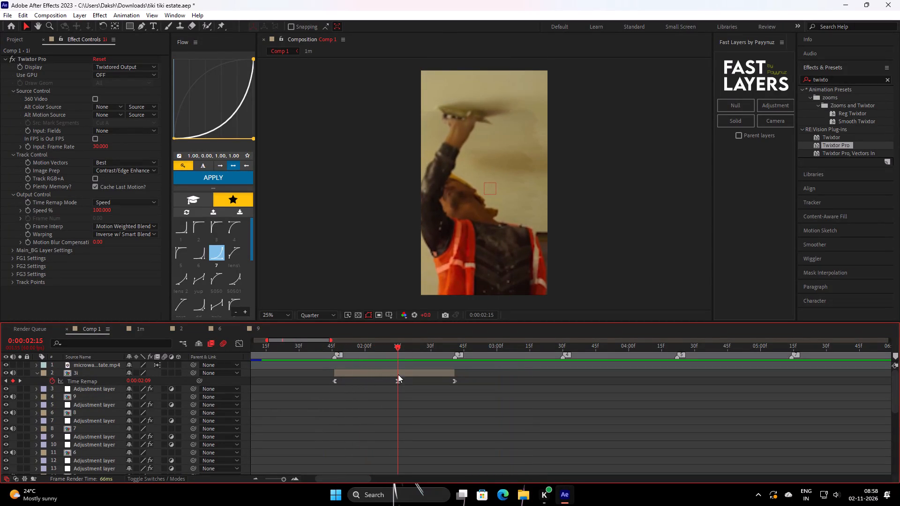
double_click(397, 380)
left_click(415, 239)
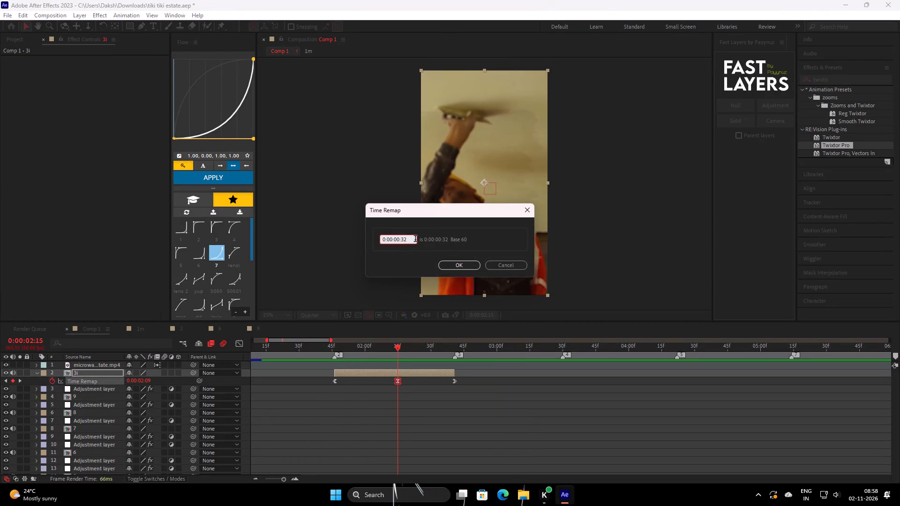
key("BackSpace")
key("0")
key("Return")
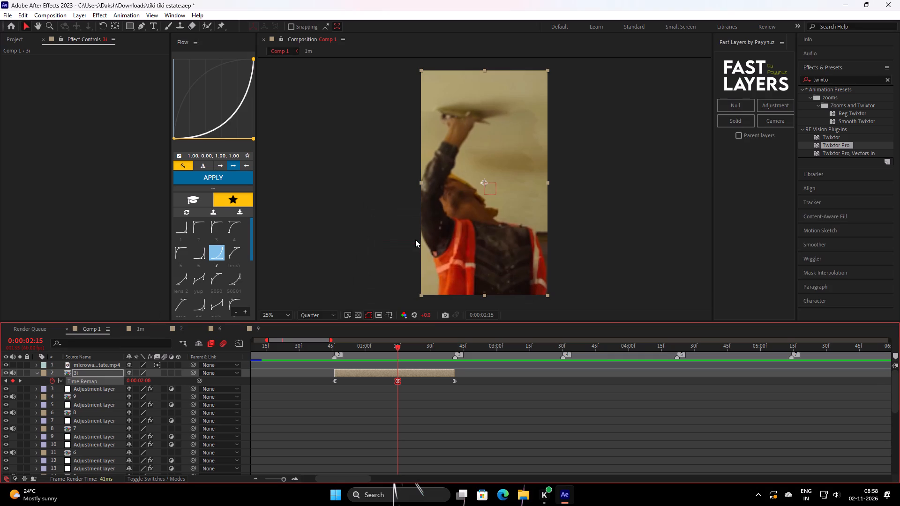
Reapply Flow curve preset 4 to the first two Time Remap keyframes of the 3i layer and preset 7 to the last two.
left_click_drag(419, 391, 292, 356)
left_click(233, 229)
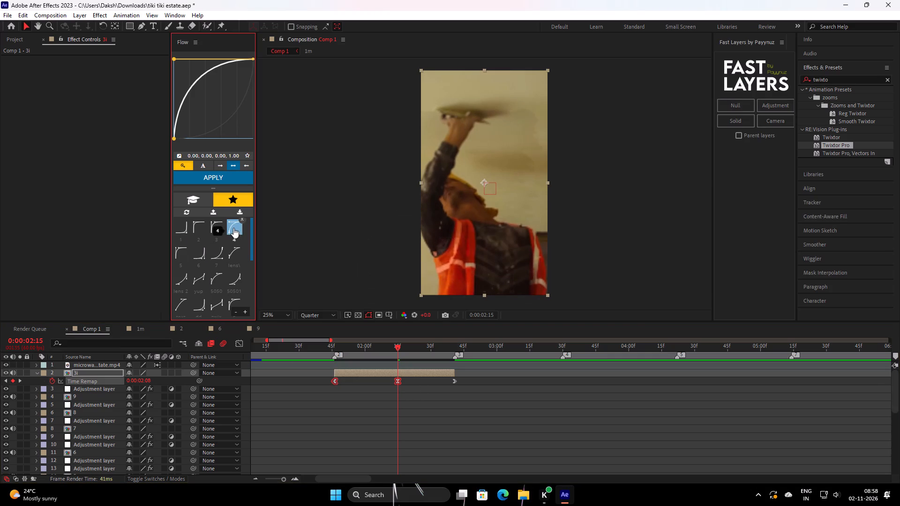
left_click(223, 173)
left_click_drag(505, 404, 361, 367)
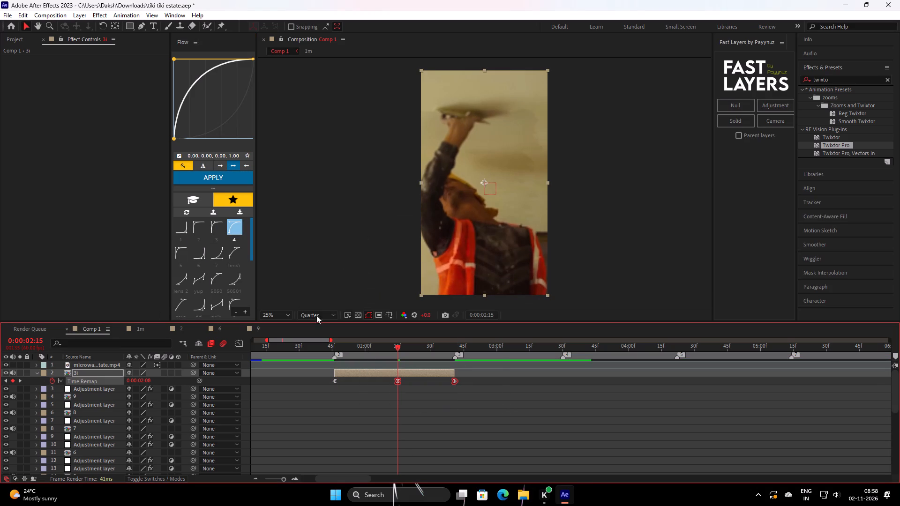
left_click(209, 257)
left_click(224, 179)
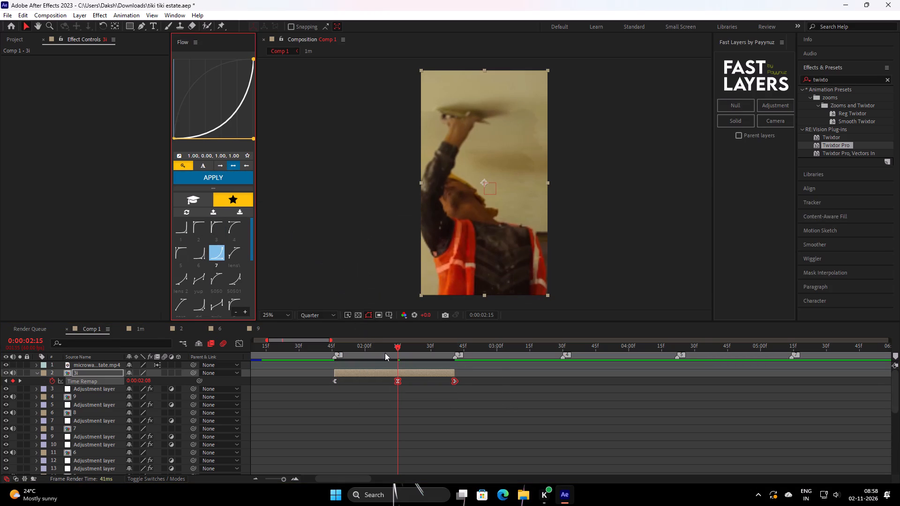
Play back the 3i clip from just before marker 2, and the comp from its start, to check the revised speed ramp.
left_click_drag(393, 352, 282, 409)
key("space")
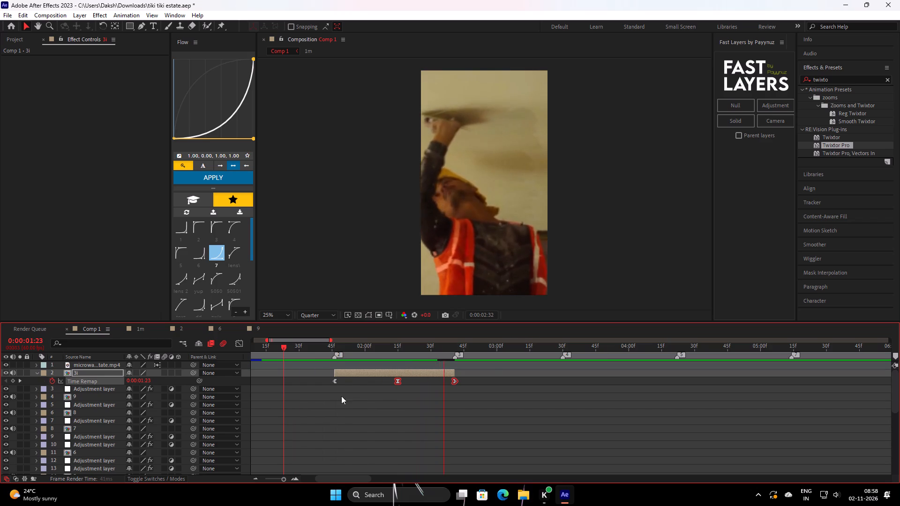
key("space")
left_click_drag(424, 351, 0, 406)
key("space")
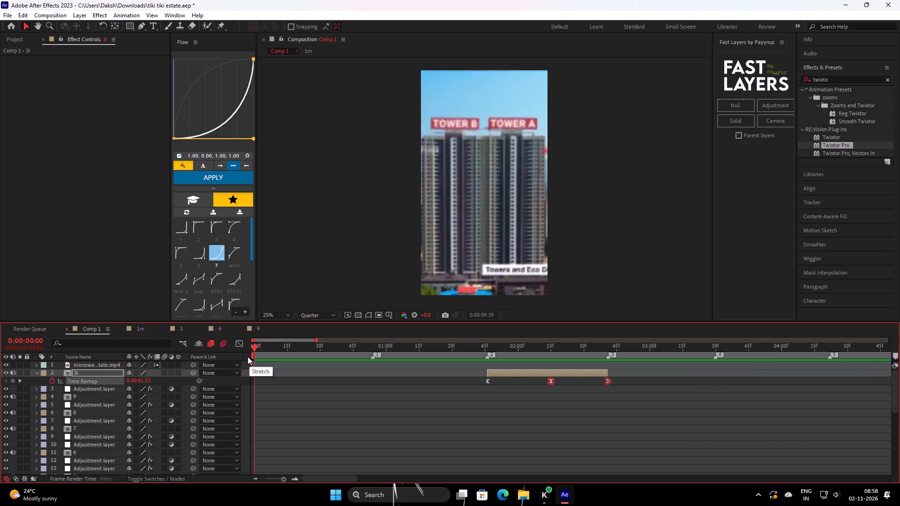
key("space")
Collapse the 3i layer's properties and move the layer down the stack, between the 1m and 2i layers.
left_click(390, 401)
type("ss")
left_click_drag(555, 357, 0, 399)
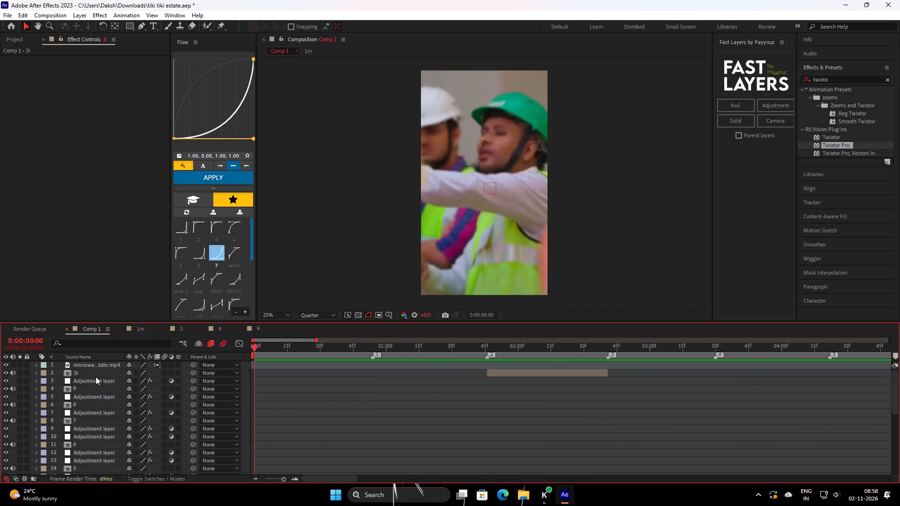
left_click_drag(96, 377, 96, 472)
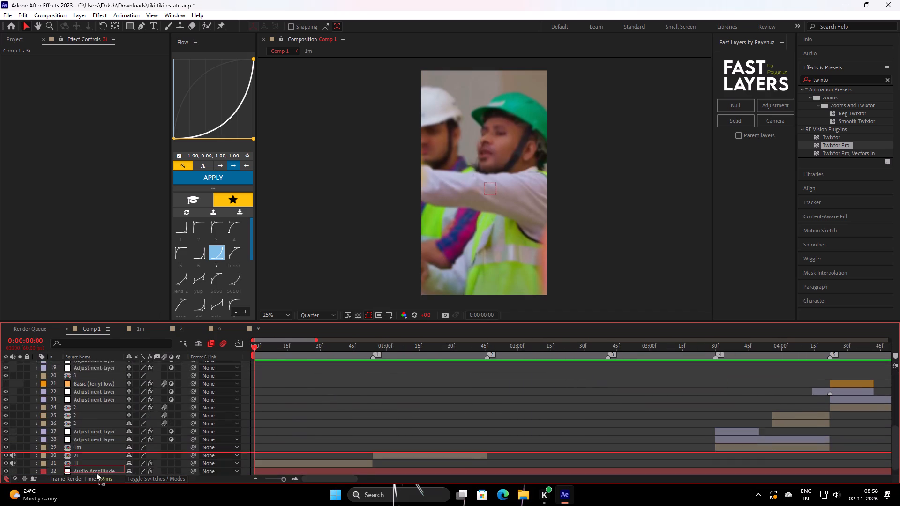
left_click_drag(96, 472, 102, 443)
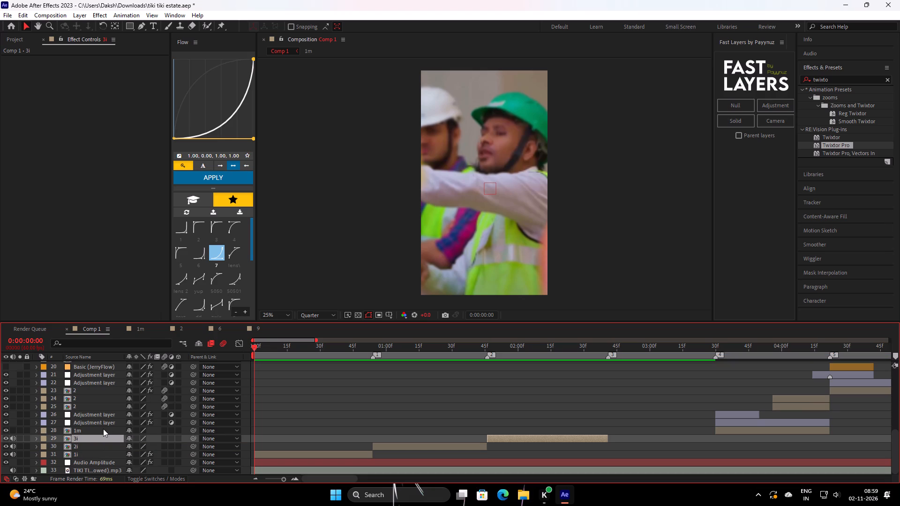
Play back the sequence from the start and scrub to the 2i clip to review the opening shots.
key("space")
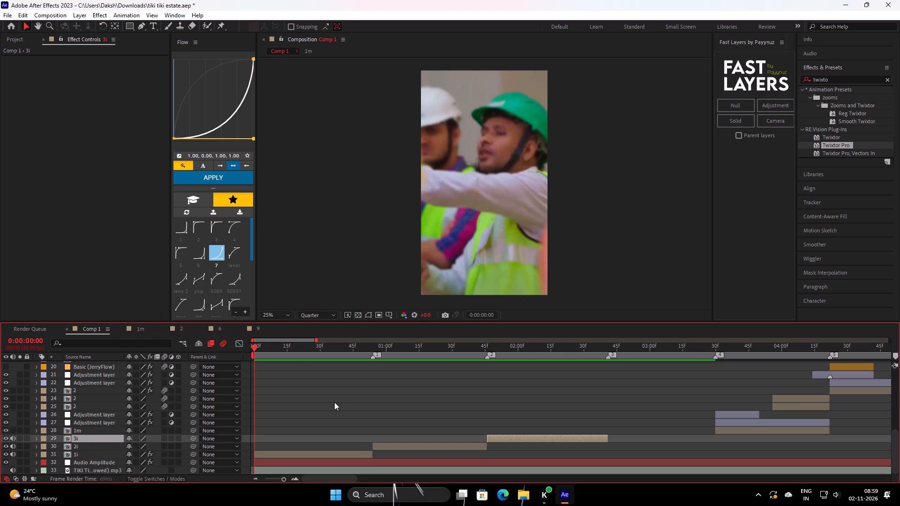
left_click(334, 402)
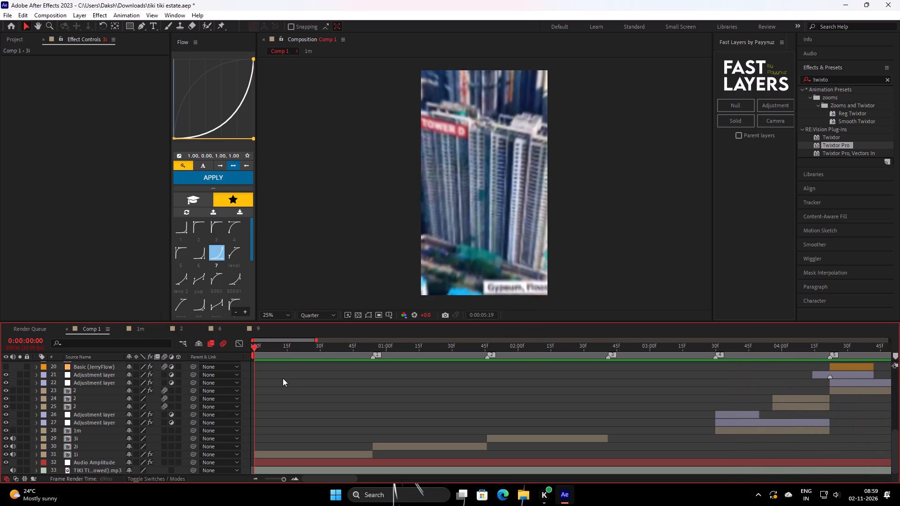
key("space")
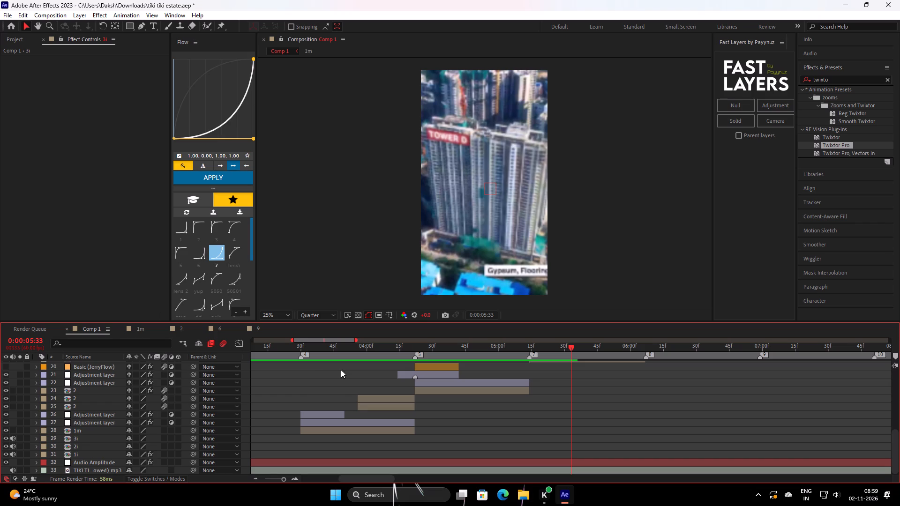
left_click_drag(566, 347, 142, 406)
key("space")
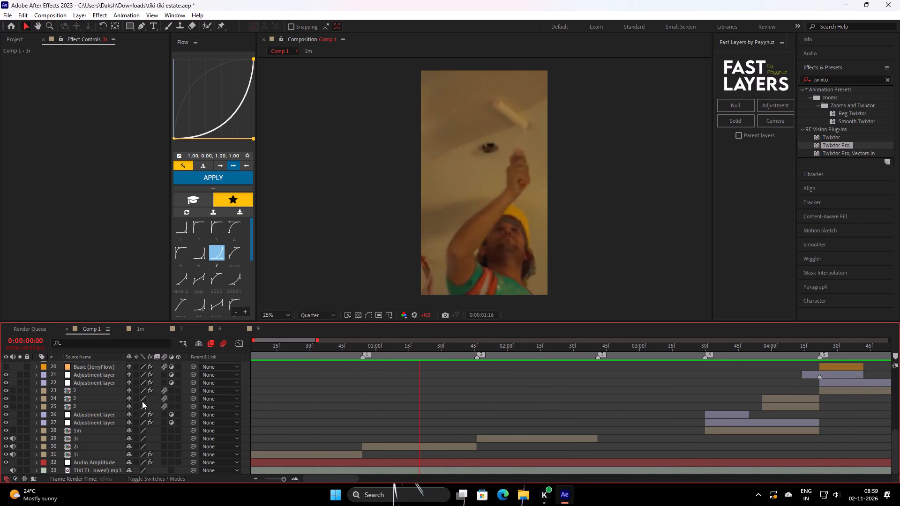
key("space")
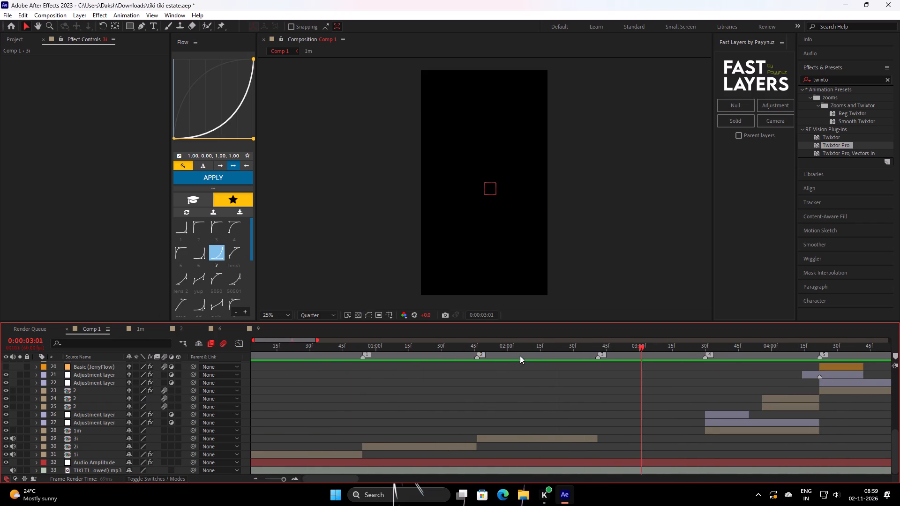
left_click_drag(520, 356, 385, 396)
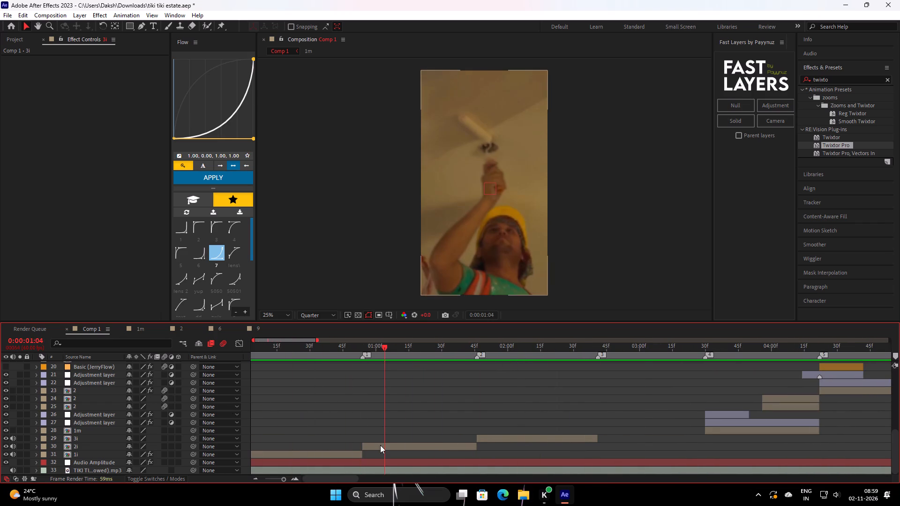
Copy the Twixtor Pro effect from the 1i layer and paste it onto the 2i and 3i layers.
left_click(380, 445)
left_click(341, 456)
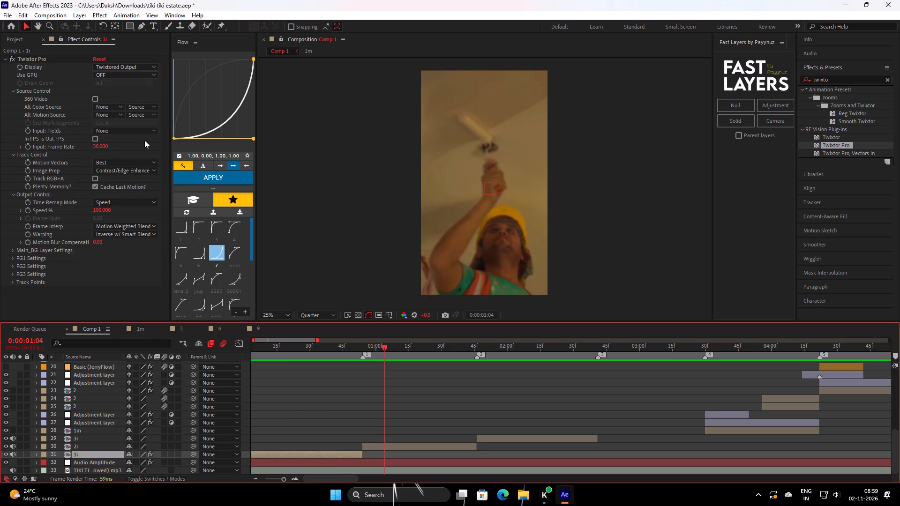
left_click(41, 56)
key("ctrl+c")
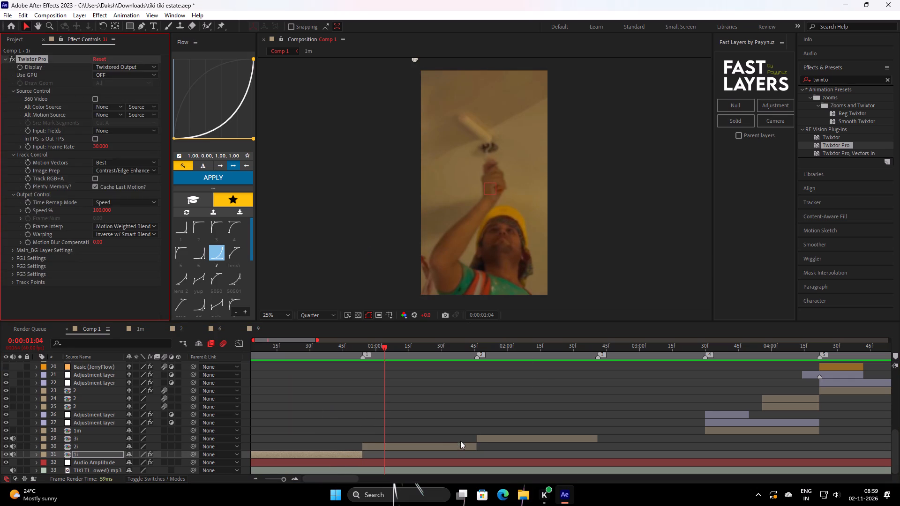
left_click(455, 443)
left_click(526, 437, "ctrl")
key("ctrl+v")
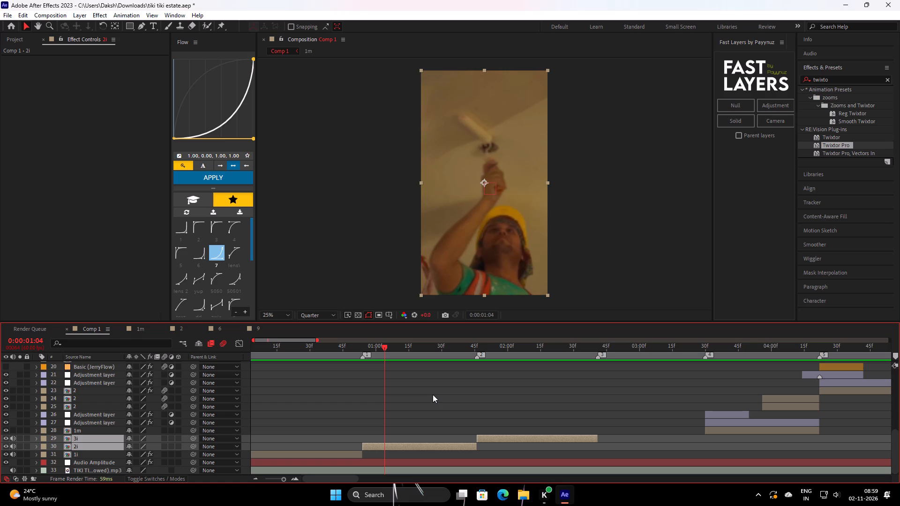
Save the project.
left_click(380, 347)
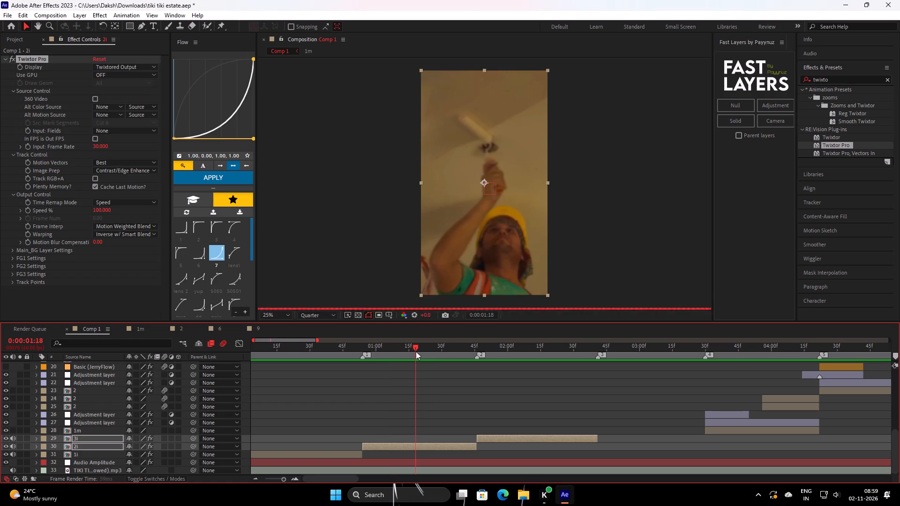
key("ctrl+s")
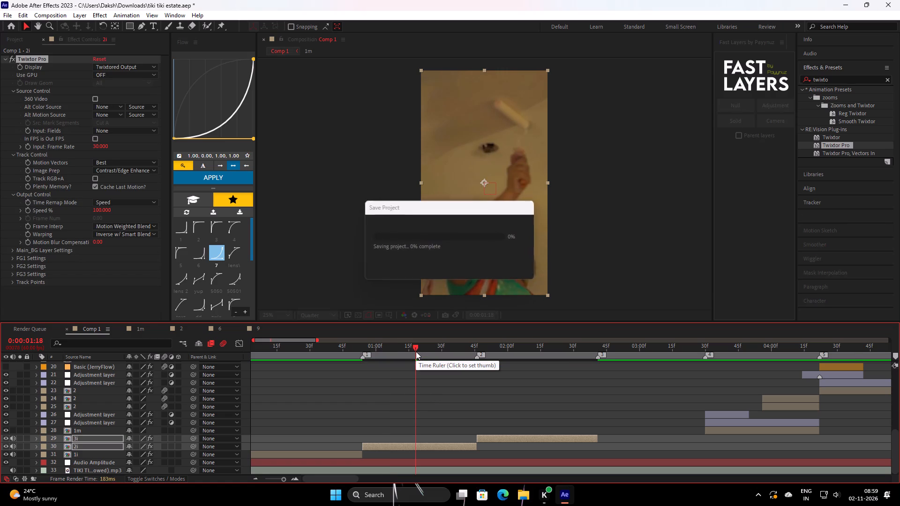
Play back the 1i, 2i and 3i clips from the start to check their motion with Twixtor Pro applied.
left_click_drag(411, 349, 100, 368)
key("space")
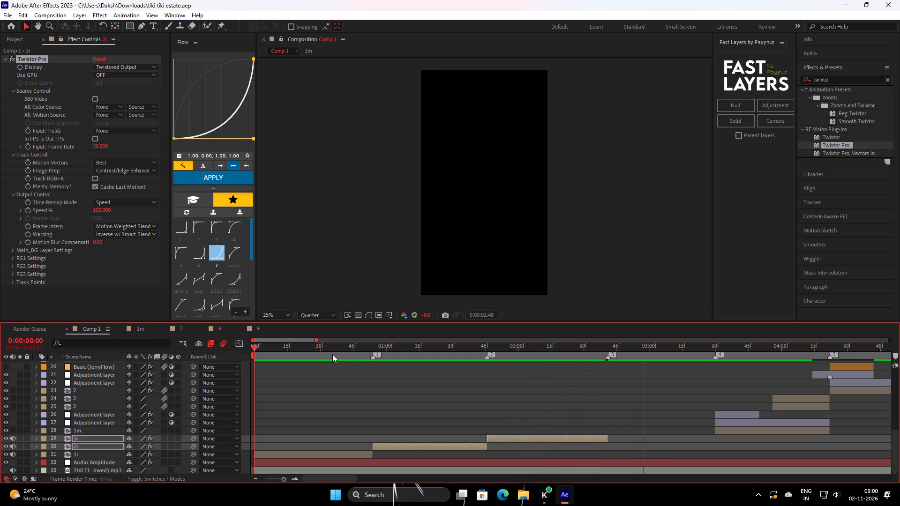
key("space")
left_click_drag(549, 353, 138, 388)
key("space")
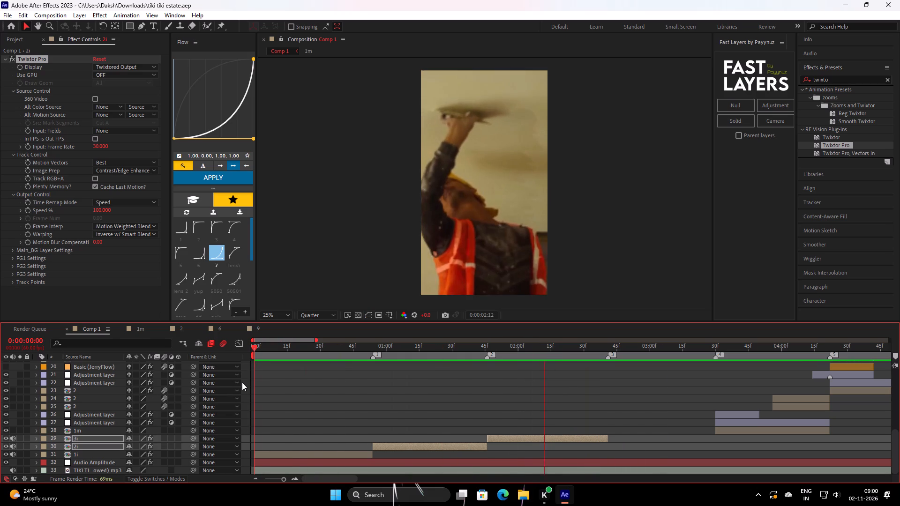
key("space")
left_click_drag(529, 353, 108, 376)
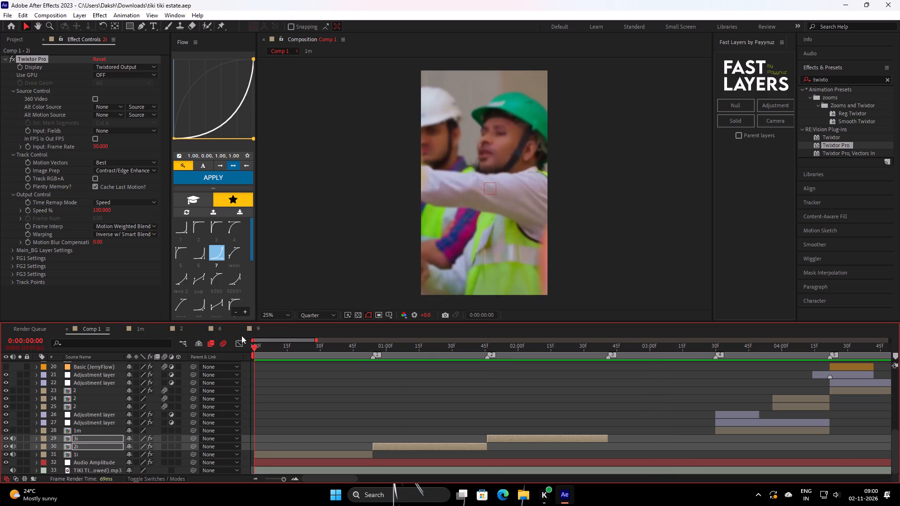
Set the composition preview resolution to Full.
left_click(307, 315)
left_click(318, 333)
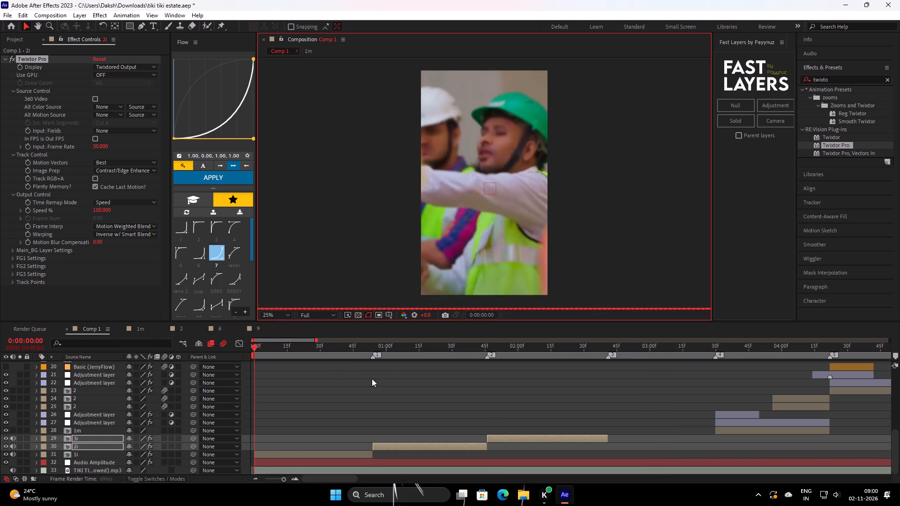
Preview the 1i and 2i clips at full resolution, toggling the selected layers' Twixtor Pro effect off and on to compare the image.
key("space")
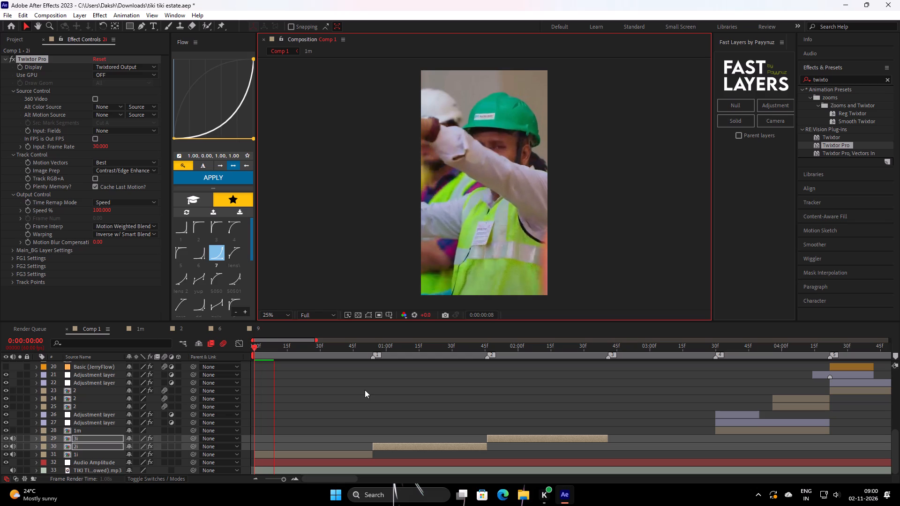
key("space")
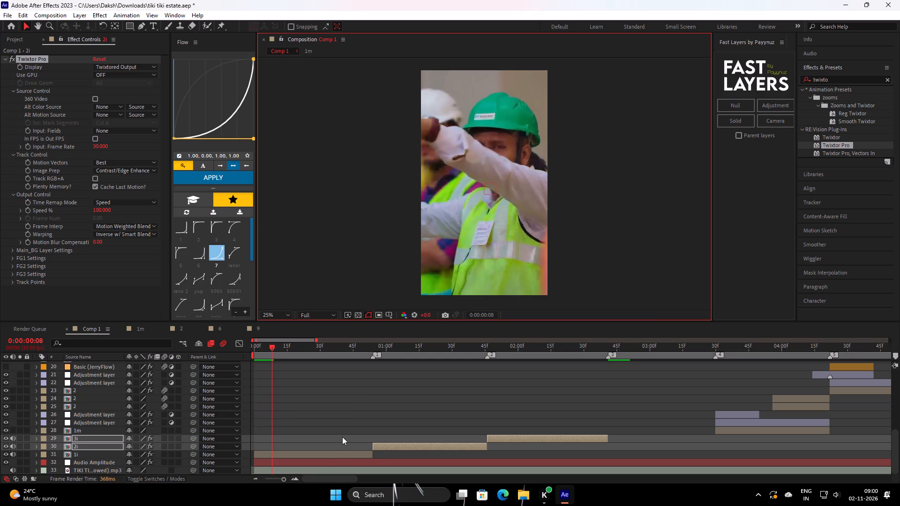
key("ctrl+Left")
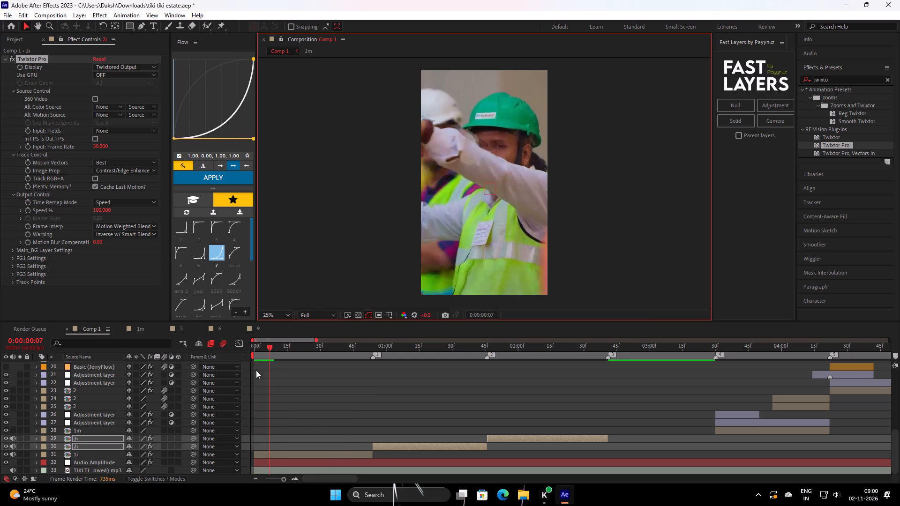
left_click(9, 57)
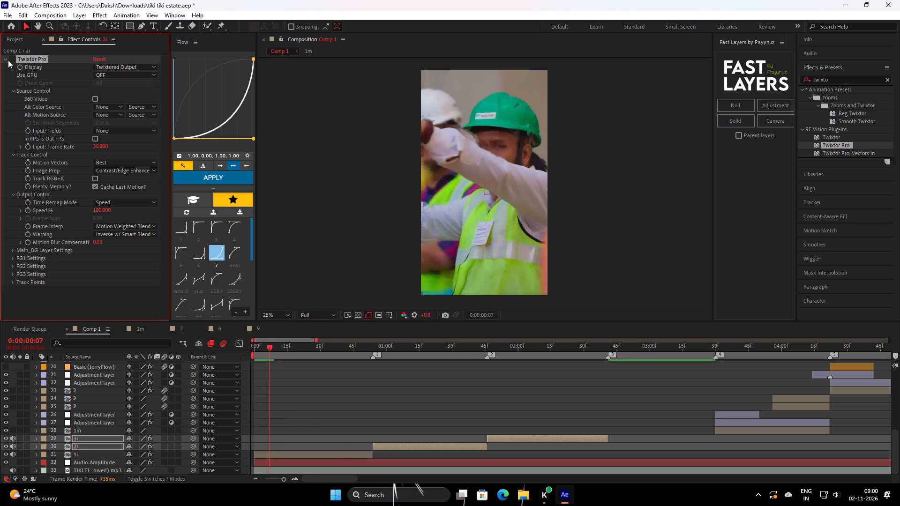
left_click(13, 60)
left_click(13, 60)
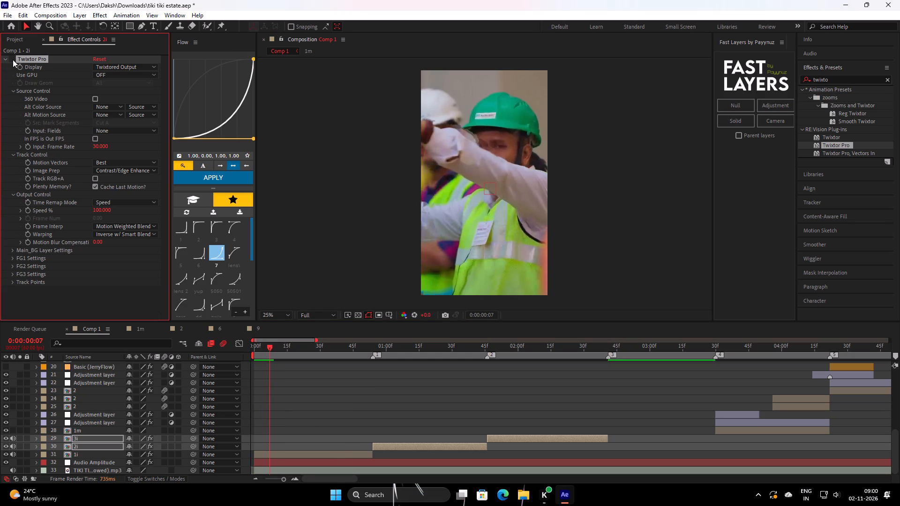
left_click(14, 59)
left_click_drag(268, 344, 227, 381)
key("space")
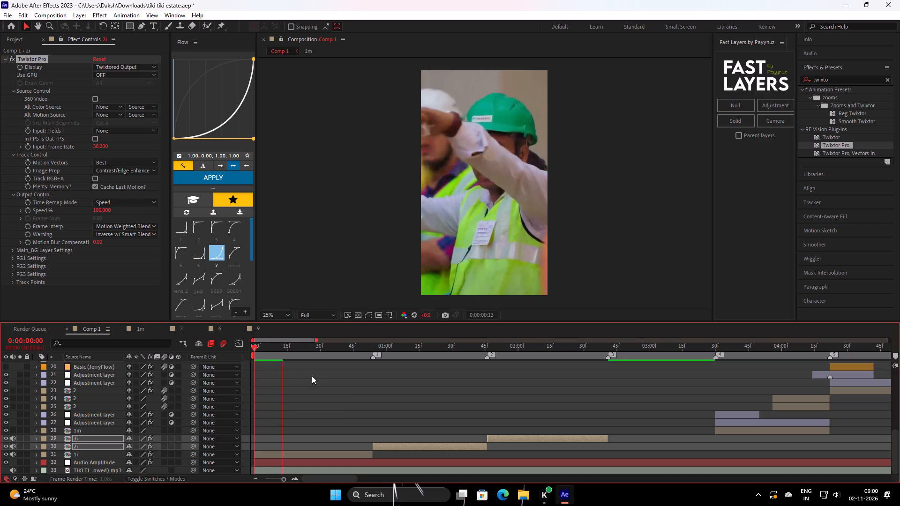
key("space")
left_click_drag(292, 351, 405, 362)
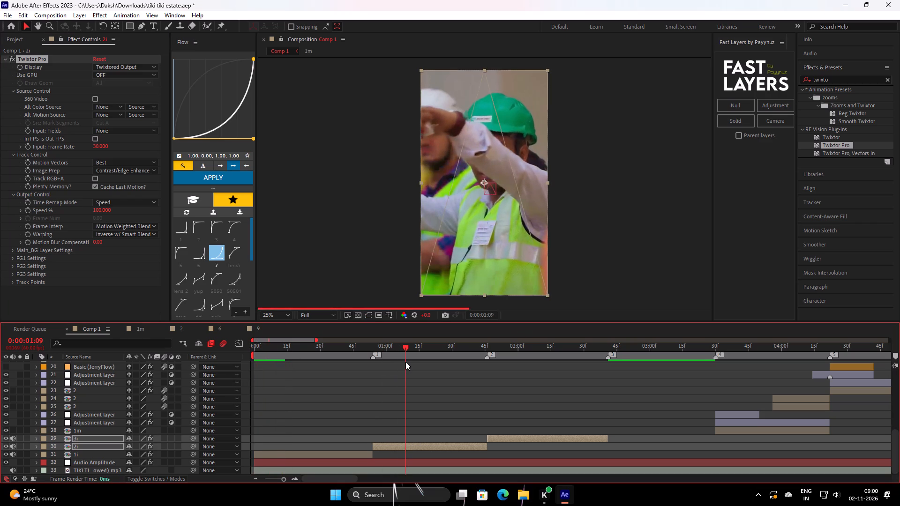
left_click_drag(405, 362, 415, 359)
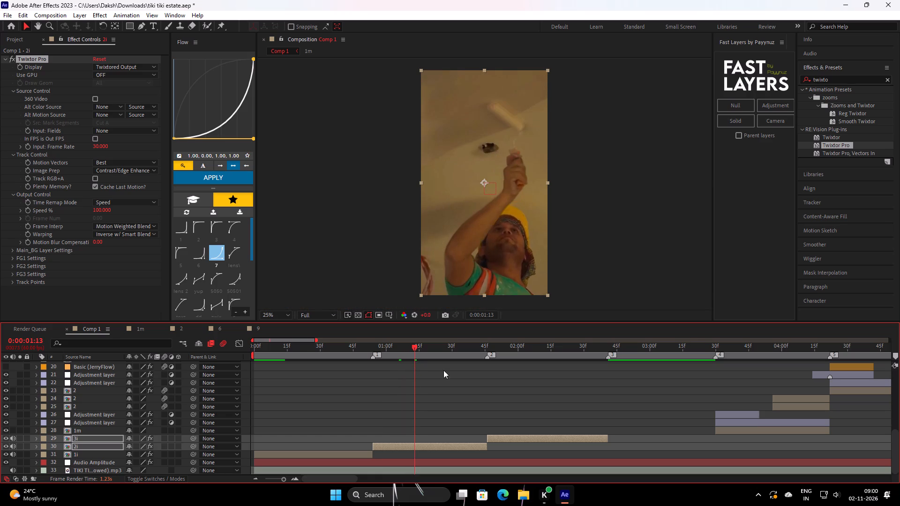
Remove the Twixtor Pro effect from the 3i, 2i and 1i clips.
key("BackSpace")
left_click(418, 408)
left_click(431, 444)
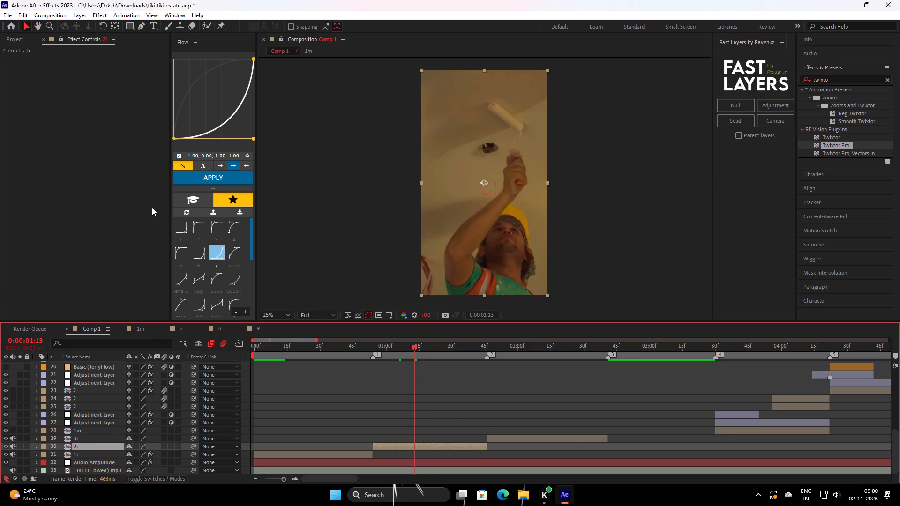
left_click(545, 434)
left_click(358, 454)
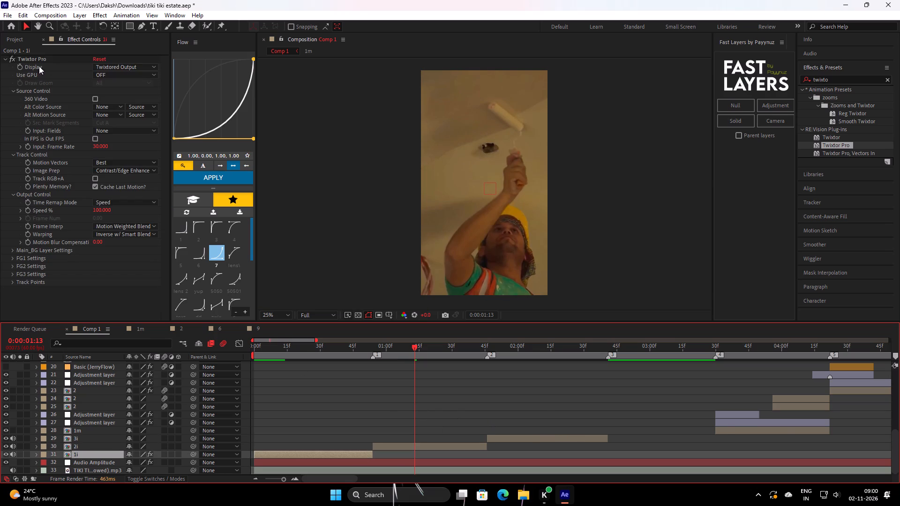
left_click(34, 58)
key("BackSpace")
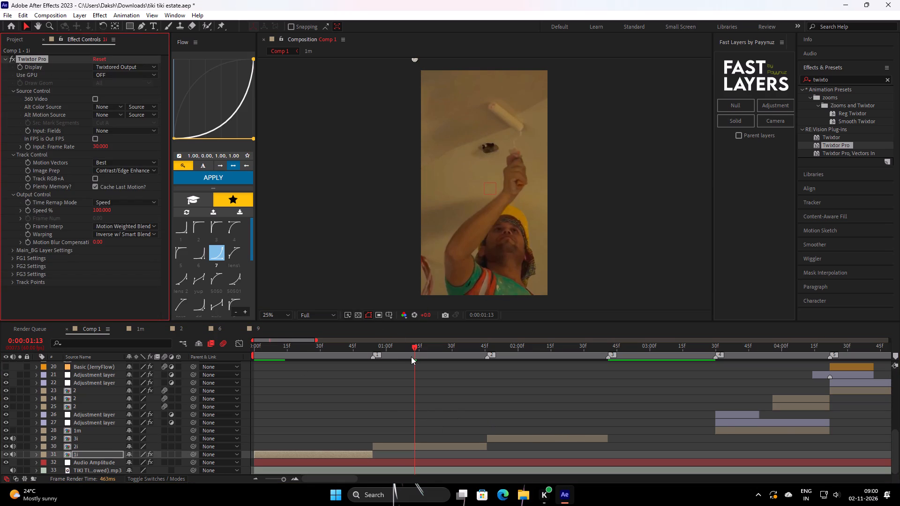
Return to the start of the composition and set its preview resolution to Quarter.
left_click_drag(408, 349, 292, 360)
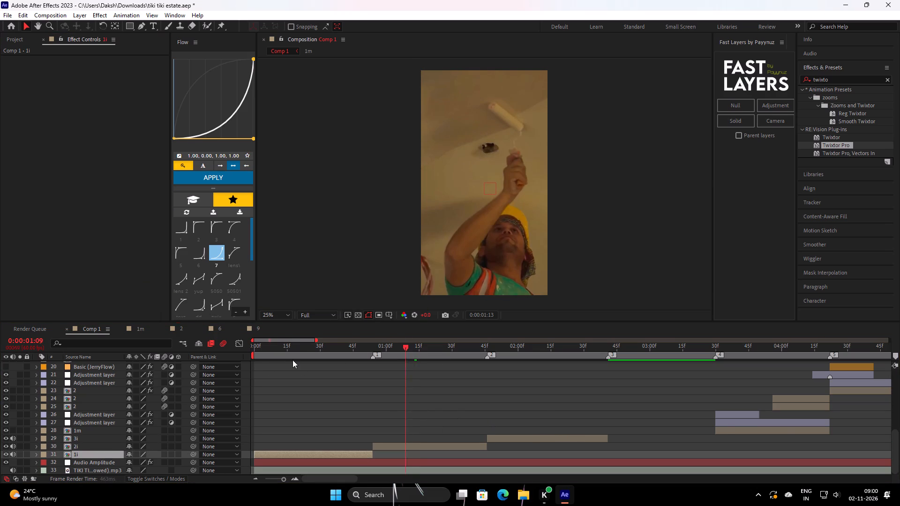
left_click_drag(292, 360, 180, 369)
left_click(320, 314)
left_click(325, 367)
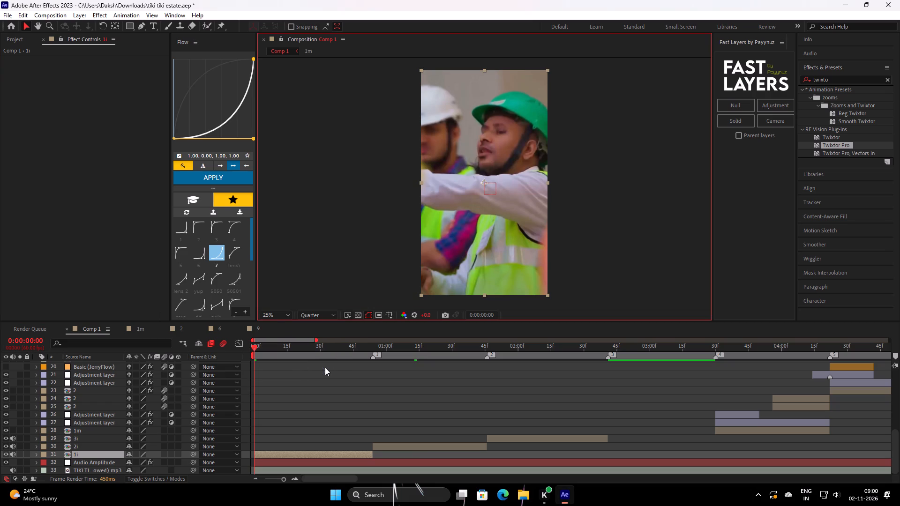
Play back the composition from the start and again from marker 1 to check the clips without Twixtor Pro.
key("space")
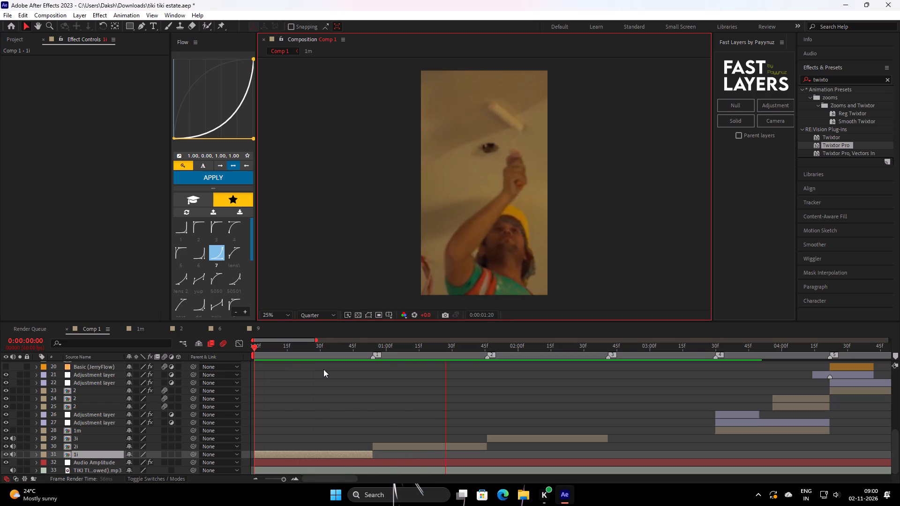
key("space")
left_click_drag(393, 347, 382, 358)
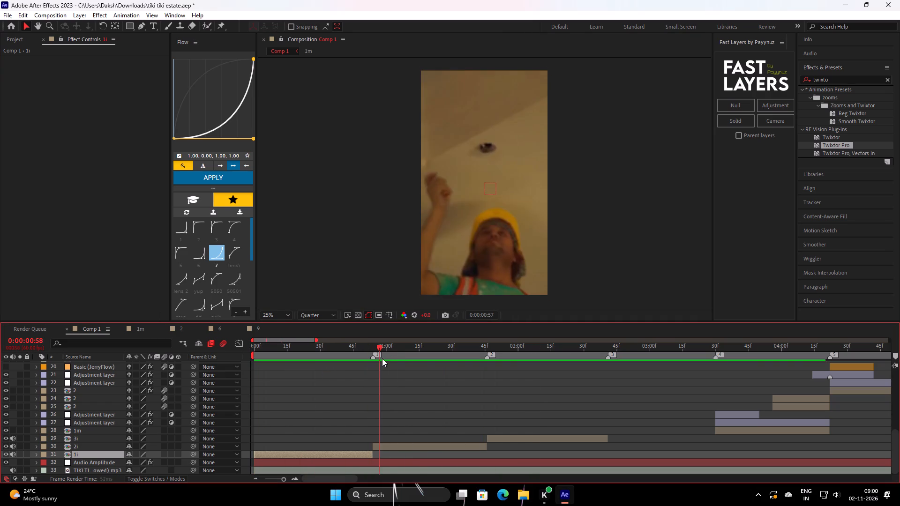
left_click_drag(382, 358, 374, 372)
key("space")
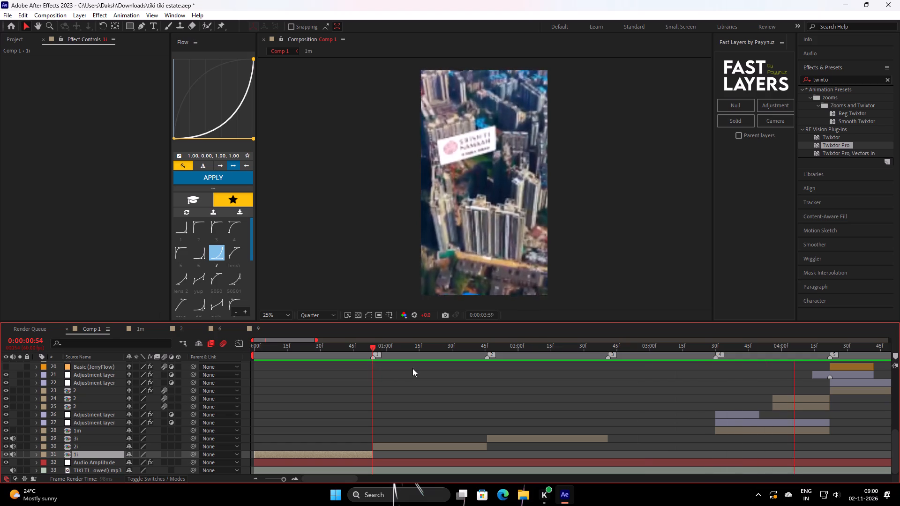
key("space")
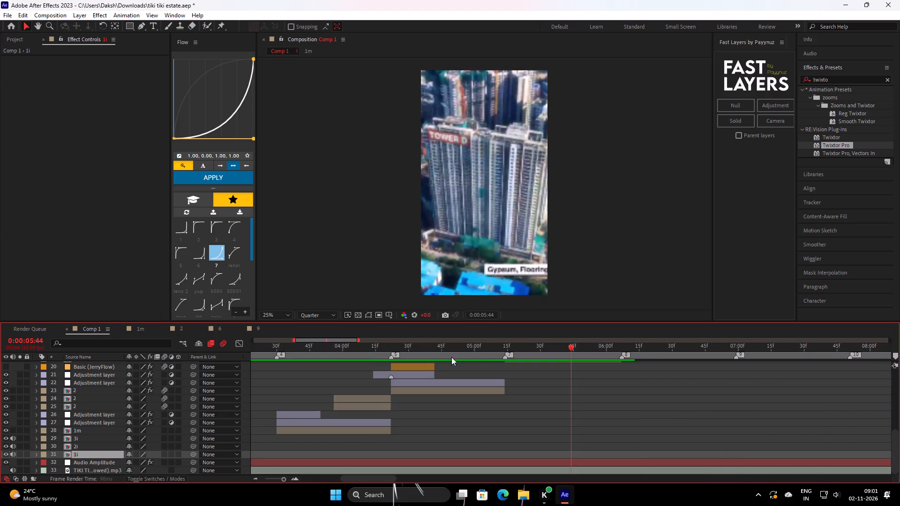
Move the microwave estate.mp4 layer so it starts at marker 3, at 0:00:02:41.
left_click_drag(476, 354, 396, 402)
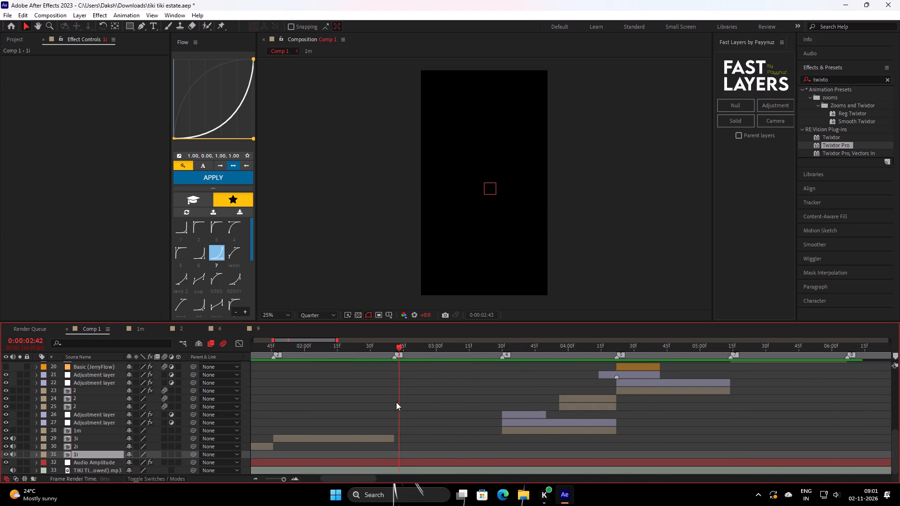
left_click_drag(396, 402, 395, 404)
left_click(427, 403)
type("ss")
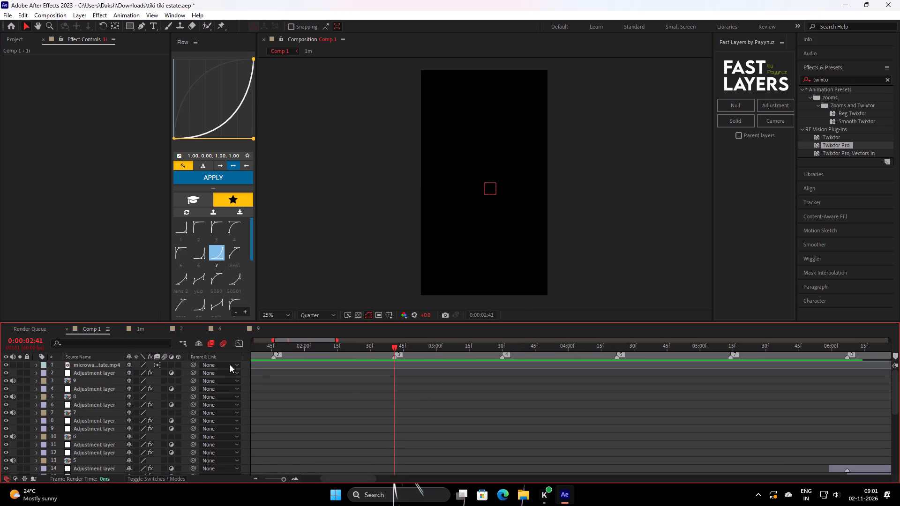
left_click(111, 364)
key("bracketleft")
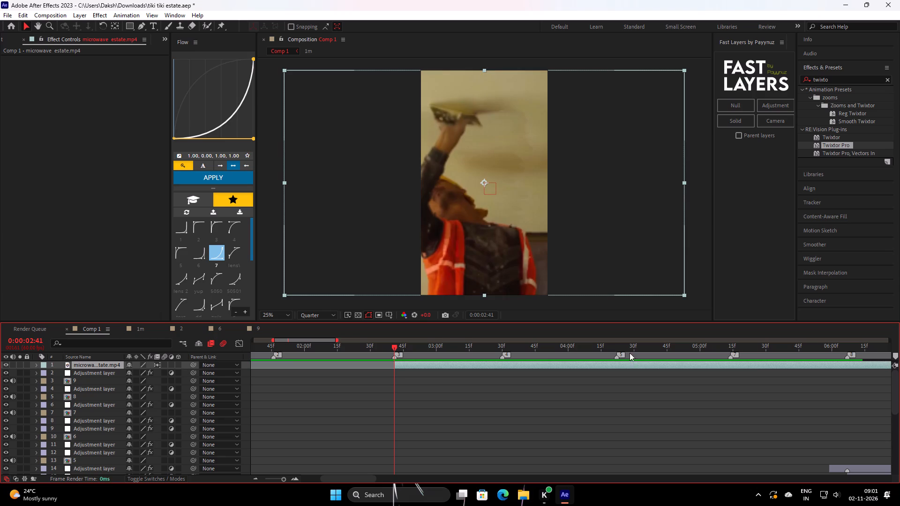
Slide the microwave estate.mp4 layer earlier until the construction-site shot with sunlit high-rises falls at 0:00:02:41.
left_click_drag(752, 365, 148, 385)
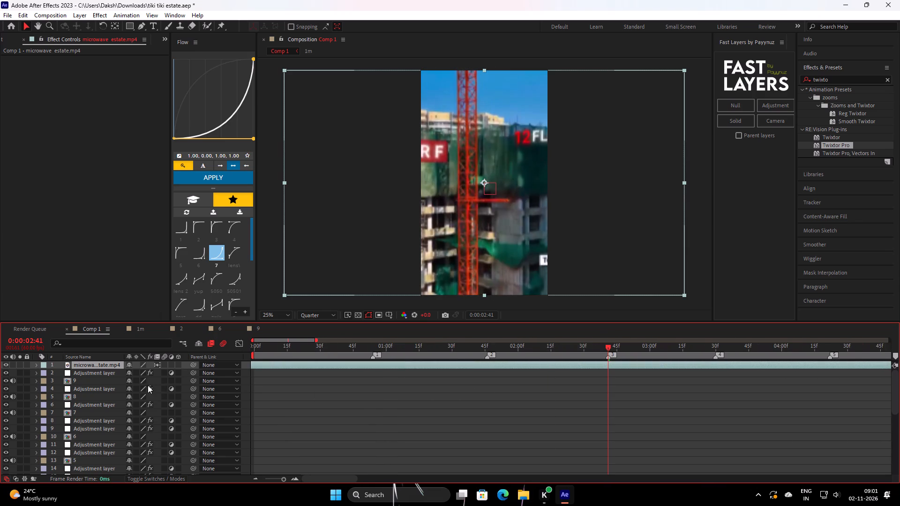
left_click_drag(148, 385, 142, 384)
left_click_drag(845, 363, 477, 390)
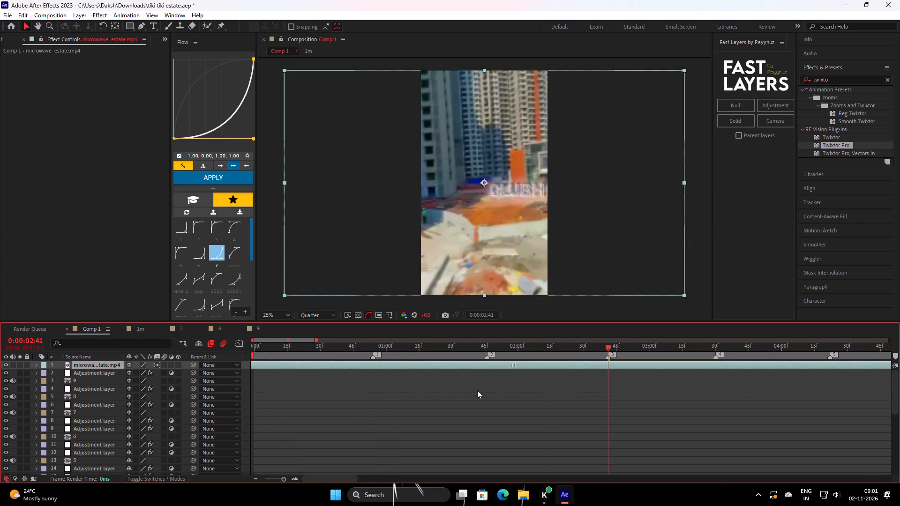
left_click_drag(477, 390, 362, 388)
left_click_drag(875, 365, 610, 376)
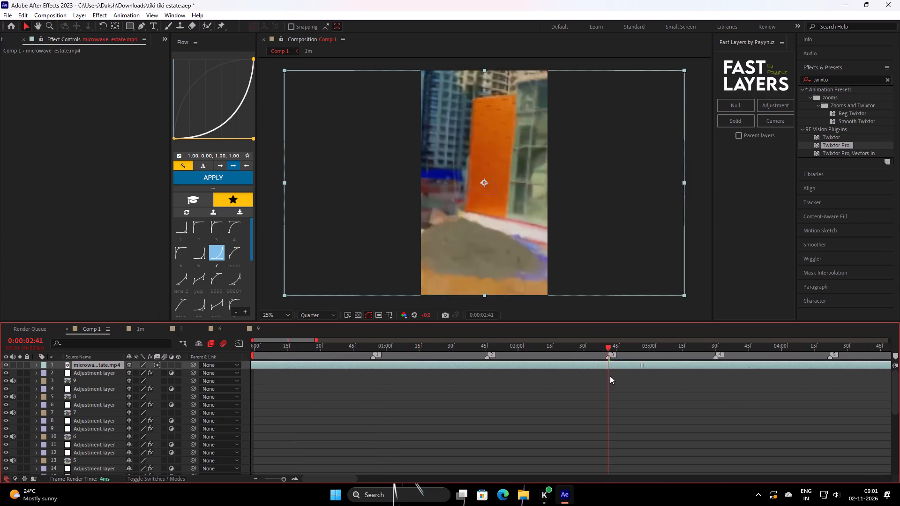
left_click_drag(610, 376, 488, 379)
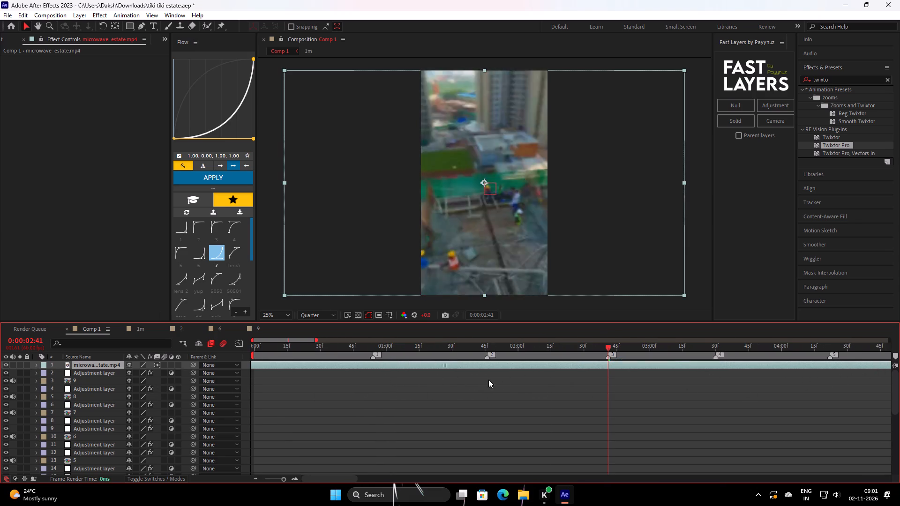
left_click_drag(488, 379, 606, 381)
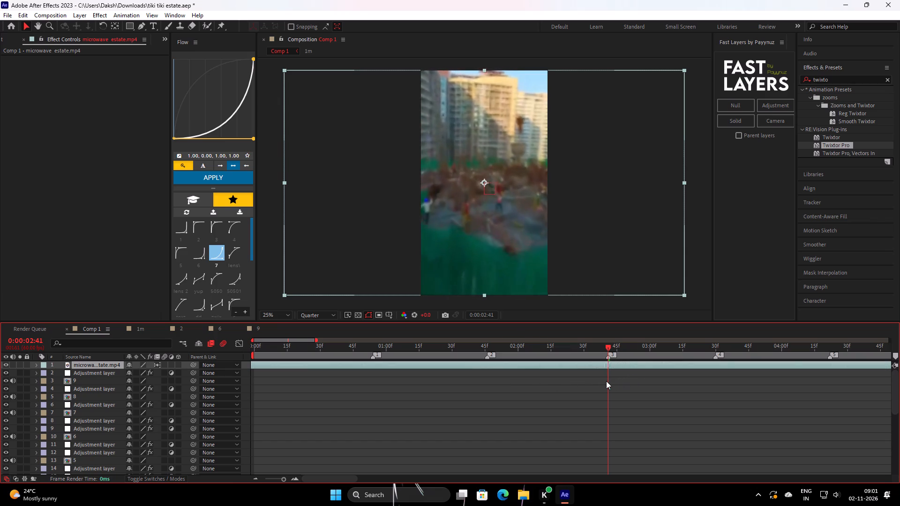
left_click_drag(606, 381, 508, 388)
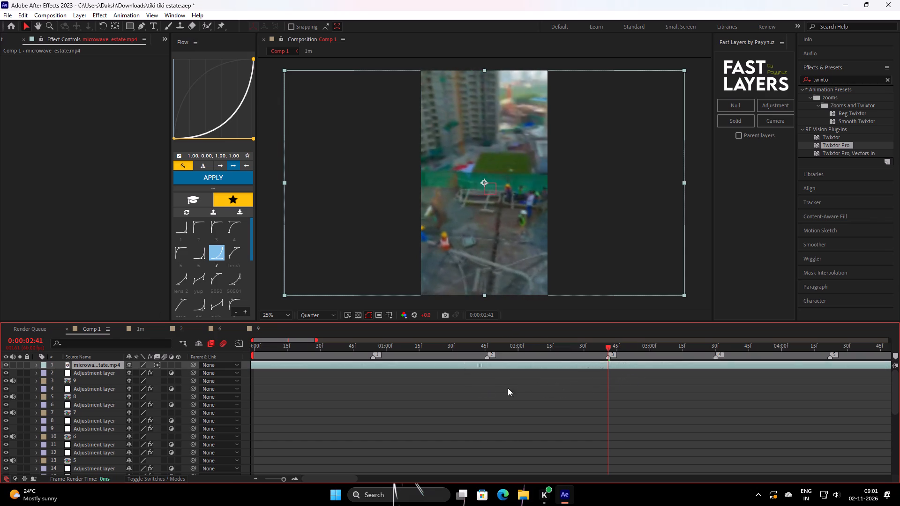
left_click_drag(508, 388, 630, 370)
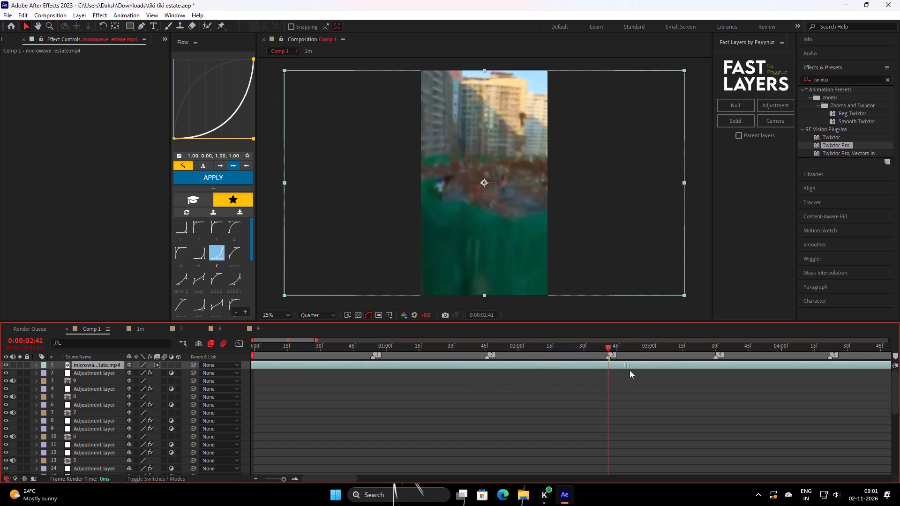
left_click_drag(630, 370, 638, 375)
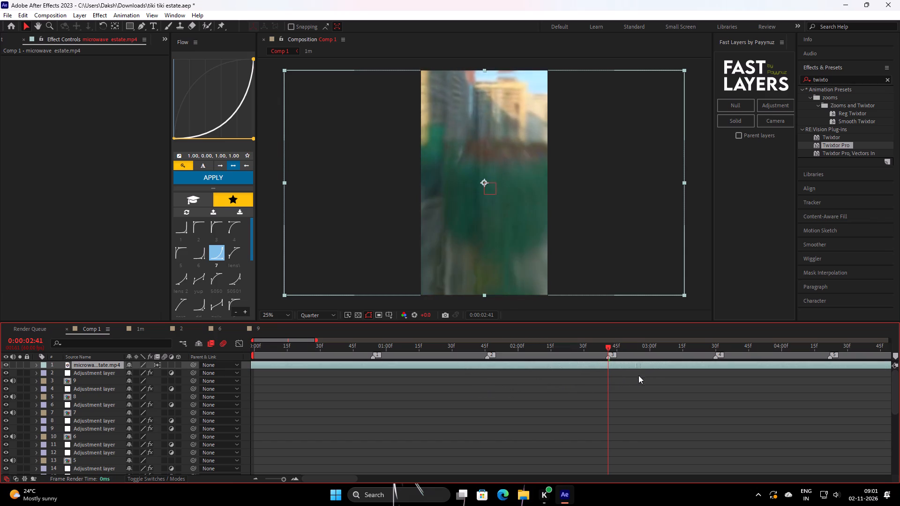
left_click_drag(638, 375, 599, 387)
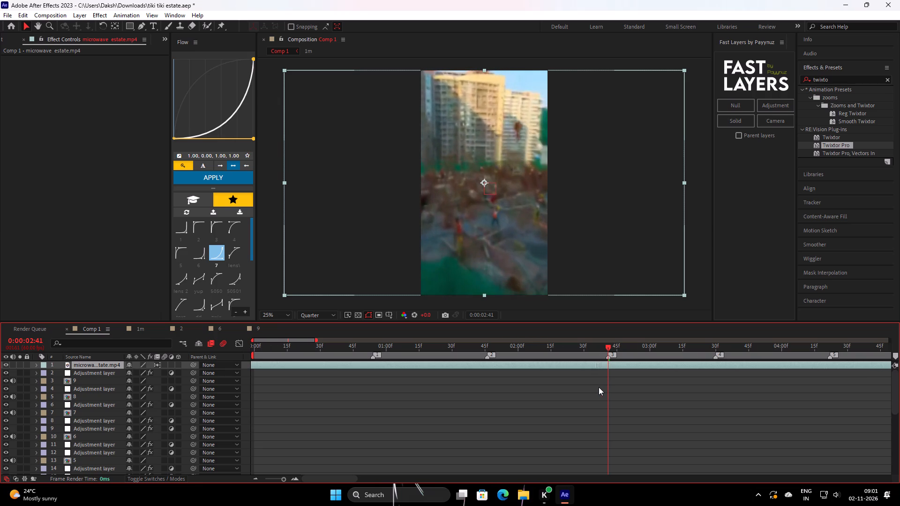
left_click_drag(599, 387, 602, 387)
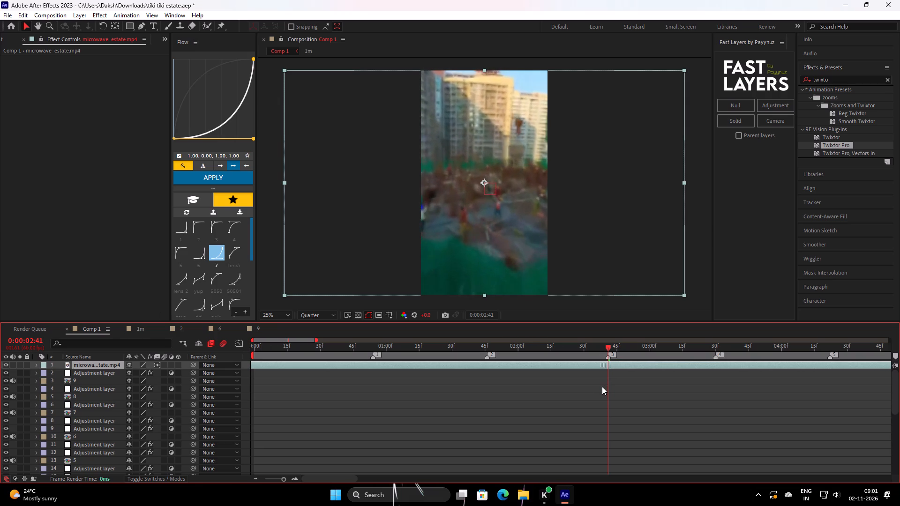
left_click_drag(602, 387, 599, 388)
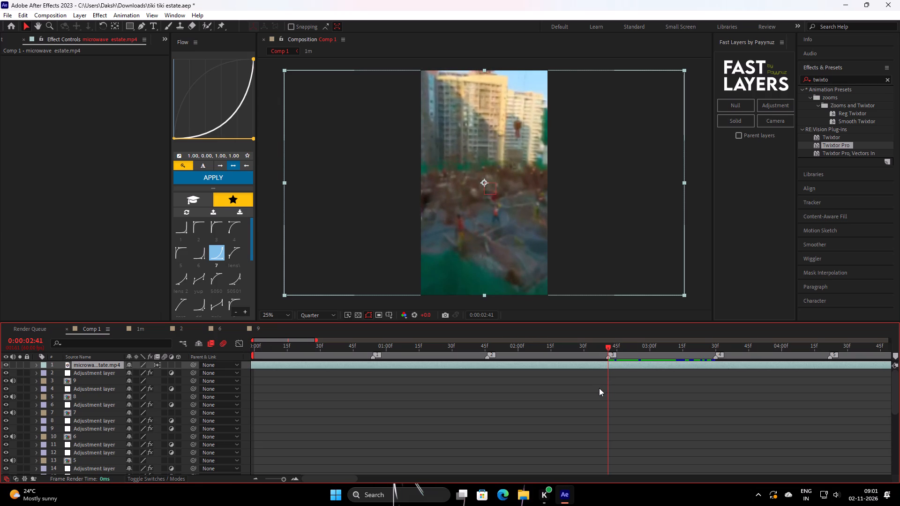
Split the microwave estate.mp4 layer at 0:00:02:41 and delete the part before it.
key("ctrl+shift+d")
left_click(604, 375)
key("BackSpace")
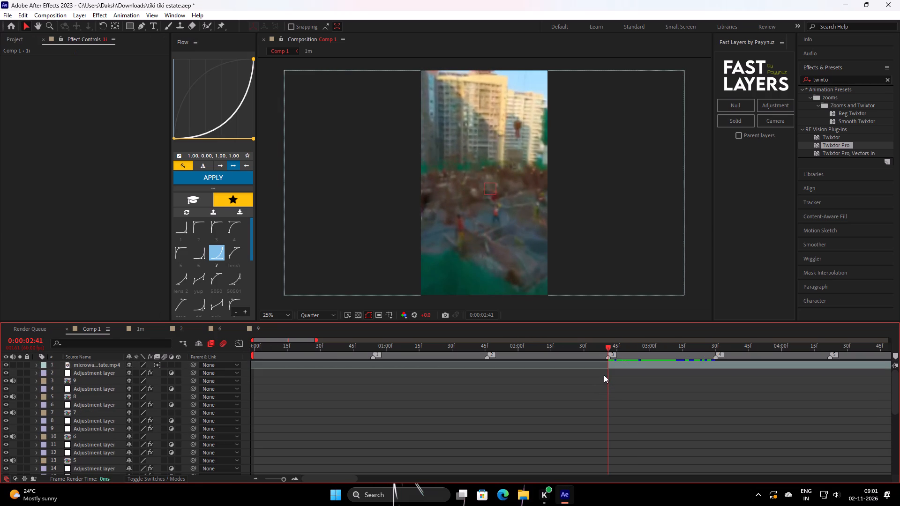
Play back the trimmed microwave estate.mp4 footage from marker 3 to look for a suitable shot.
key("space")
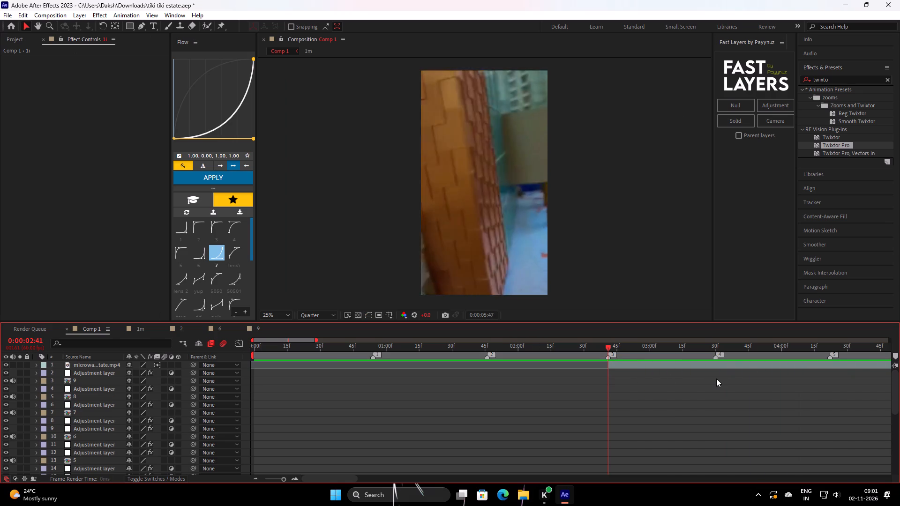
key("space")
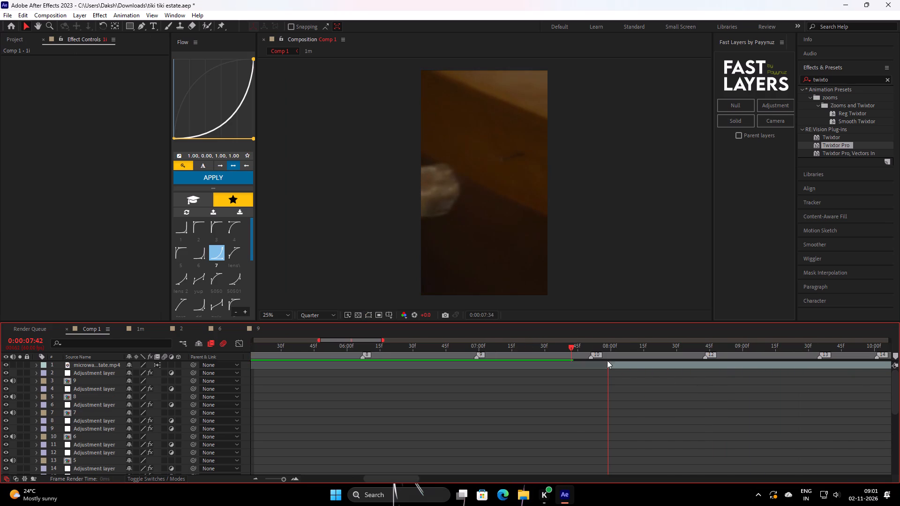
key("space")
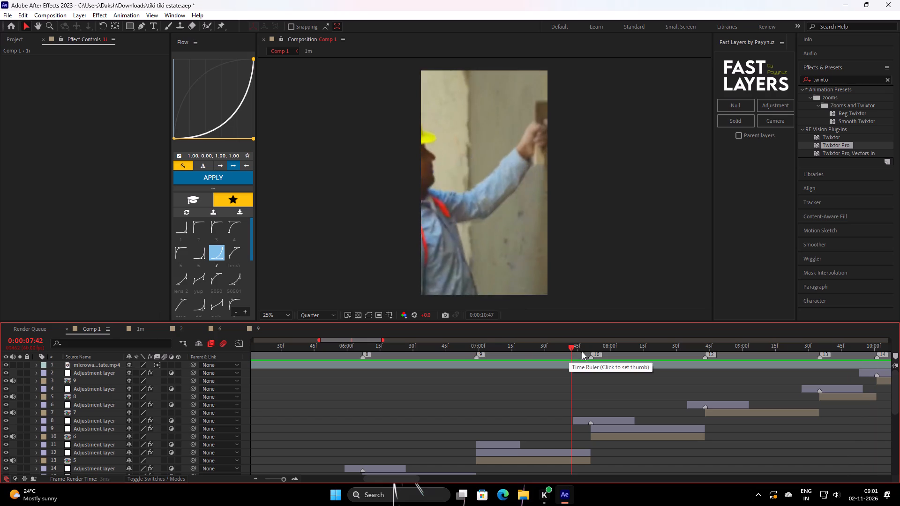
key("space")
Split the microwave estate.mp4 layer at 0:00:11:01, at the welding shot, and delete the part before it.
left_click_drag(563, 350, 412, 357)
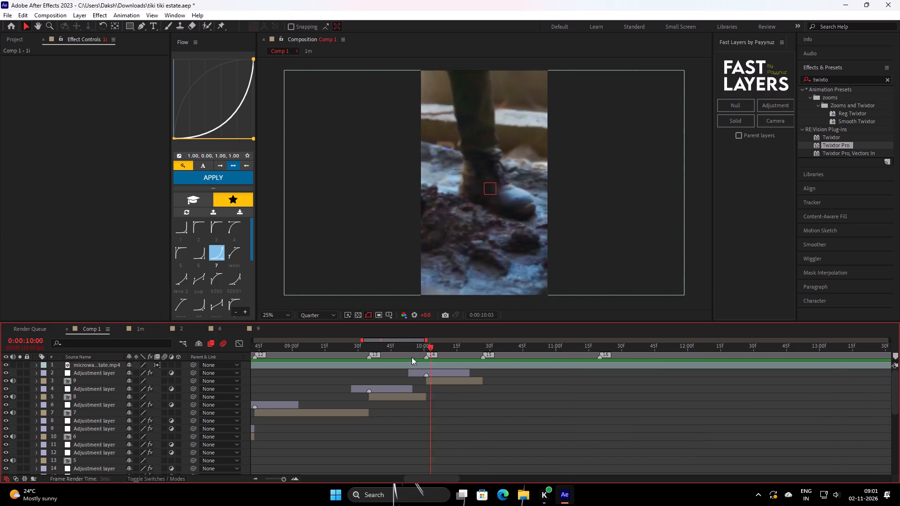
left_click_drag(412, 357, 239, 357)
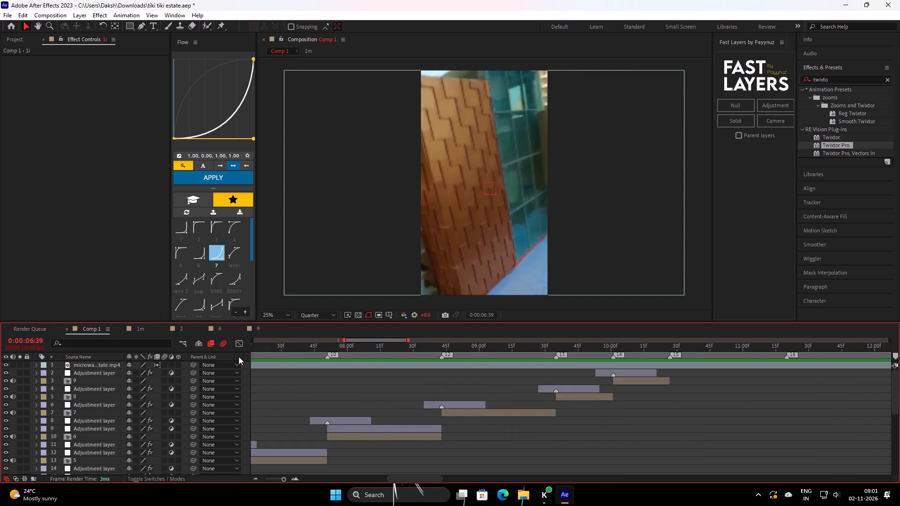
left_click_drag(239, 357, 837, 350)
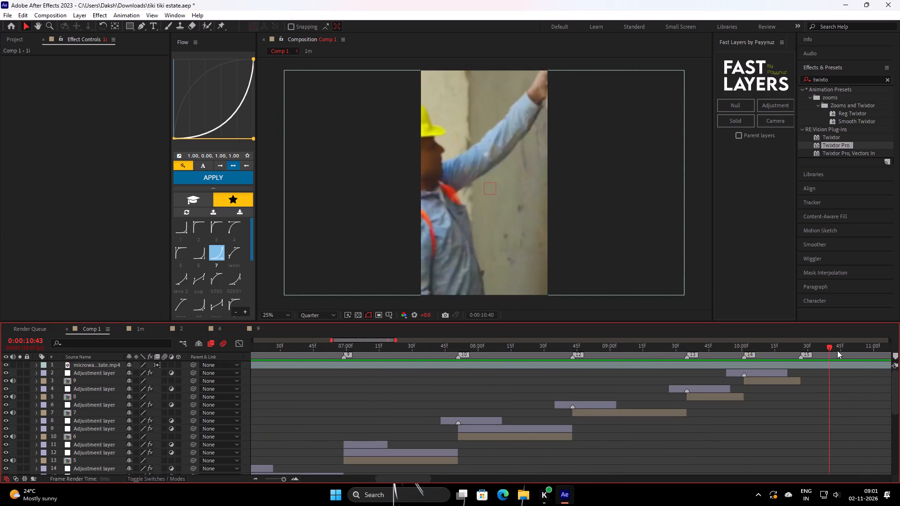
left_click_drag(837, 350, 767, 349)
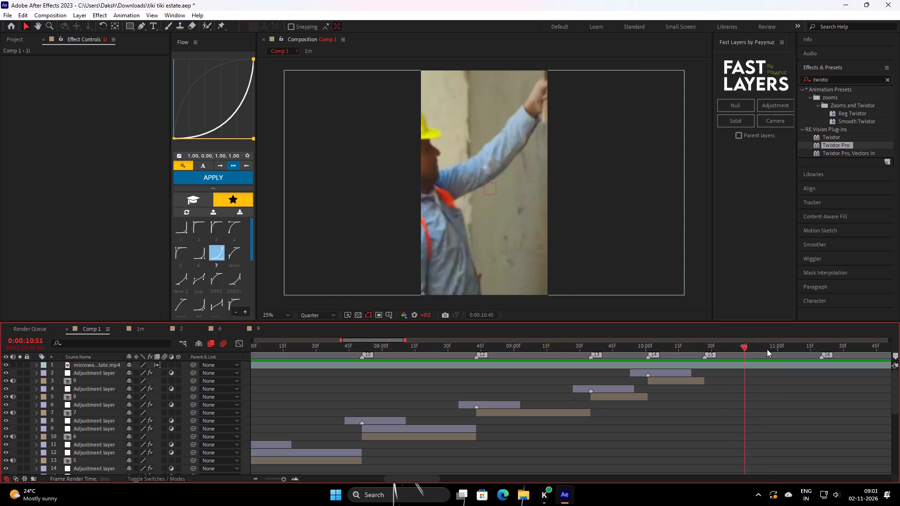
left_click_drag(767, 349, 779, 350)
left_click(787, 365)
key("ctrl+shift+d")
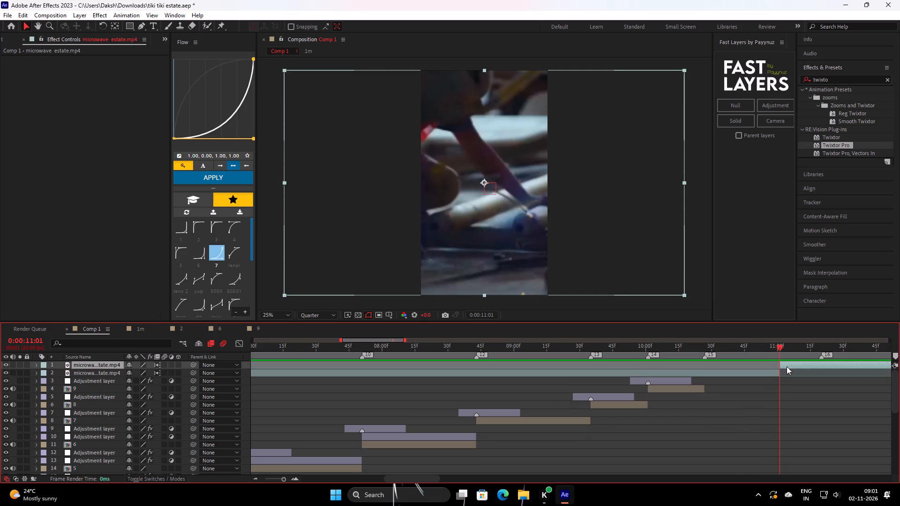
left_click(774, 374)
key("BackSpace")
Play back the remaining microwave estate.mp4 footage from 0:00:11:01 to review its shots.
key("space")
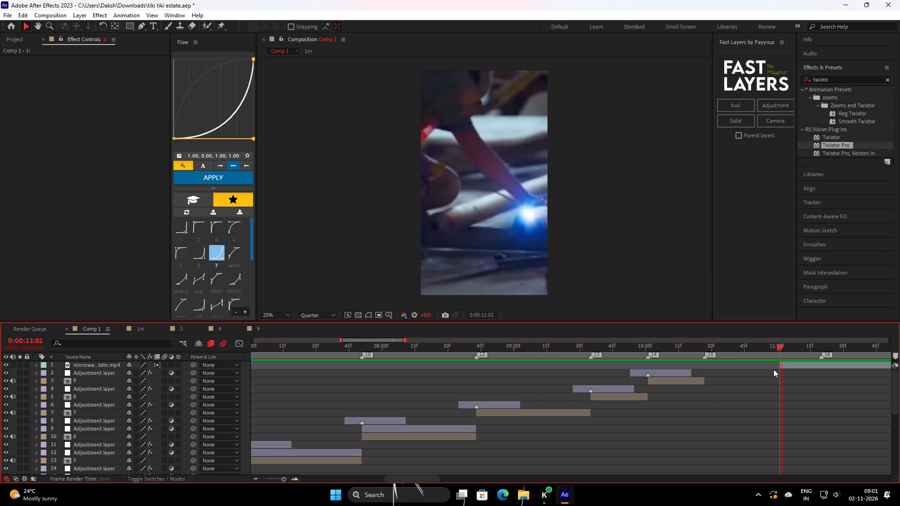
key("space")
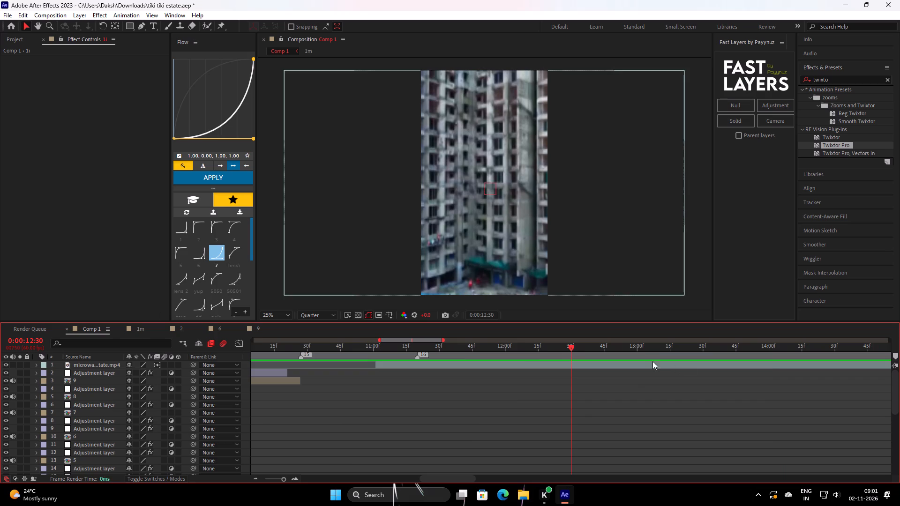
Split the microwave estate.mp4 layer at 0:00:11:56, at the end of the welding shot, and delete the part after it.
left_click_drag(561, 348, 504, 357)
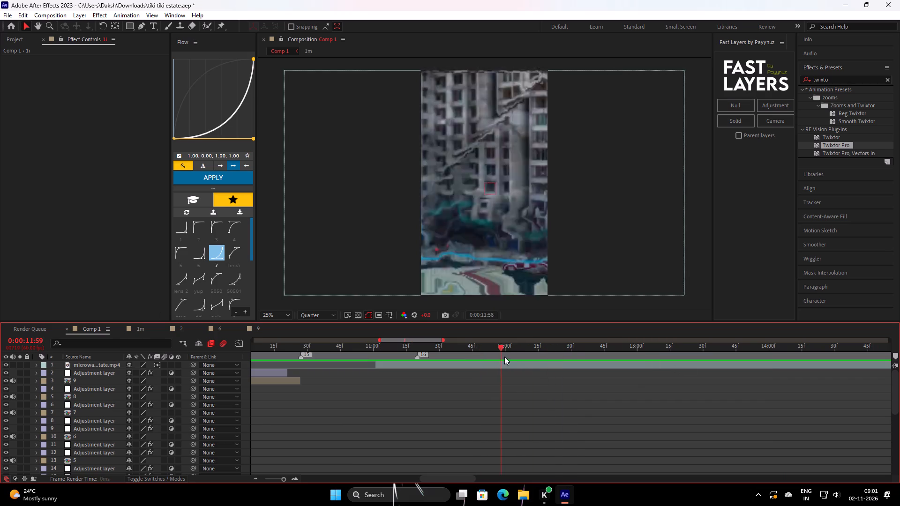
left_click_drag(504, 357, 496, 363)
left_click(496, 363)
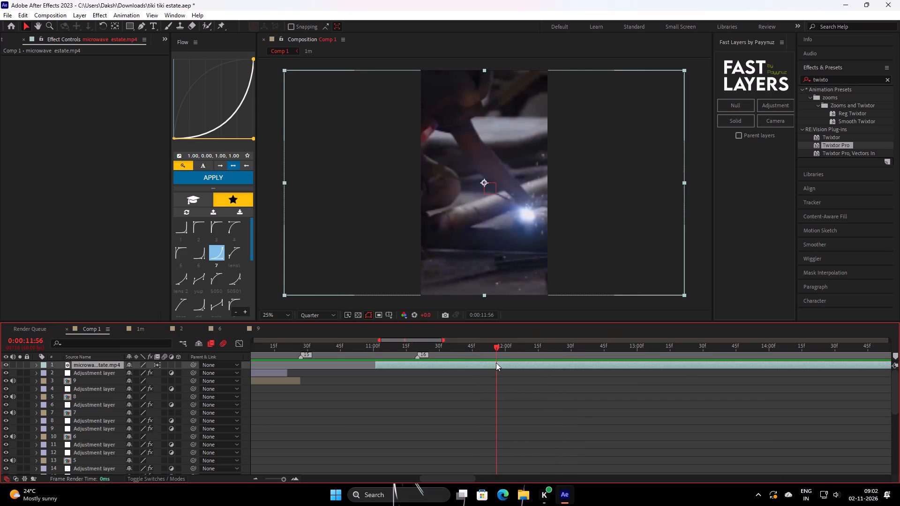
key("ctrl+shift+d")
key("BackSpace")
Move the trimmed welding clip so it starts at marker 3, at 0:00:02:41.
left_click_drag(469, 363, 295, 367)
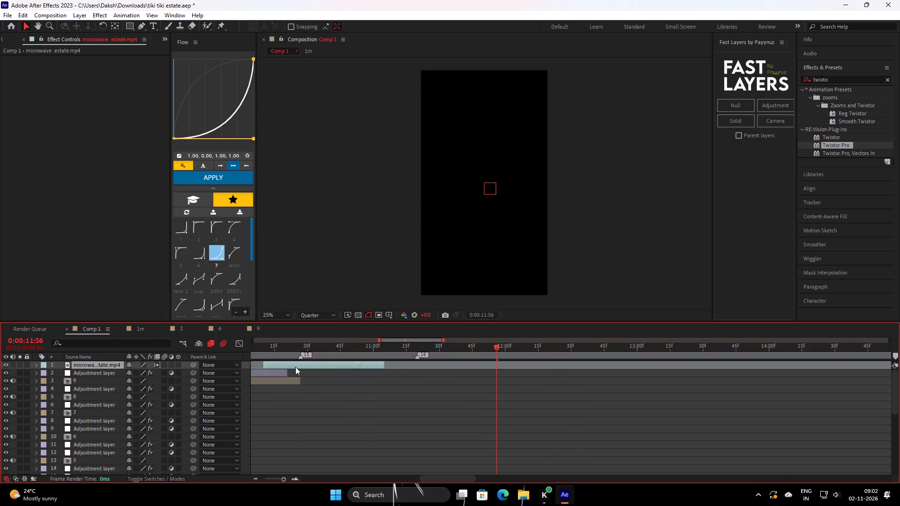
left_click_drag(295, 367, 616, 370)
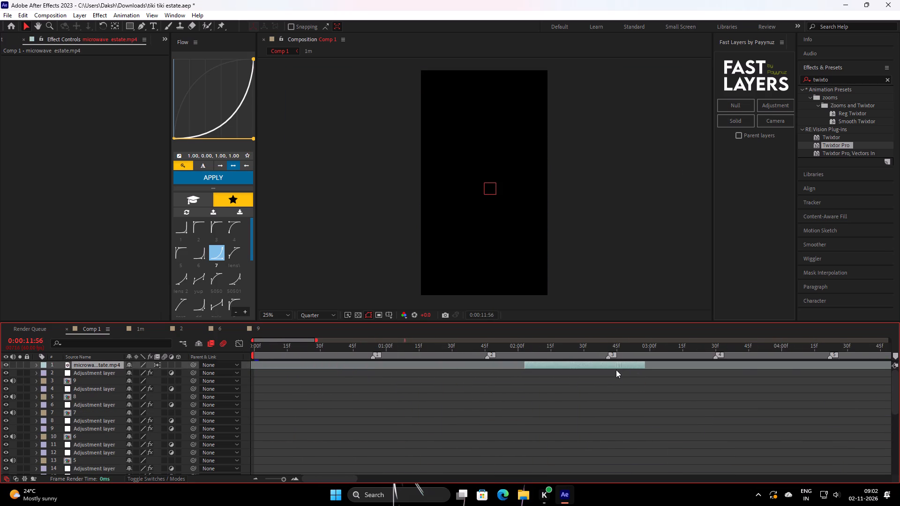
left_click_drag(616, 370, 690, 359)
left_click_drag(642, 356, 606, 382)
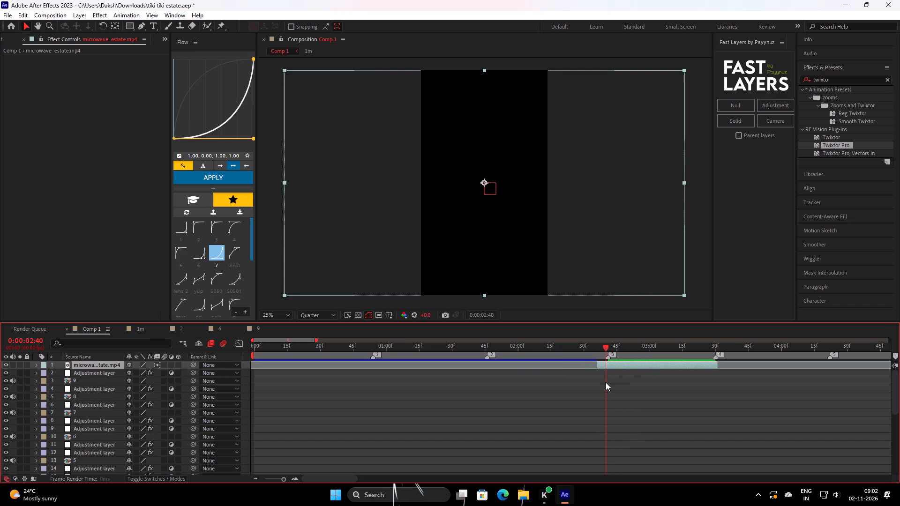
left_click_drag(606, 382, 608, 379)
key("bracketleft")
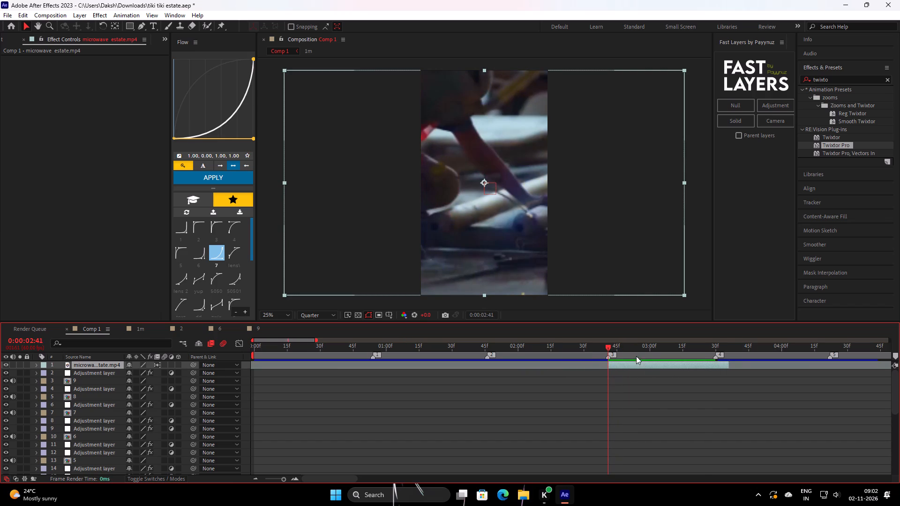
Trim the end of the welding clip to marker 4, at 0:00:03:30, and play back that section.
left_click_drag(636, 356, 716, 368)
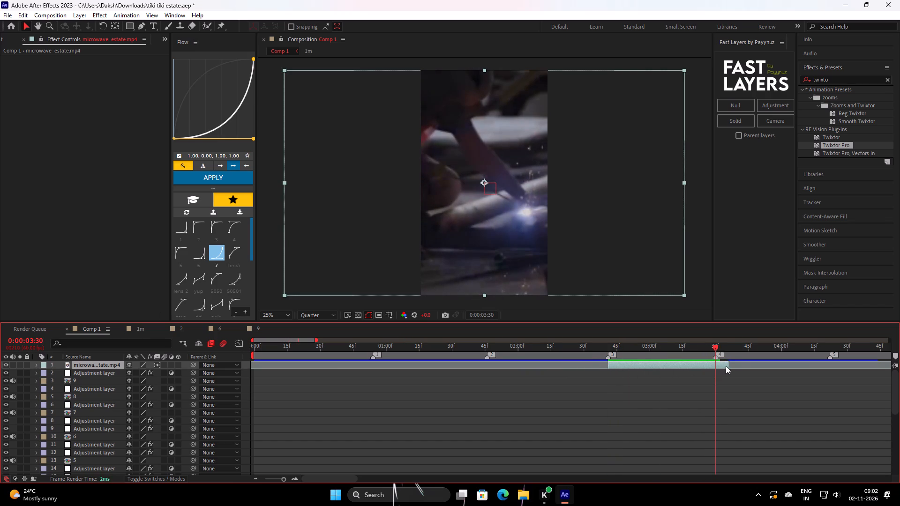
left_click_drag(727, 365, 714, 380)
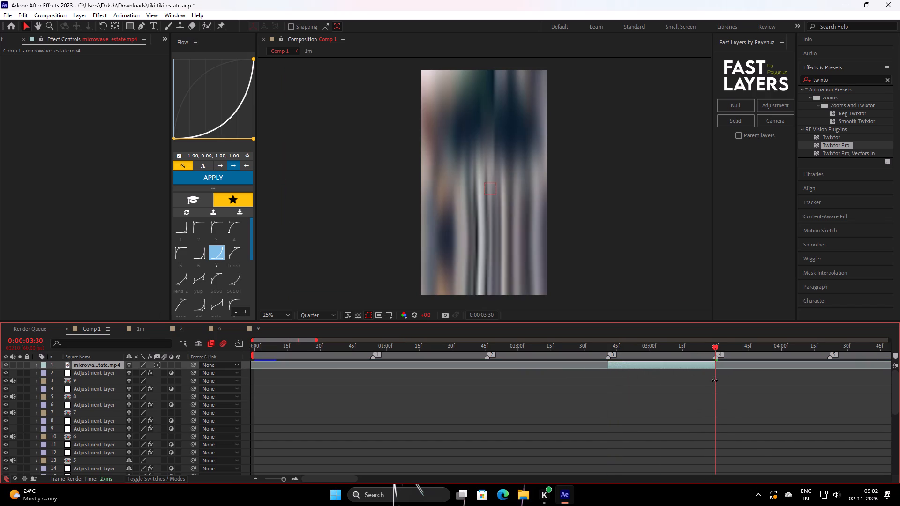
left_click_drag(714, 380, 714, 381)
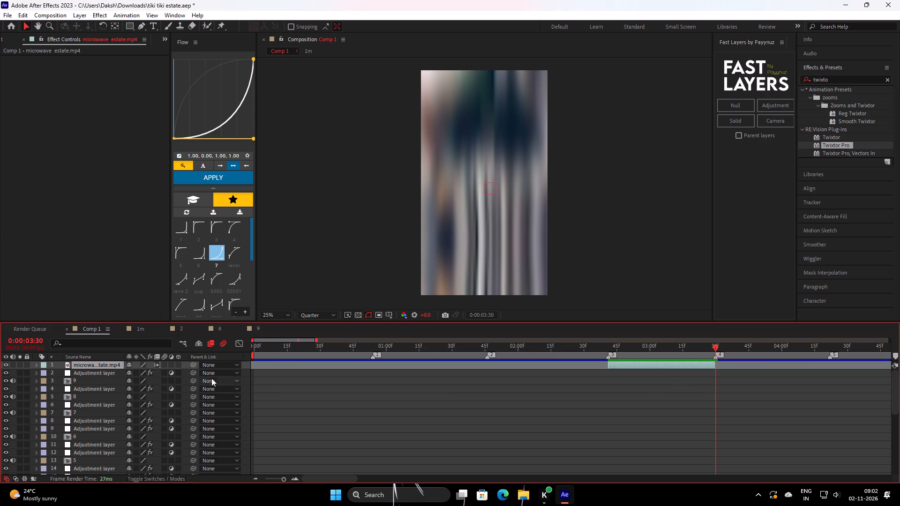
left_click_drag(636, 354, 534, 380)
key("space")
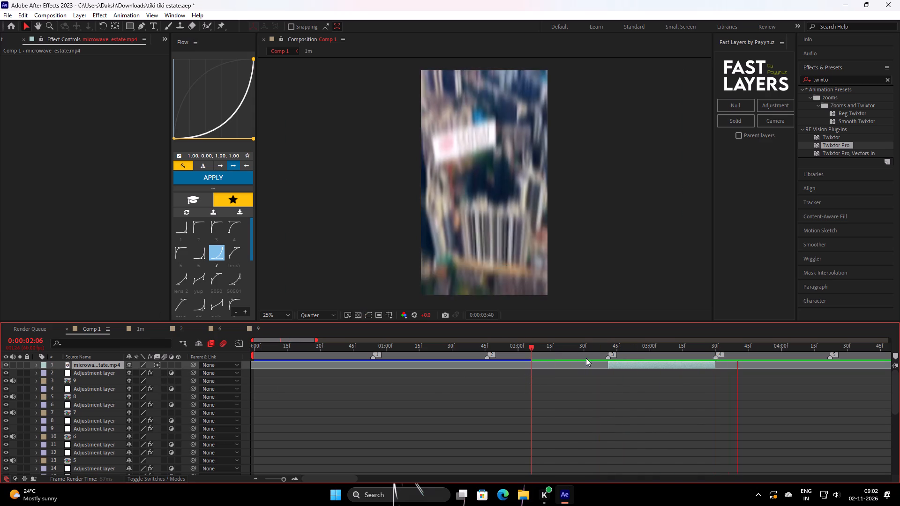
key("space")
Move the microwave estate.mp4 layer down the stack to sit between layers 1m and 3i, and preview the sequence.
left_click_drag(635, 347, 608, 364)
left_click_drag(92, 365, 94, 417)
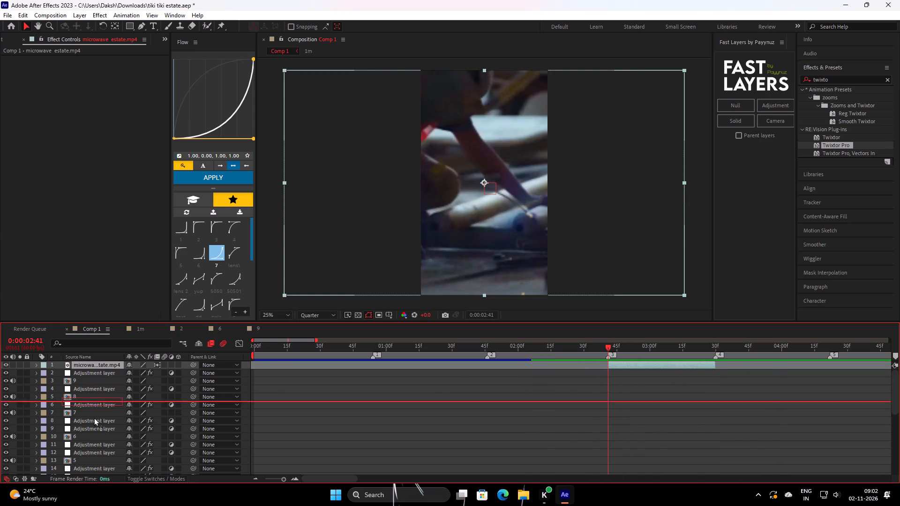
left_click_drag(94, 417, 99, 470)
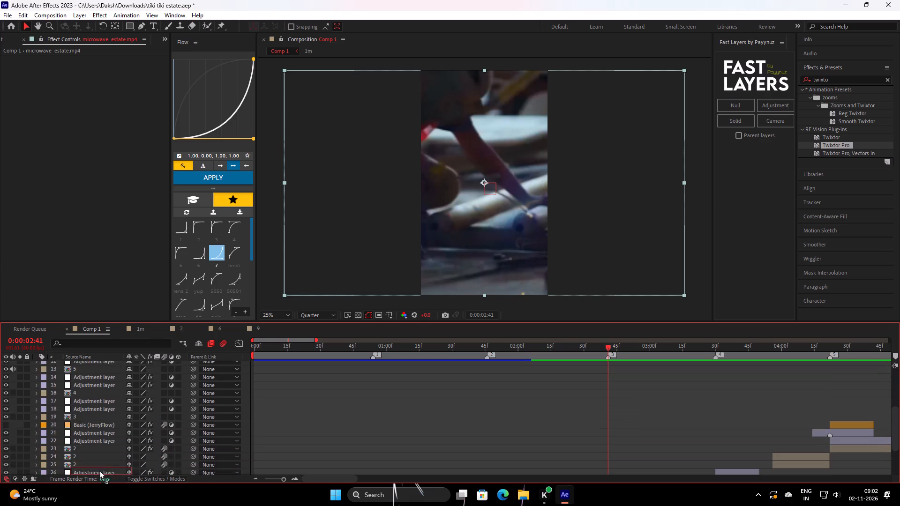
left_click_drag(99, 470, 99, 437)
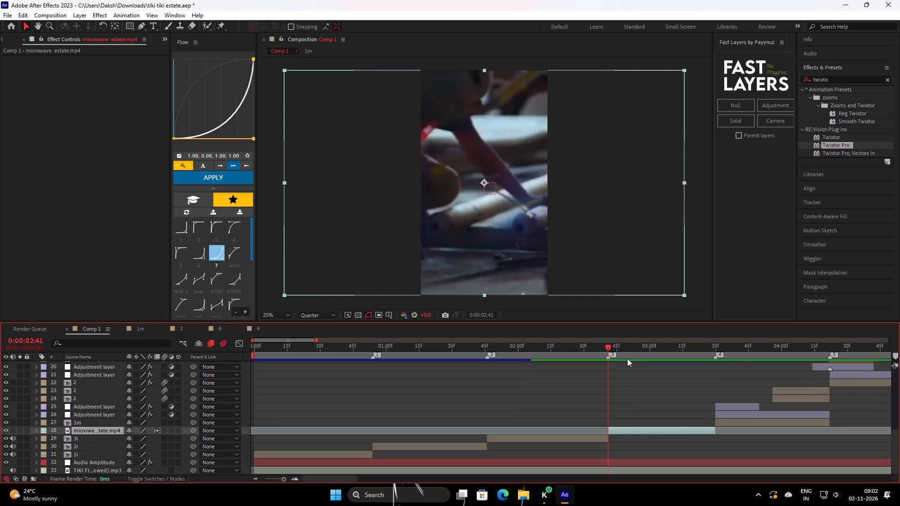
left_click_drag(627, 354, 531, 383)
key("space")
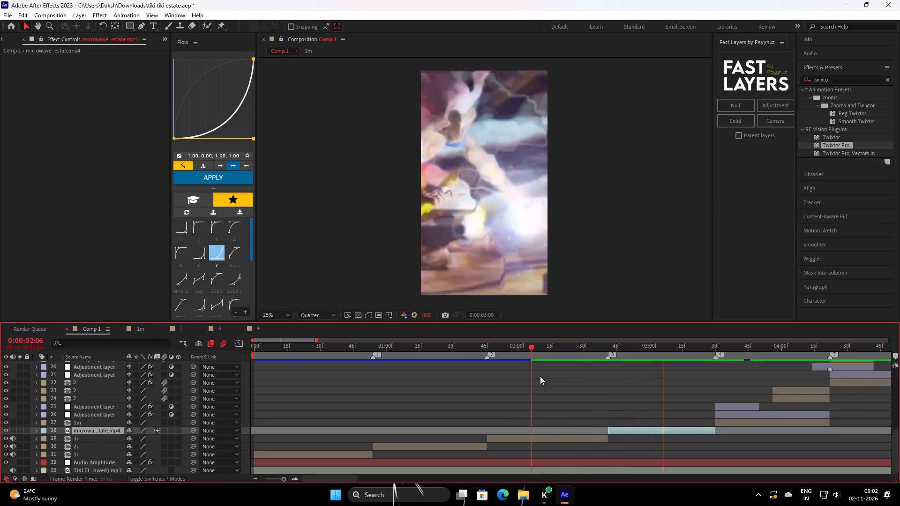
key("space")
Pre-compose the microwave estate.mp4 welding clip as i4.
right_click(633, 432)
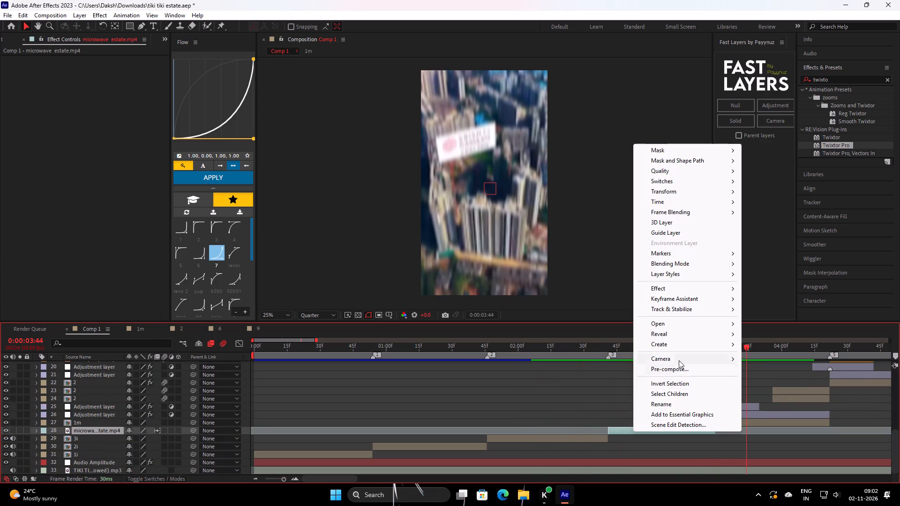
left_click(675, 370)
type("i4")
key("Return")
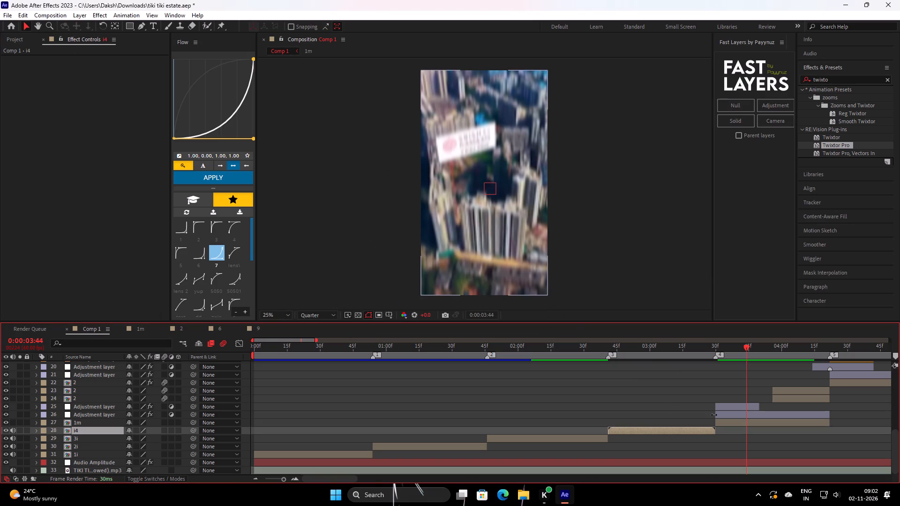
Enable time remapping on i4 and apply Flow curve preset 4 (0.00, 0.00, 0.00, 1.00) to both keyframes.
key("ctrl+alt+t")
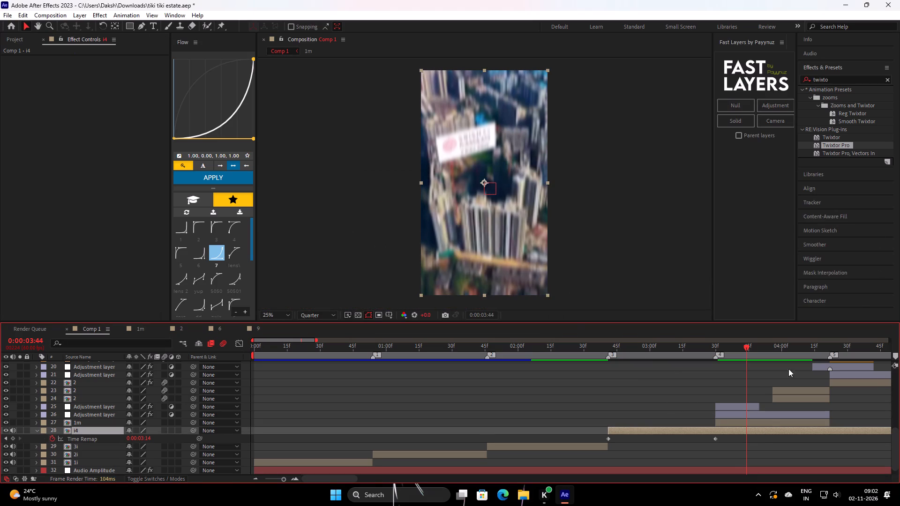
left_click_drag(758, 447, 533, 401)
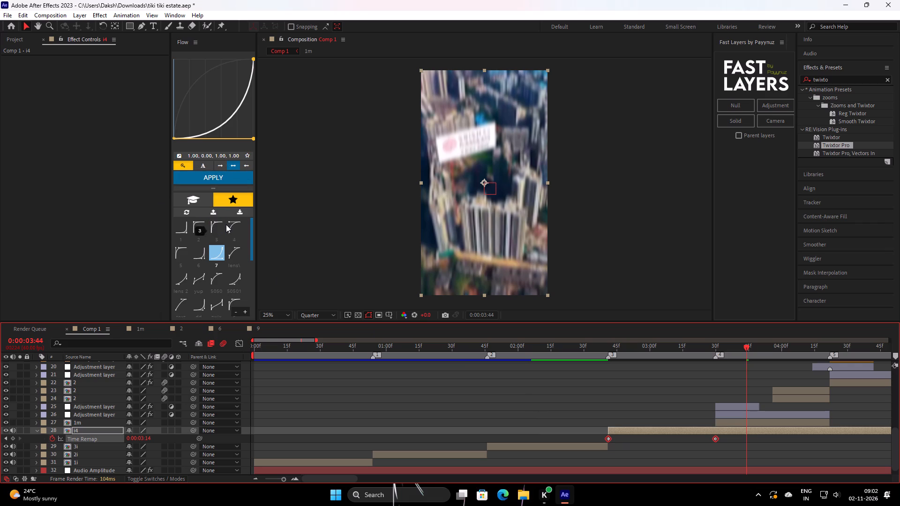
left_click(226, 224)
left_click(236, 229)
left_click(236, 181)
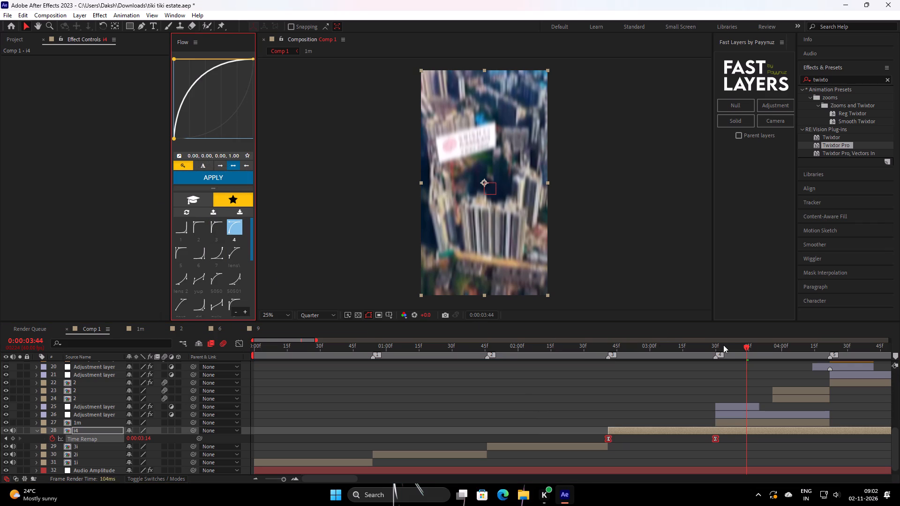
Split the i4 layer at marker 4, at 0:00:03:30, and delete the part after it.
left_click_drag(723, 349, 716, 384)
key("ctrl+shift+d")
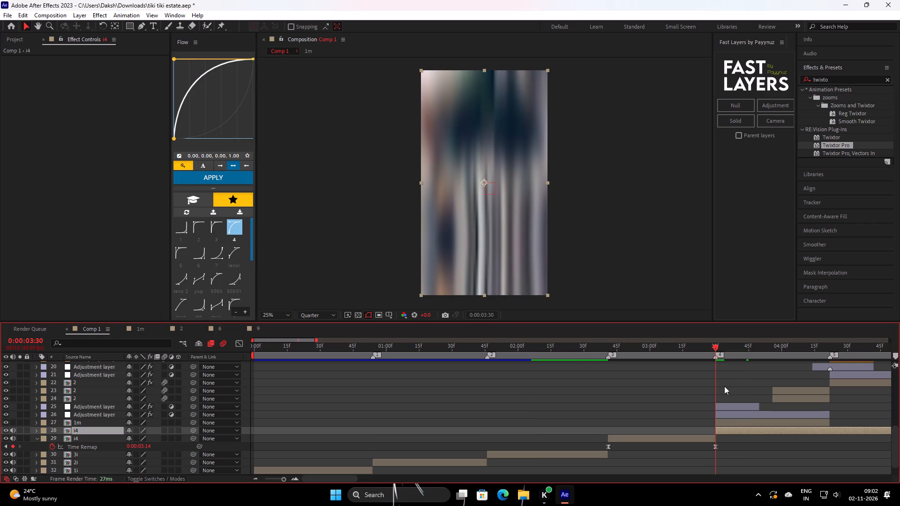
key("BackSpace")
Play back the edit from the start and again from 0:00:02:22 to review the i4 speed ramp.
left_click_drag(689, 354, 118, 385)
key("space")
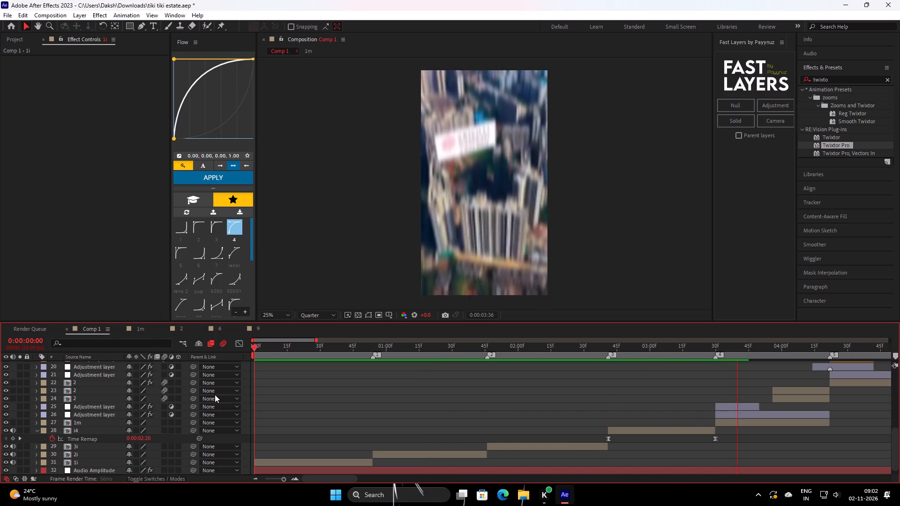
key("space")
left_click_drag(650, 350, 566, 383)
key("space")
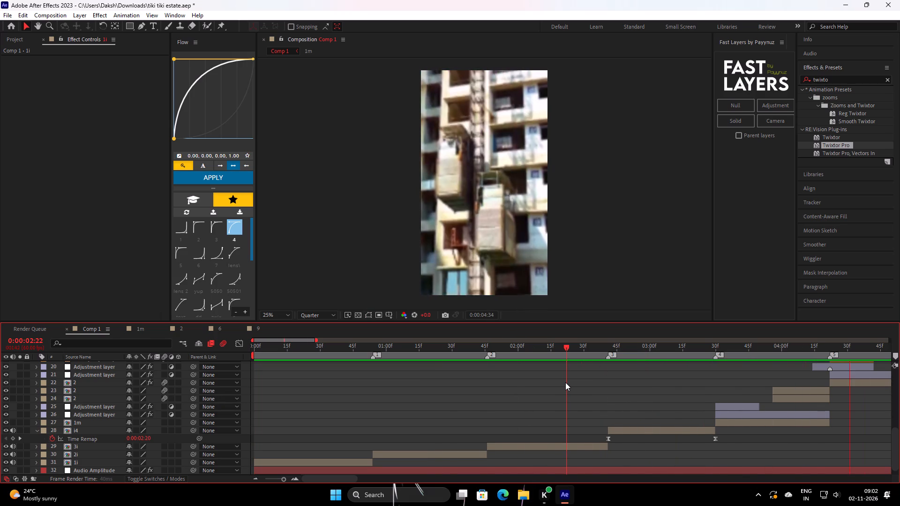
key("space")
Copy the S_BlurMoCurves 2 Shift Y and BCC Directional Blur 2 Blur Amount keyframes from the short adjustment layer starting at marker 4.
left_click_drag(529, 353, 422, 378)
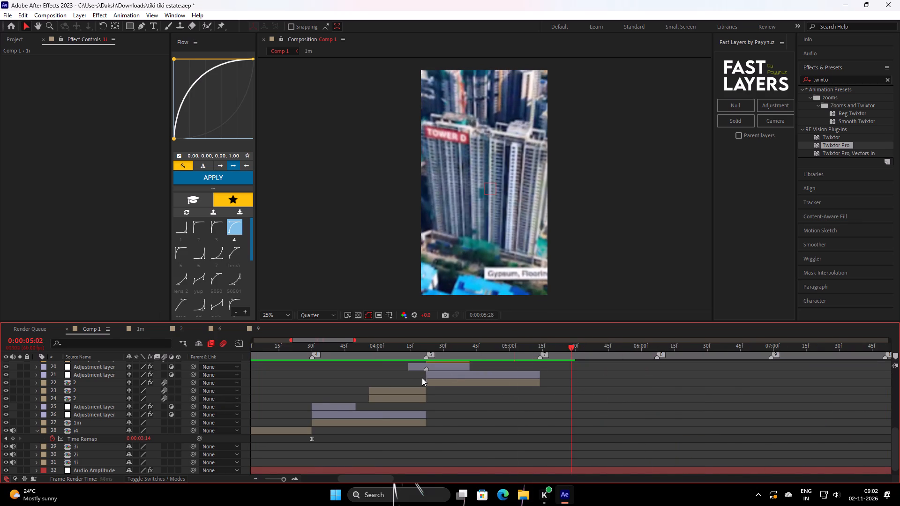
left_click_drag(422, 378, 430, 392)
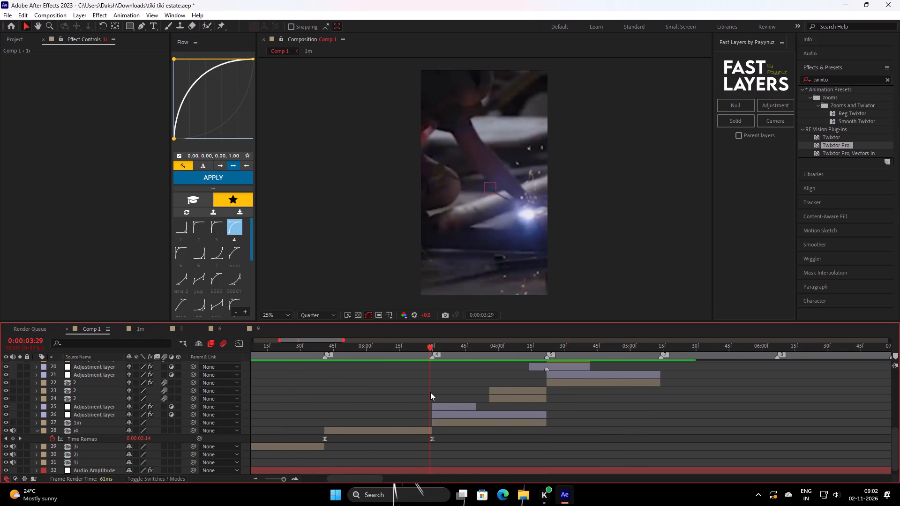
left_click_drag(430, 392, 432, 391)
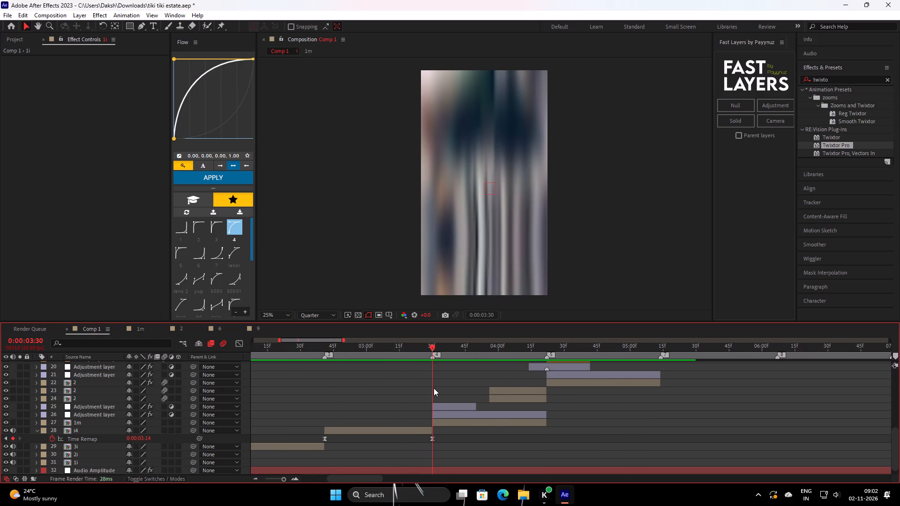
left_click(466, 409)
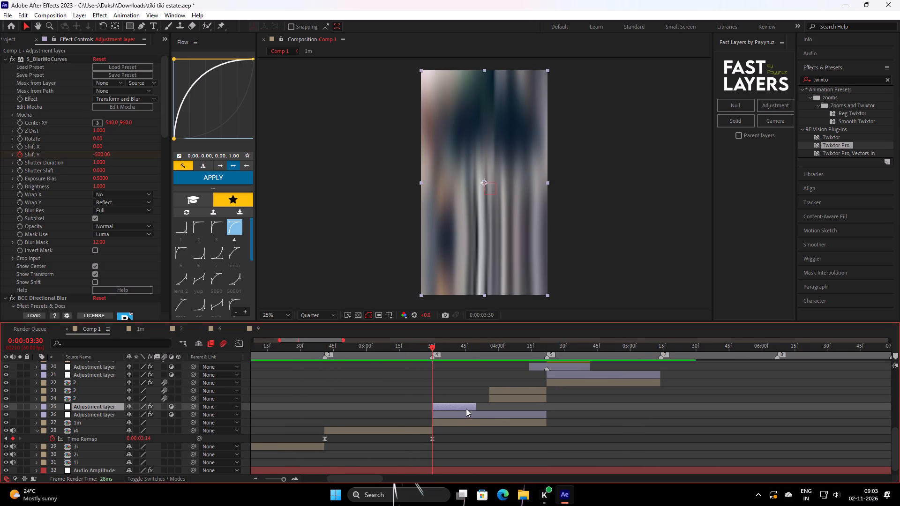
key("u")
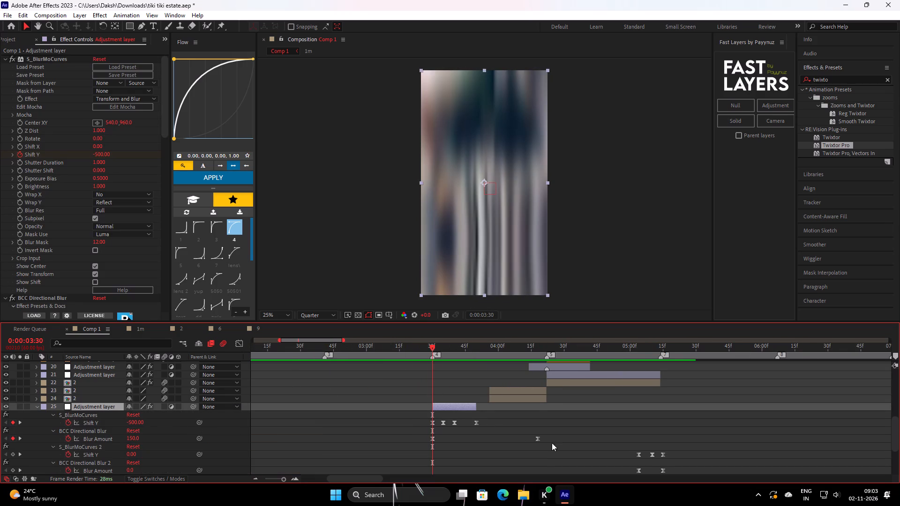
scroll(609, 438, "down", 1)
left_click_drag(605, 417, 684, 454)
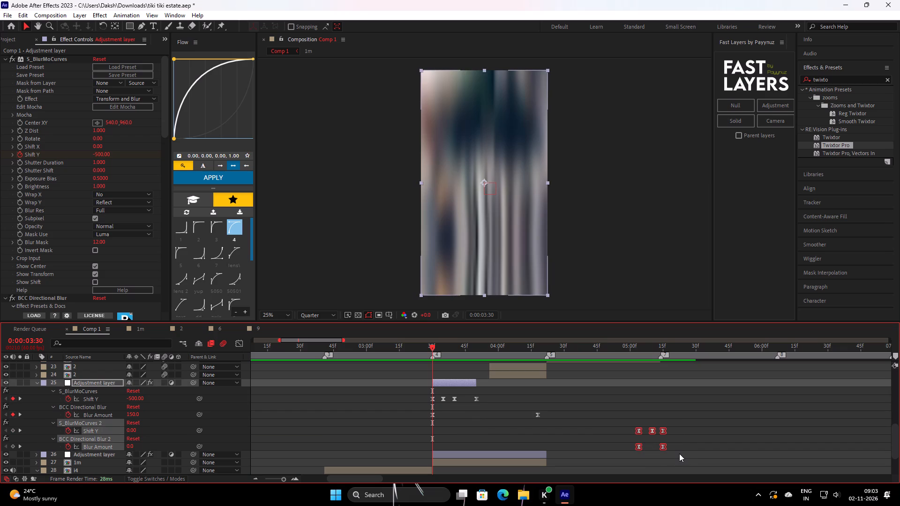
key("ctrl+x")
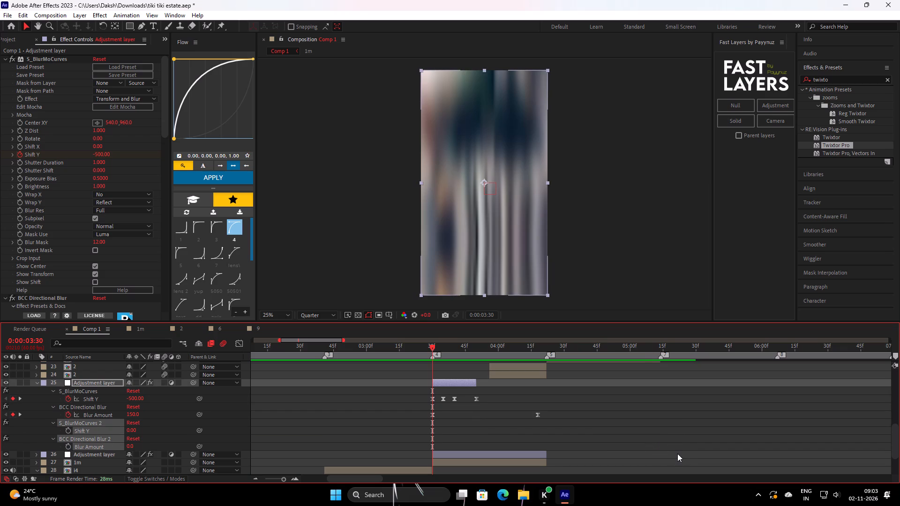
key("ctrl+z")
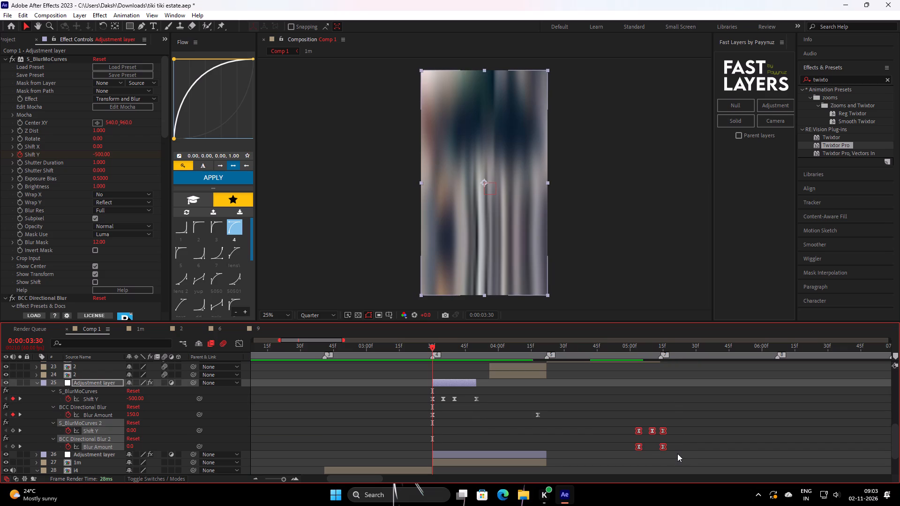
key("ctrl+c")
left_click(436, 444)
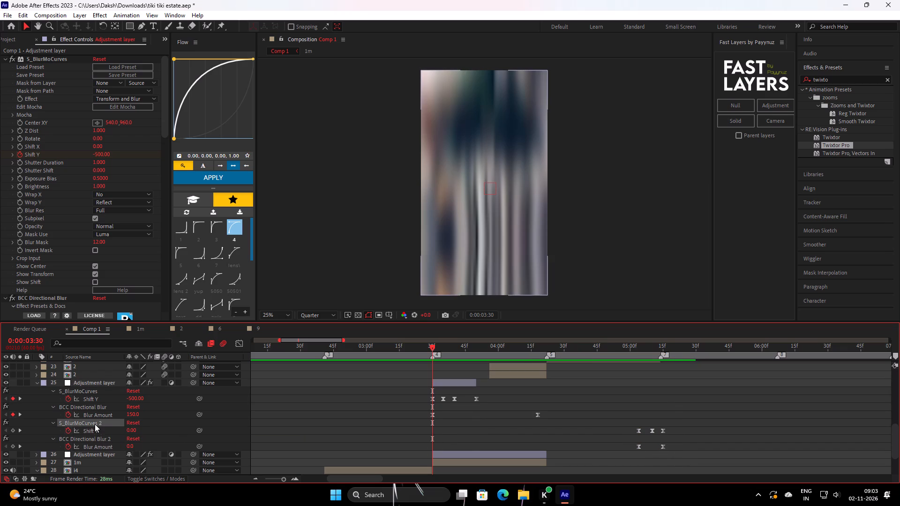
Delete the S_BlurMoCurves 2 and BCC Directional Blur 2 effects from that adjustment layer and collapse its properties.
left_click(95, 424)
left_click(100, 438, "ctrl")
key("BackSpace")
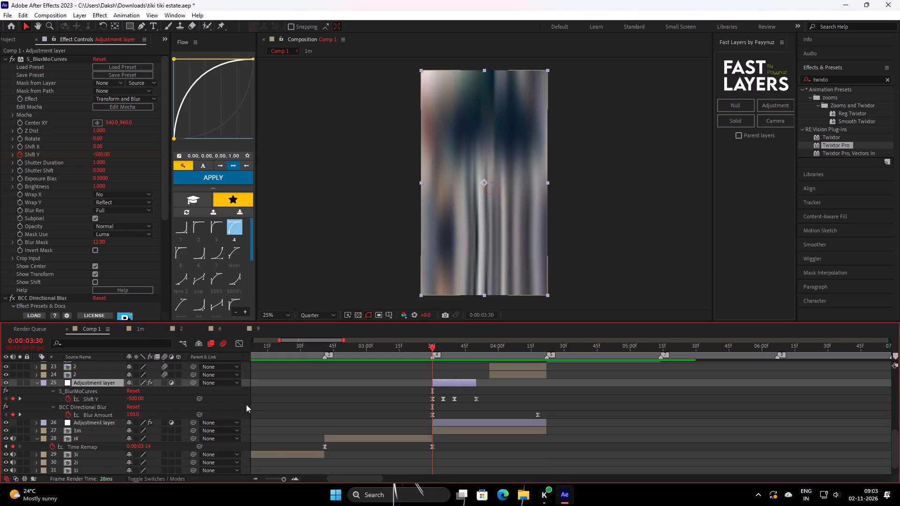
left_click(249, 404)
key("s")
key("s")
type("ss")
scroll(368, 400, "down", 15)
Add a new adjustment layer and place it over the i4 shot so it starts at 0:00:02:53.
left_click(451, 407)
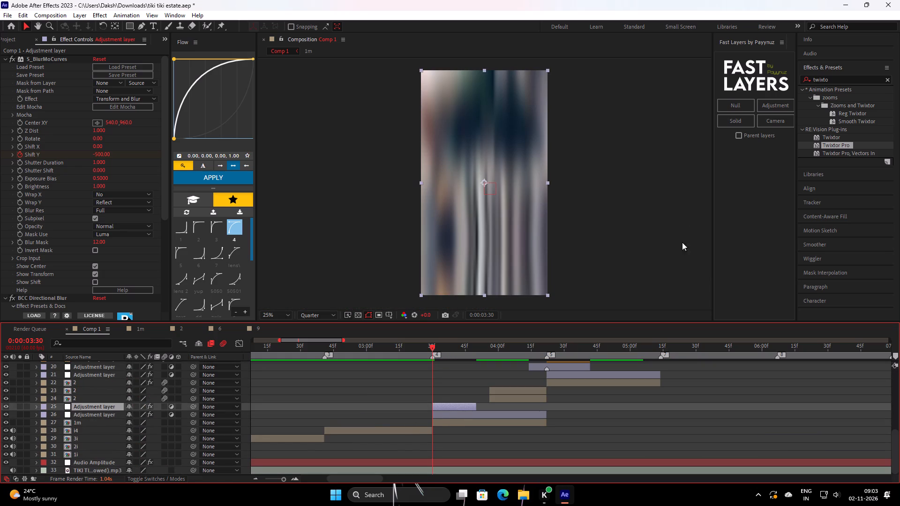
left_click(789, 108)
left_click_drag(455, 407, 375, 432)
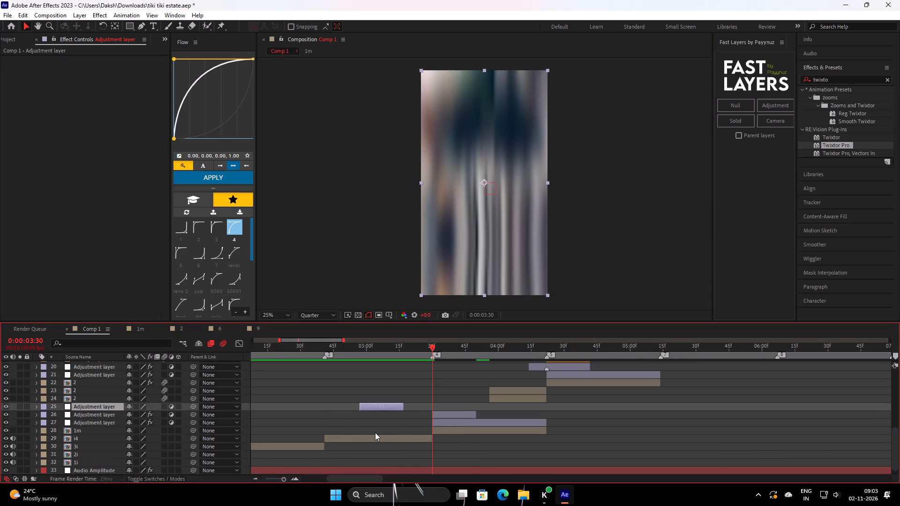
left_click_drag(375, 432, 375, 432)
key("i")
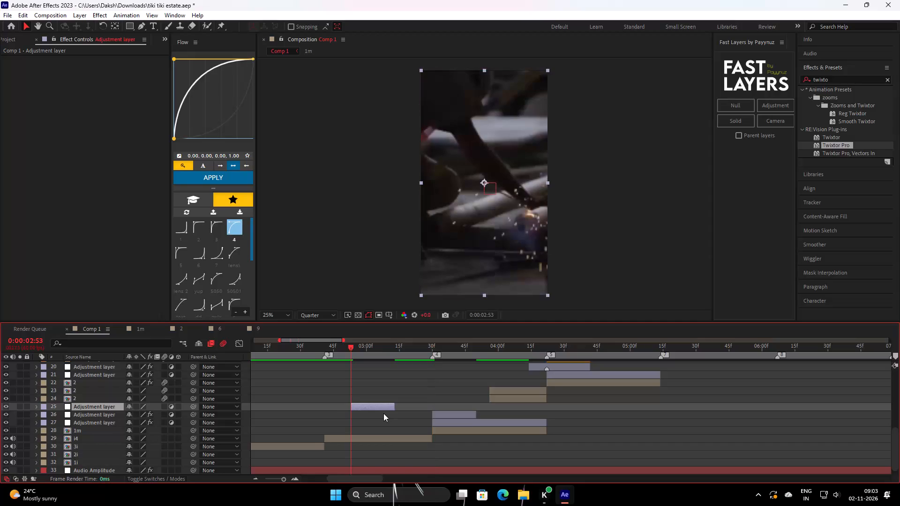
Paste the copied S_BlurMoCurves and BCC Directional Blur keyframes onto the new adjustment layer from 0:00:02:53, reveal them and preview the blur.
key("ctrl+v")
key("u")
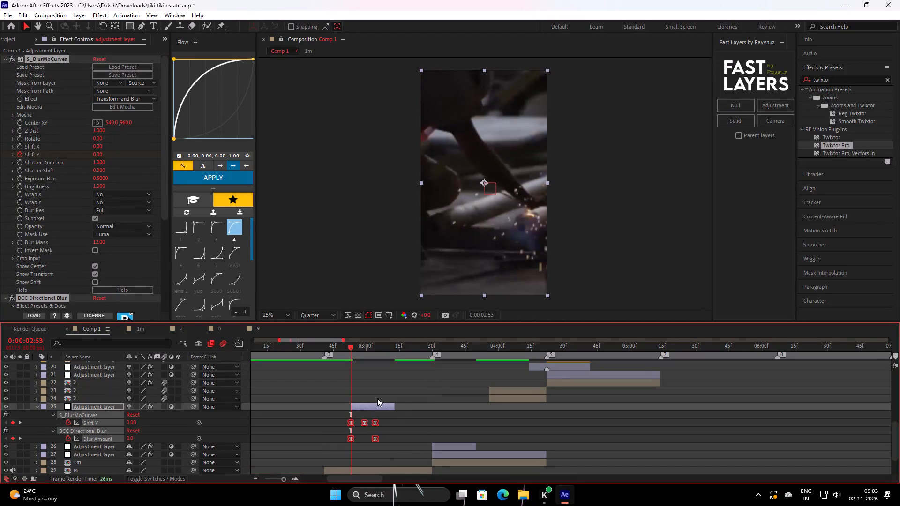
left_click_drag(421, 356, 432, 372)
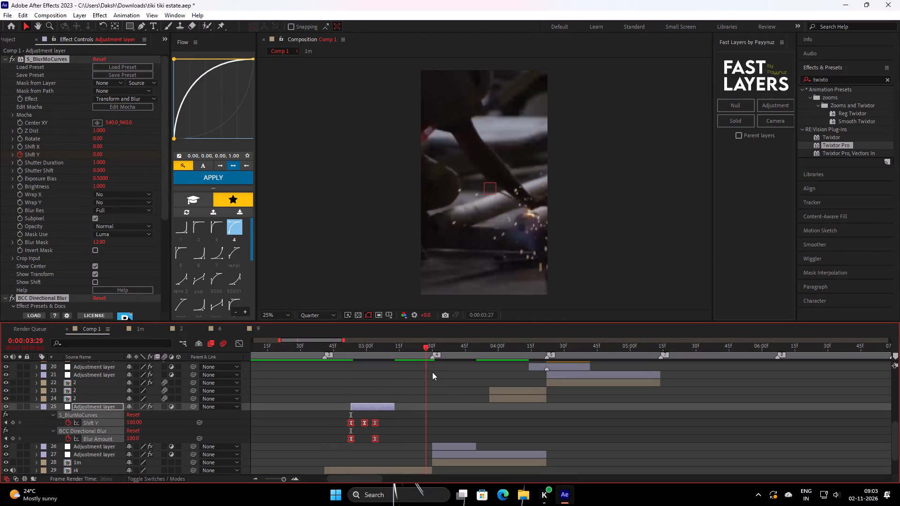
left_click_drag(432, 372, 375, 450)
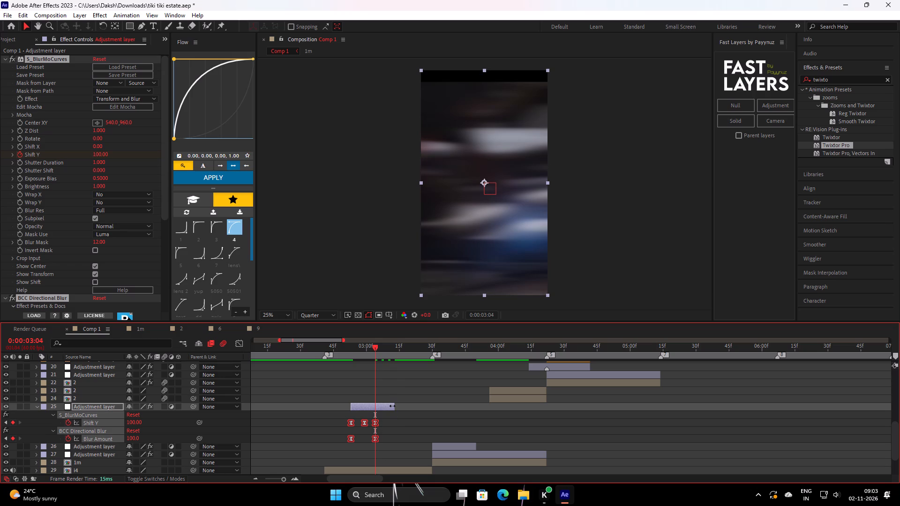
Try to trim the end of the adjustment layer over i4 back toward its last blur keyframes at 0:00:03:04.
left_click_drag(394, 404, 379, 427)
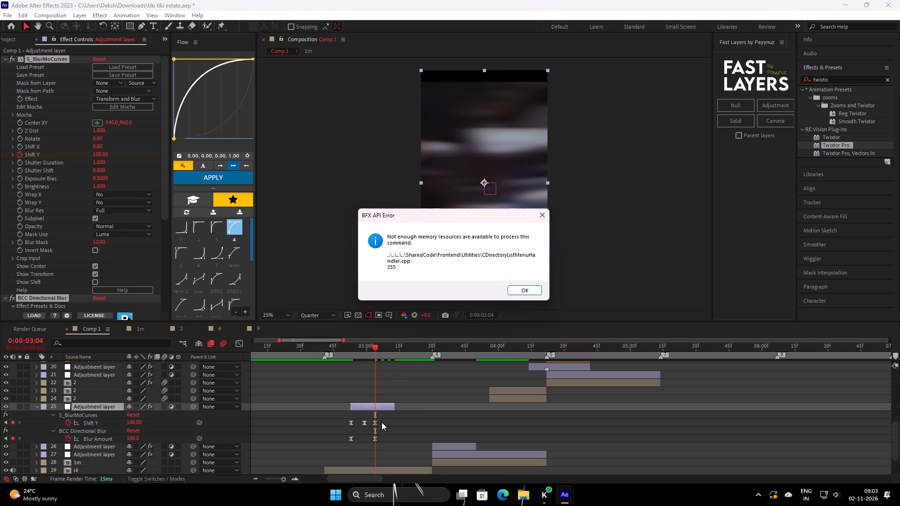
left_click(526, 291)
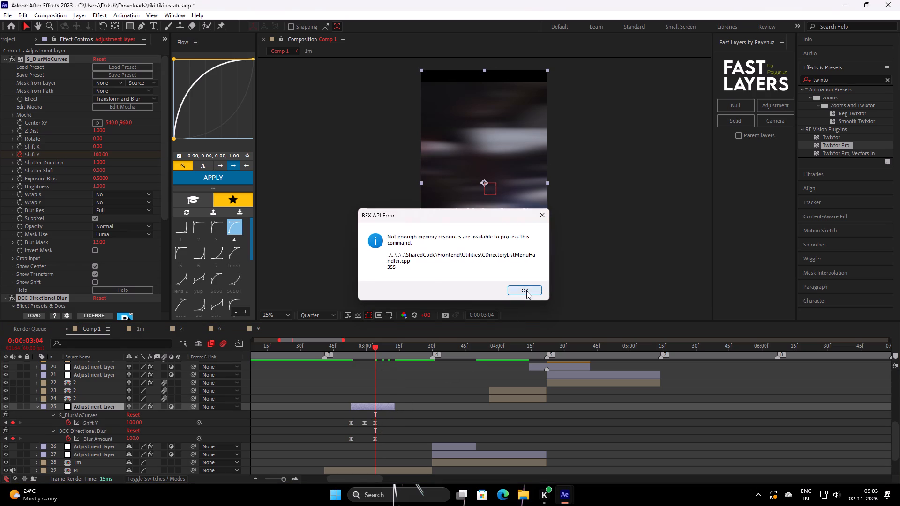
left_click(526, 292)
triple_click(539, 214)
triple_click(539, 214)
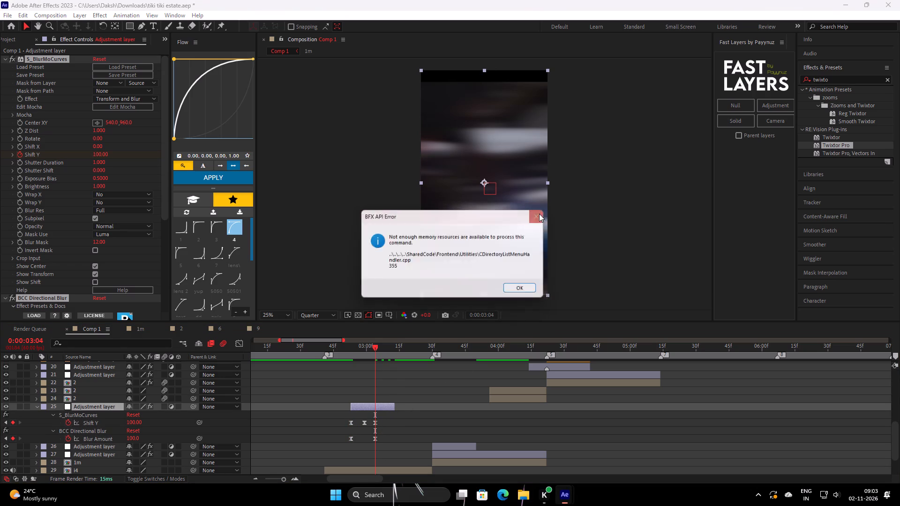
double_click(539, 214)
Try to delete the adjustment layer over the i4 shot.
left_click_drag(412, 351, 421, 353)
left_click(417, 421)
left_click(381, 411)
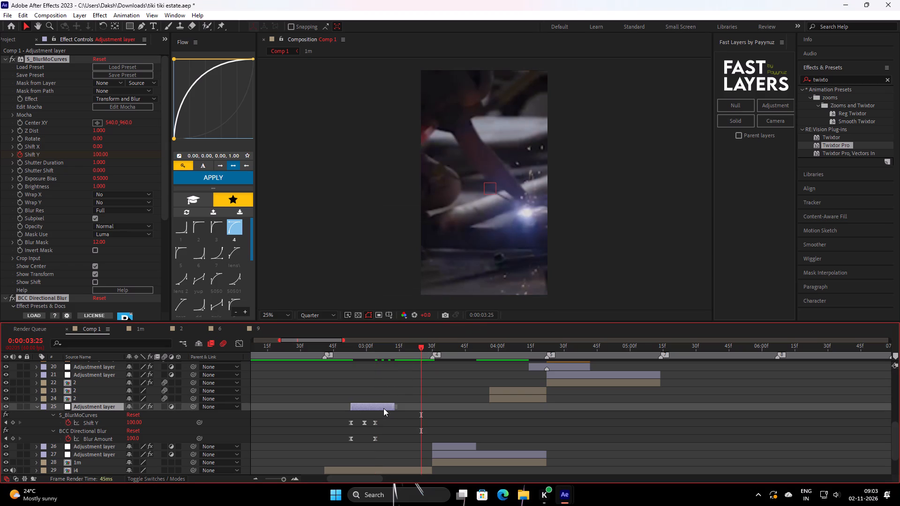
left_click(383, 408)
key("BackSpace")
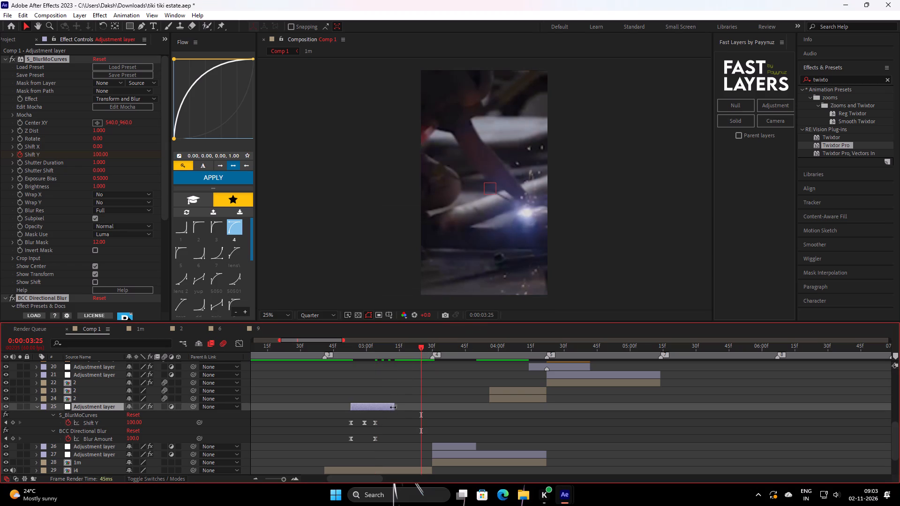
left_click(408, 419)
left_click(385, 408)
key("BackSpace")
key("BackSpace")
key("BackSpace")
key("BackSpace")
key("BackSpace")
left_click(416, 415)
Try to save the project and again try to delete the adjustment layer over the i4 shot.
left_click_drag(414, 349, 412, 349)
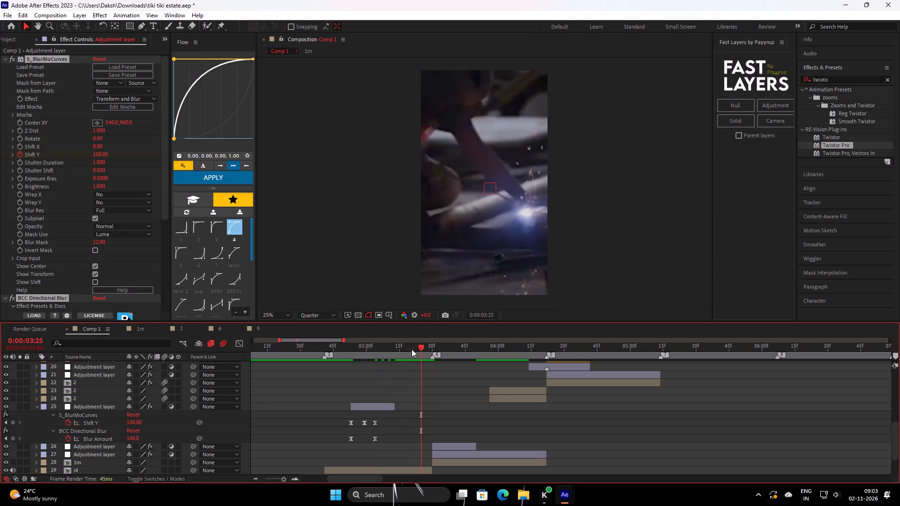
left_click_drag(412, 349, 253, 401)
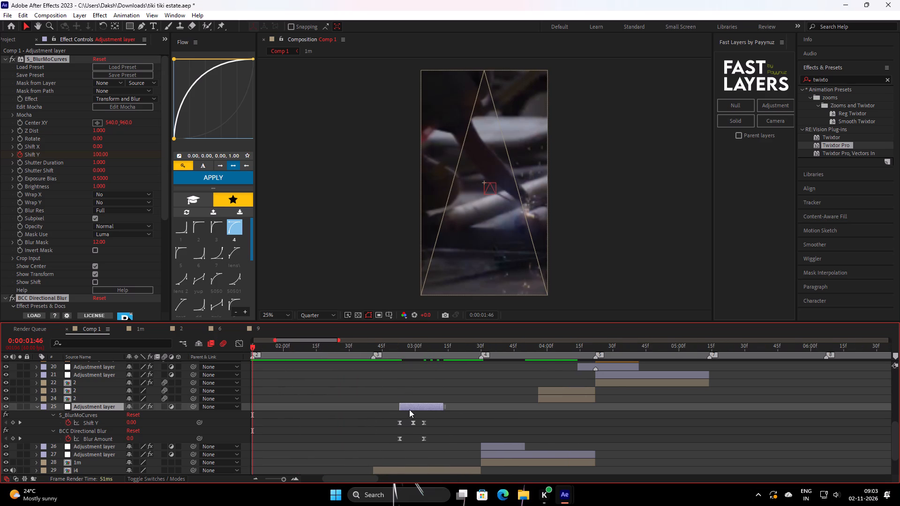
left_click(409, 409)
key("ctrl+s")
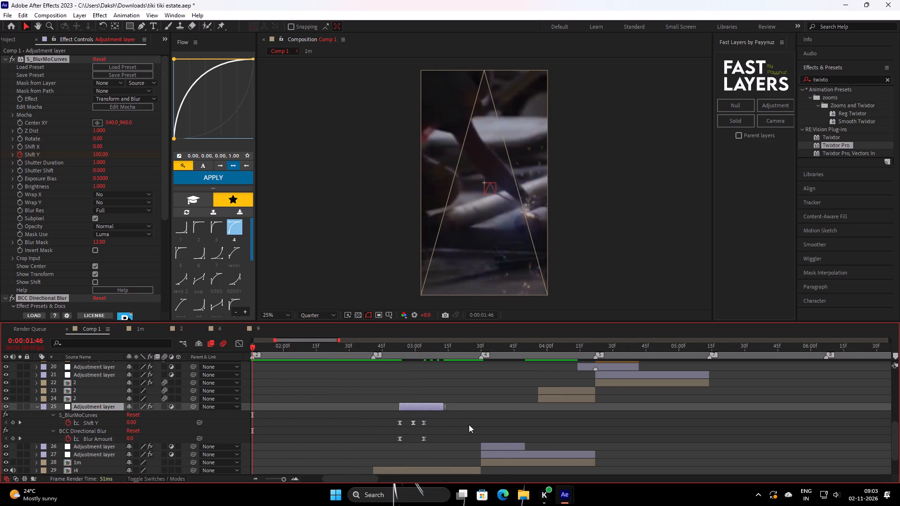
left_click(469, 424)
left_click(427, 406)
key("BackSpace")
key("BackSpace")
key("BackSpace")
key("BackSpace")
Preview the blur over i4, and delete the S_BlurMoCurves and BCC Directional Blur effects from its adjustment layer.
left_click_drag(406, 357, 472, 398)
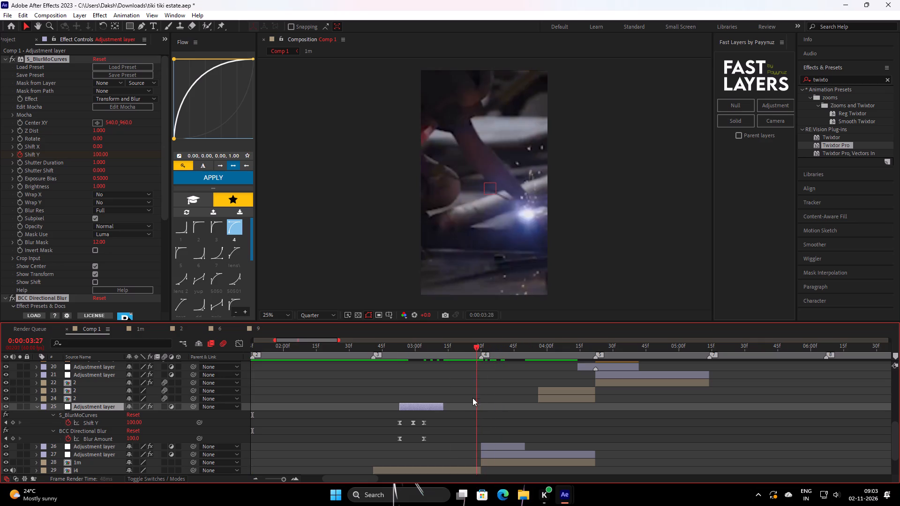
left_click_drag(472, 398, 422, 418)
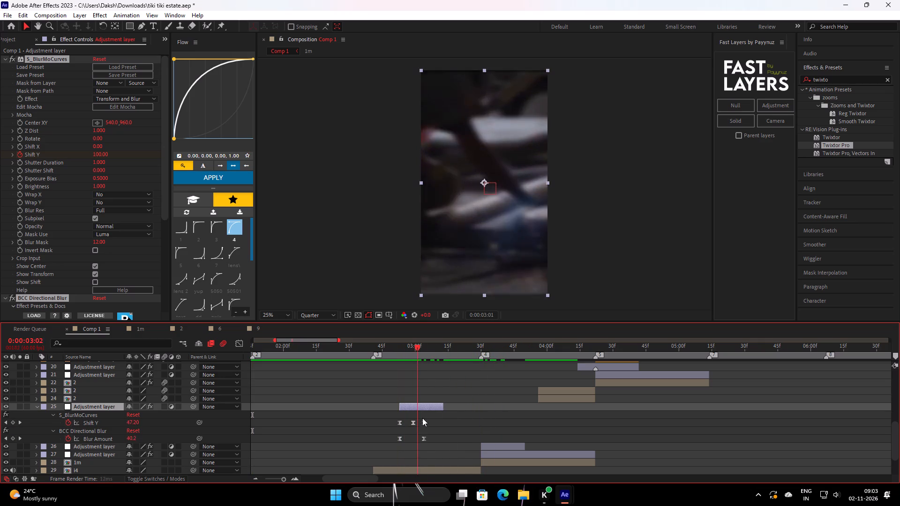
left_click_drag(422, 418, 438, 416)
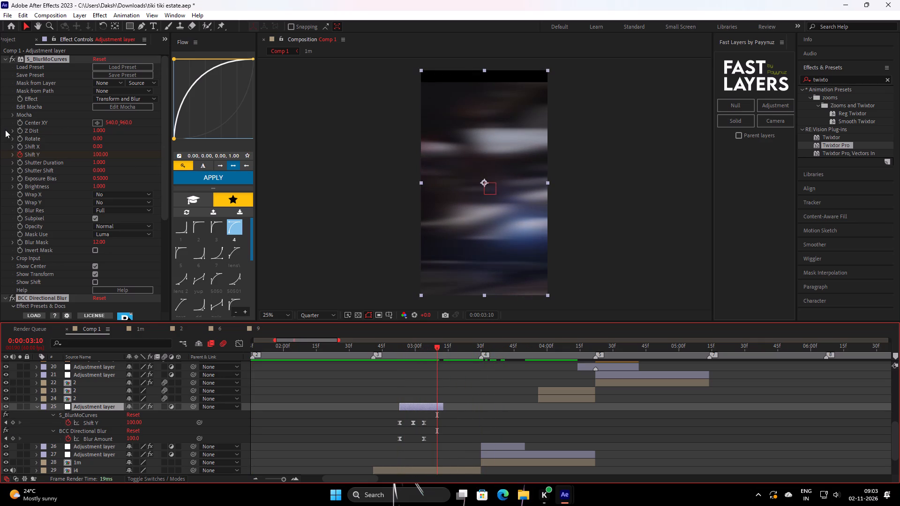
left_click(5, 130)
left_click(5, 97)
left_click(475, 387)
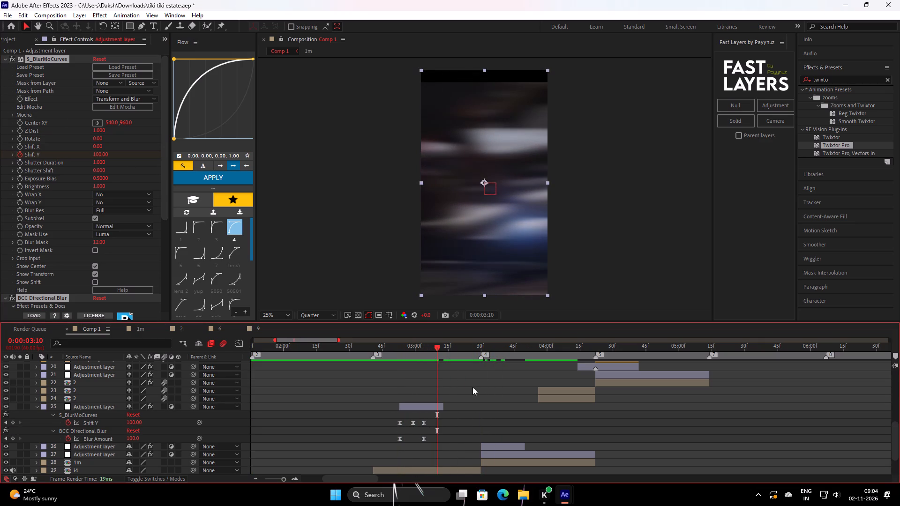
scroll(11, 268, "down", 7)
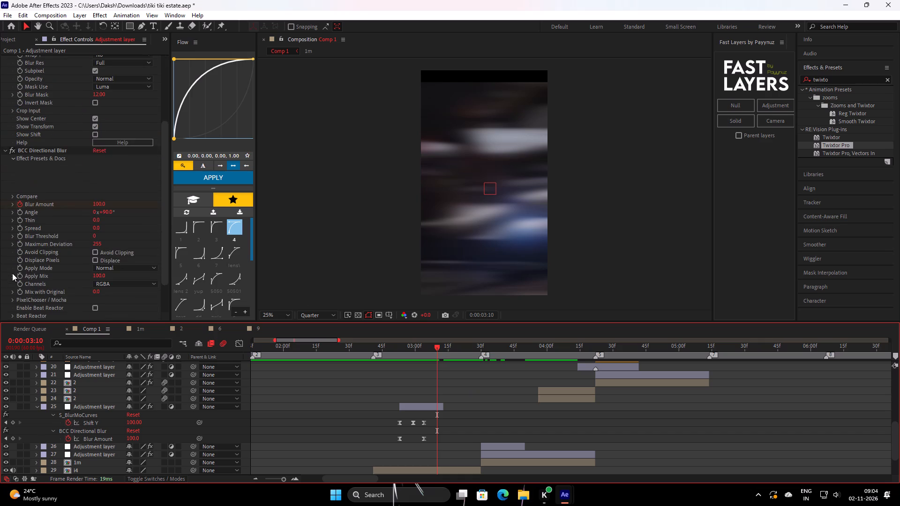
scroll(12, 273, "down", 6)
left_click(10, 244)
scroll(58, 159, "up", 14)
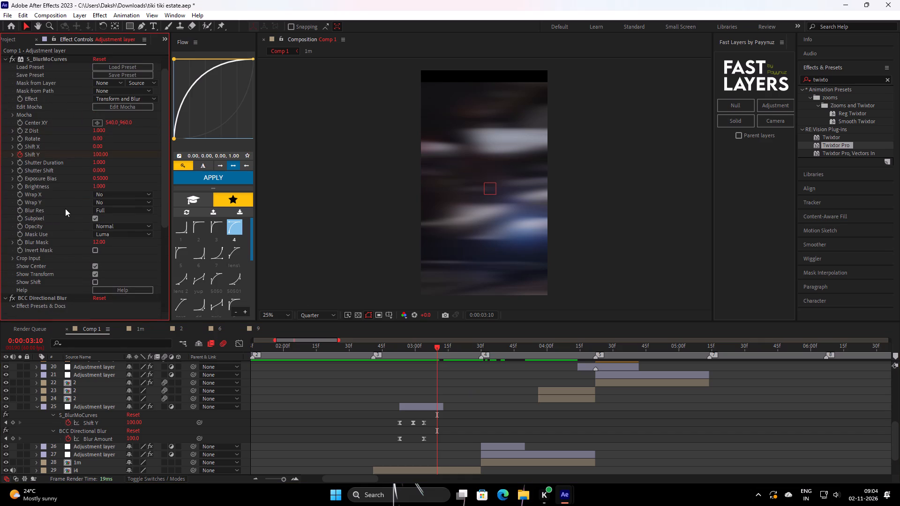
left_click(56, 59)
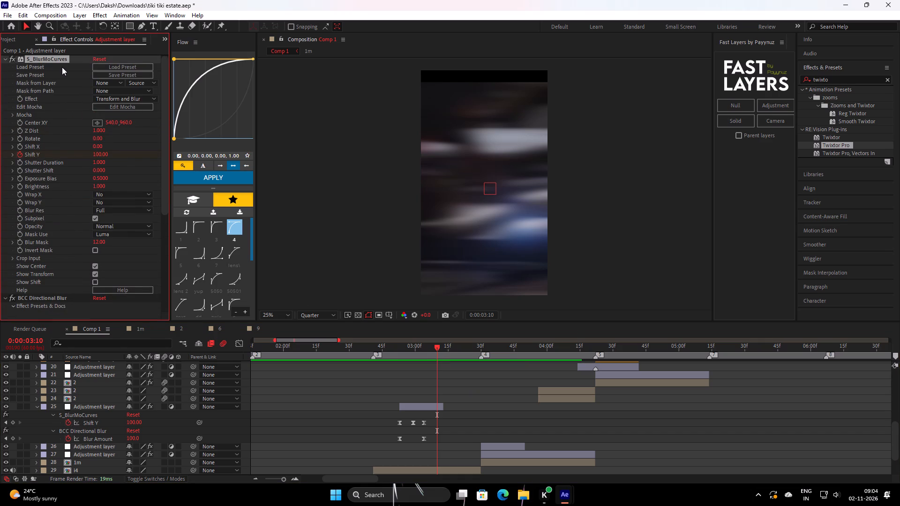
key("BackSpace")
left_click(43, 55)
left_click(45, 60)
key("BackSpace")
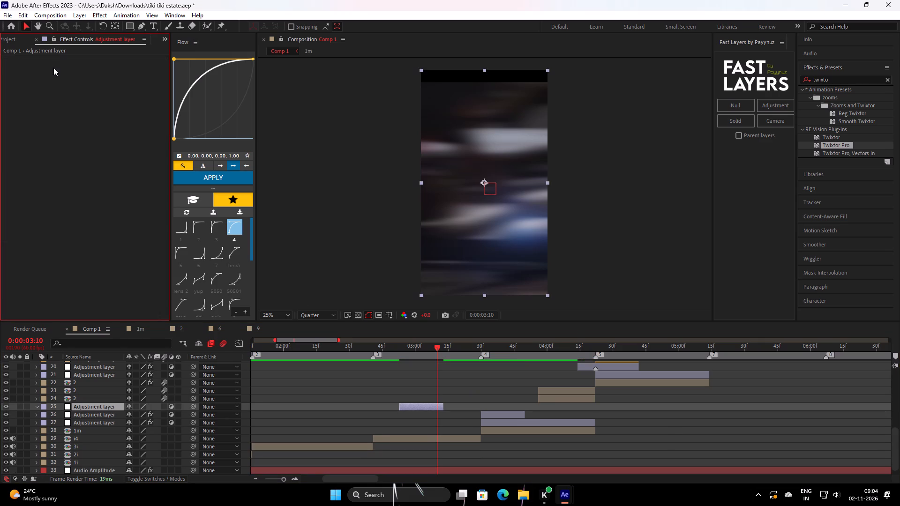
Try to display the effects of the short adjustment layer starting at marker 4.
left_click_drag(432, 352, 418, 358)
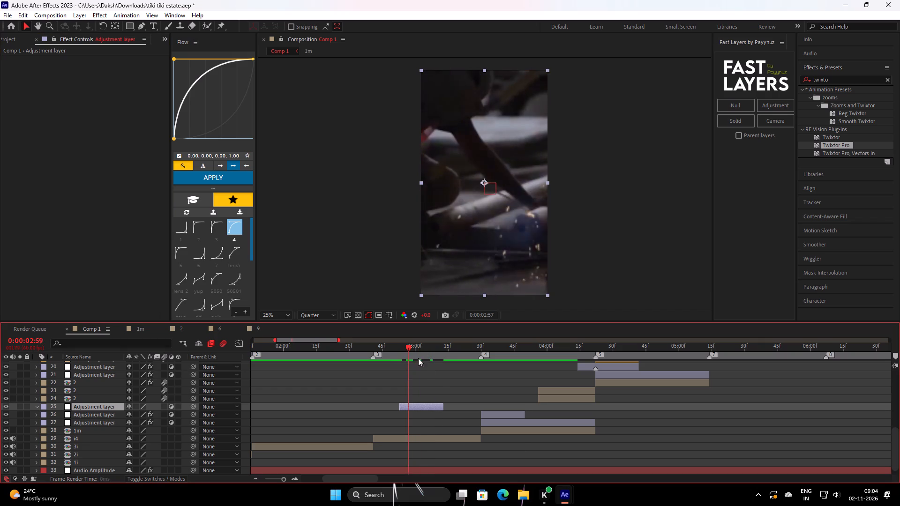
left_click_drag(418, 358, 503, 391)
left_click(507, 416)
key("e")
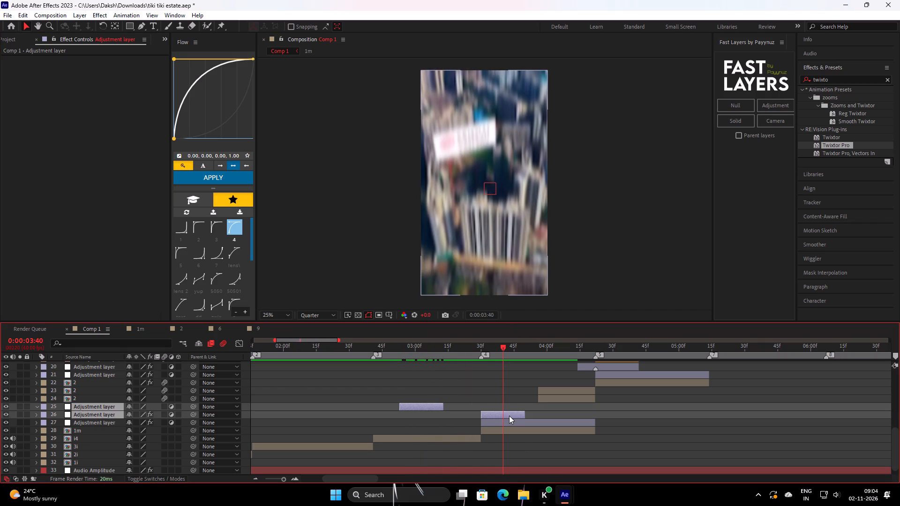
key("e")
left_click(453, 393)
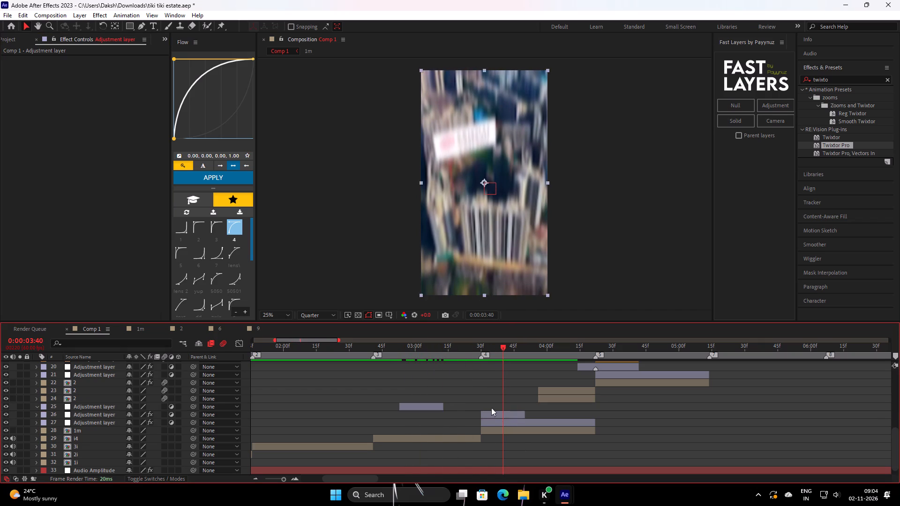
left_click(498, 417)
key("e")
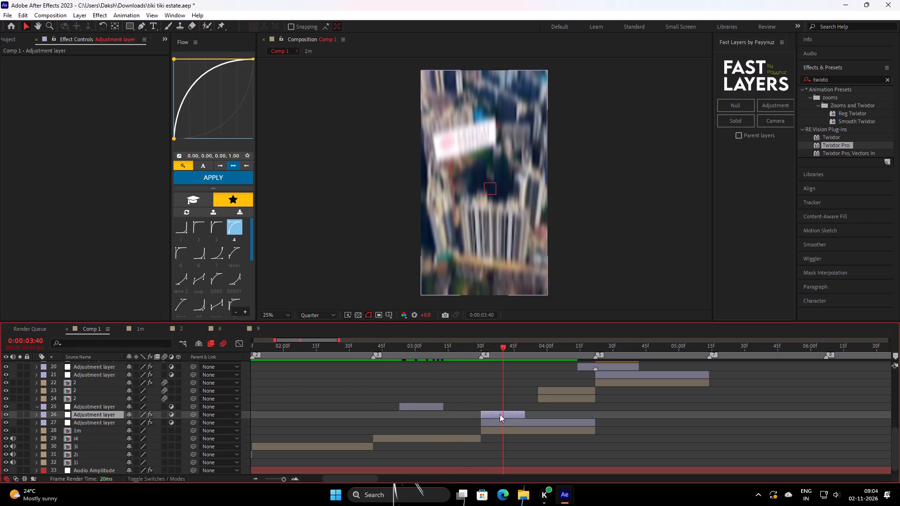
left_click(487, 395)
Try to save the project and play back the edit from 0:00:02:18.
left_click_drag(495, 349, 437, 370)
key("ctrl+s")
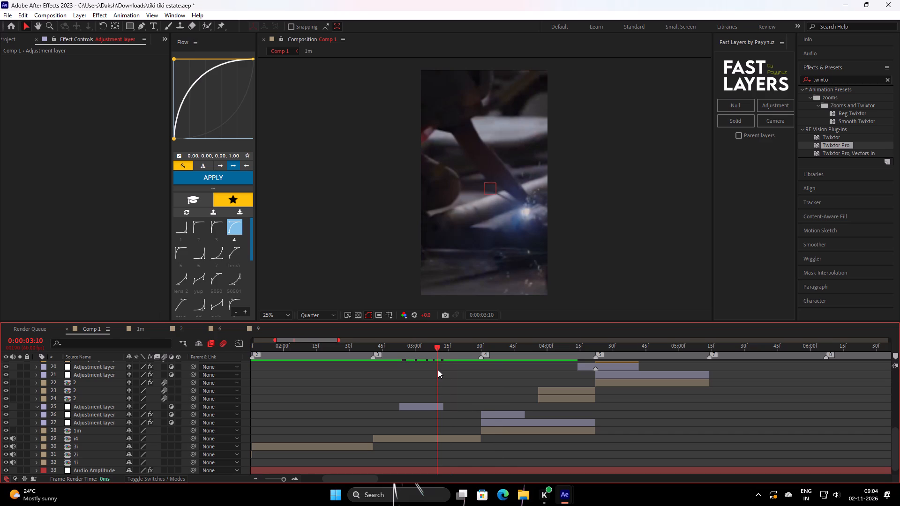
left_click_drag(443, 356, 317, 399)
key("space")
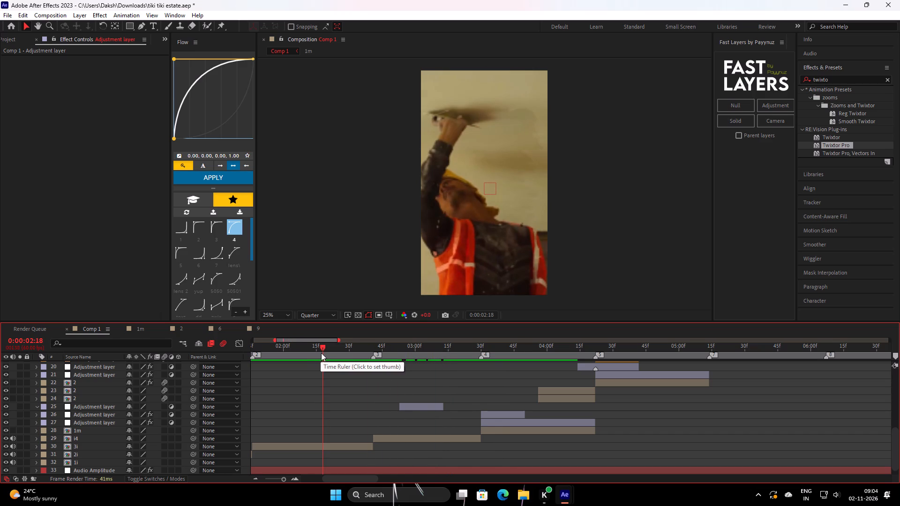
Select the short adjustment layer at marker 4, and close After Effects, saving the changes to the project.
left_click(499, 413)
key("e")
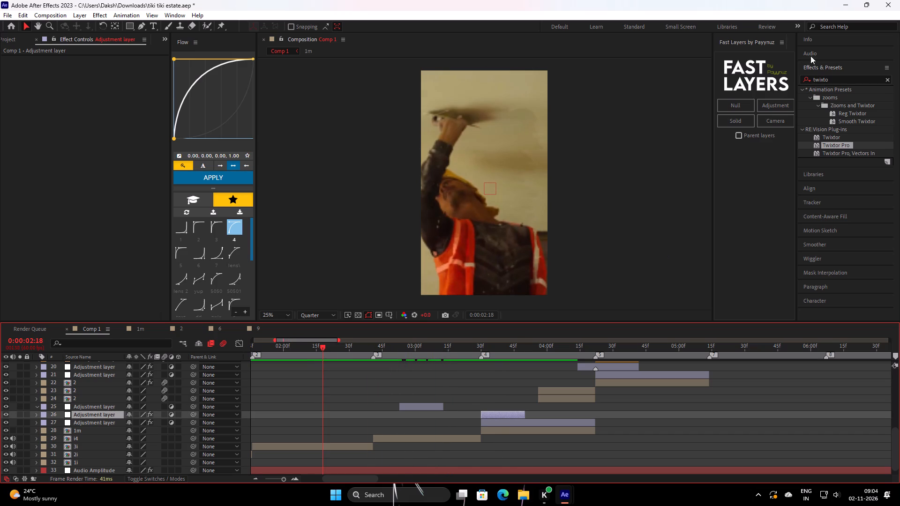
left_click(888, 0)
left_click(422, 257)
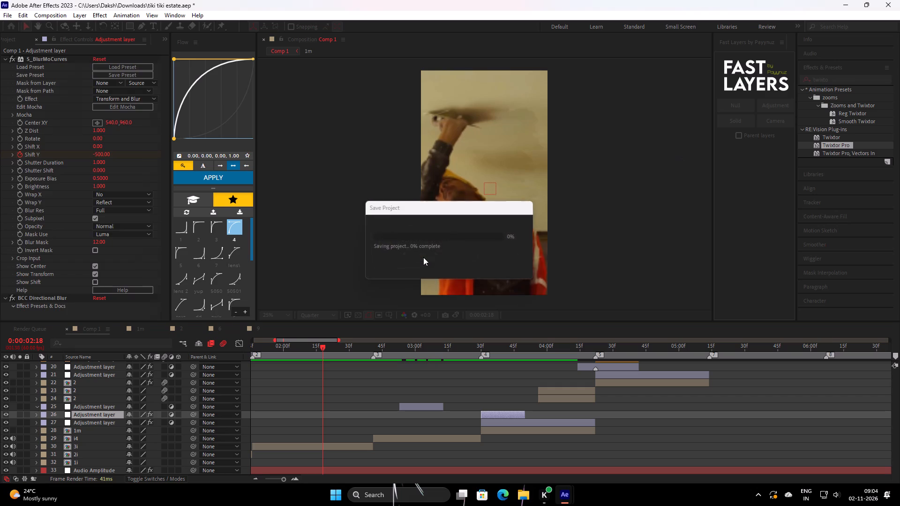